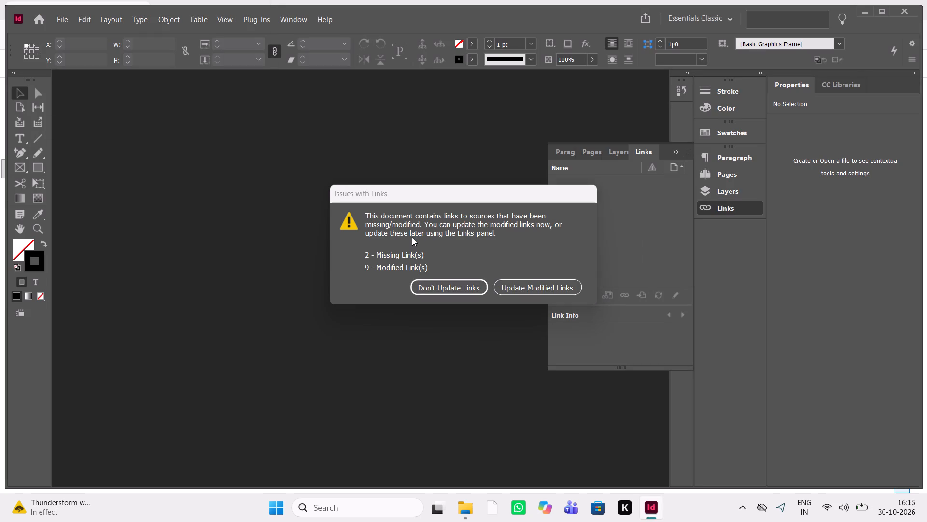
Update the modified links in the document being opened.
left_click(533, 291)
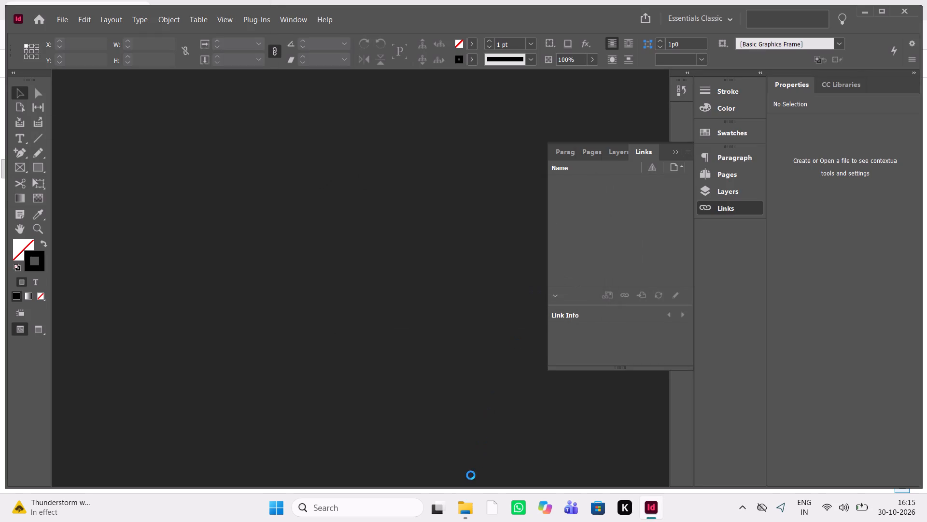
Switch to File Explorer and open the InDesign document OBE_Sci_G7_TG_U10_L1 from the OBE_Sci_G7_TG_U10_L1 Folder.
left_click(469, 507)
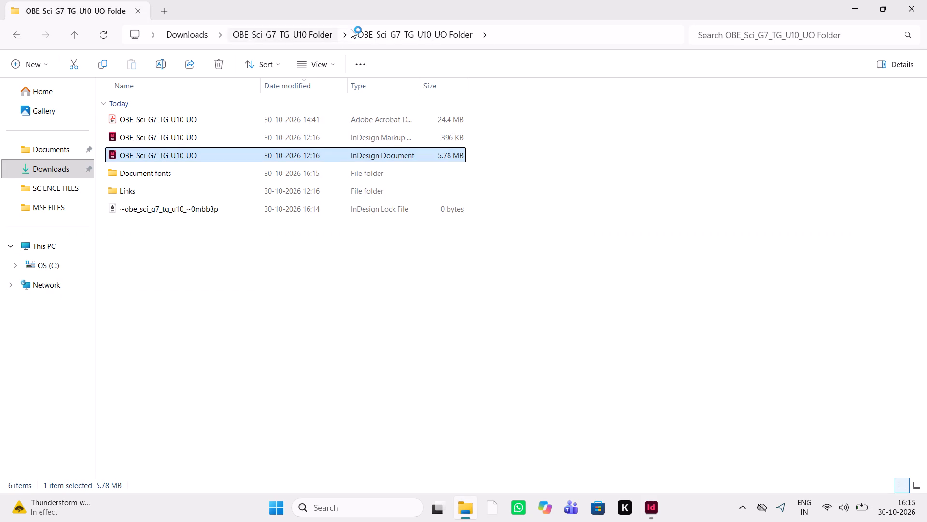
left_click(306, 38)
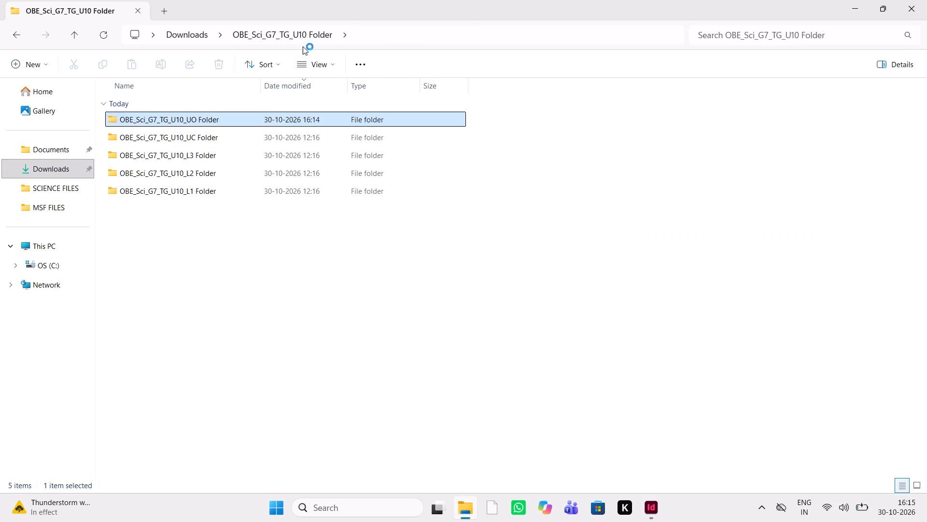
double_click(216, 190)
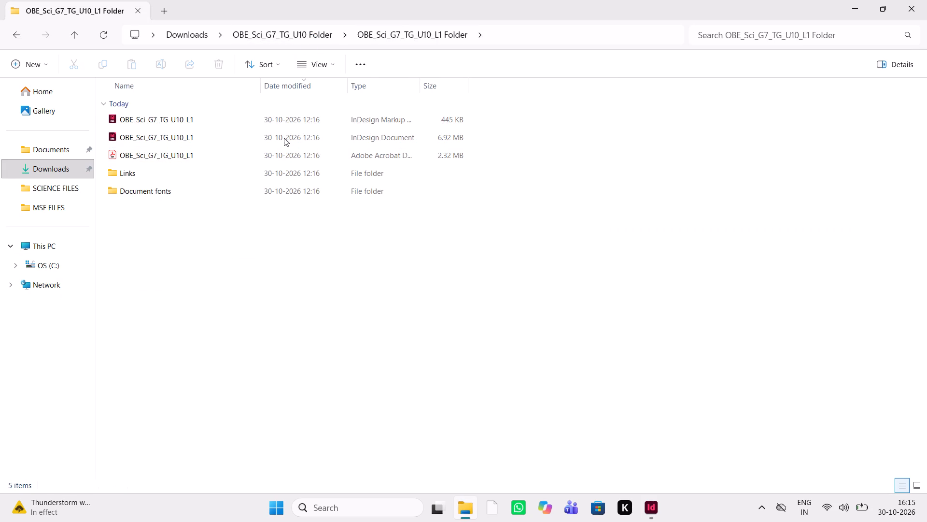
left_click(284, 138)
key("Return")
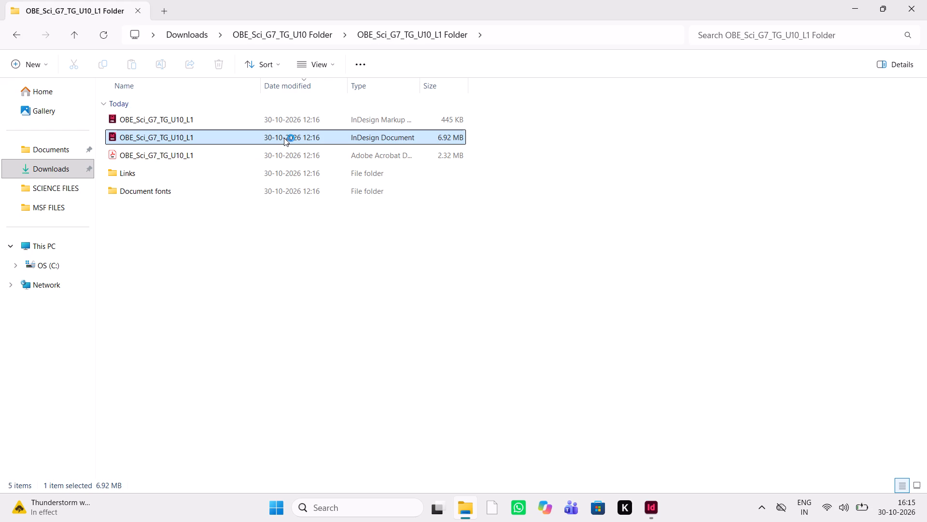
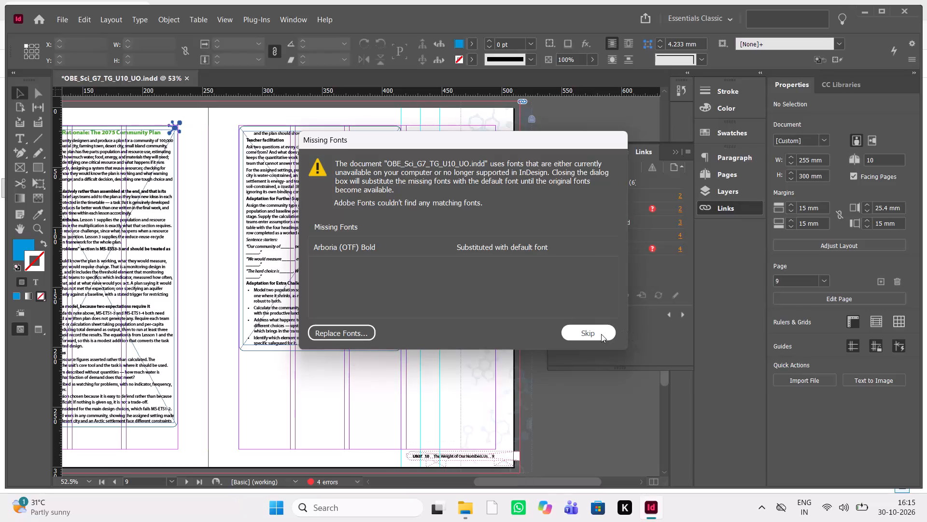
Skip replacing the missing fonts in OBE_Sci_G7_TG_U10_UO and collapse the floating links list covering the page.
left_click(601, 334)
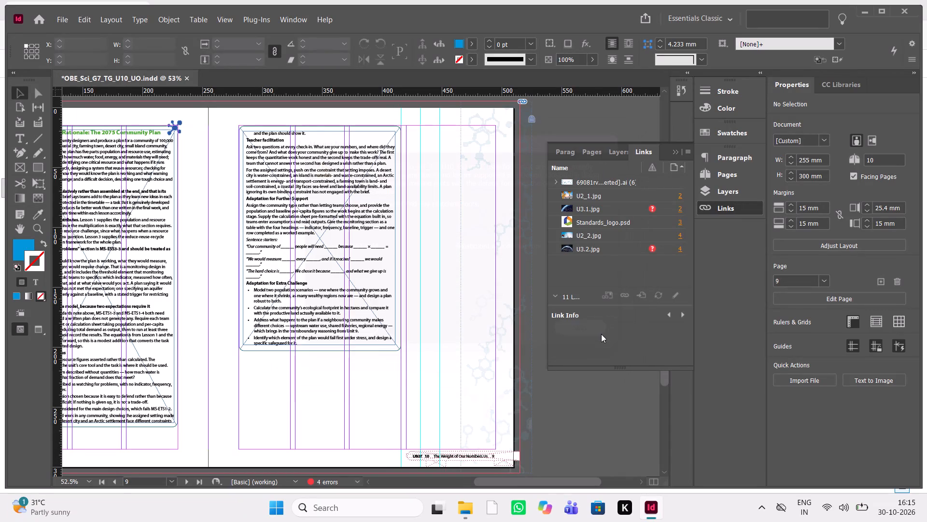
left_click(676, 153)
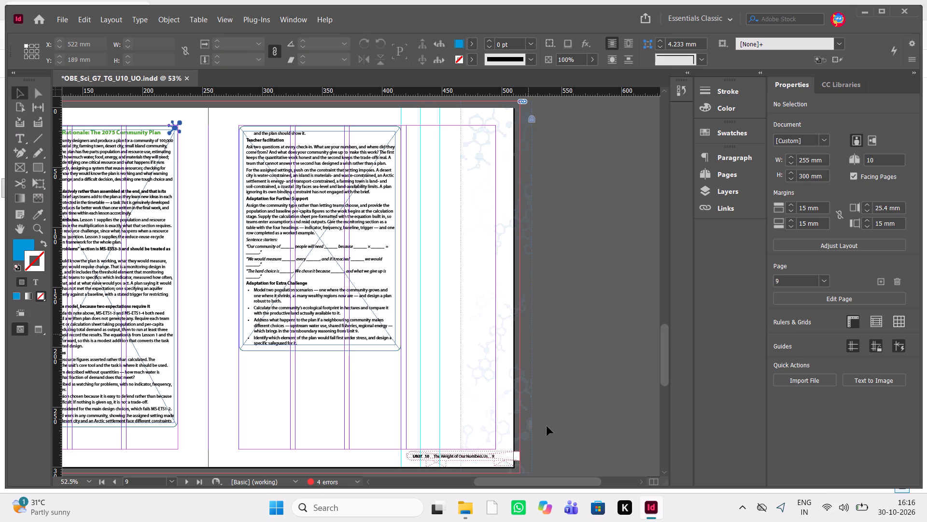
Switch to File Explorer and open the InDesign document OBE_Sci_G7_TG_U10_L1 from the OBE_Sci_G7_TG_U10_L1 Folder.
left_click(454, 511)
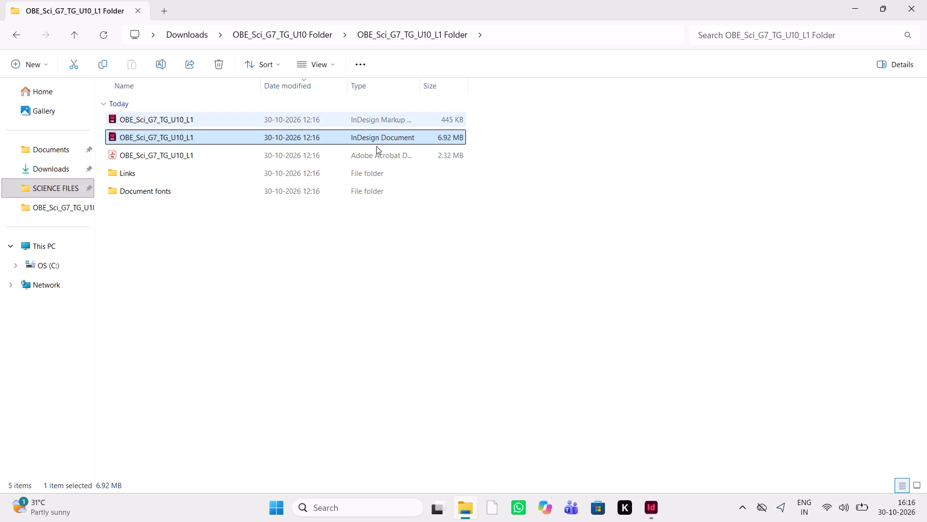
left_click(376, 133)
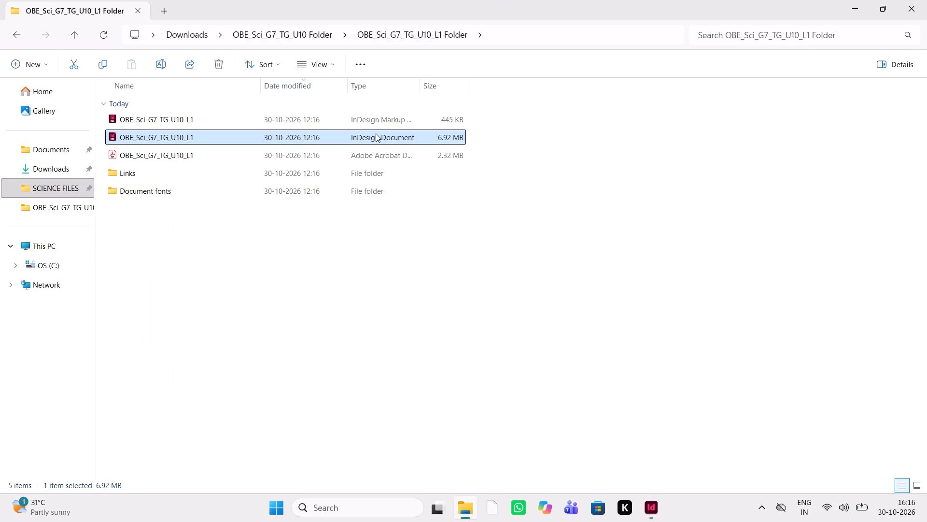
key("Return")
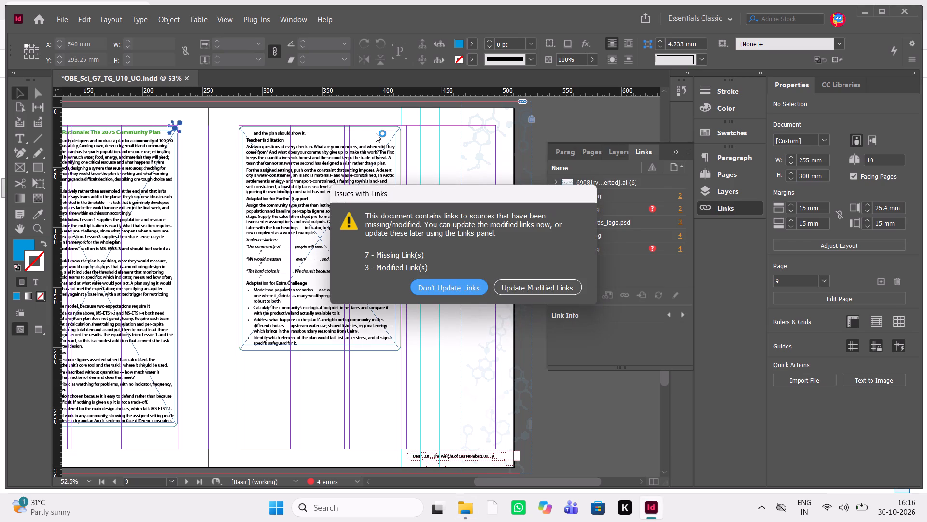
Update the modified links in the L1 document being opened.
left_click(510, 284)
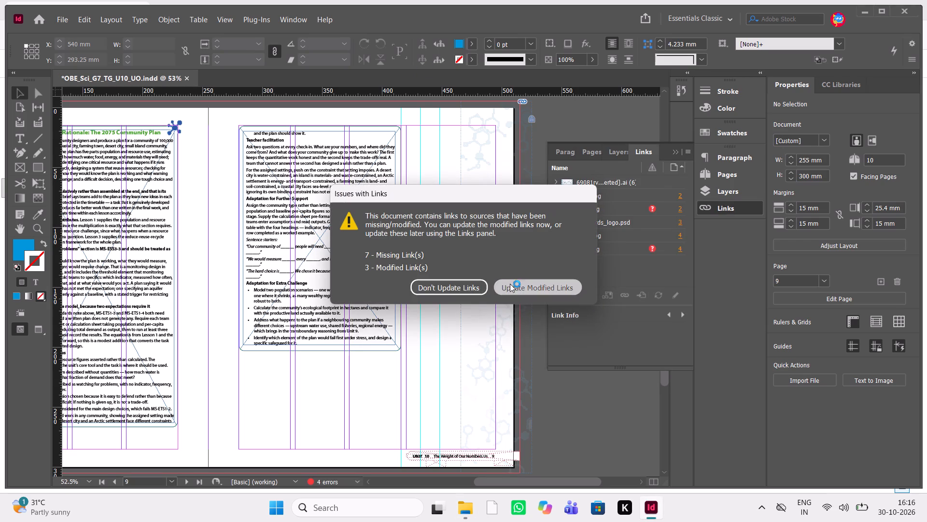
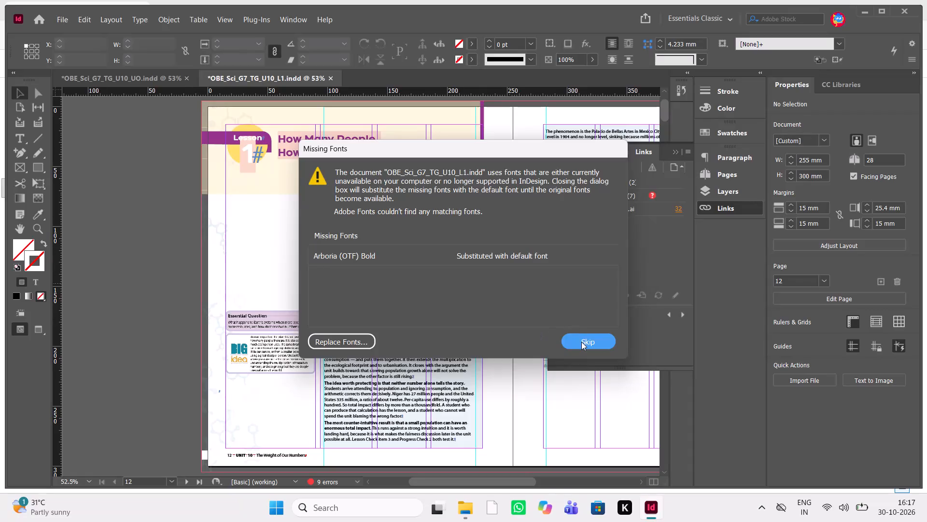
Skip replacing the missing fonts in OBE_Sci_G7_TG_U10_L1.
left_click(581, 342)
Switch to File Explorer and open the InDesign document OBE_Sci_G7_TG_U10_L2 from the OBE_Sci_G7_TG_U10_L2 Folder.
left_click(465, 507)
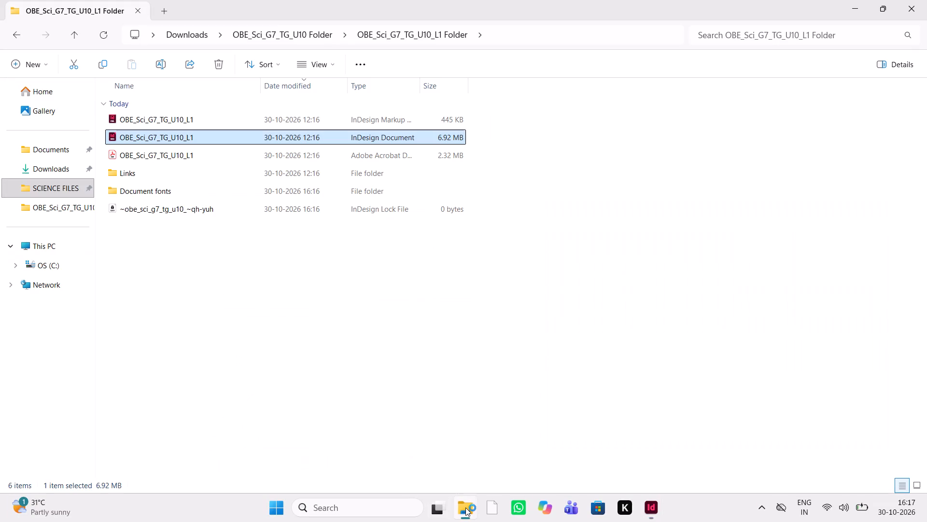
left_click(319, 35)
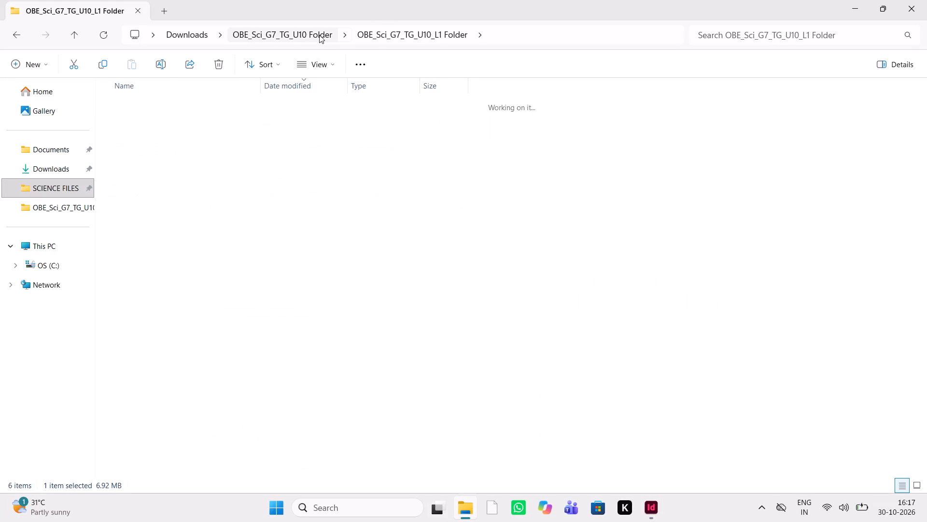
double_click(222, 188)
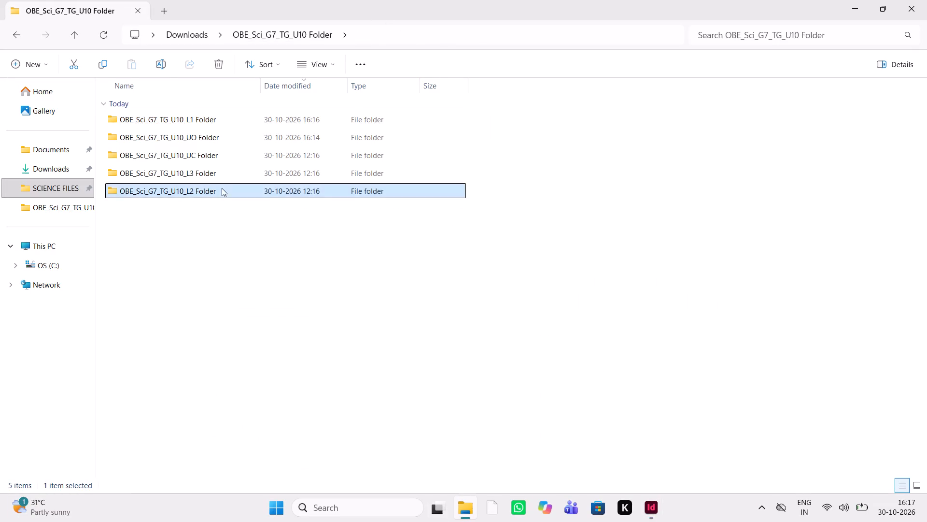
left_click(289, 137)
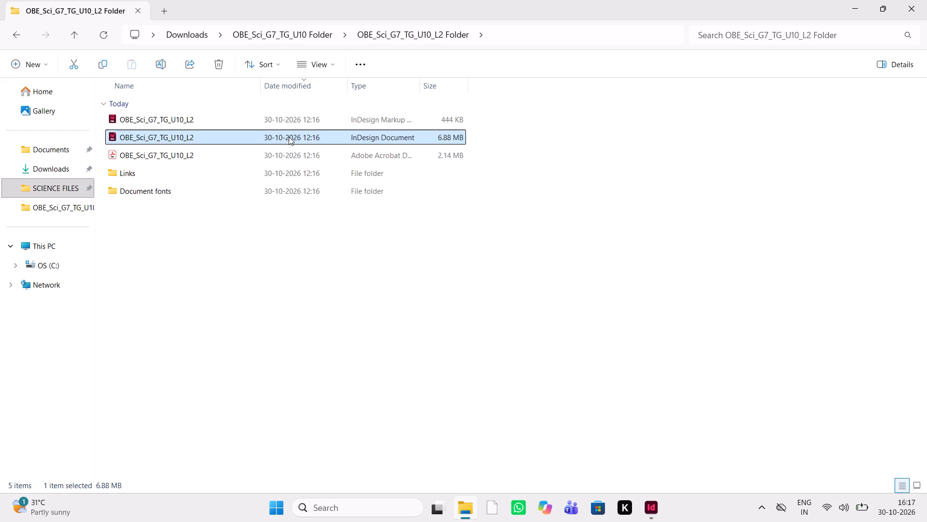
key("Return")
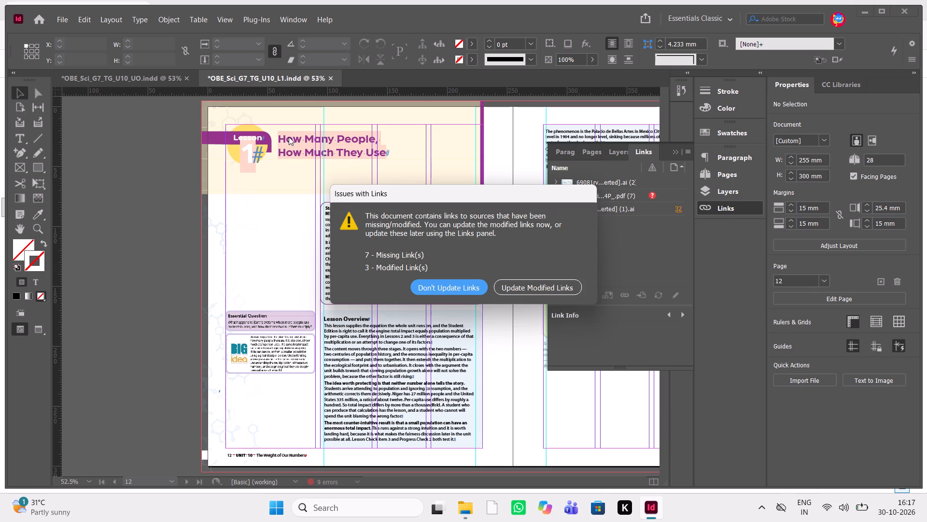
Update the modified links in the L2 document being opened and skip replacing its missing fonts.
left_click(544, 288)
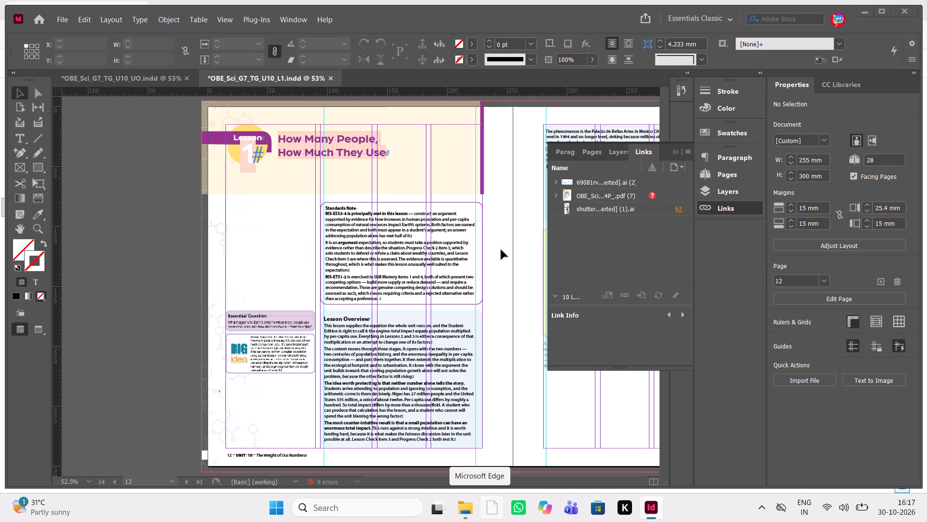
scroll(501, 250, "left", 1)
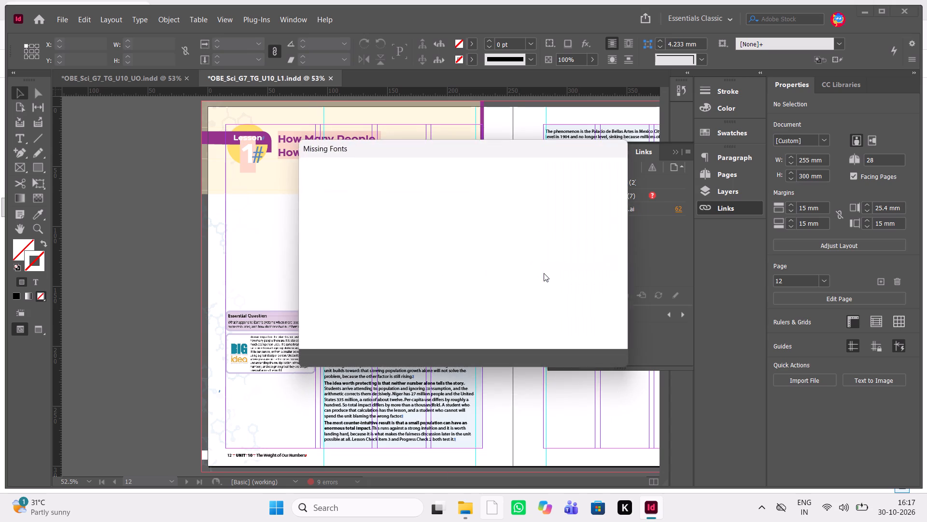
scroll(544, 273, "left", 2)
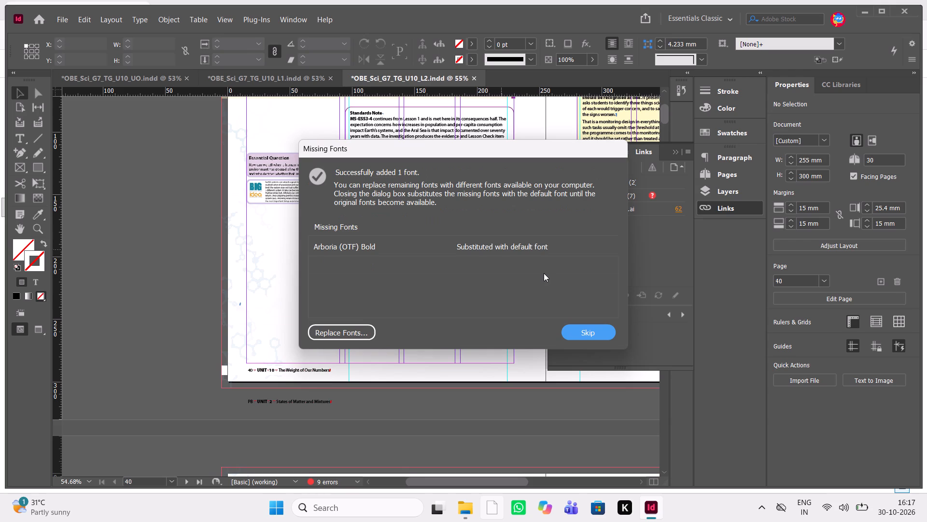
left_click(584, 332)
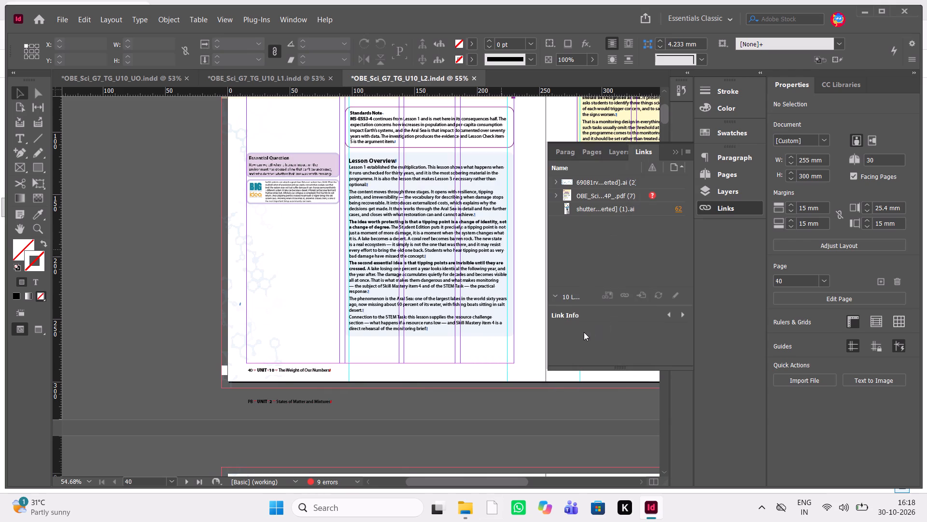
Switch to File Explorer and open the InDesign document OBE_Sci_G7_TG_U10_L3 from the OBE_Sci_G7_TG_U10_L3 Folder.
left_click(470, 514)
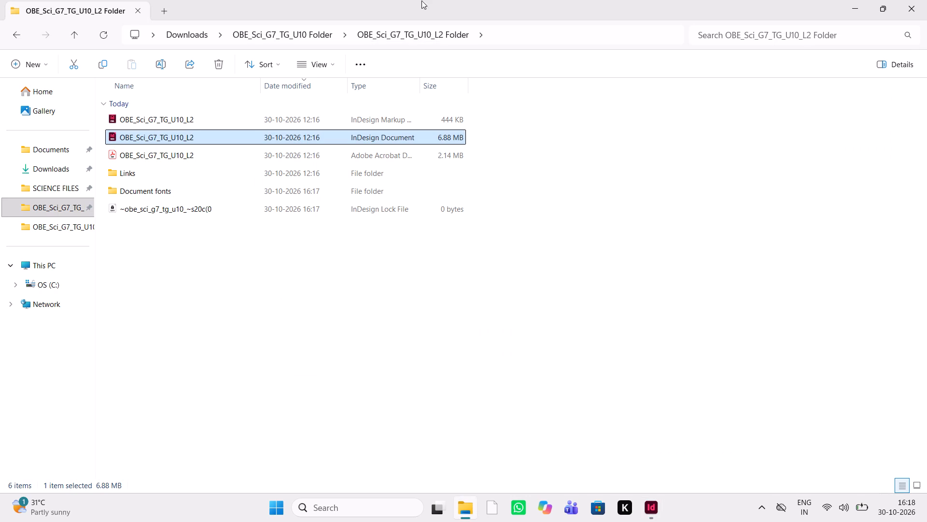
left_click(292, 38)
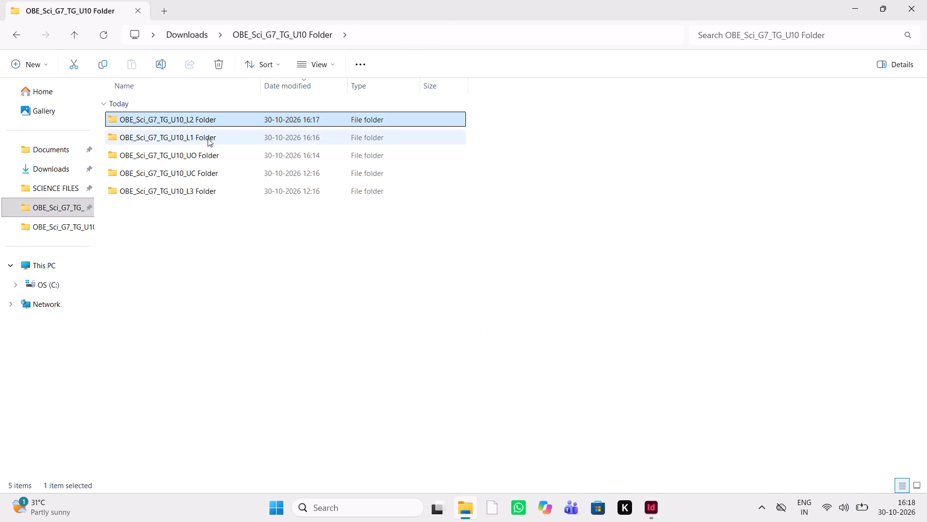
double_click(197, 189)
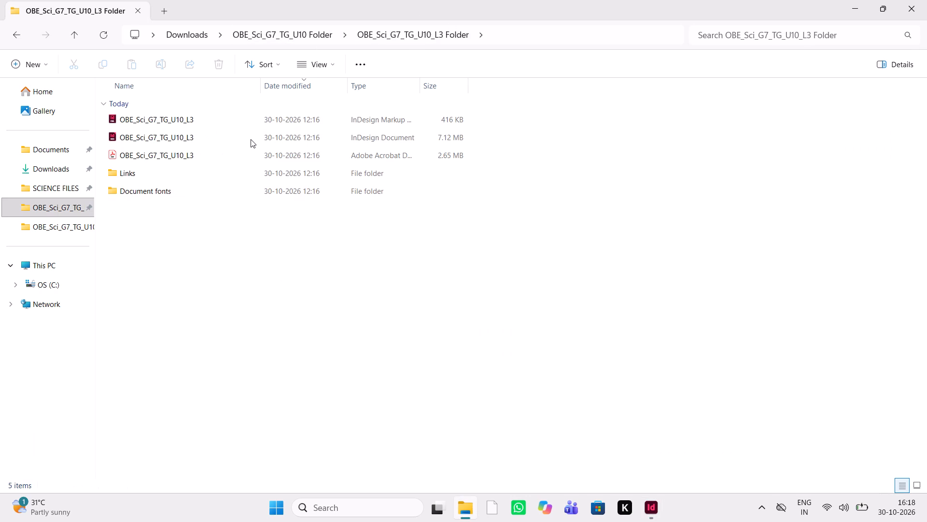
left_click(251, 139)
key("Return")
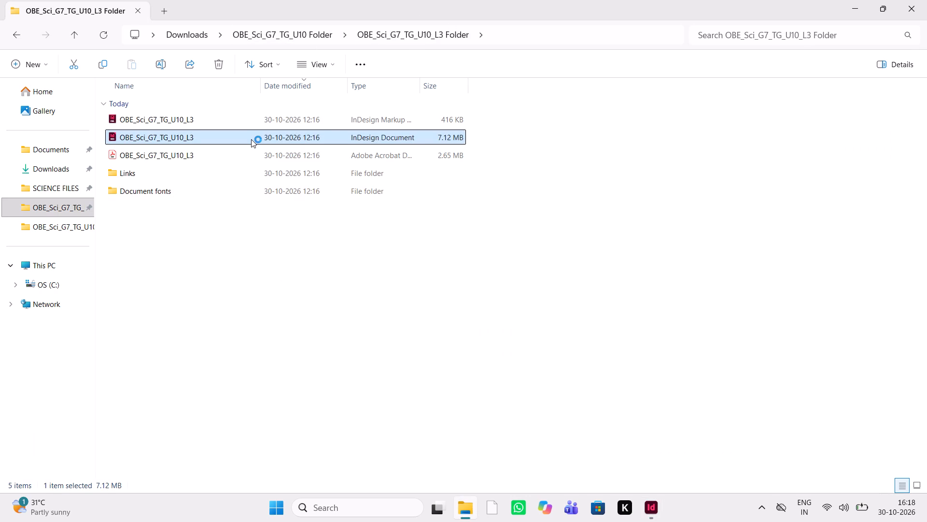
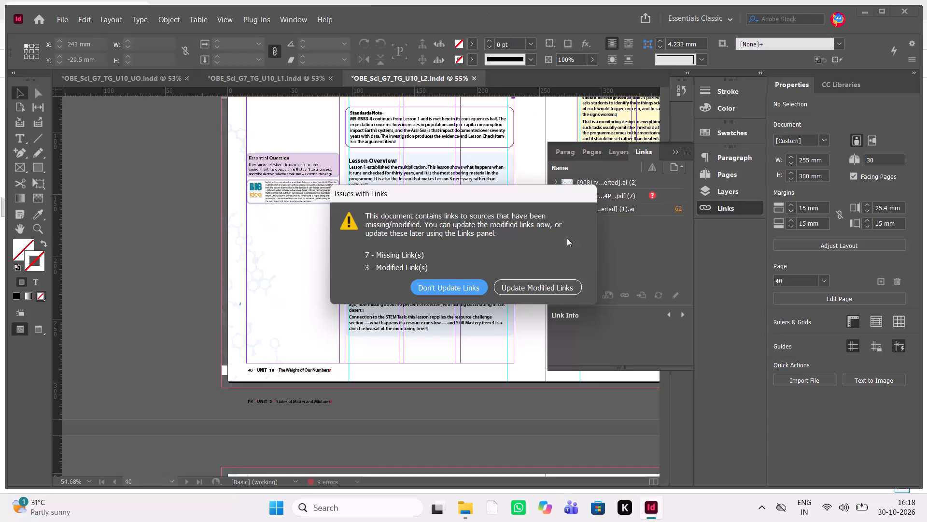
Update the modified links in the L3 document being opened and skip replacing its missing fonts.
left_click(521, 282)
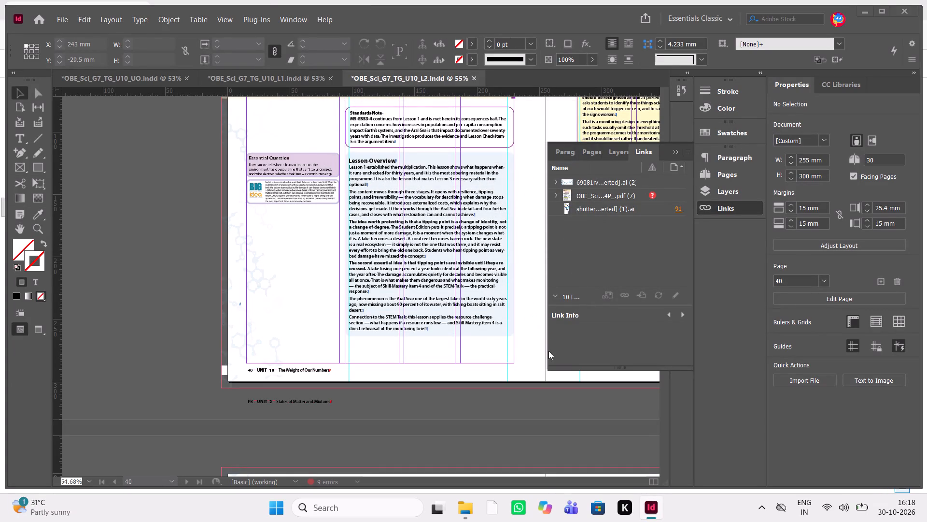
left_click(593, 325)
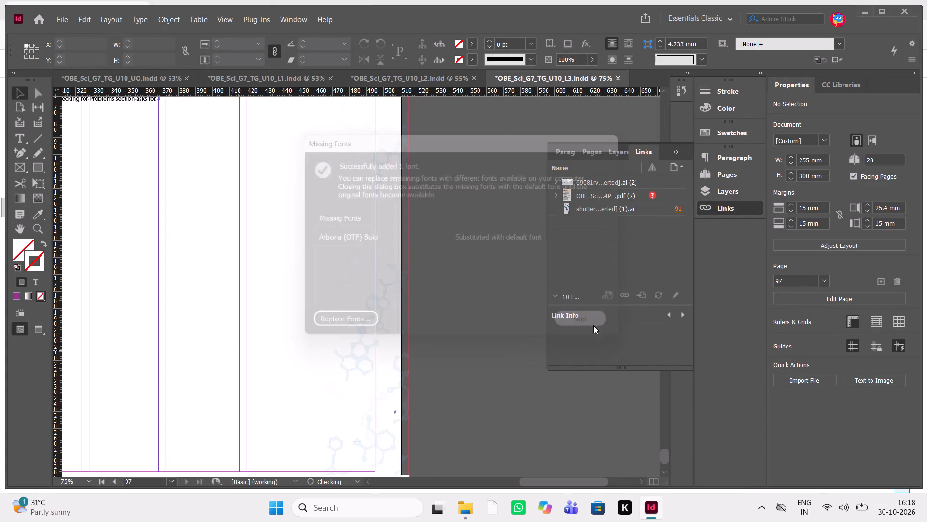
Switch to File Explorer and open the InDesign document OBE_Sci_G7_TG_U10_UC from the OBE_Sci_G7_TG_U10_UC Folder.
left_click(461, 511)
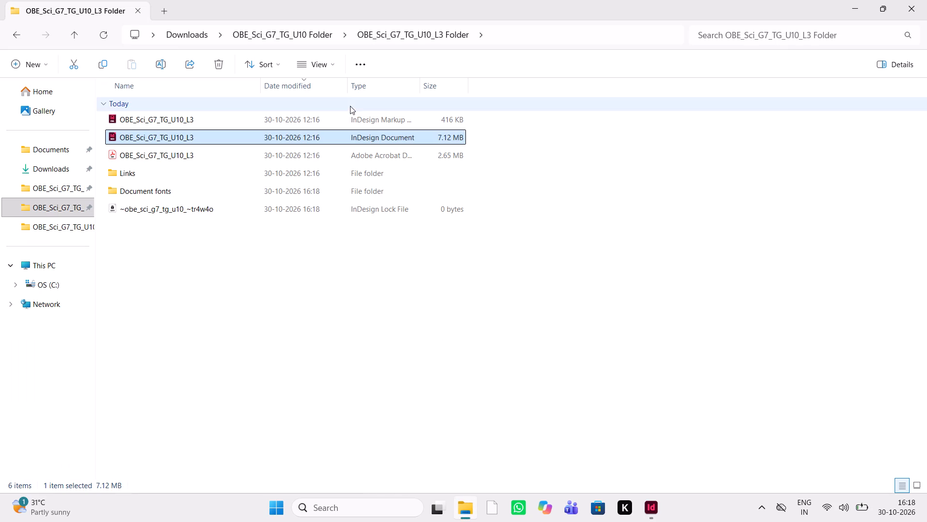
left_click(322, 34)
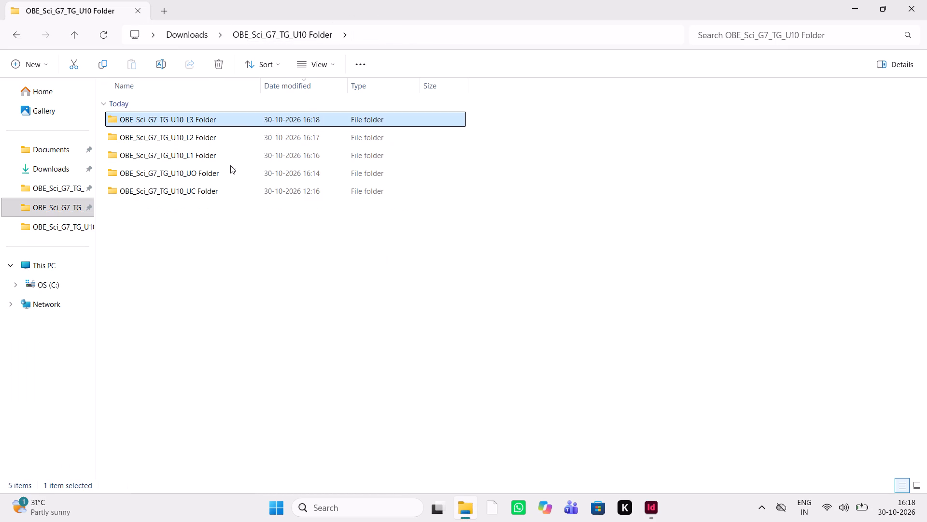
double_click(223, 193)
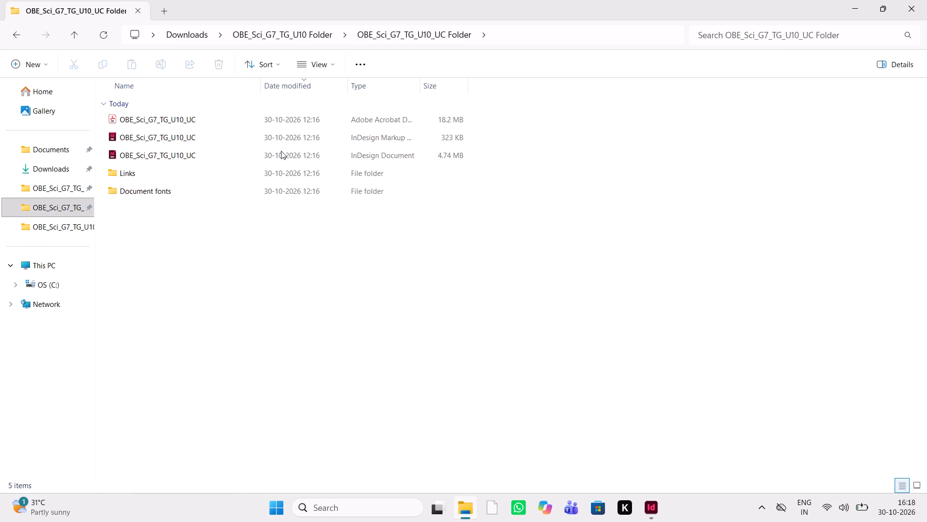
left_click(283, 152)
key("Return")
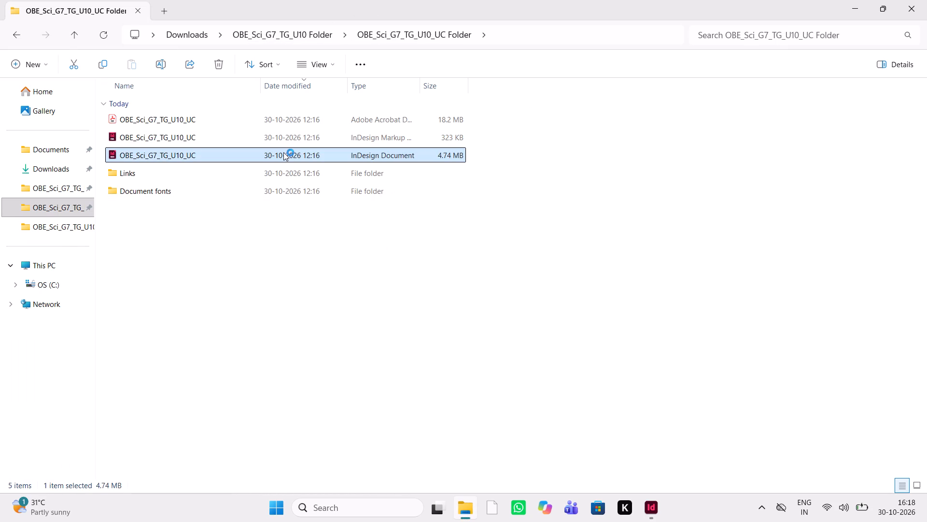
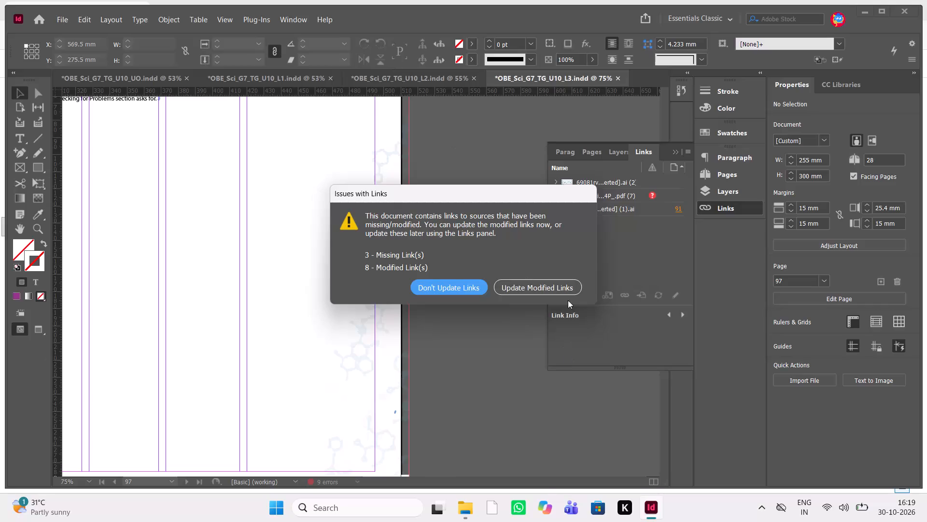
Update the modified links in the UC document being opened.
left_click(564, 280)
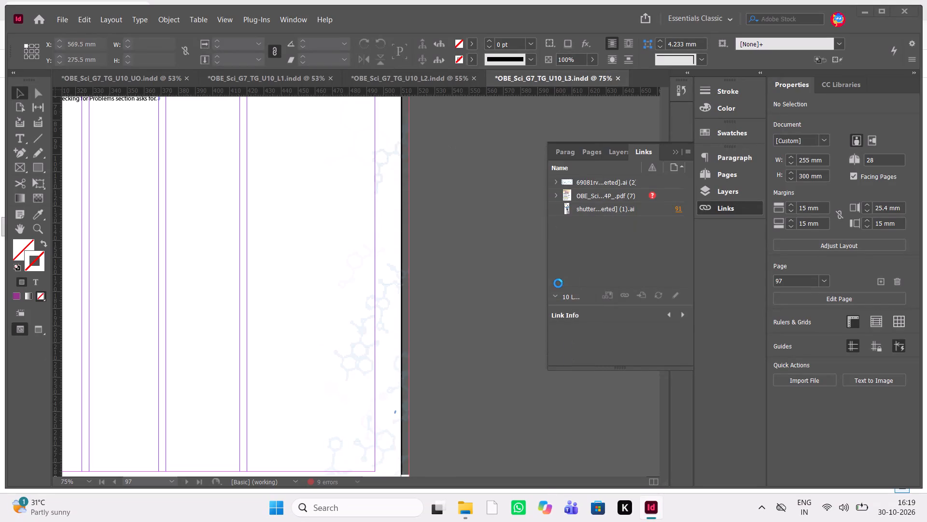
scroll(548, 290, "right", 2)
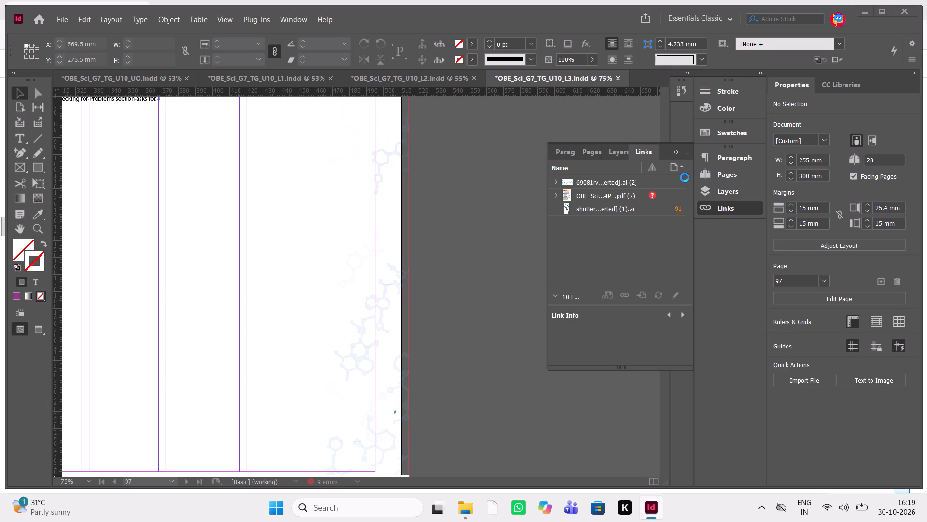
scroll(685, 177, "right", 4)
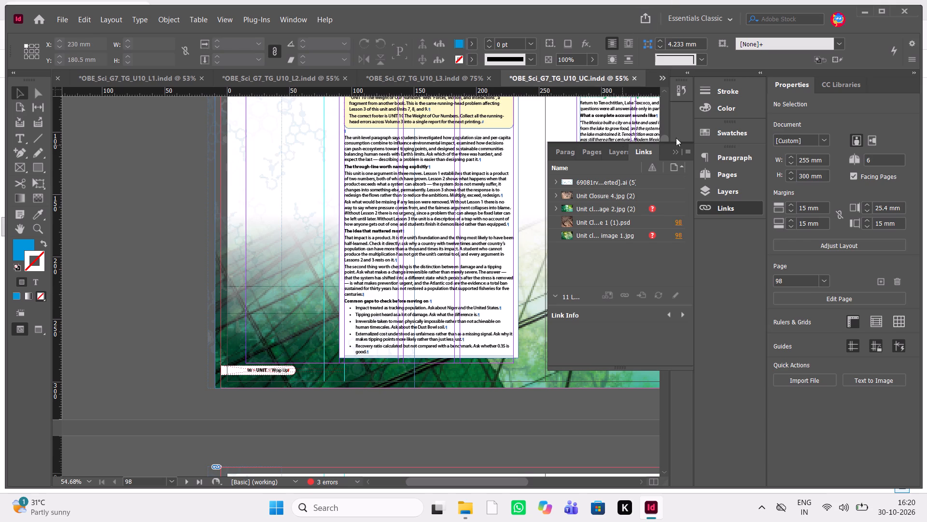
left_click(673, 153)
Switch to the OBE_Sci_G7_TG_U10_UO document and go to its Unit 10 opener on page 2.
scroll(474, 207, "up", 2)
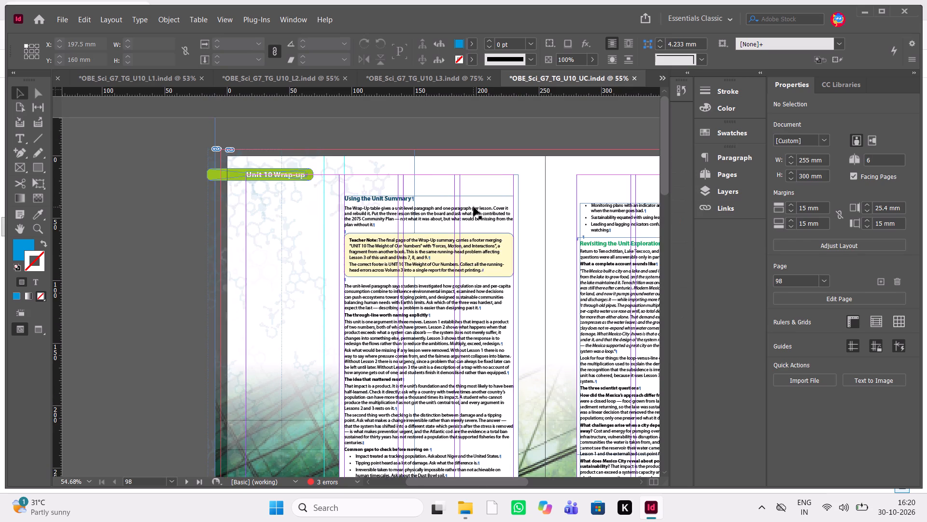
scroll(474, 207, "up", 2)
scroll(474, 207, "right", 1)
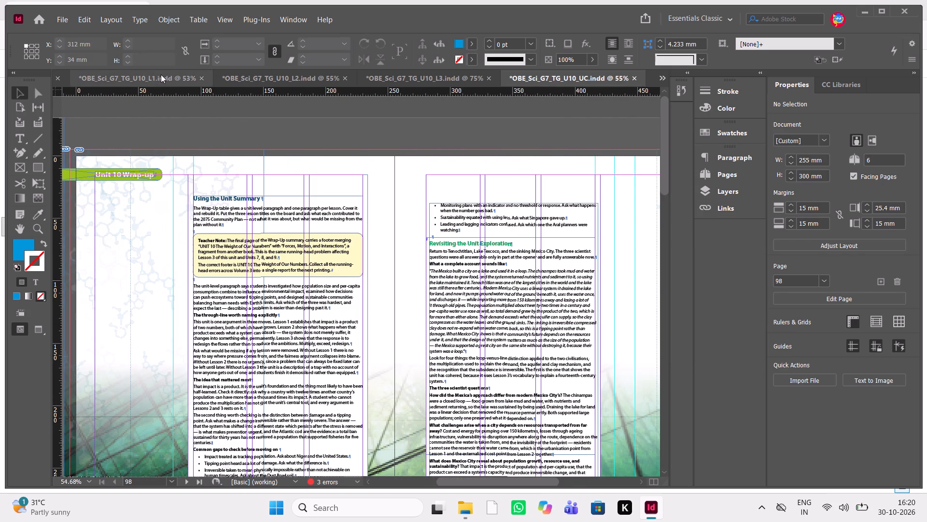
left_click(659, 80)
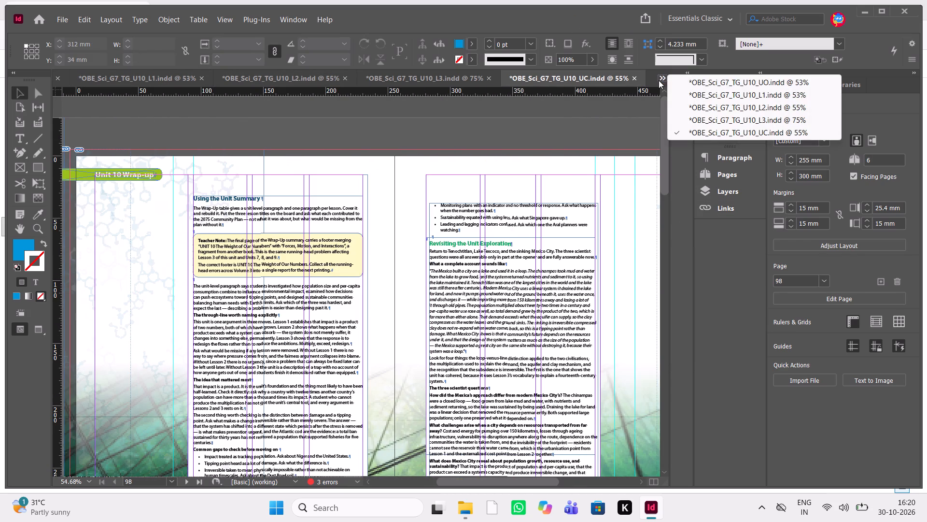
left_click(760, 87)
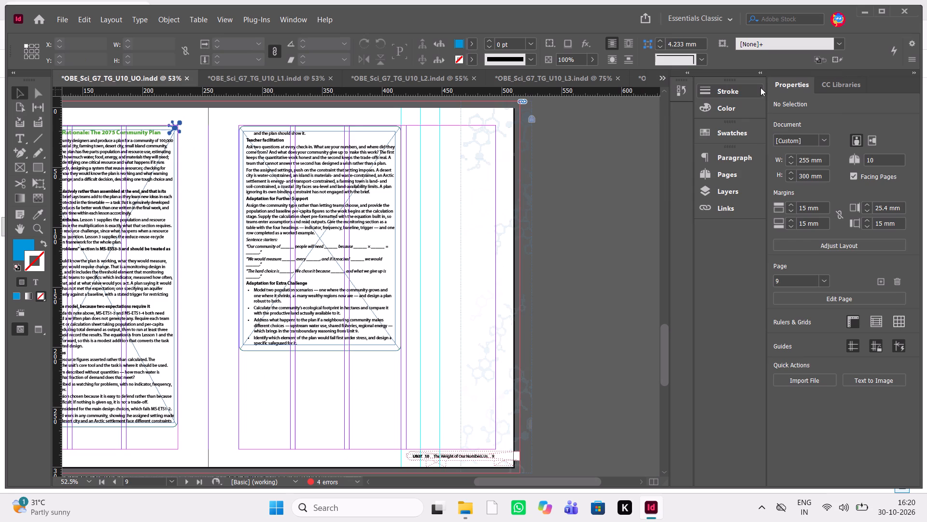
scroll(473, 237, "up", 12)
scroll(473, 237, "right", 2)
scroll(473, 237, "up", 20)
scroll(473, 237, "up", 20)
scroll(473, 237, "up", 6)
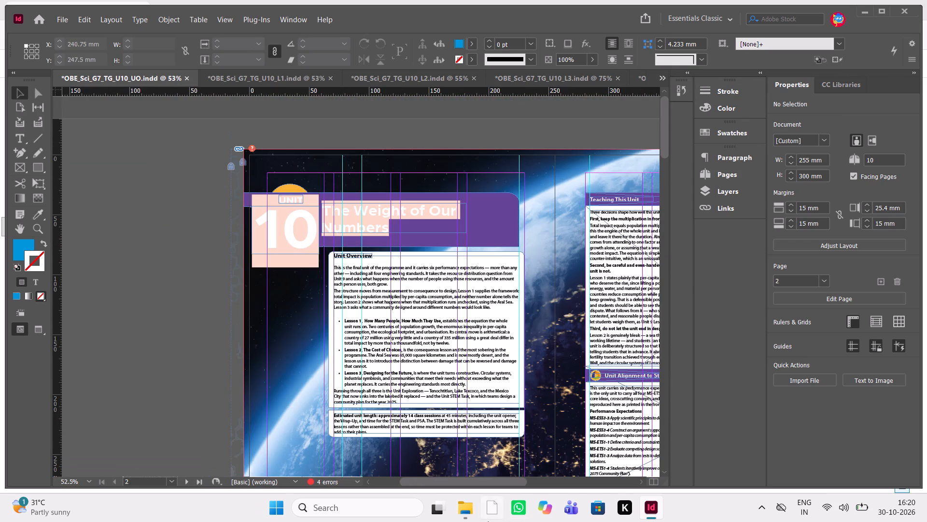
Switch to File Explorer and open the PDF OBE_Sci_G7_TG_U10_UO from the Documents folder.
left_click(473, 513)
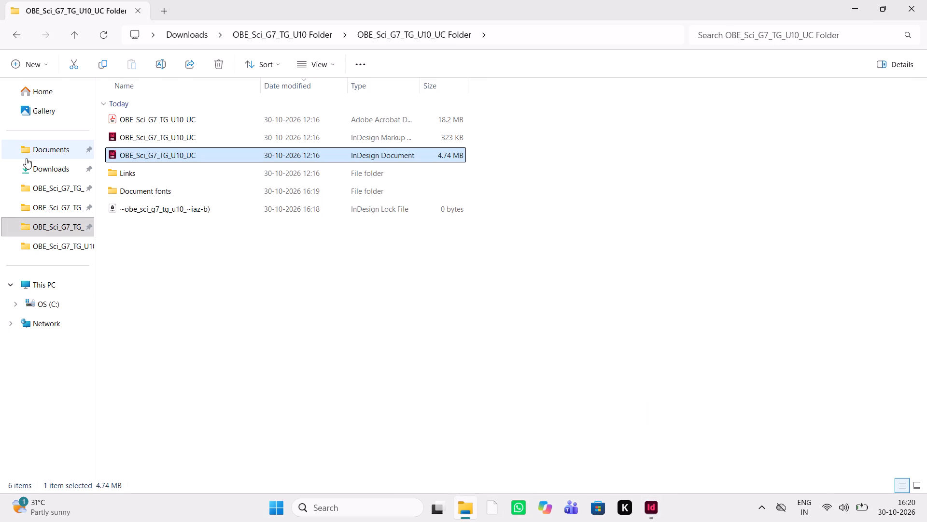
left_click(34, 163)
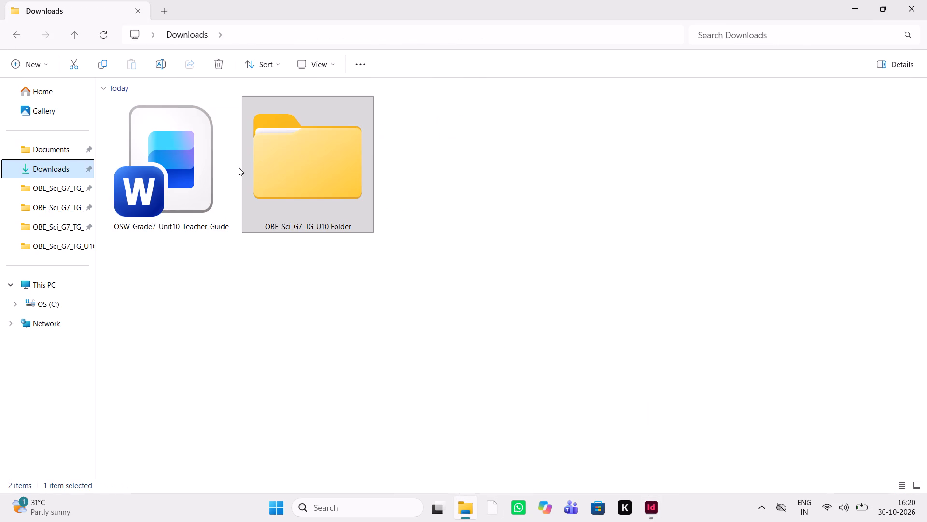
double_click(57, 146)
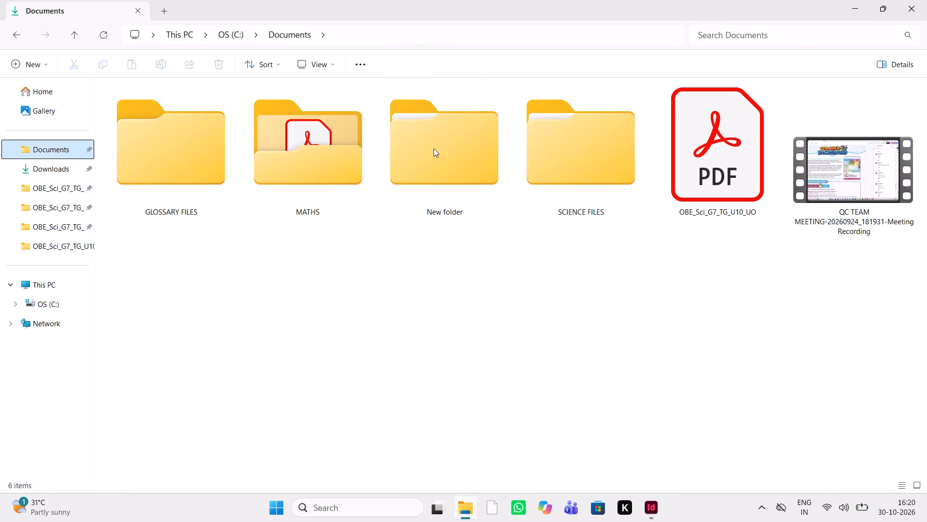
left_click(723, 160)
key("Return")
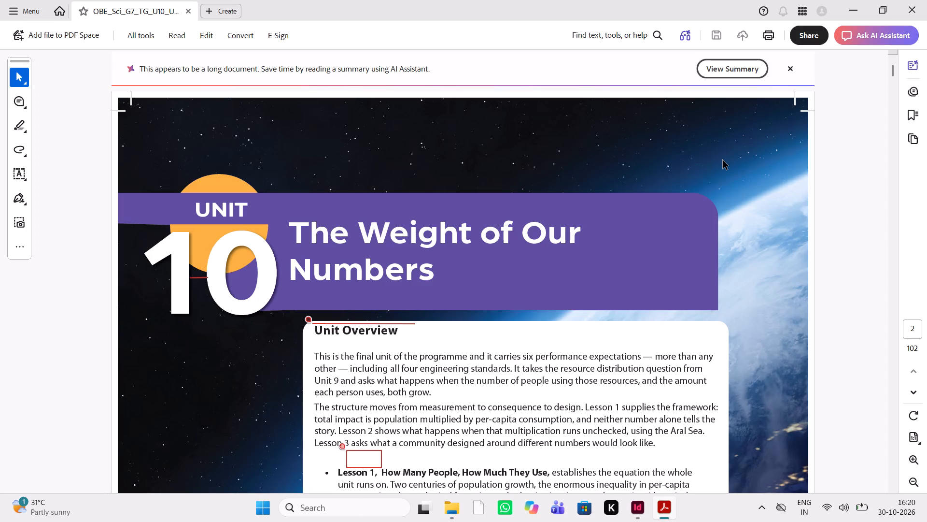
Switch back to InDesign and examine the UNIT 10 heading on page 2 of the UO document.
left_click(633, 514)
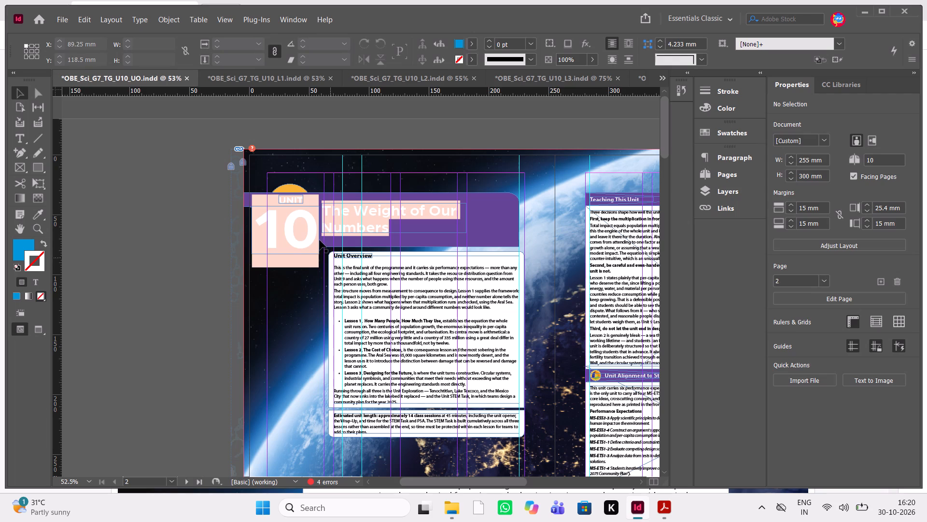
scroll(320, 240, "up", 1)
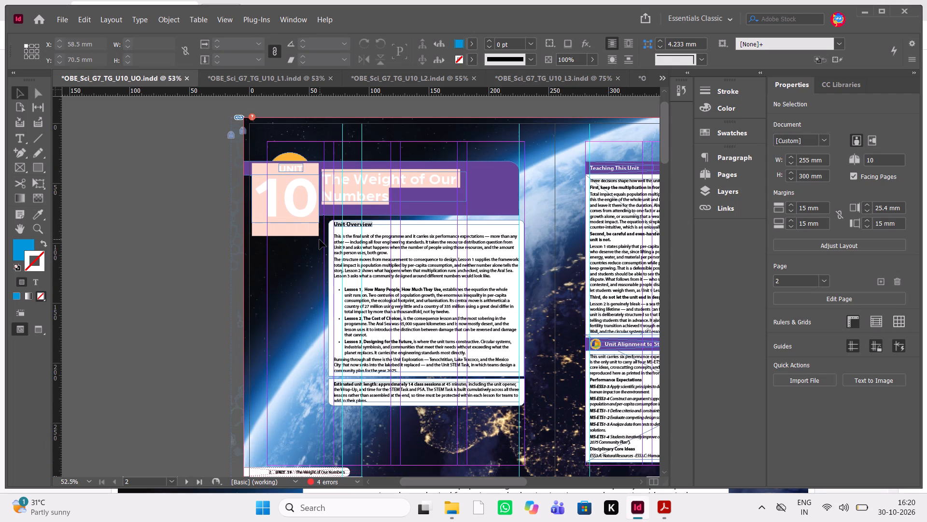
key("ctrl+equal")
key("ctrl+equal")
key("ctrl+equal")
key("ctrl+equal")
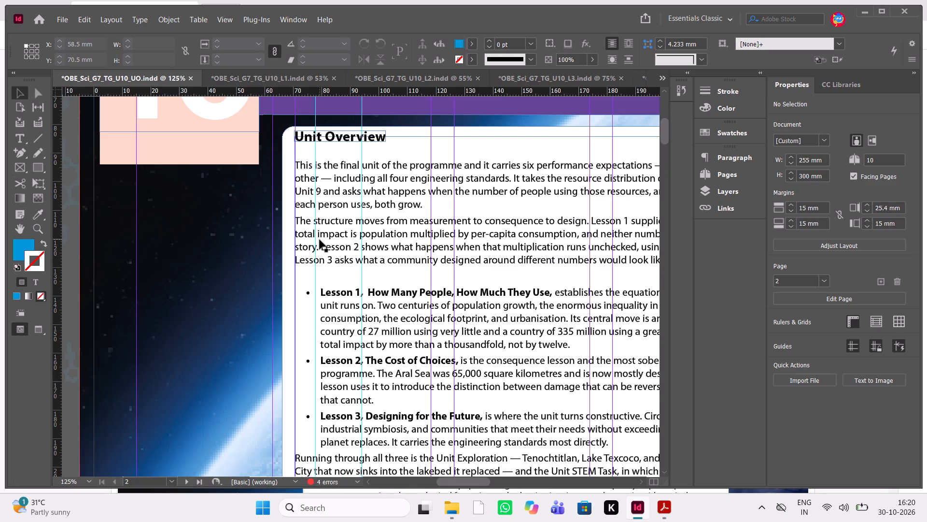
scroll(320, 240, "up", 2)
scroll(320, 240, "down", 1)
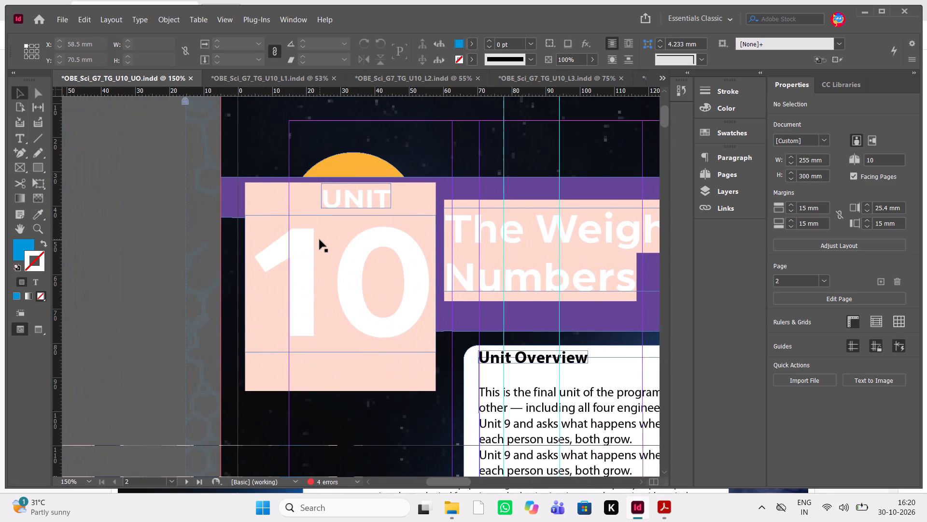
scroll(320, 240, "down", 1)
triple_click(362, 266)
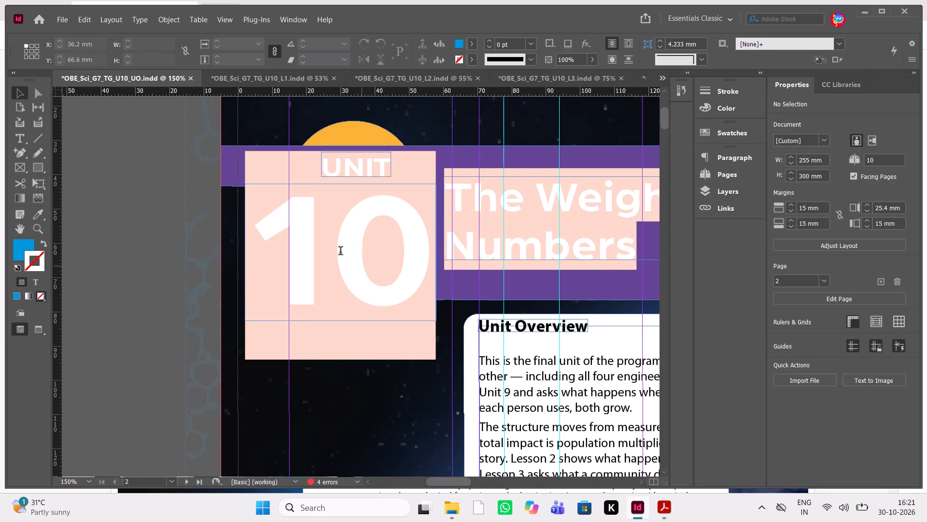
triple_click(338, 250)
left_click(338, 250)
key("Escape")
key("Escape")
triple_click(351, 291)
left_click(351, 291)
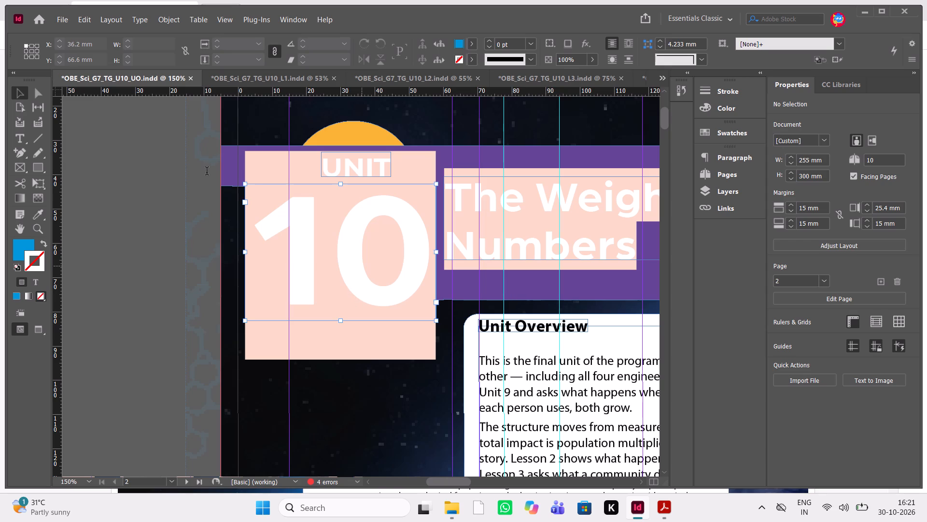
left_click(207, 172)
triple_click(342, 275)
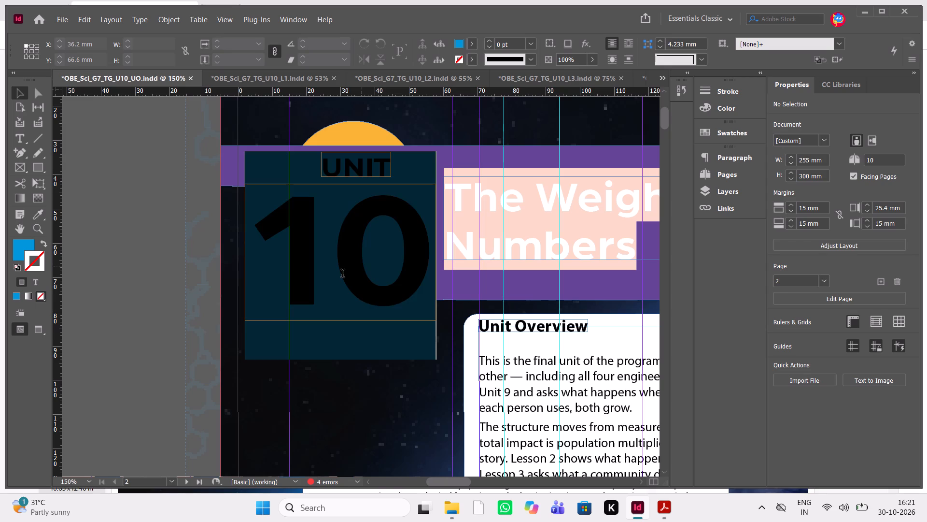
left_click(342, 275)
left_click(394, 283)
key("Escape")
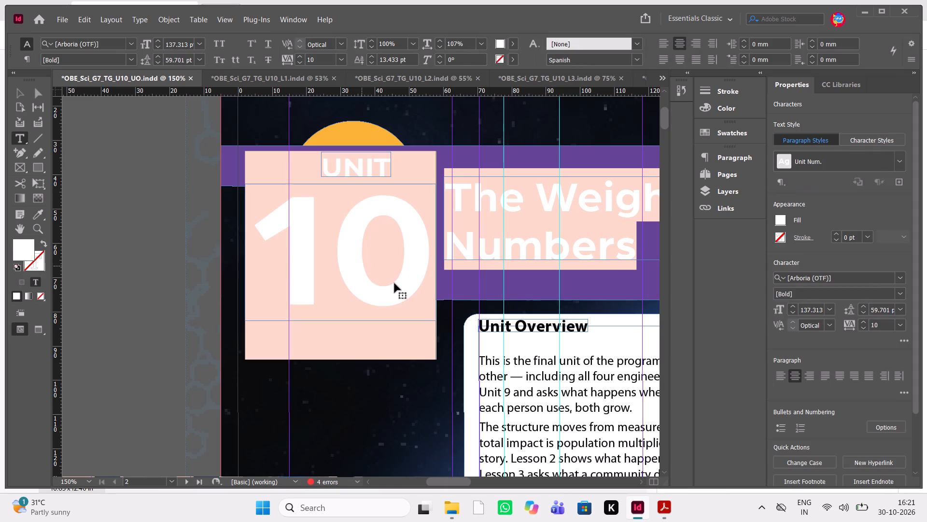
Move the UNIT text frame straight up, clear of the number 10, to a Y position of about 19.2 mm.
left_click(365, 172)
key("Escape")
key("Escape")
left_click(19, 97)
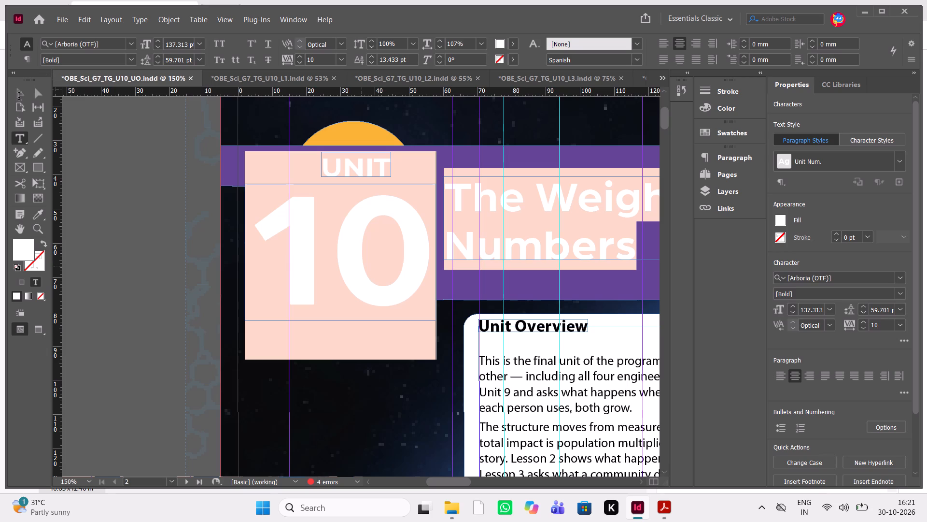
left_click(20, 94)
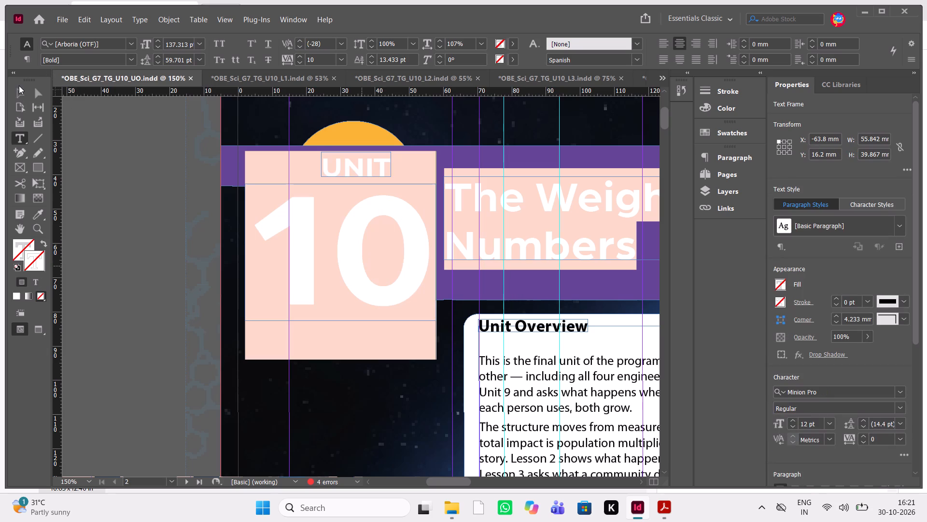
left_click(20, 94)
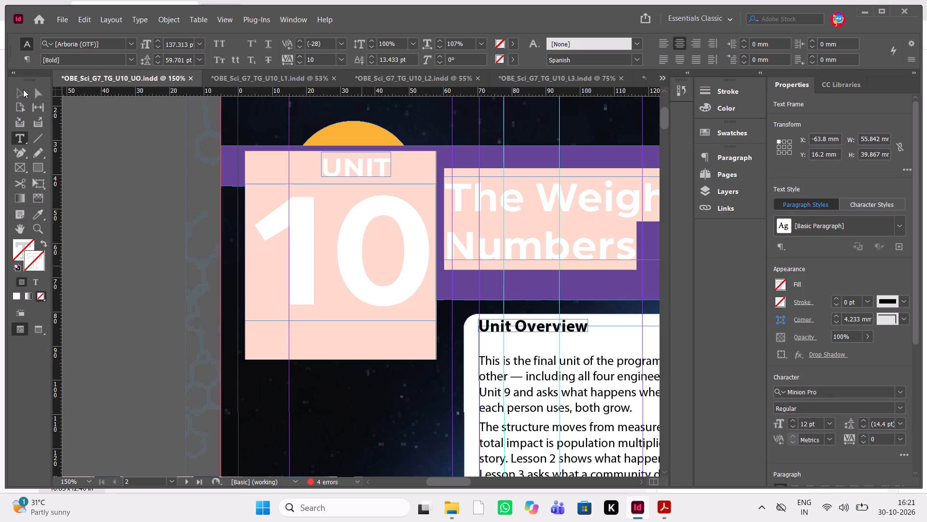
double_click(21, 91)
key("Escape")
key("Escape")
key("Escape")
key("Escape")
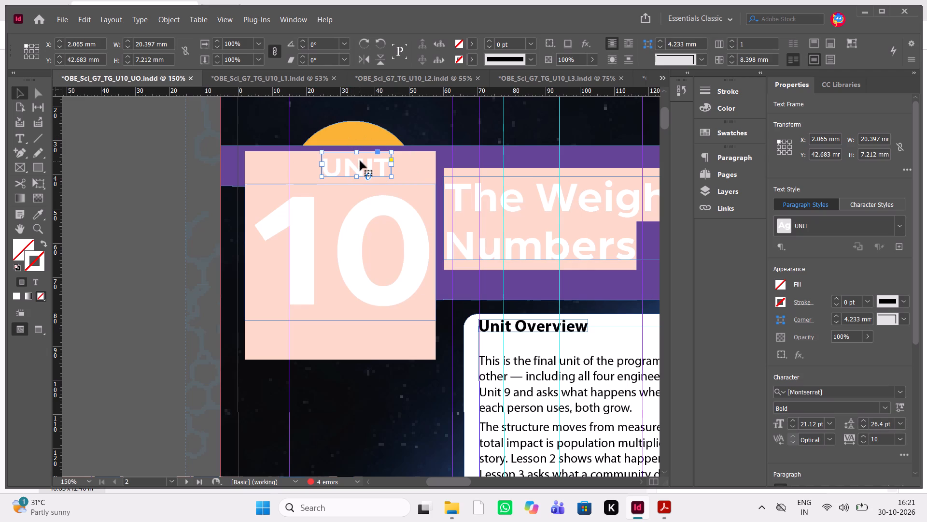
key("shift+Up")
key("shift+Up")
key("shift+Up")
key("shift+Up")
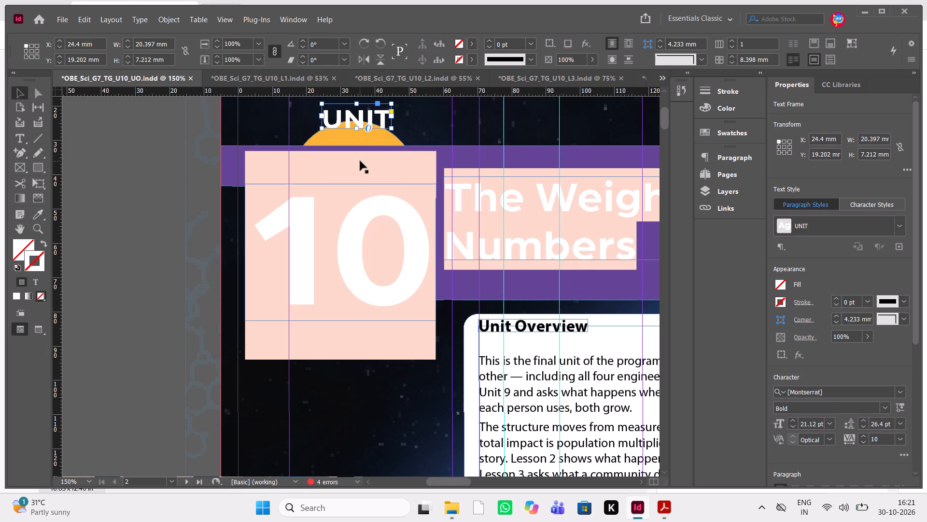
Set the tracking of the large unit number 10 on page 2 to -75.
triple_click(376, 251)
left_click(376, 251)
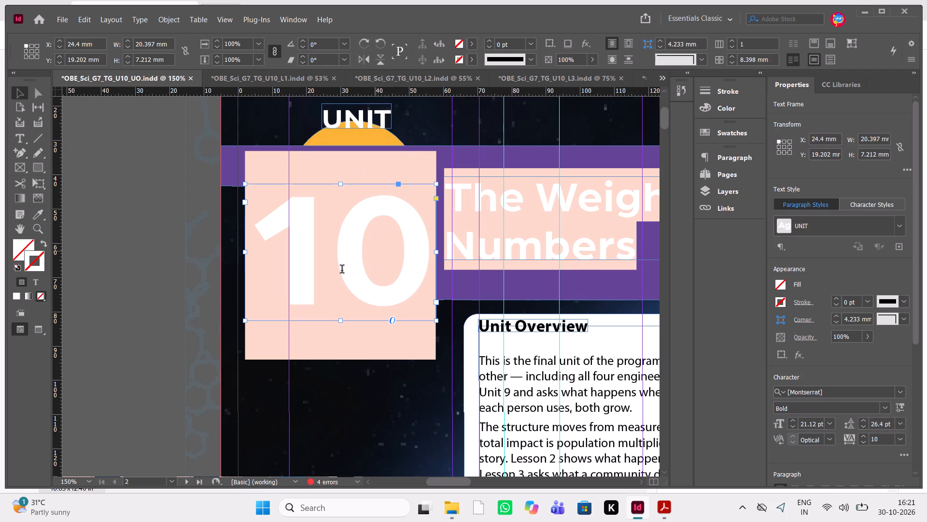
triple_click(342, 270)
left_click(342, 270)
left_click(137, 226)
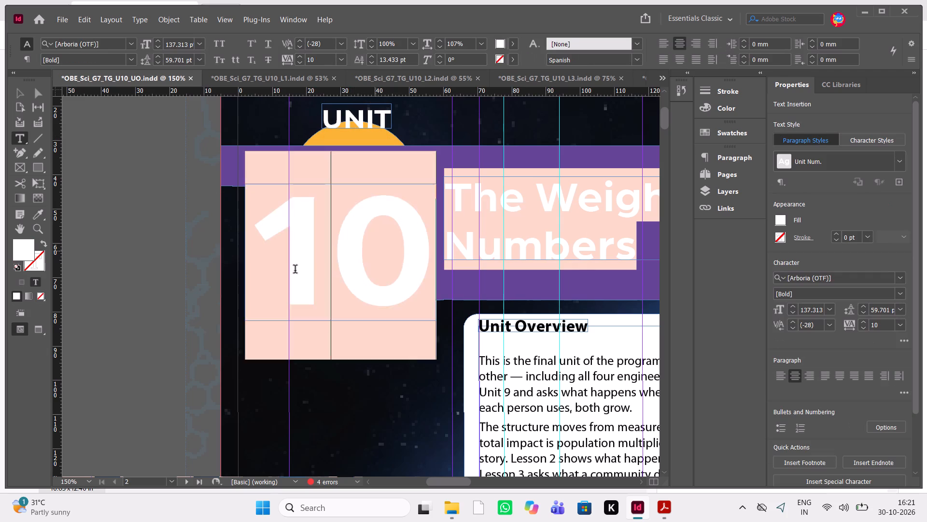
triple_click(348, 271)
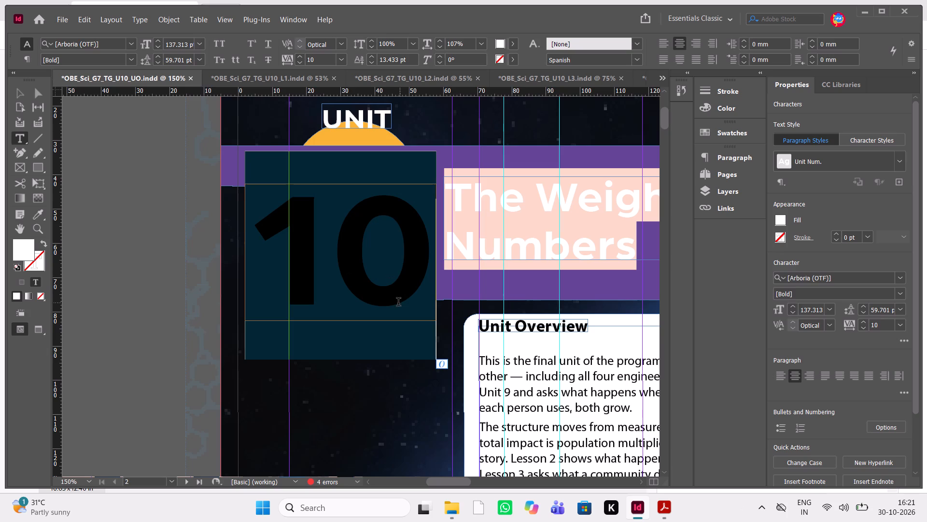
left_click(900, 324)
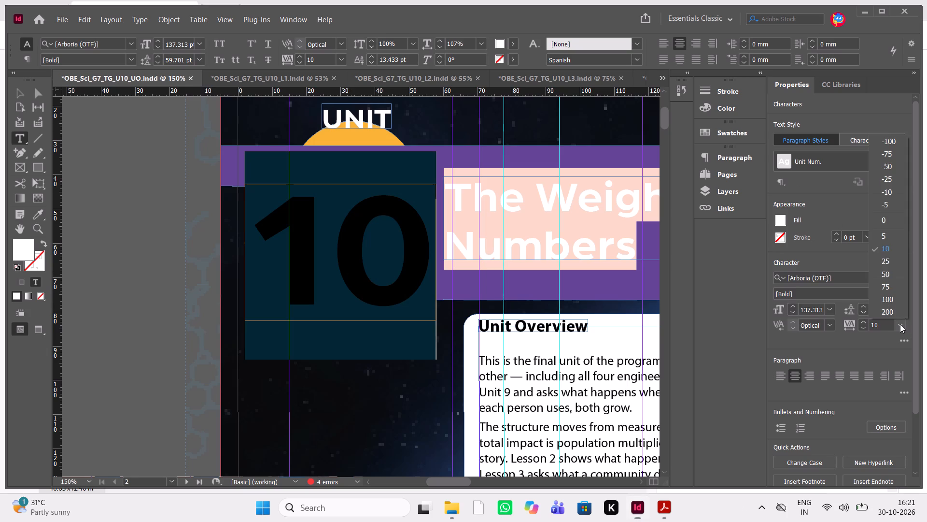
left_click(885, 156)
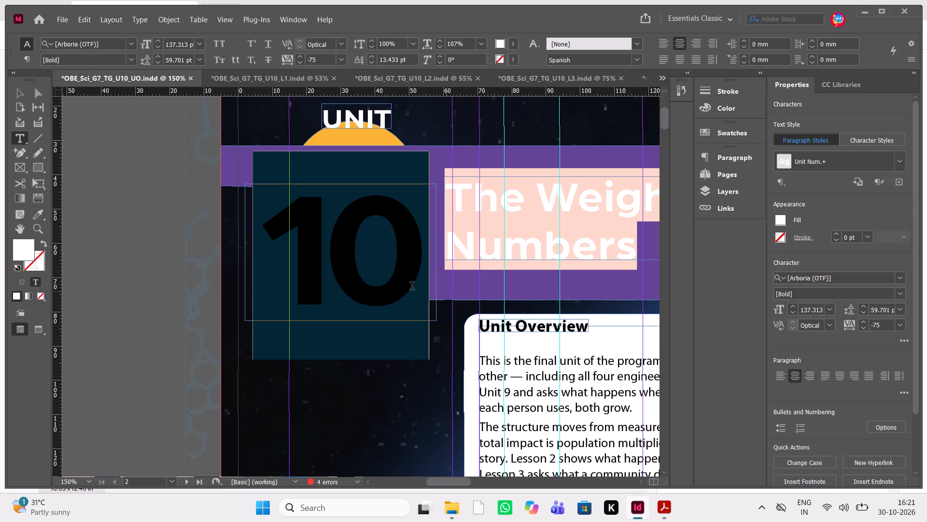
left_click(378, 277)
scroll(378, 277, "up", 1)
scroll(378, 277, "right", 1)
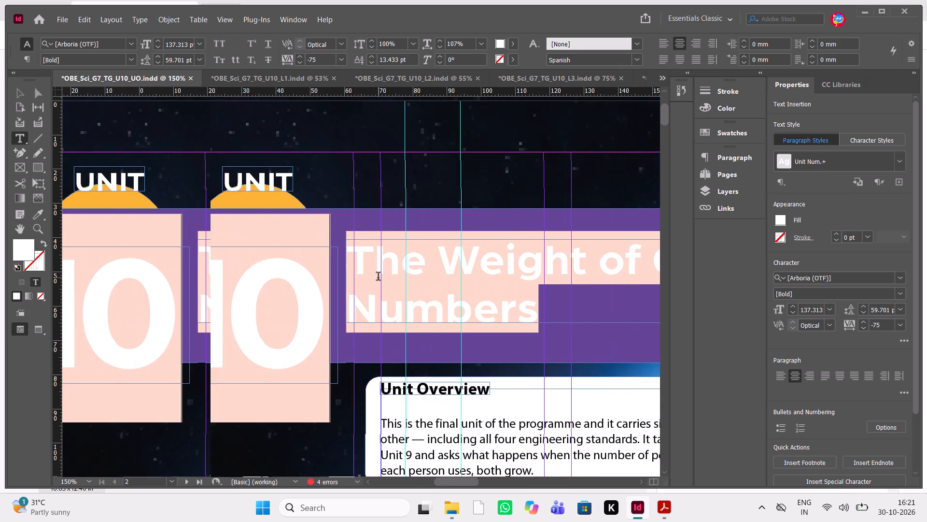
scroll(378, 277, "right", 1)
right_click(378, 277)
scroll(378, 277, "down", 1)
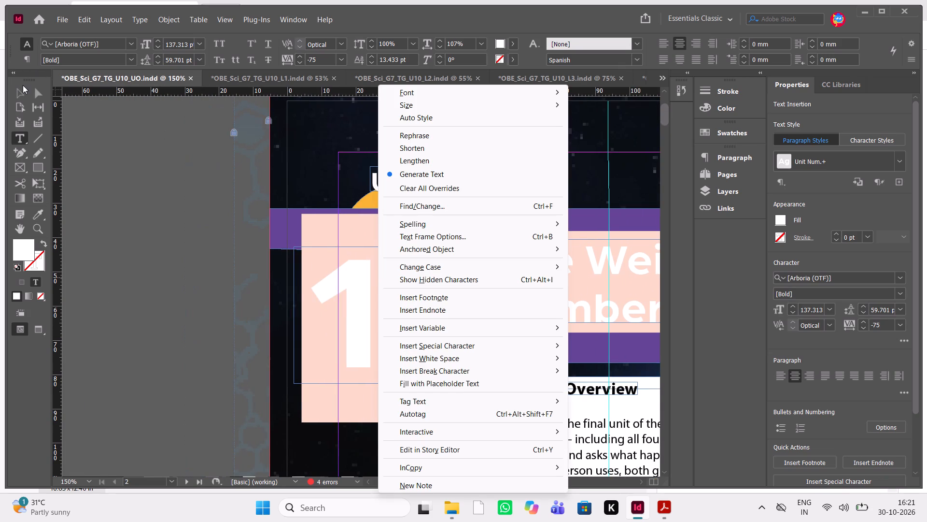
Move the UNIT text frame on page 2 straight down onto the purple band, to a Y position of about 34.4 mm.
left_click(21, 89)
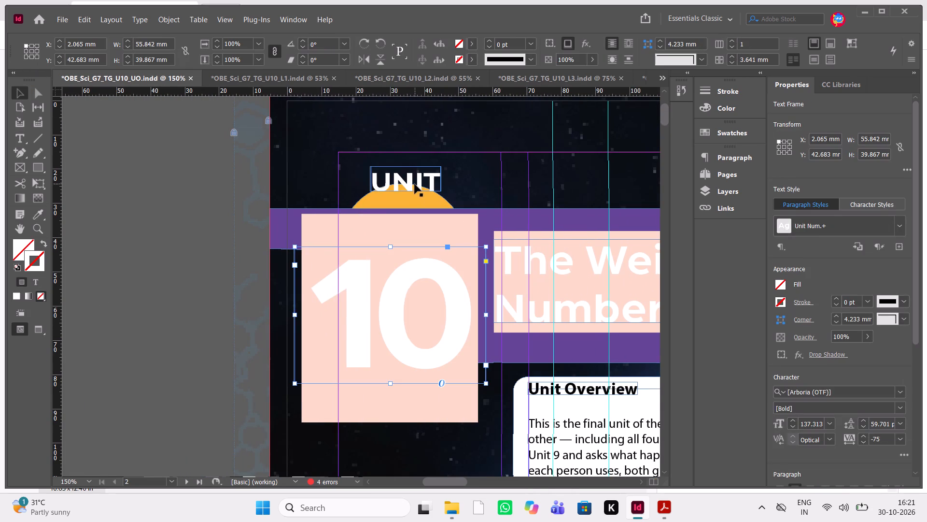
left_click(415, 184)
key("shift+Down")
key("shift+Down")
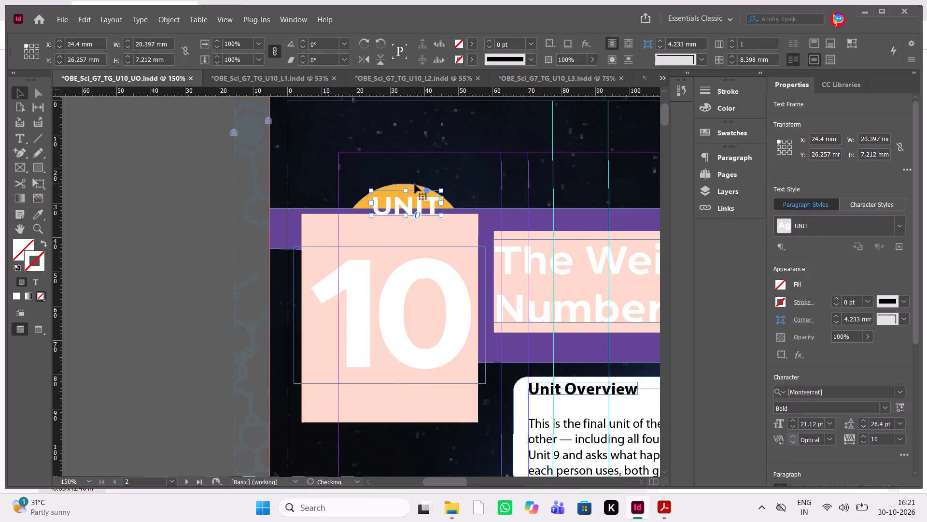
key("shift+Down")
key("shift+Down")
key("Down")
key("Down")
key("Down")
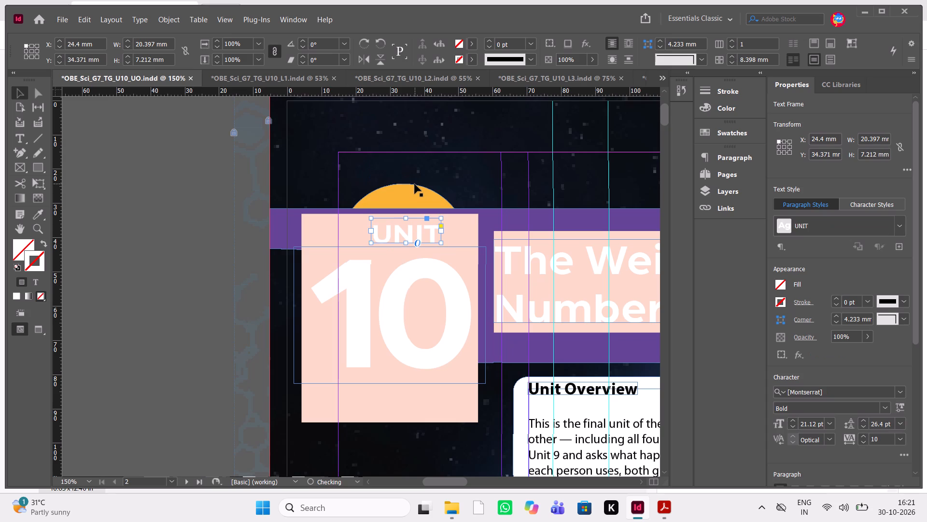
key("Down")
key("Up")
left_click(162, 213)
key("w")
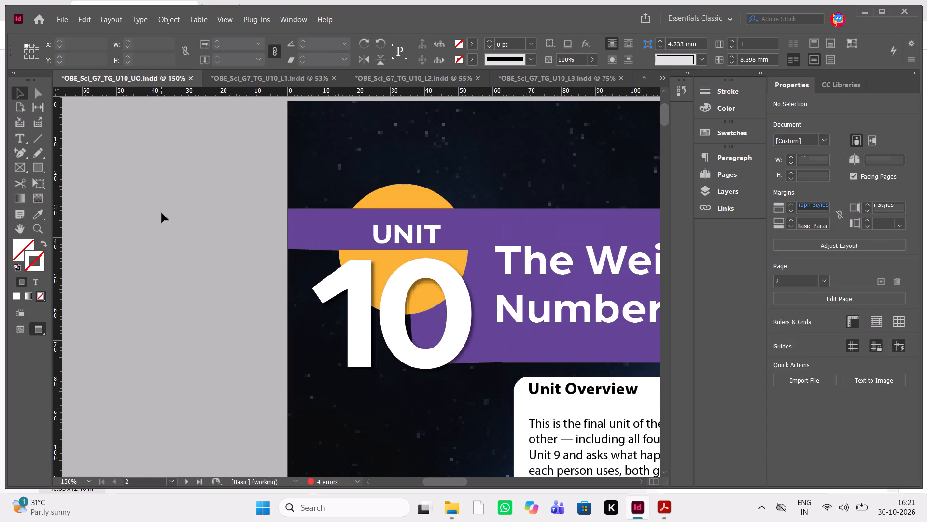
type("ww")
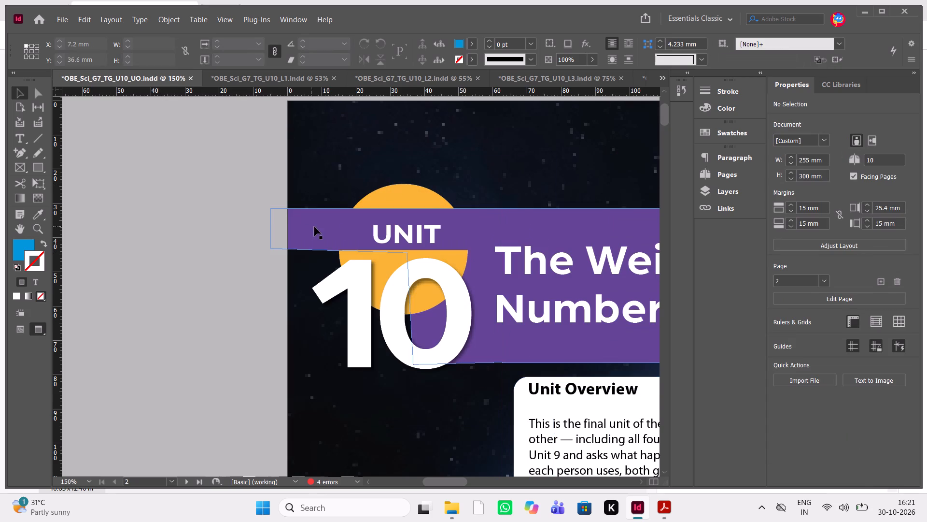
Nudge the UNIT text frame slightly up within the purple band, to a Y position of about 33.3 mm.
left_click(394, 230)
key("Up")
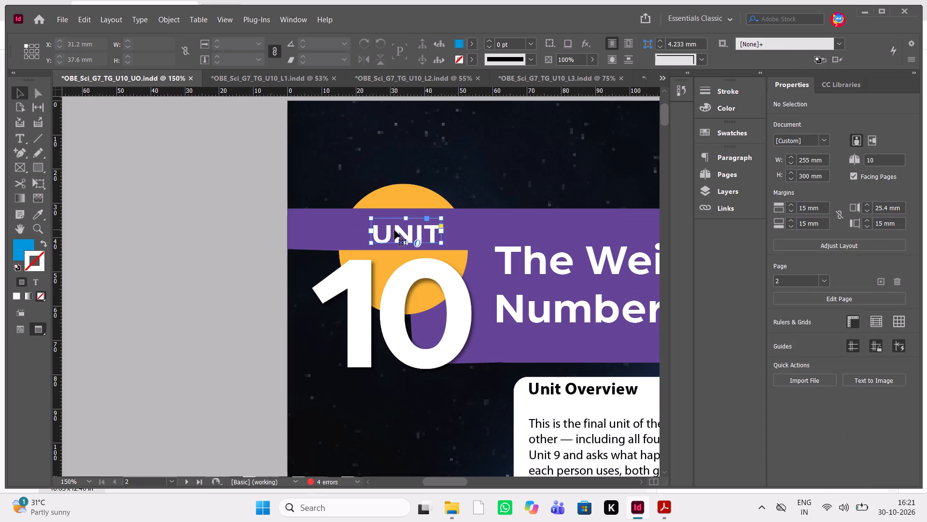
key("Up")
key("Up")
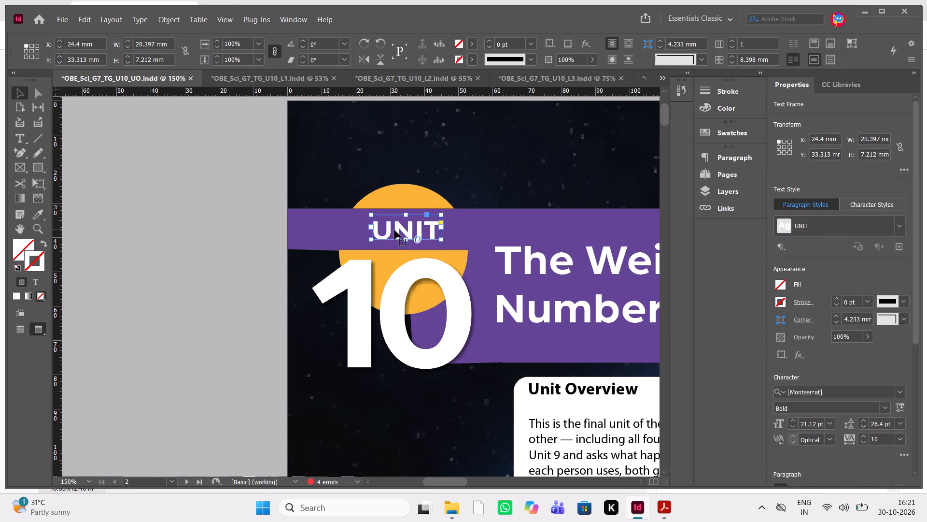
left_click(170, 200)
Move the Unit Overview heading frame down closer to its body text, to a Y position of about 85.6 mm.
scroll(434, 342, "left", 1)
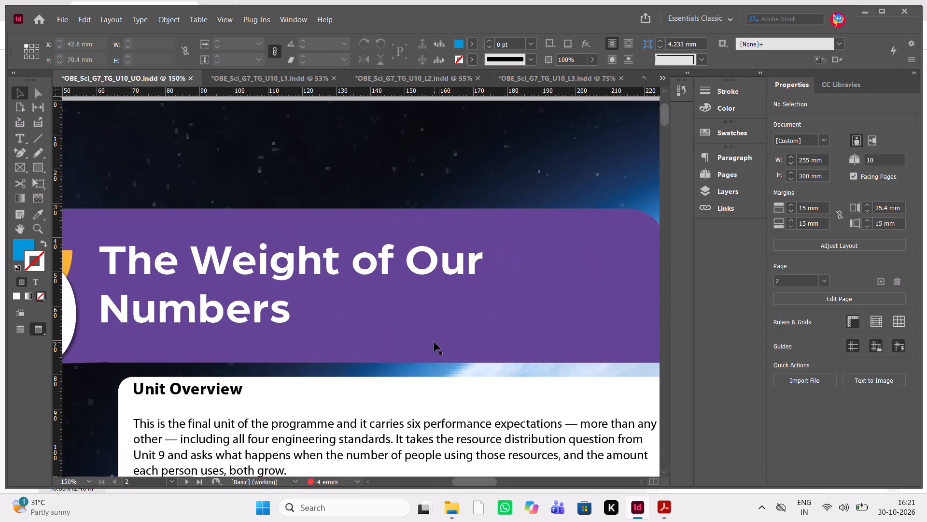
scroll(434, 342, "down", 2)
scroll(434, 342, "up", 1)
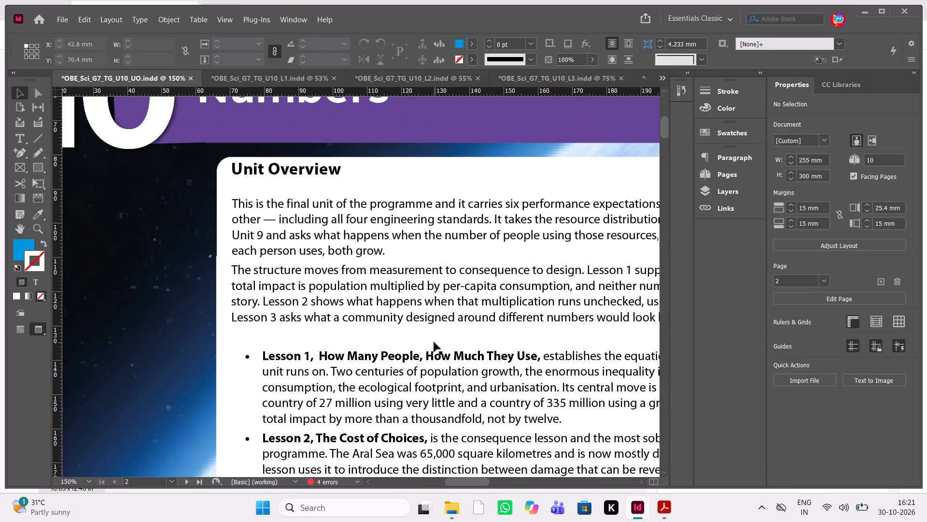
key("w")
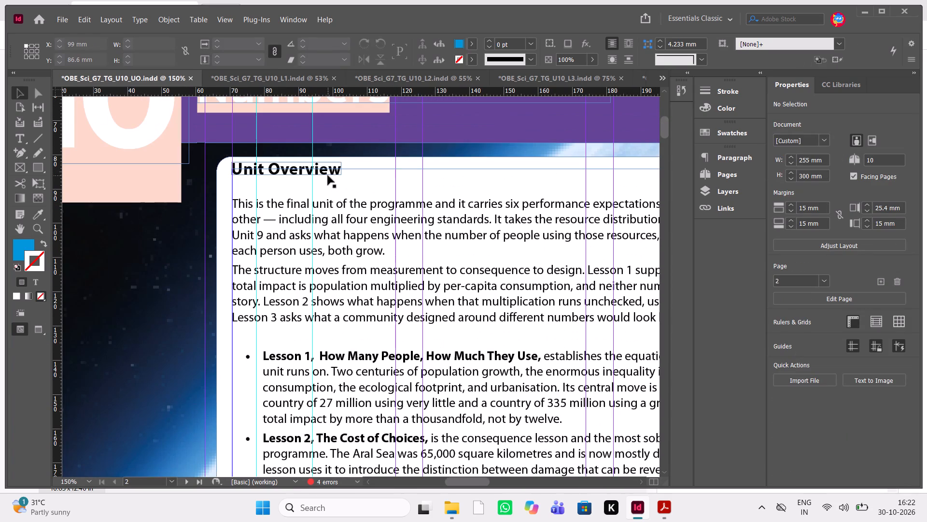
left_click(336, 171)
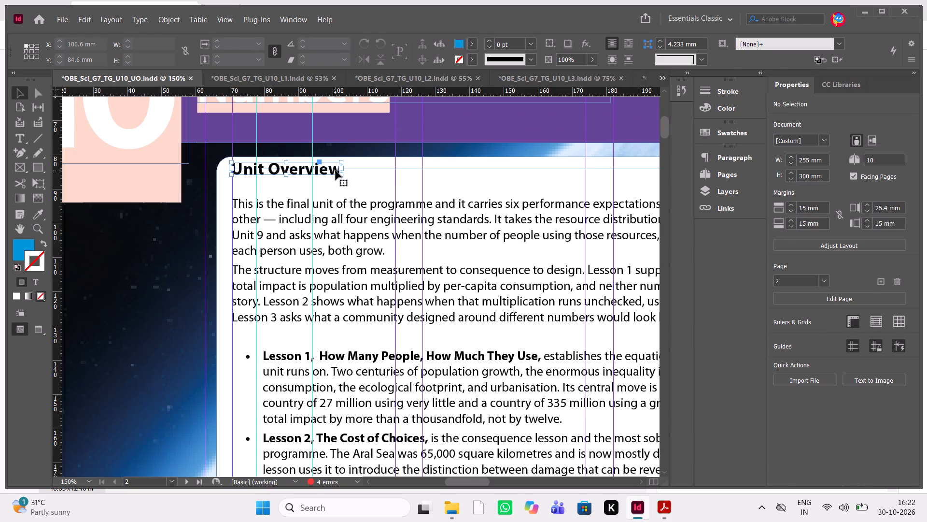
key("shift+Down")
key("shift+Down")
key("Up")
key("Up")
key("Up")
key("Up")
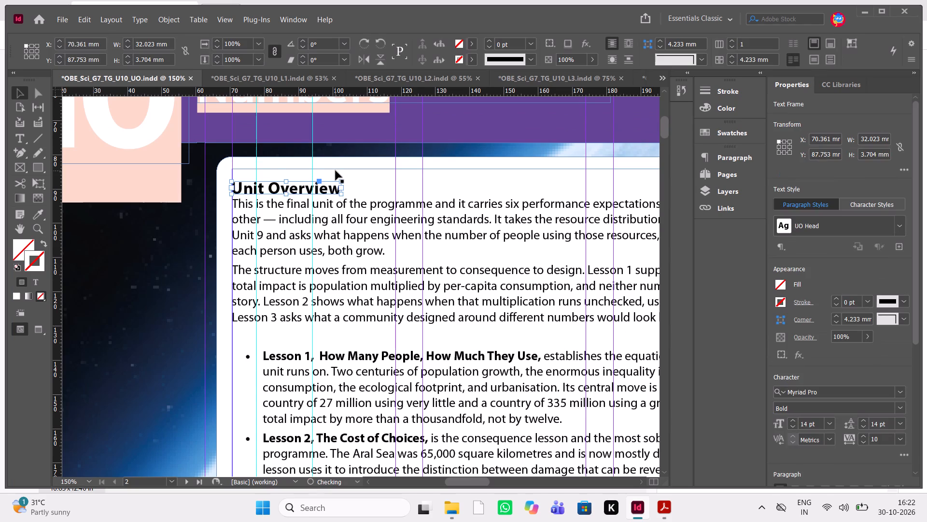
key("Up")
key("Up")
key("Up")
key("Up")
key("Up")
key("Up")
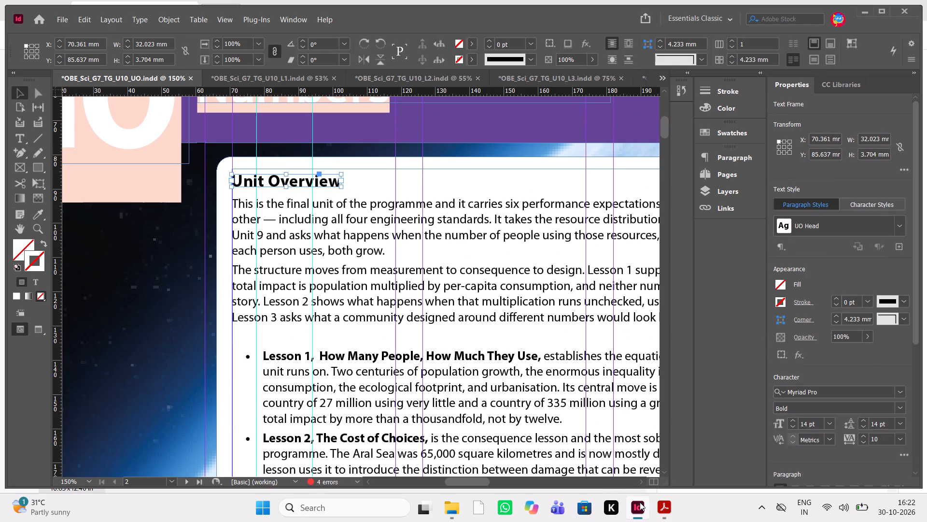
Check the review PDF and set the space after the paragraph beginning "The structure moves from measurement" to 0 mm.
left_click(660, 515)
left_click(660, 515)
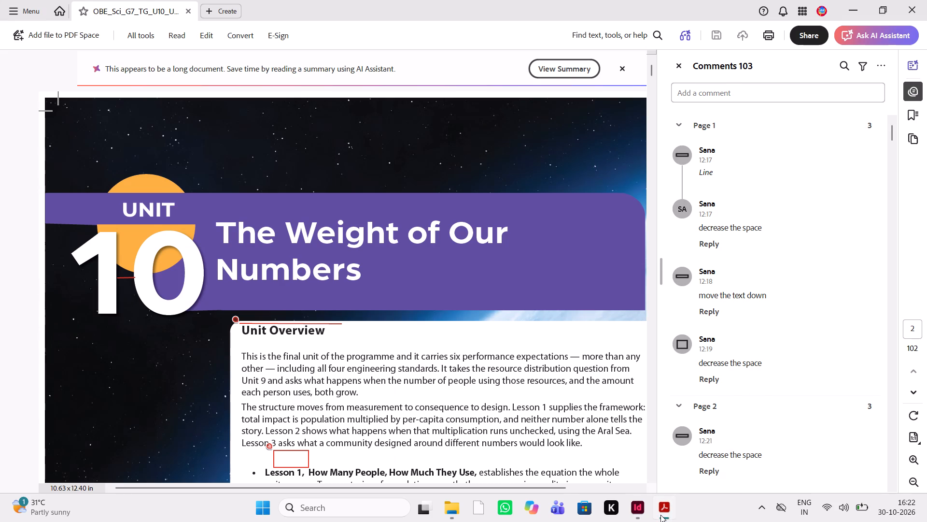
scroll(551, 340, "left", 1)
double_click(575, 304)
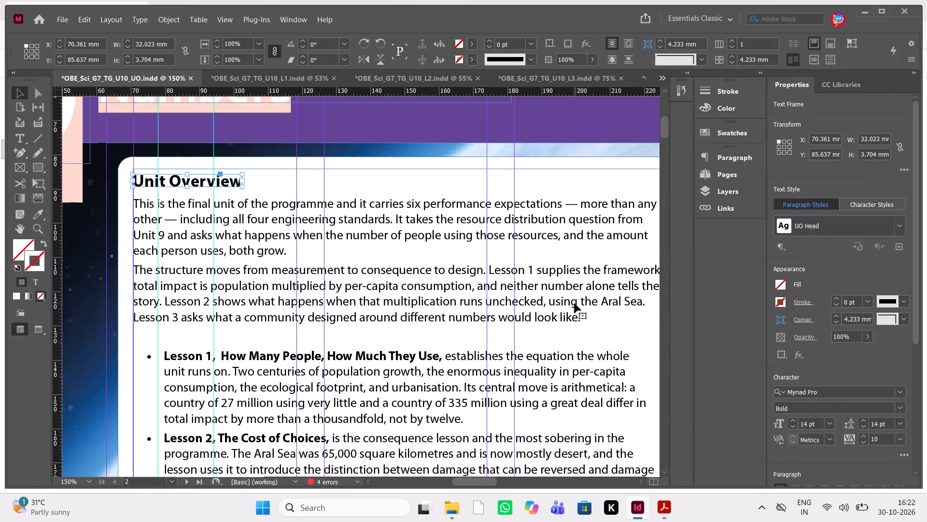
left_click_drag(584, 317, 180, 282)
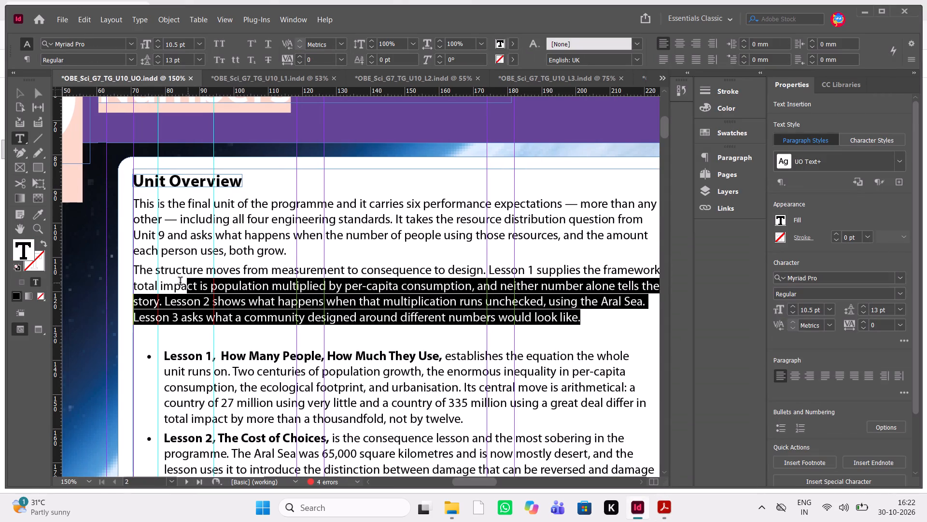
left_click_drag(180, 282, 133, 271)
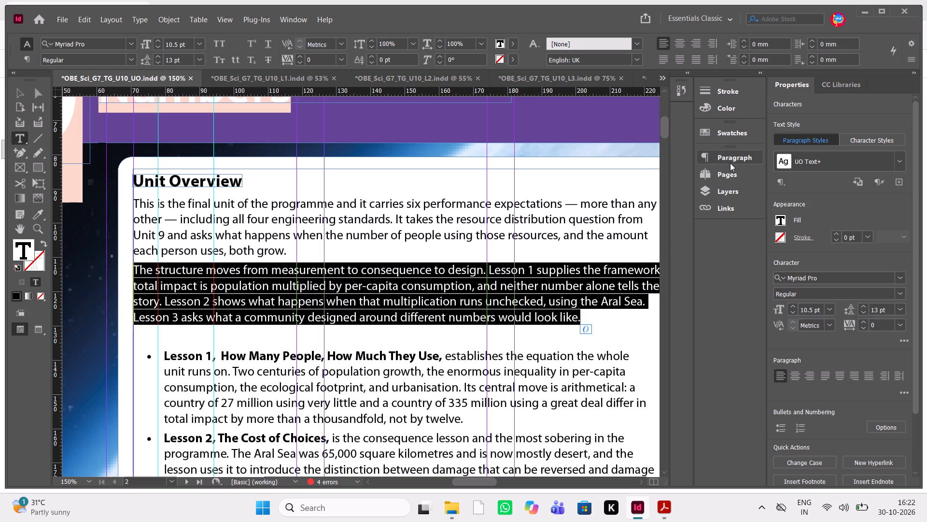
left_click(730, 163)
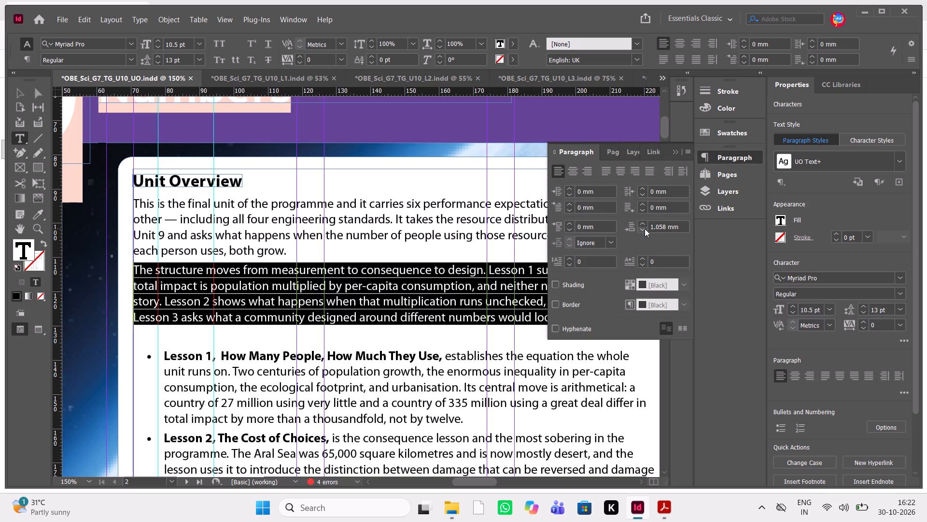
triple_click(645, 229)
left_click(645, 229)
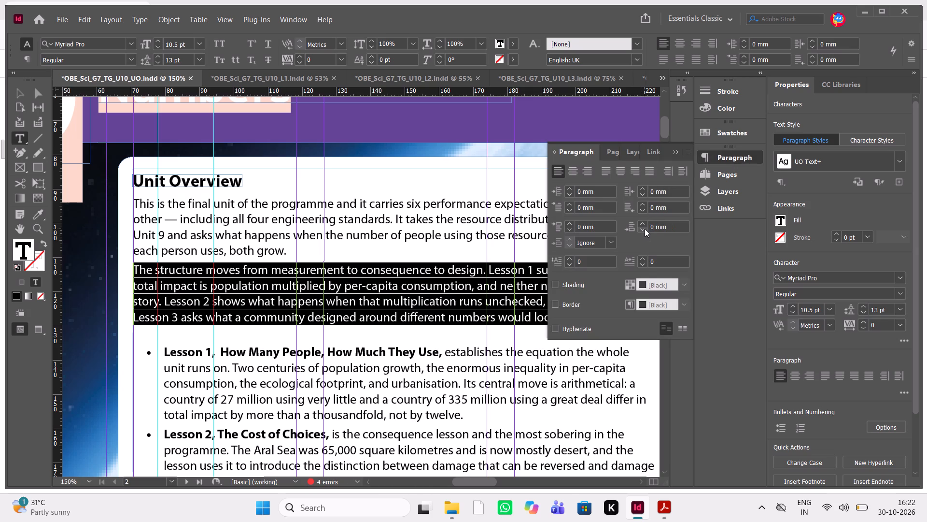
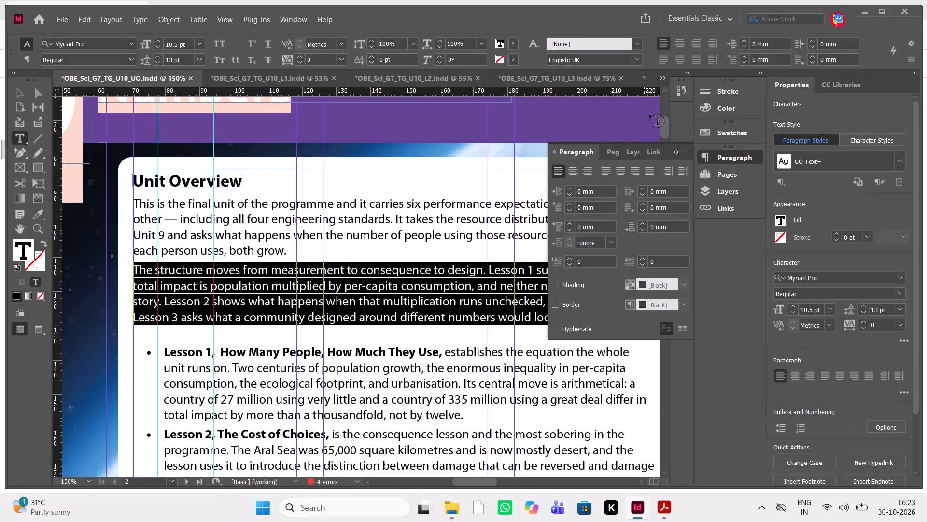
Remove the empty line between the paragraph beginning "The structure moves from measurement" and the Lesson 1 bullet.
left_click(674, 152)
scroll(521, 238, "down", 1)
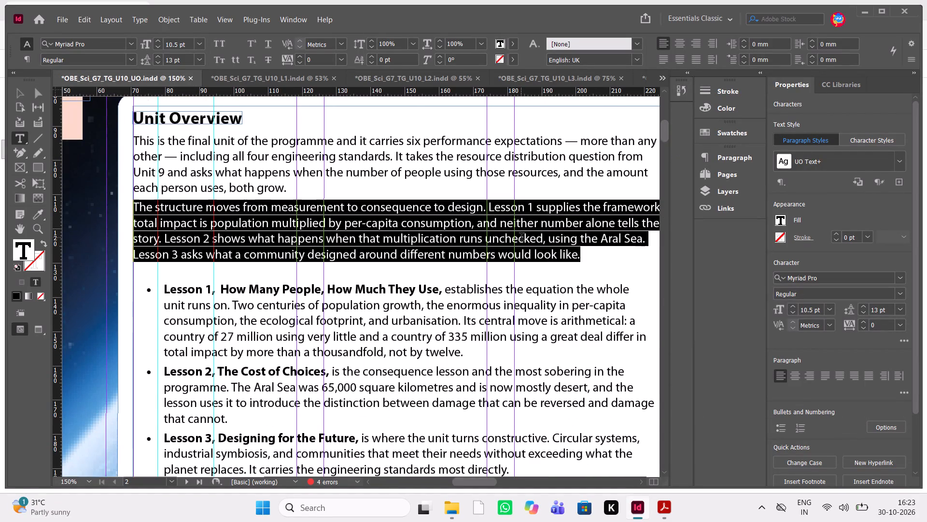
scroll(521, 238, "down", 1)
scroll(521, 238, "up", 1)
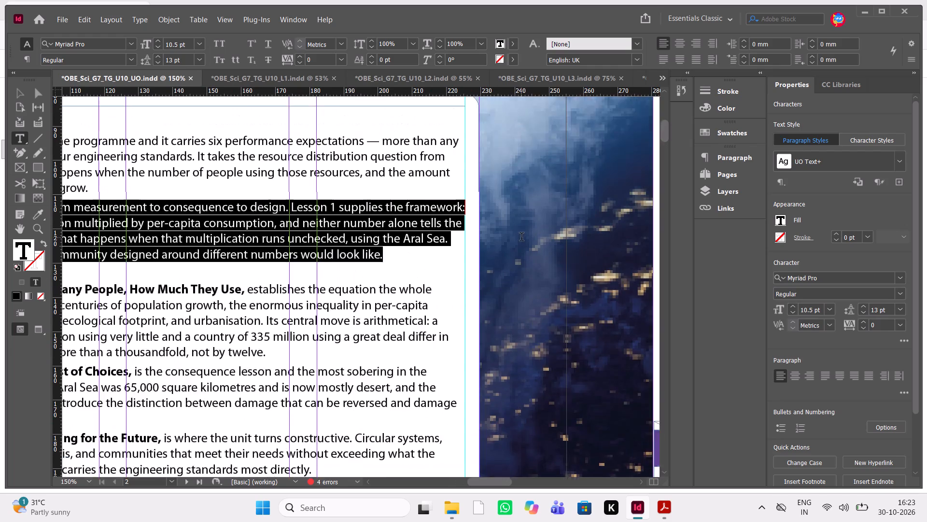
scroll(521, 238, "down", 1)
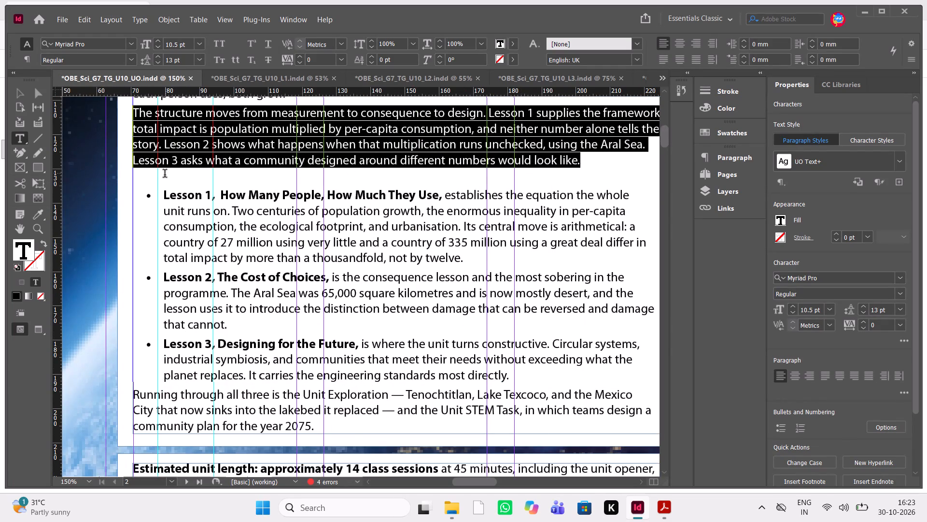
left_click(728, 160)
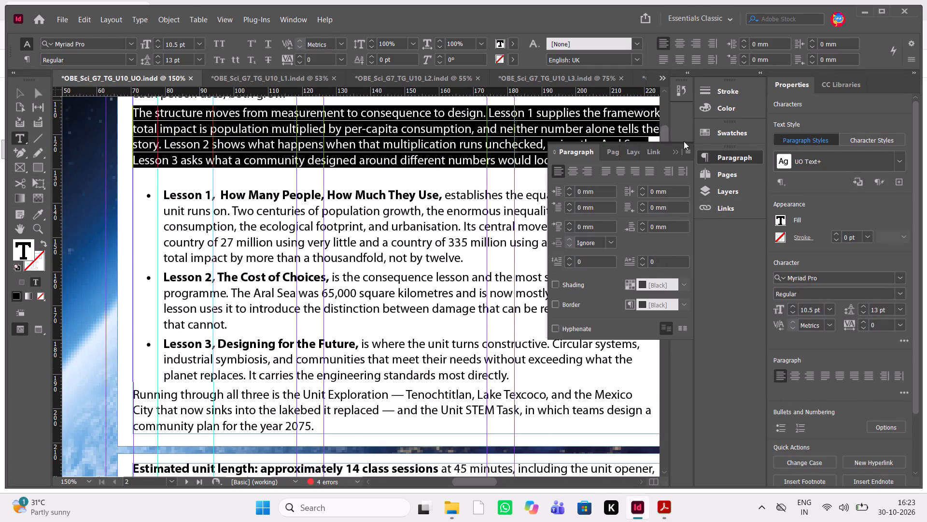
left_click(672, 157)
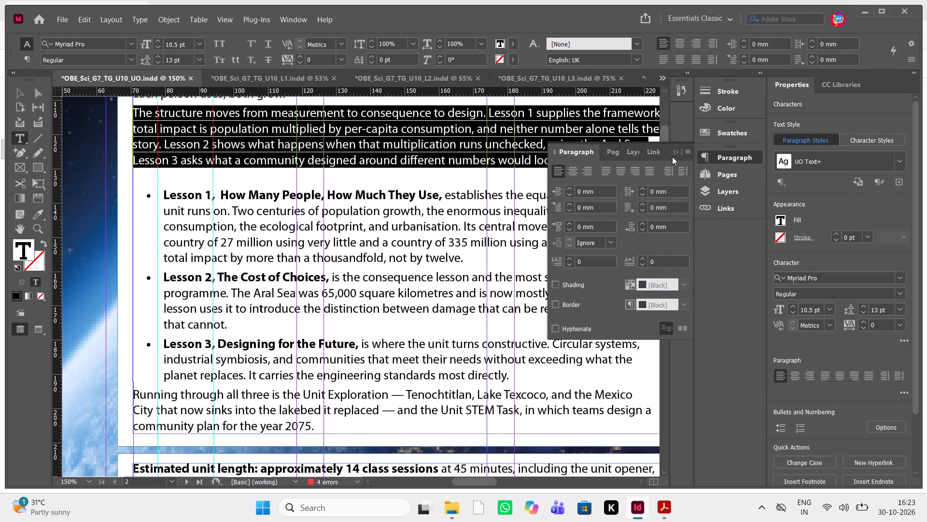
left_click(676, 152)
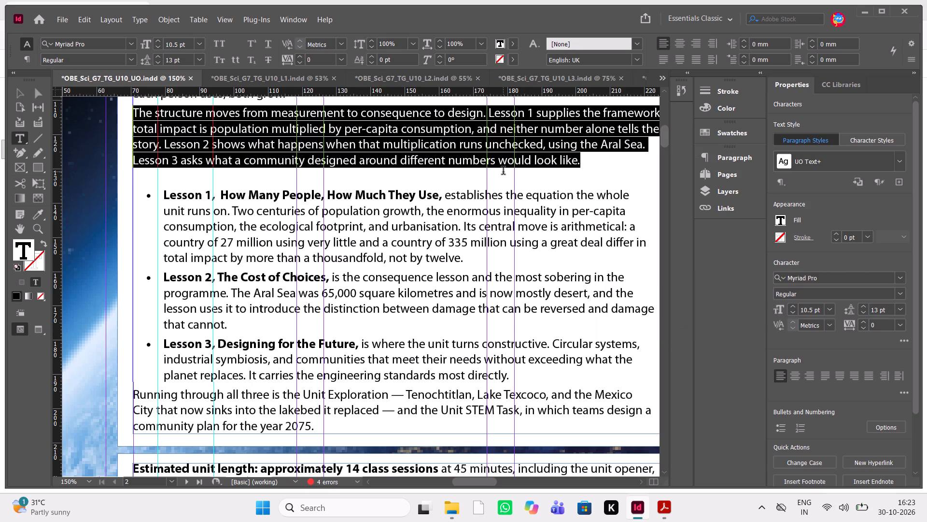
left_click(503, 172)
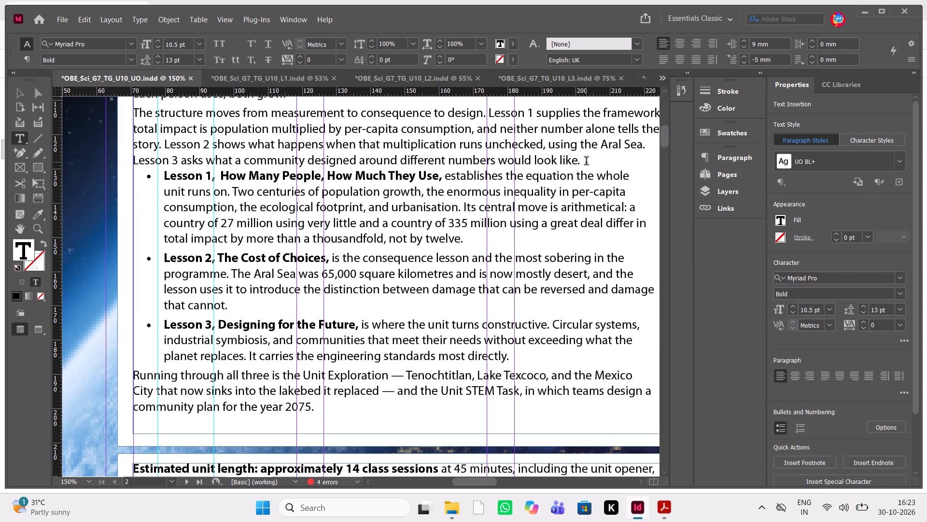
Set the space after the paragraph beginning "The structure moves from measurement" to 1 mm.
left_click_drag(586, 162, 140, 115)
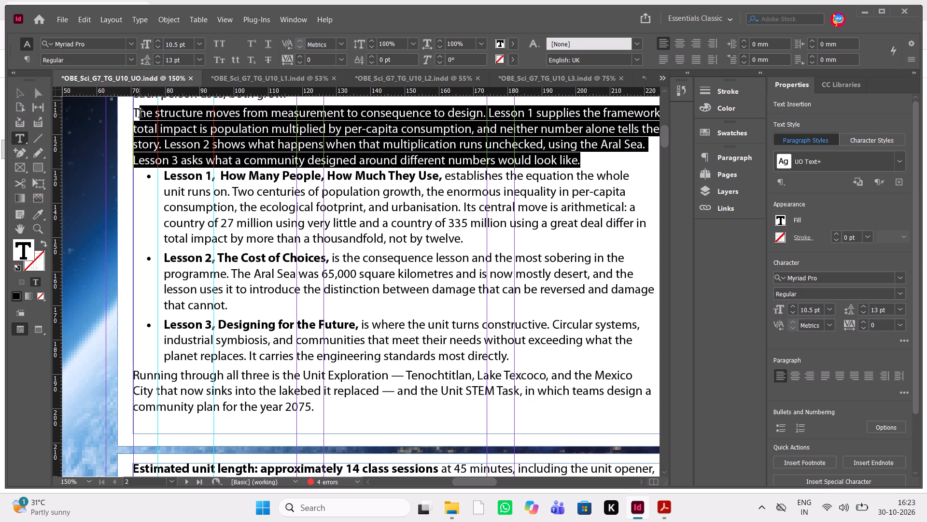
left_click_drag(140, 115, 129, 113)
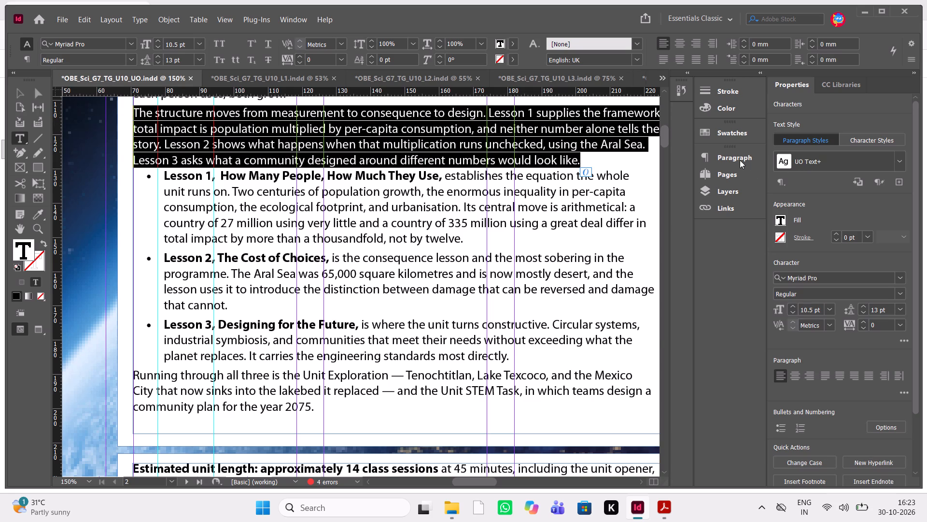
left_click(740, 160)
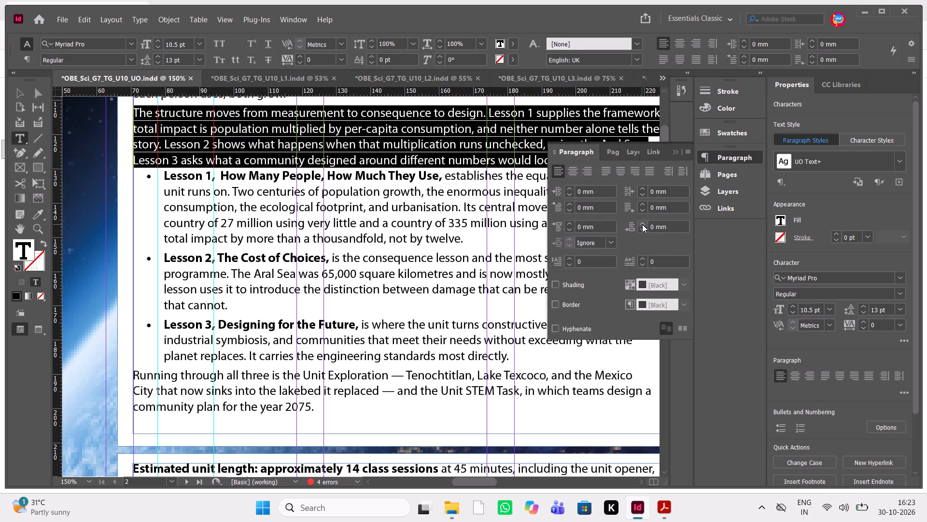
left_click(642, 224)
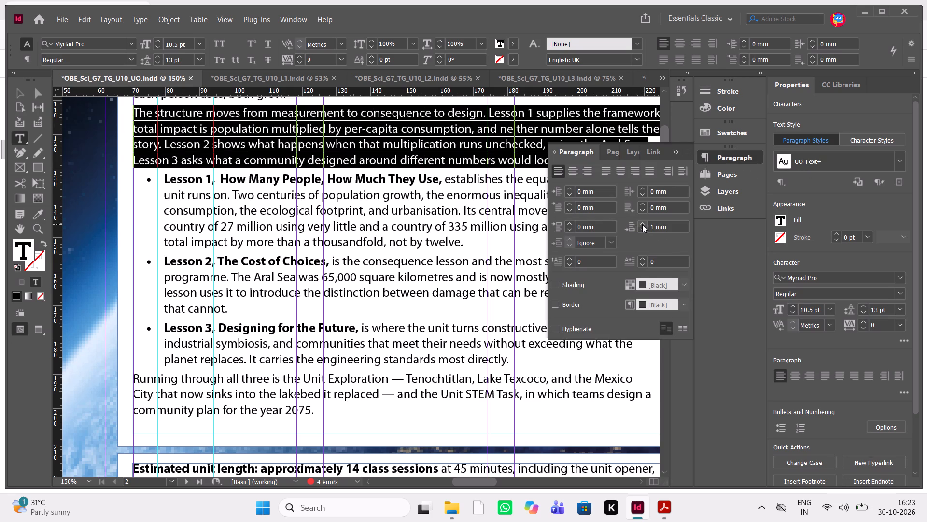
left_click(677, 149)
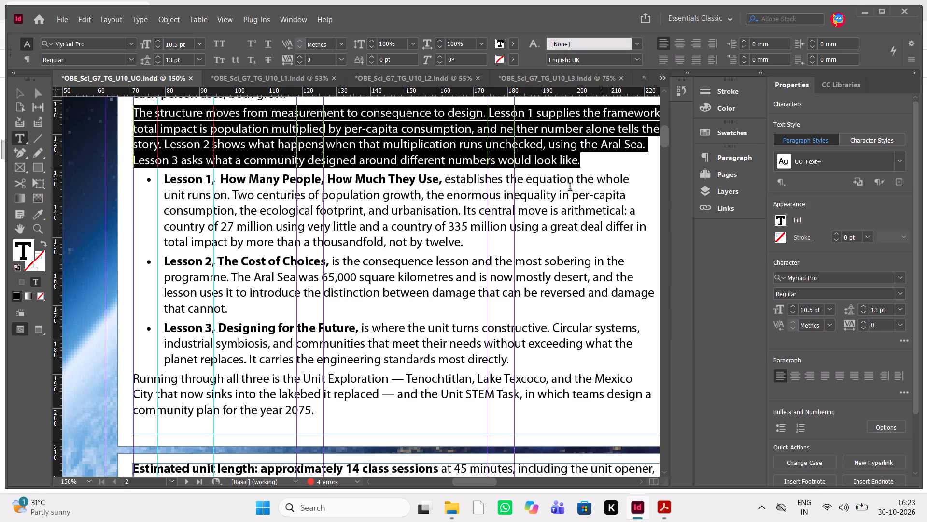
Shorten the Unit Overview body text frame from its bottom edge to a height of about 117.8 mm, just below the last line.
left_click(495, 200)
scroll(495, 200, "down", 1)
scroll(495, 200, "up", 1)
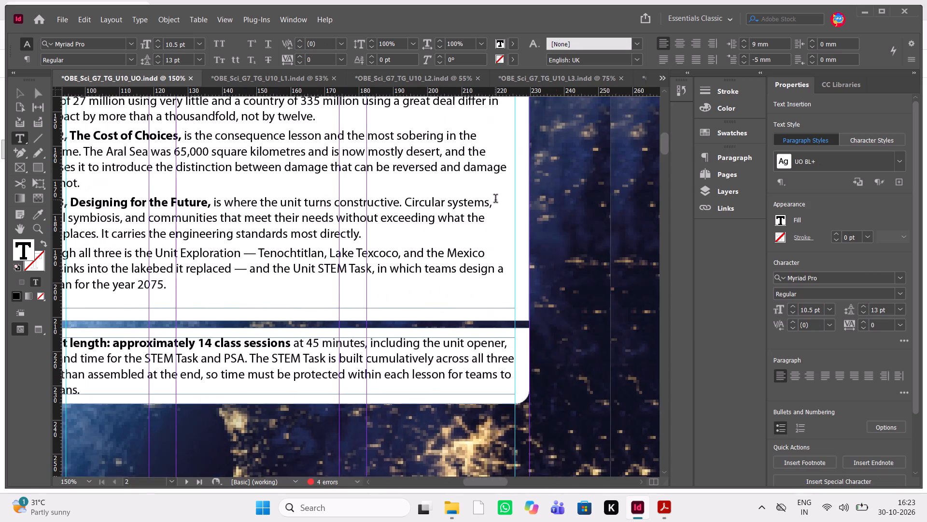
scroll(495, 200, "down", 1)
key("Escape")
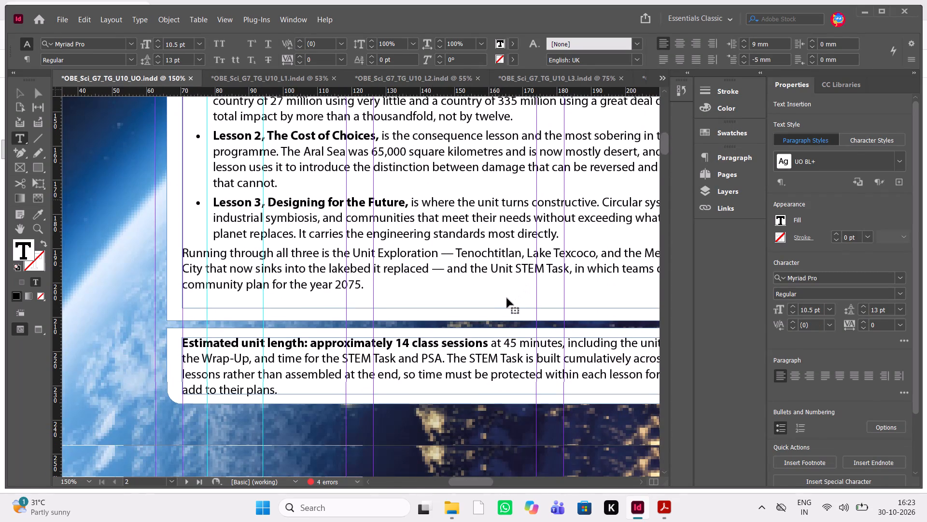
left_click(502, 302)
left_click_drag(446, 307, 445, 302)
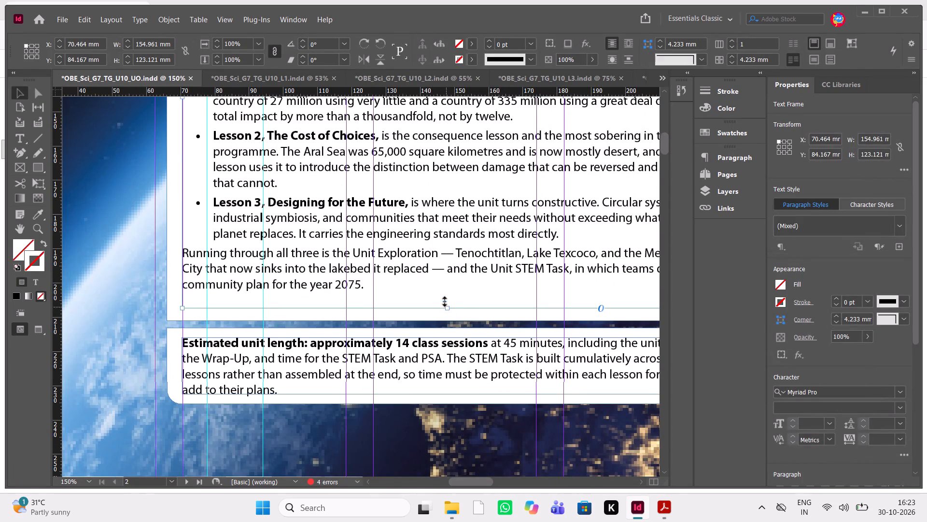
left_click_drag(445, 302, 449, 290)
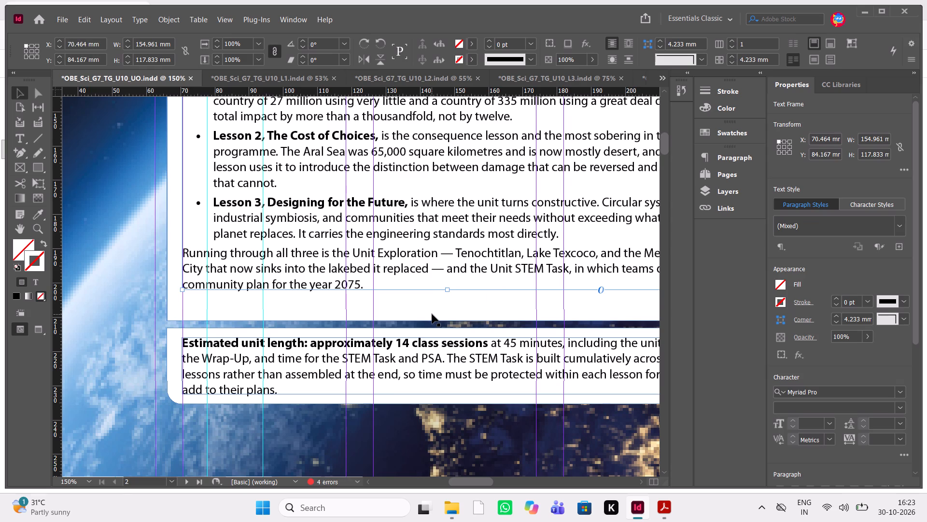
Shorten the white background rectangle behind the Unit Overview text from its bottom edge to a height of about 125 mm.
left_click(432, 314)
left_click_drag(447, 320, 447, 313)
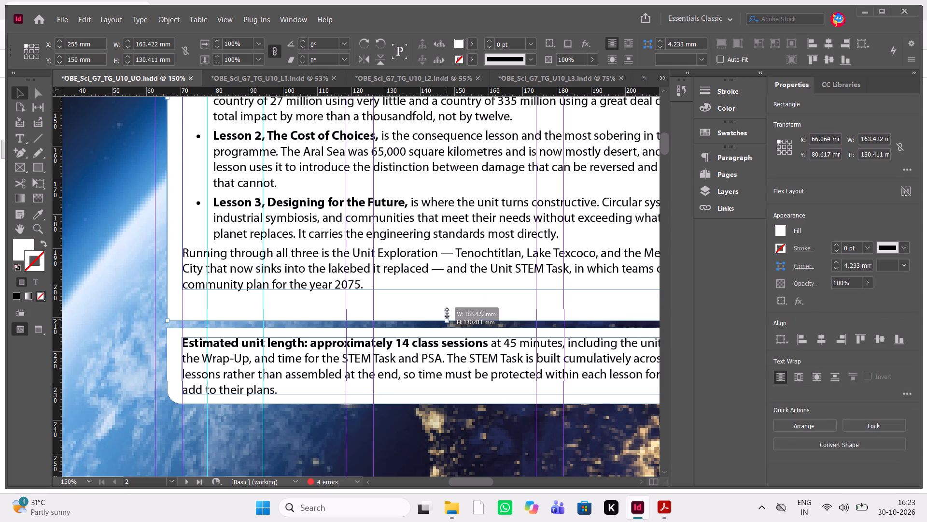
left_click_drag(447, 313, 466, 302)
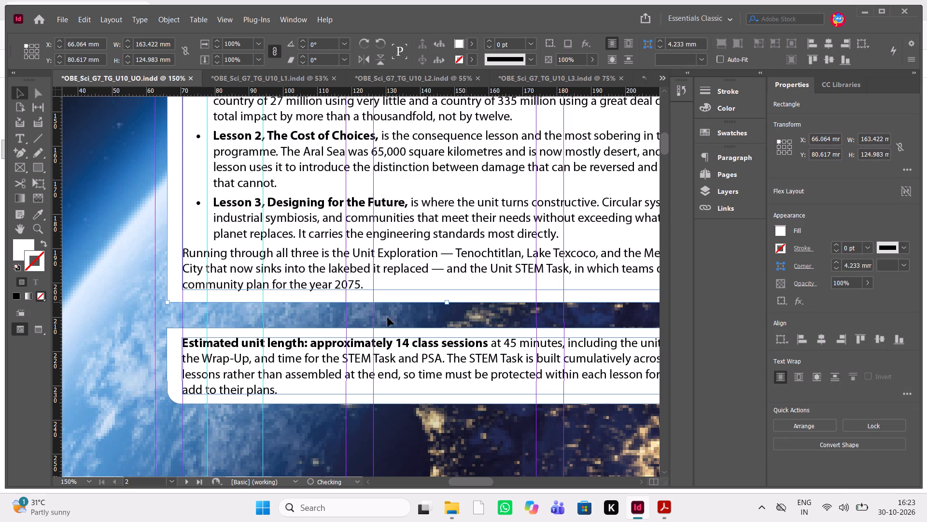
Move the "Estimated unit length" text frame and its white box together up toward the Unit Overview box, to a Y position of about 208.1 mm.
left_click(186, 348)
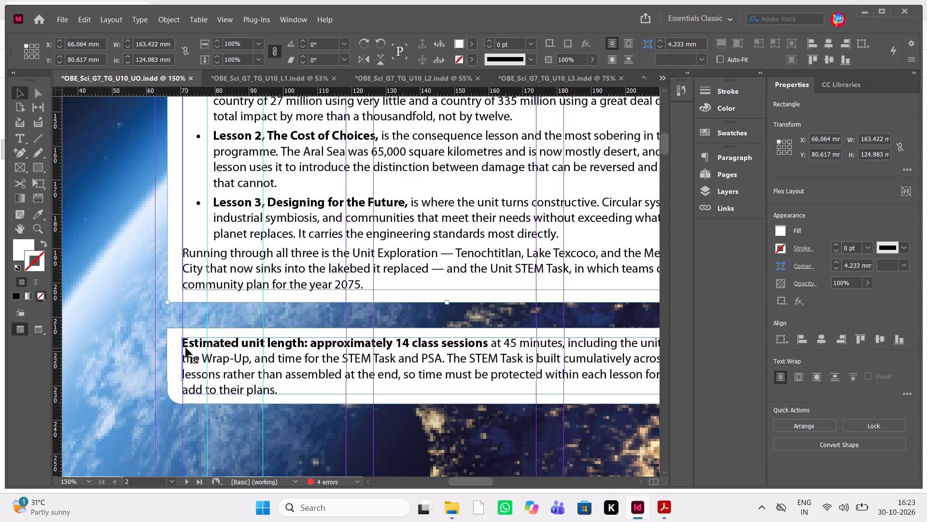
left_click(174, 351, "shift")
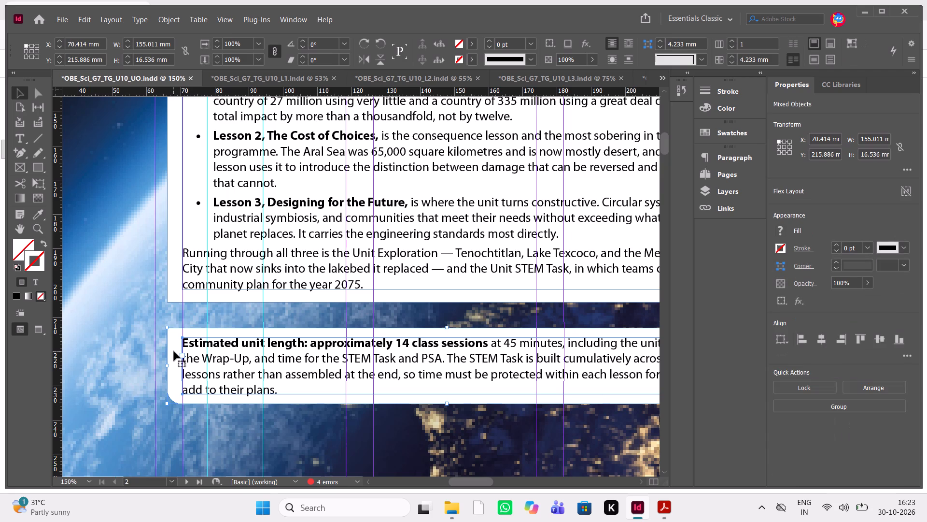
key("shift+Up")
key("Up")
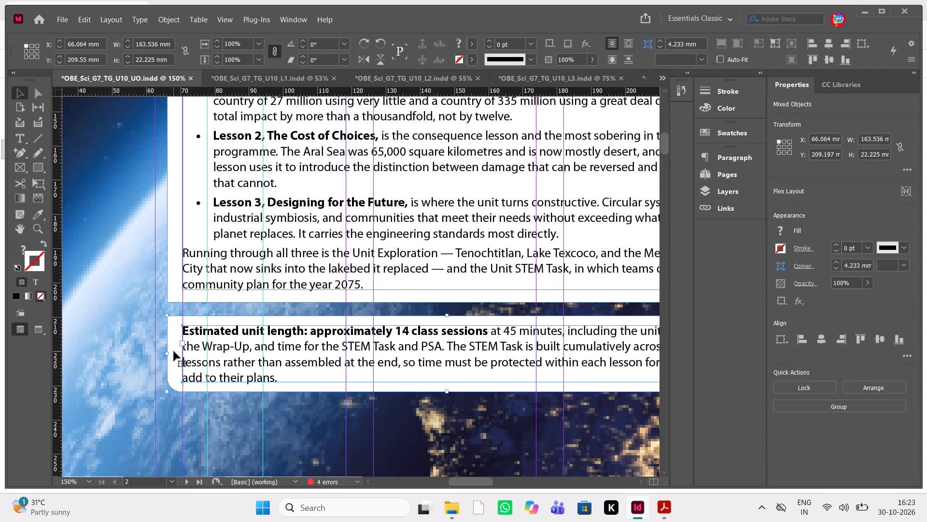
key("Up")
key("Up")
key("Up")
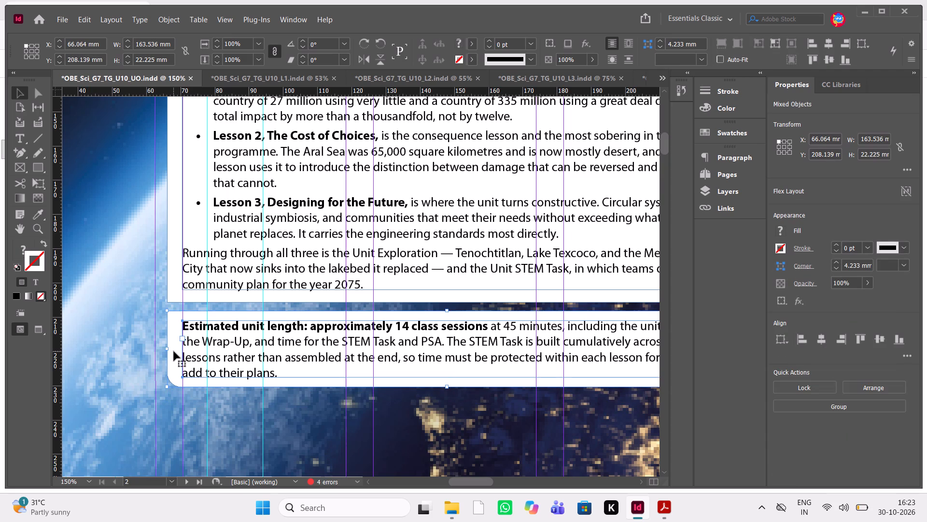
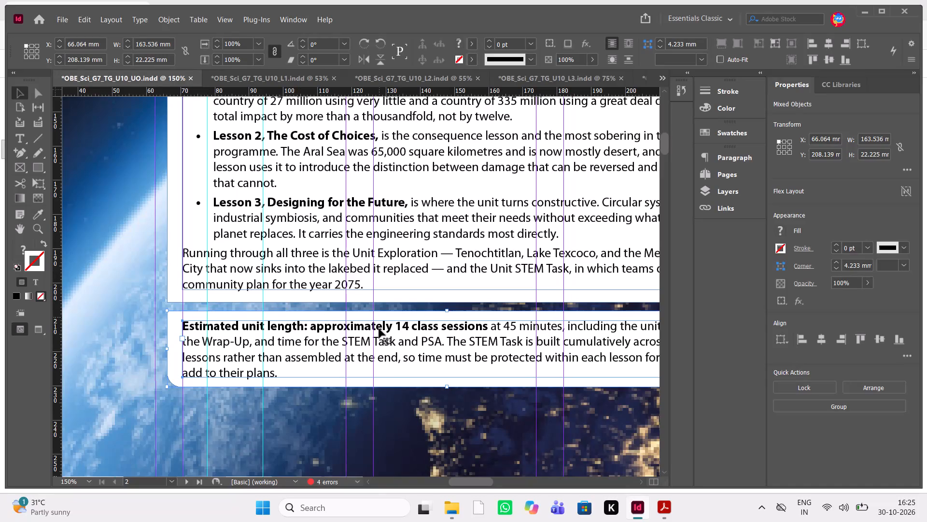
Check the next review markup in the PDF, then narrow the white background frame behind the "Teaching This Unit" text to about 137.6 mm wide.
scroll(379, 329, "down", 1)
key("alt+Tab")
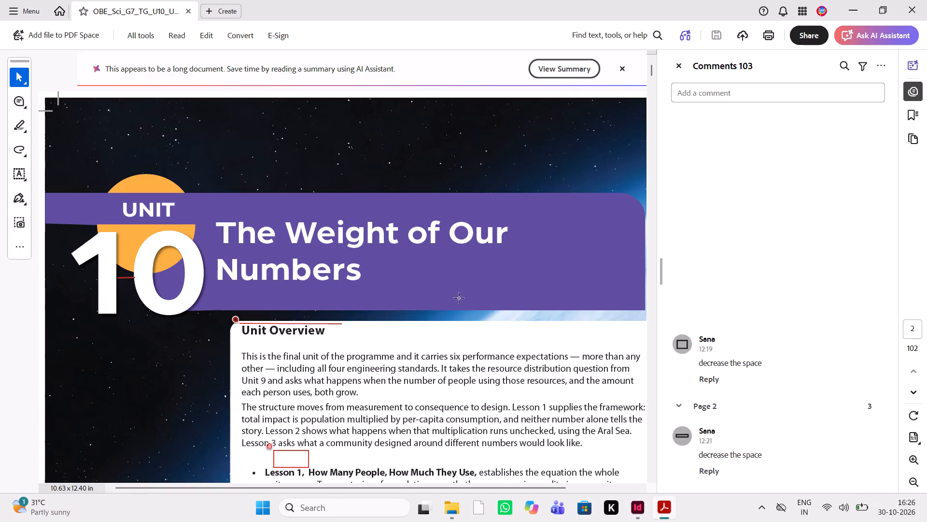
scroll(492, 333, "down", 2)
scroll(492, 333, "left", 1)
scroll(492, 333, "down", 2)
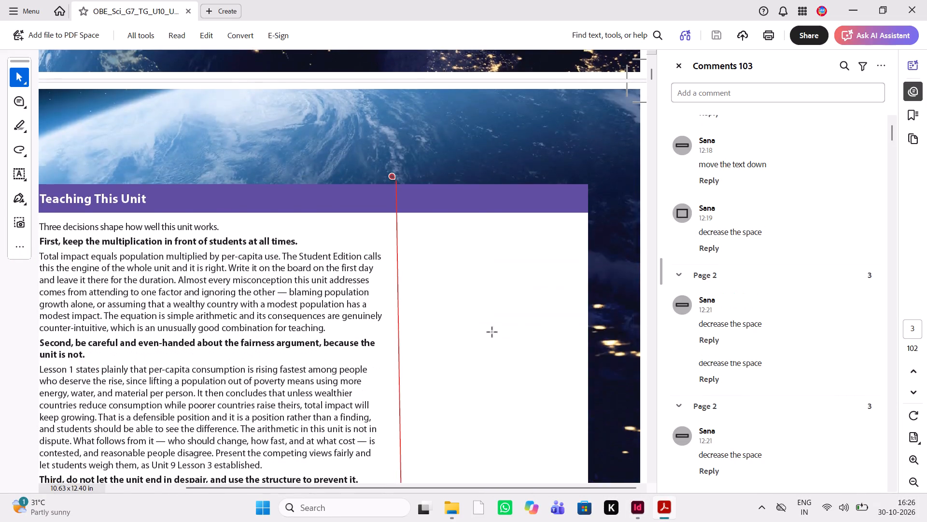
scroll(492, 333, "down", 1)
key("alt+Tab")
scroll(529, 289, "up", 1)
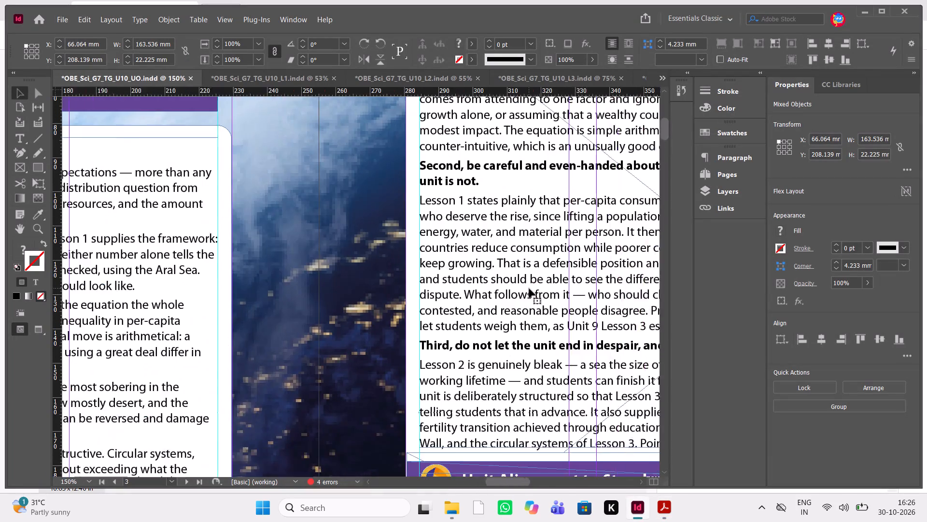
scroll(529, 289, "up", 2)
scroll(529, 289, "down", 1)
scroll(529, 289, "left", 1)
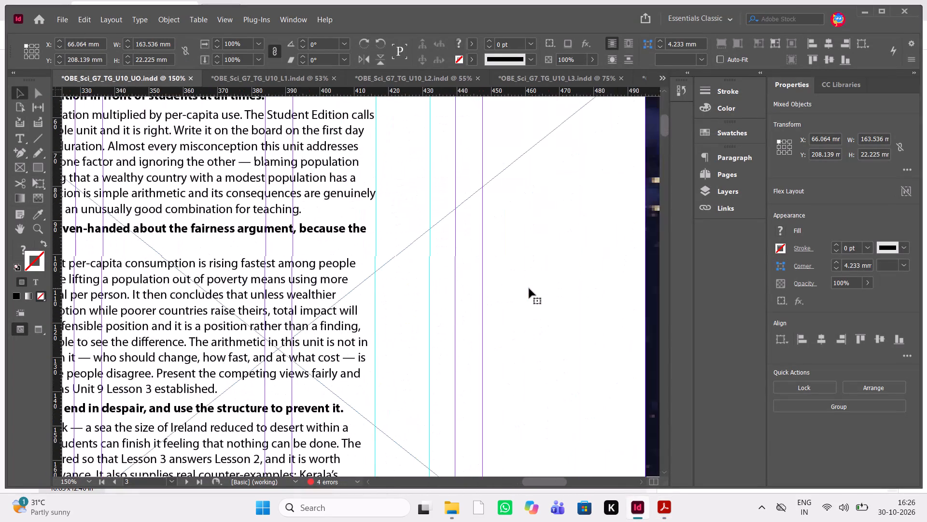
key("ctrl+minus")
key("ctrl+minus")
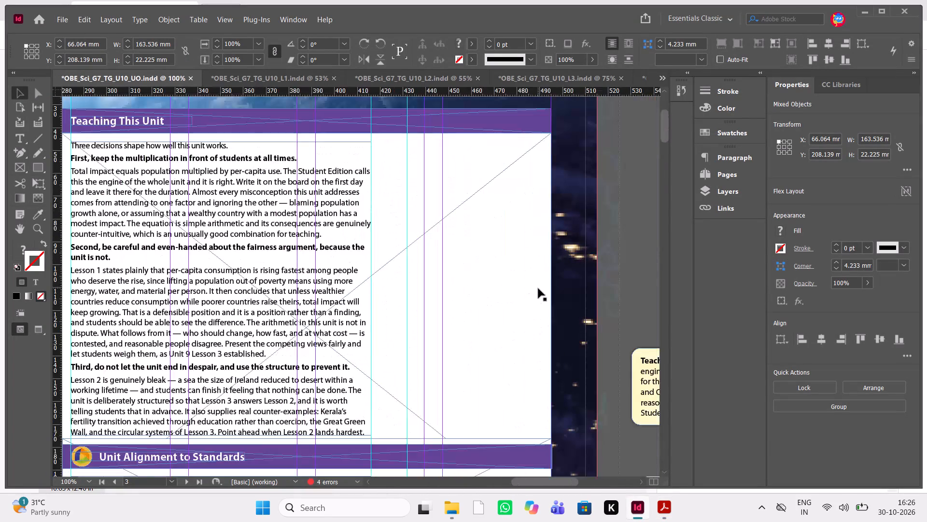
left_click(538, 289)
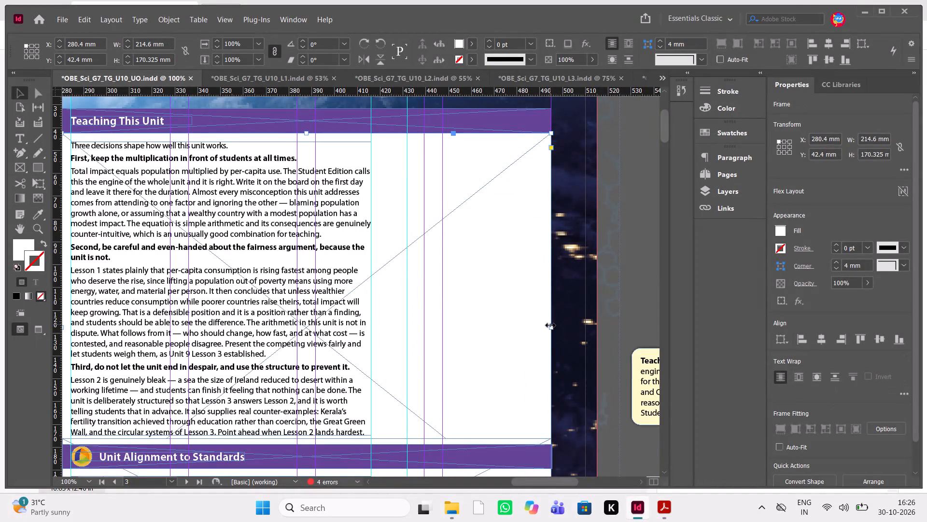
left_click_drag(551, 327, 375, 345)
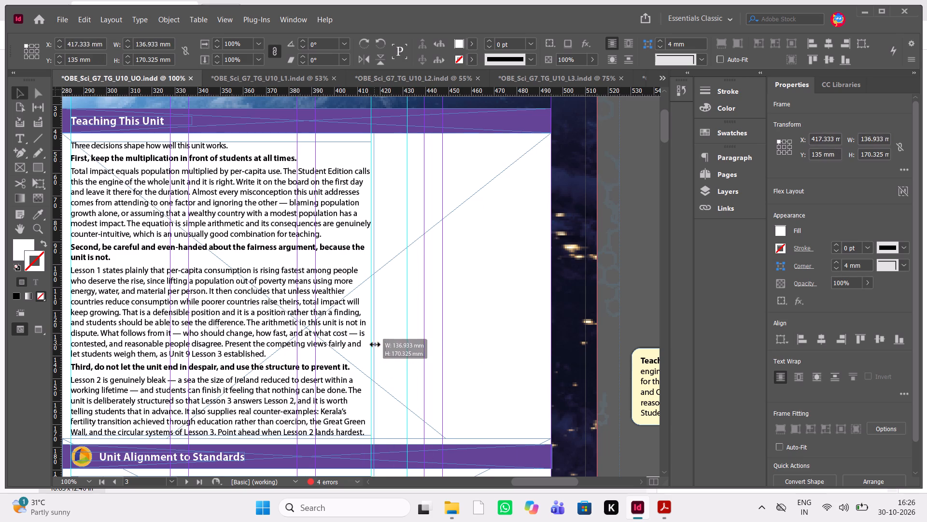
left_click_drag(375, 345, 374, 345)
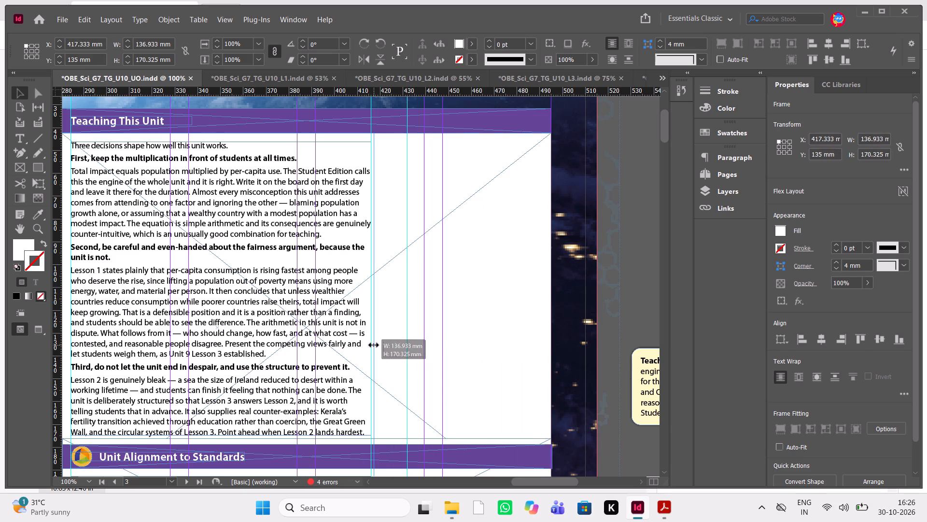
left_click_drag(374, 345, 376, 345)
Narrow the purple "Teaching This Unit" heading bar from its outer edge to a width of about 137.3 mm.
scroll(376, 345, "right", 1)
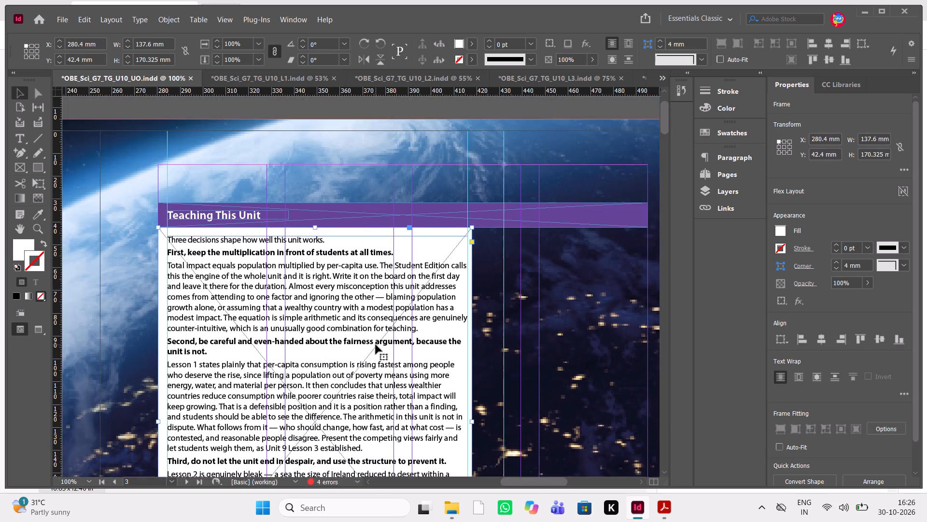
left_click(457, 155)
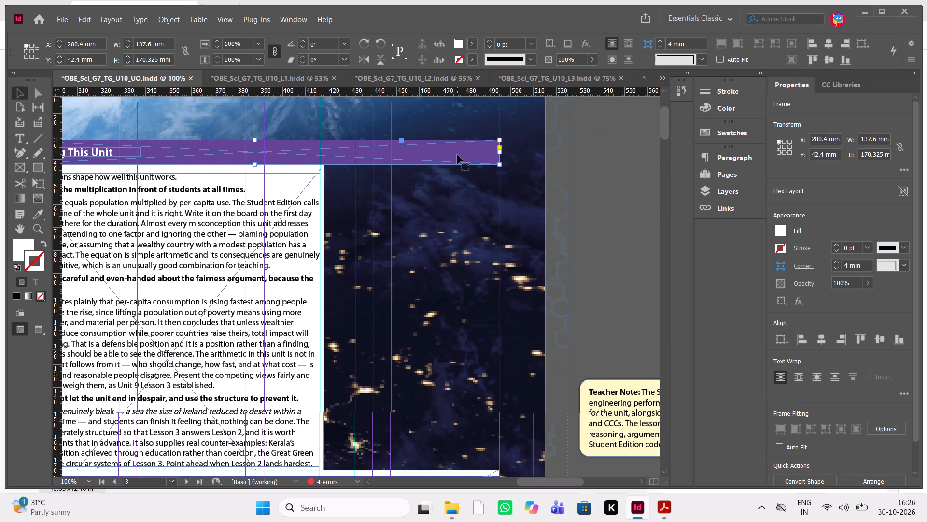
left_click_drag(501, 152, 332, 164)
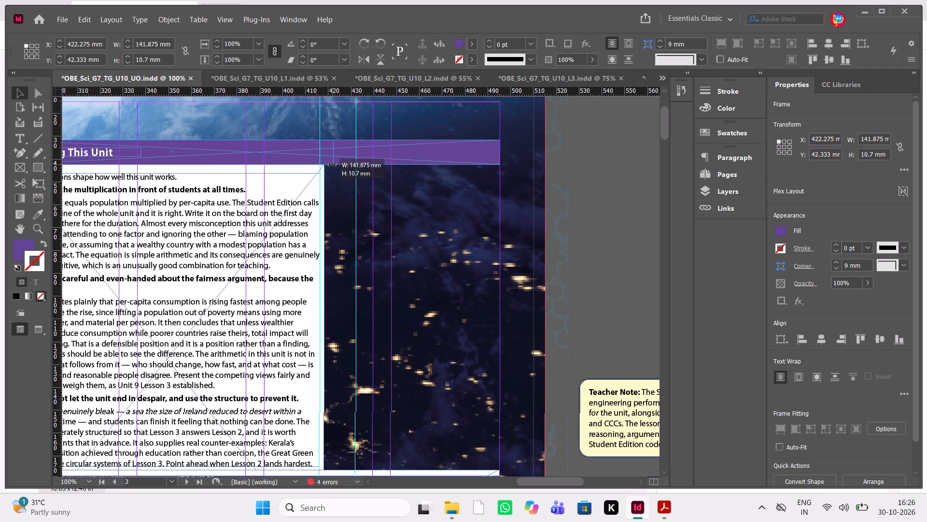
left_click_drag(332, 164, 326, 168)
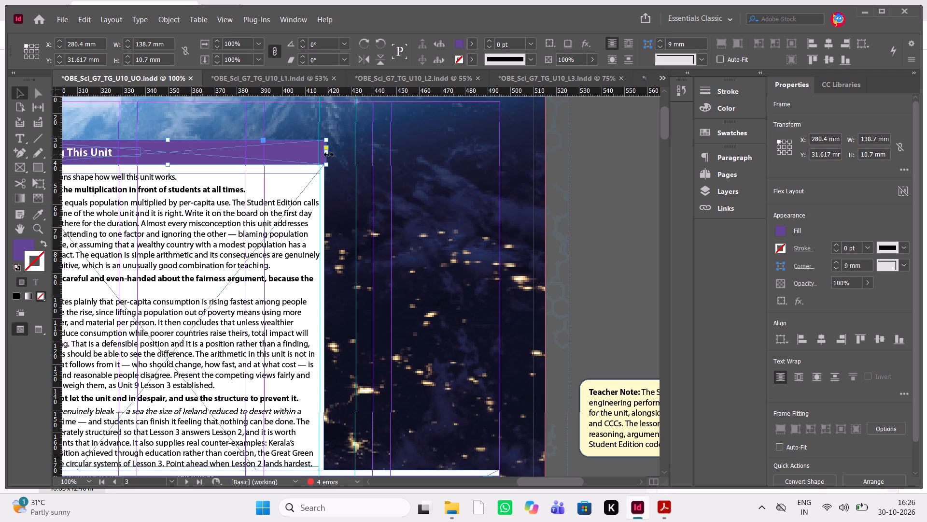
left_click_drag(328, 155, 324, 158)
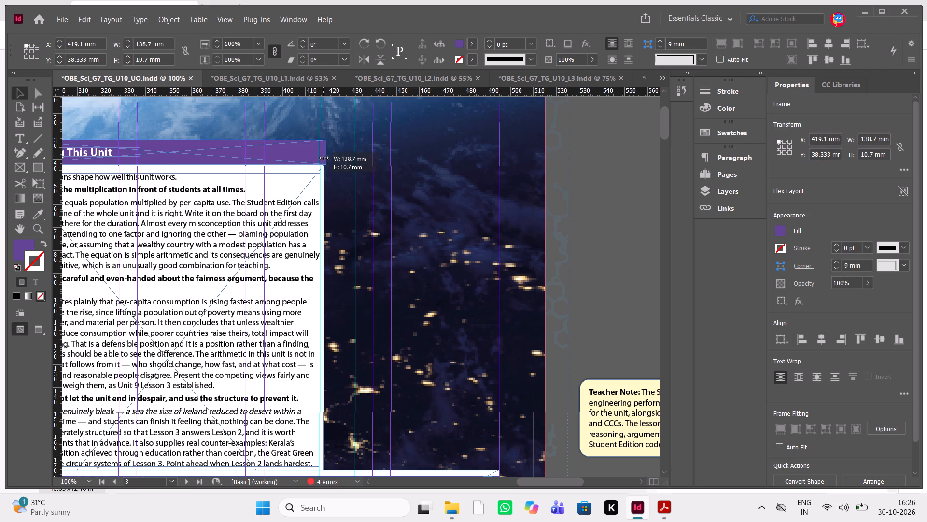
left_click_drag(324, 158, 323, 159)
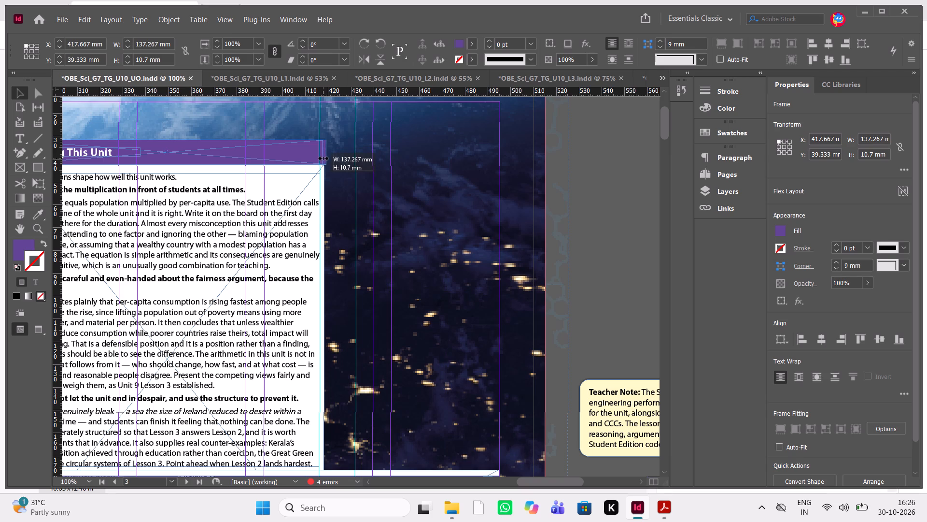
left_click_drag(323, 159, 324, 159)
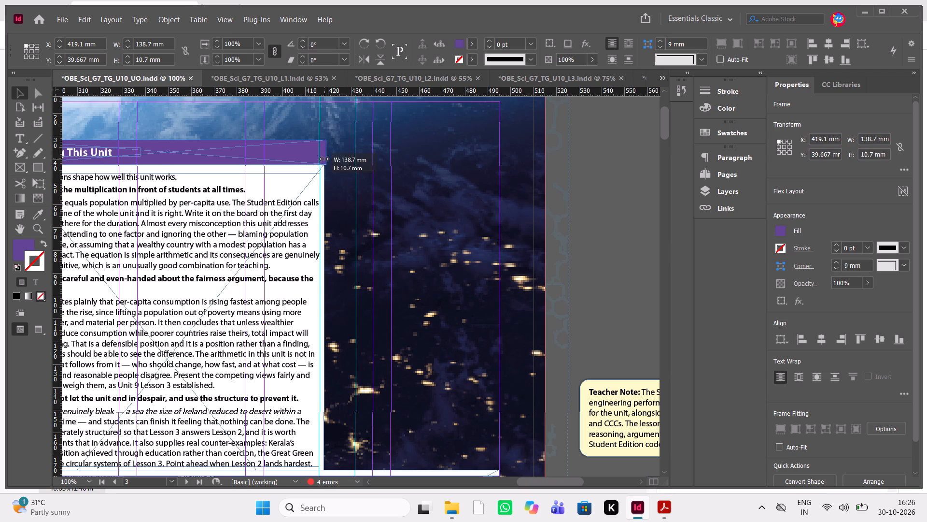
left_click_drag(324, 159, 324, 160)
left_click_drag(324, 160, 323, 161)
left_click(361, 156)
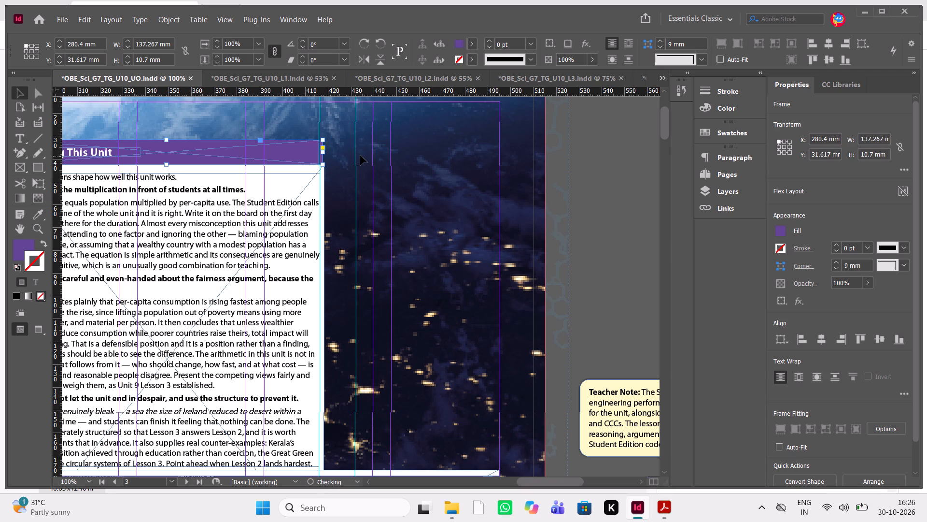
Widen the purple "Teaching This Unit" heading bar slightly to about 137.8 mm, lining its outer edge up with the white frame below.
scroll(361, 156, "right", 1)
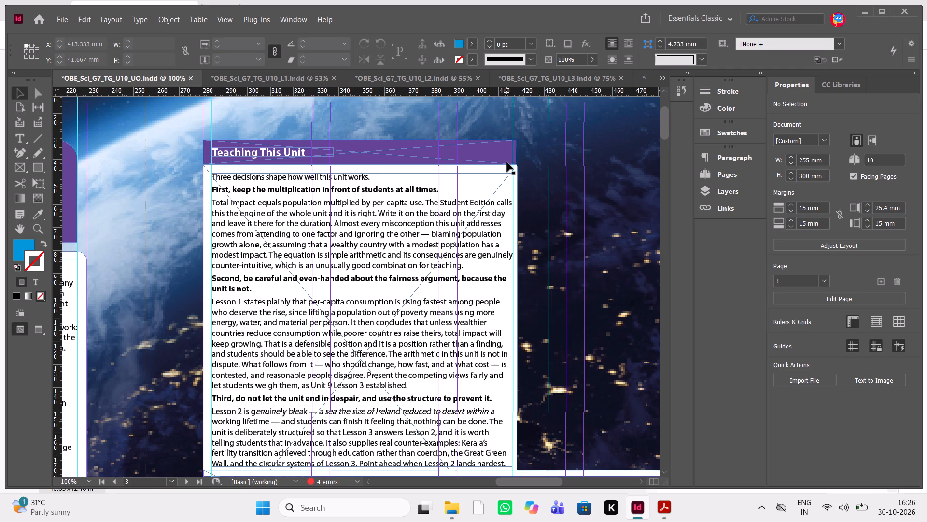
left_click(507, 162)
type("+++")
key("ctrl+equal")
key("ctrl+equal")
scroll(557, 185, "left", 1)
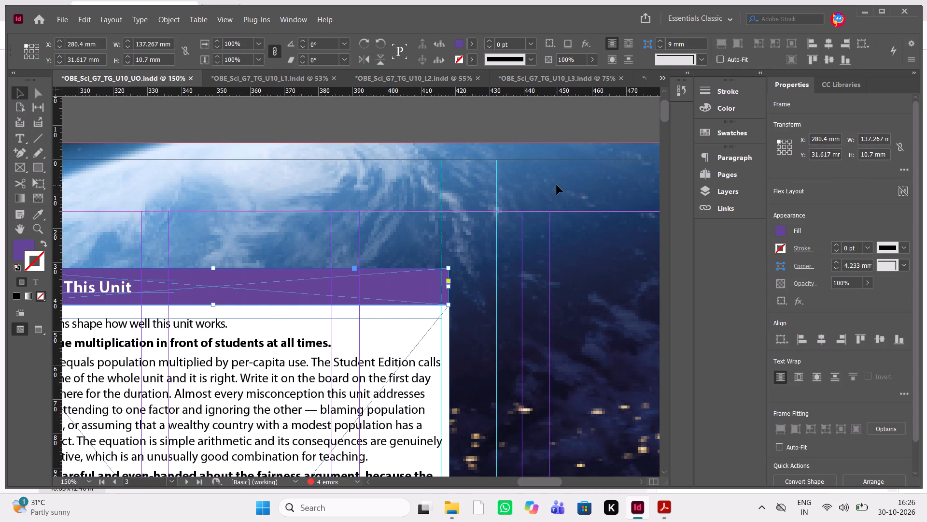
left_click_drag(447, 287, 453, 286)
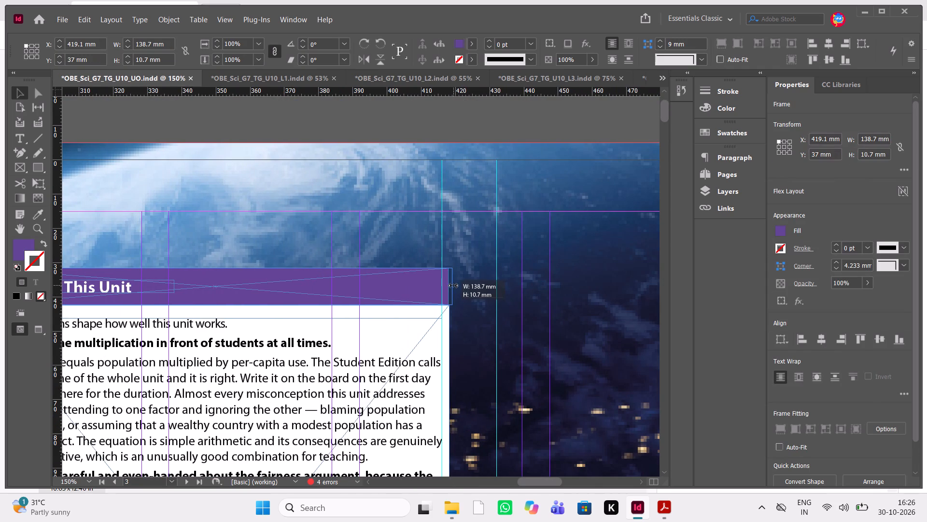
left_click_drag(453, 286, 450, 289)
left_click_drag(450, 289, 449, 291)
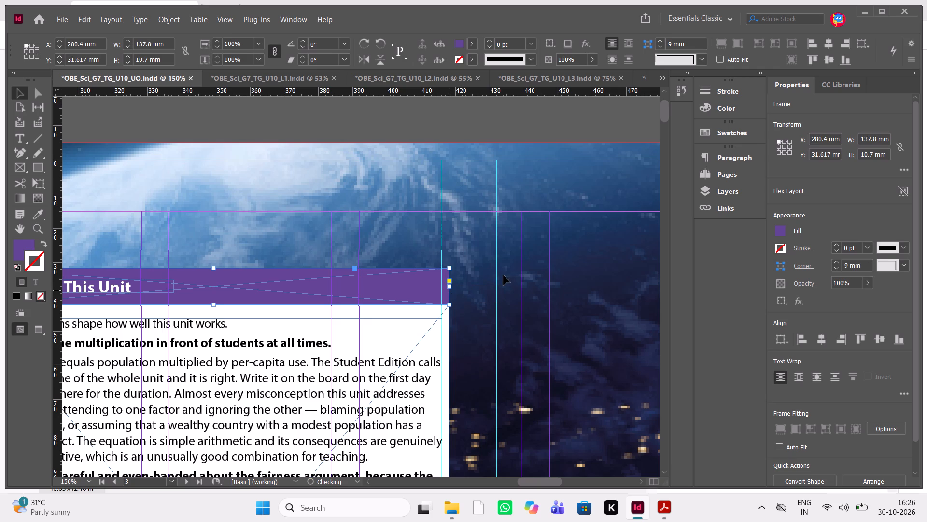
left_click(507, 275)
type("ww")
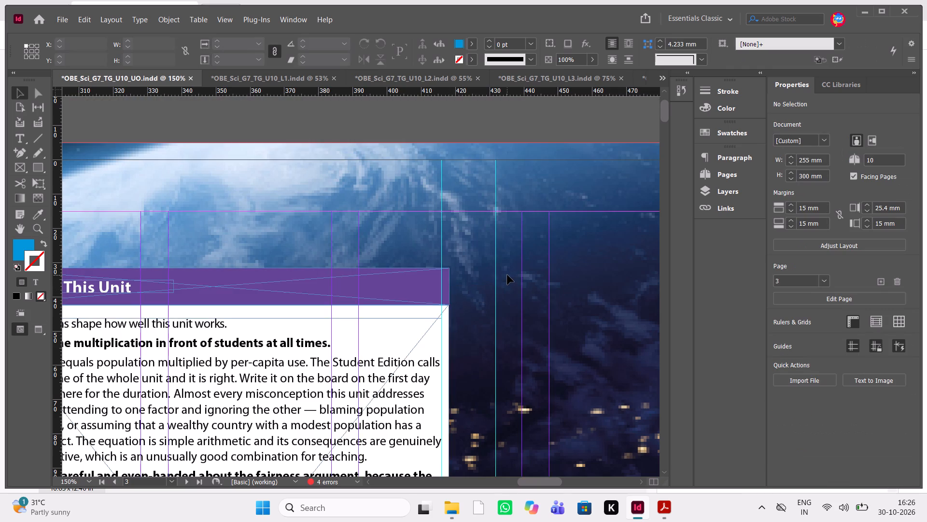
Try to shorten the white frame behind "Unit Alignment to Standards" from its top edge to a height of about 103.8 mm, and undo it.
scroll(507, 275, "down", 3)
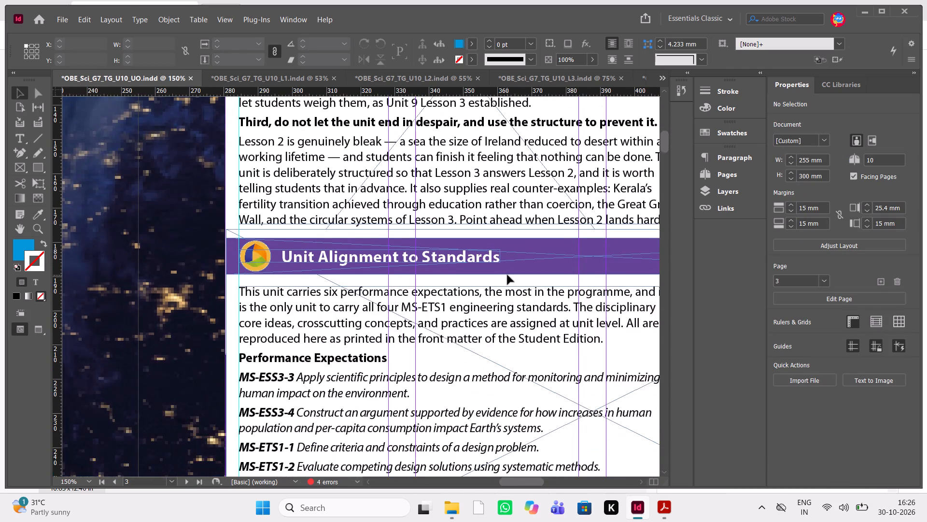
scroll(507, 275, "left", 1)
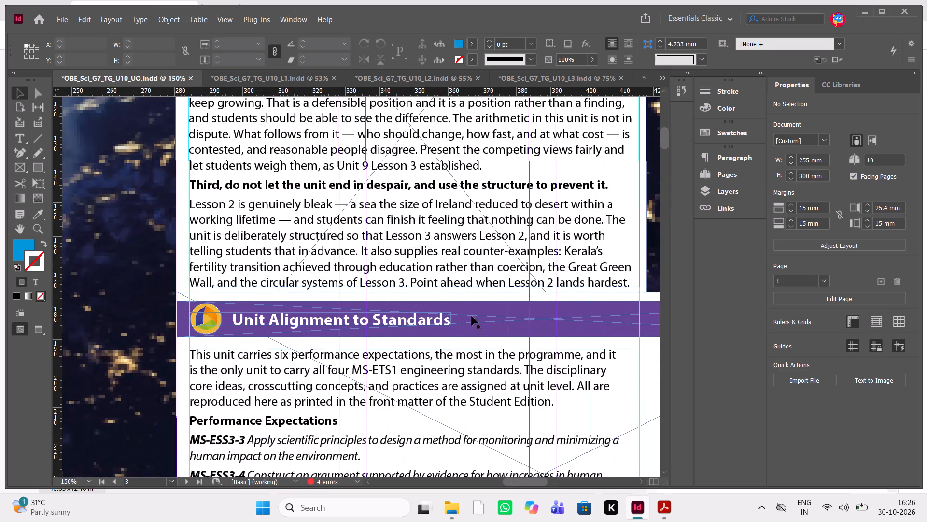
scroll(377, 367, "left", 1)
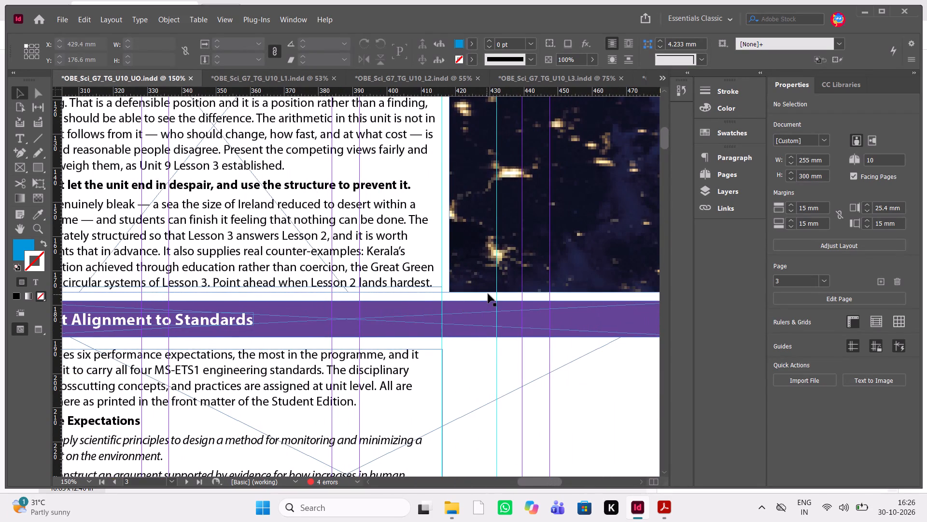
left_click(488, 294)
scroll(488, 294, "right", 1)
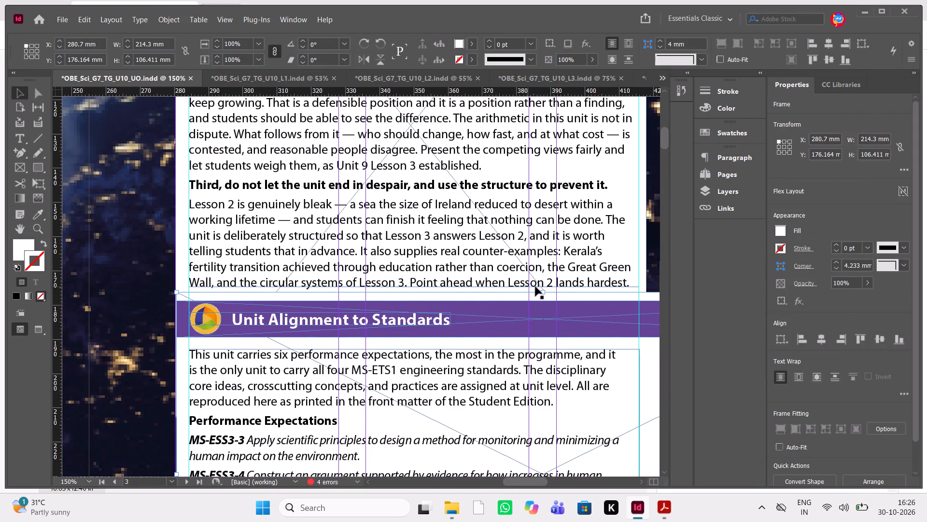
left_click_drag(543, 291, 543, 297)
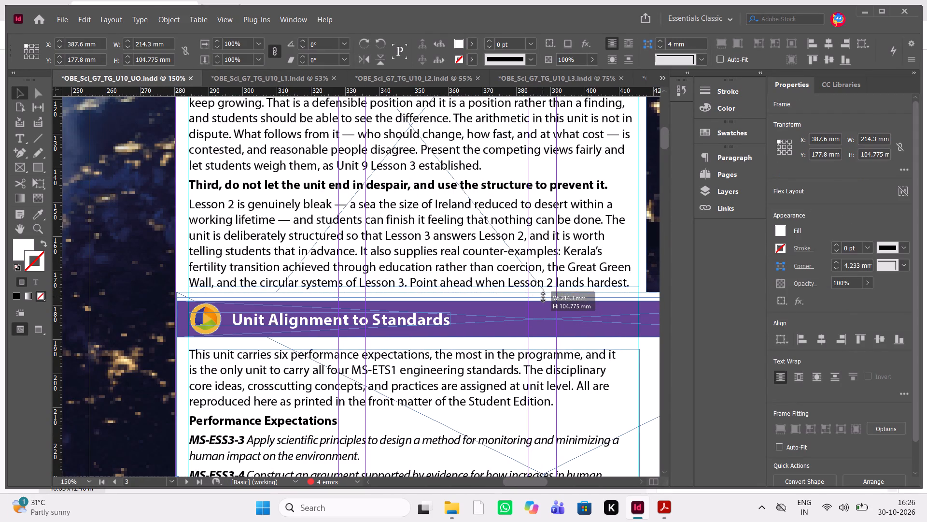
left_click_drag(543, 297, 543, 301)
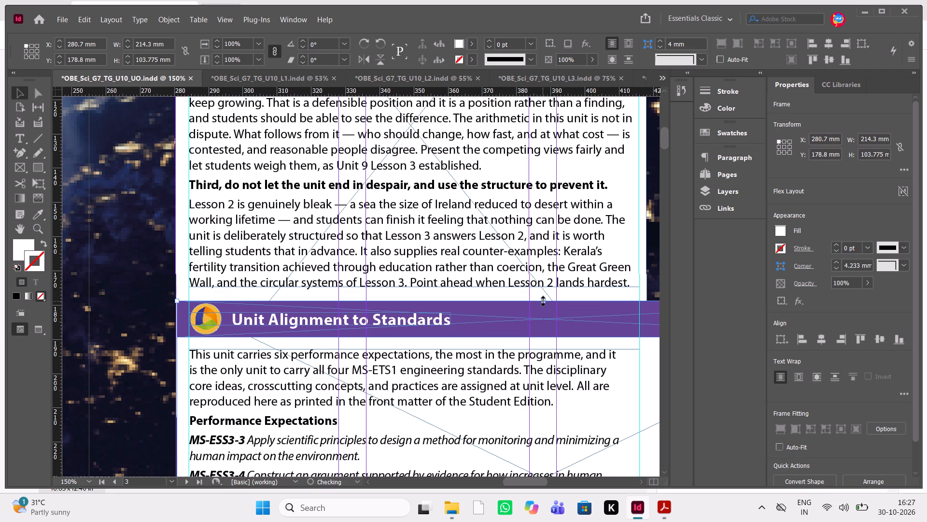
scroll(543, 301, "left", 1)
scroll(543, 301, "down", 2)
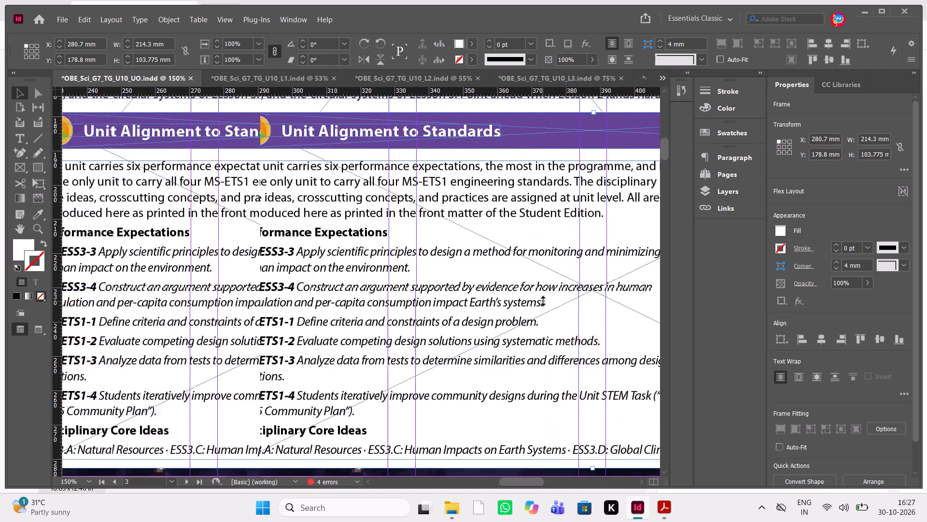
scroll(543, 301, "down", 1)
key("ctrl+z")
Shorten the white frame behind the "Teaching This Unit" text from its bottom edge to a height of about 133.6 mm.
scroll(543, 301, "up", 1)
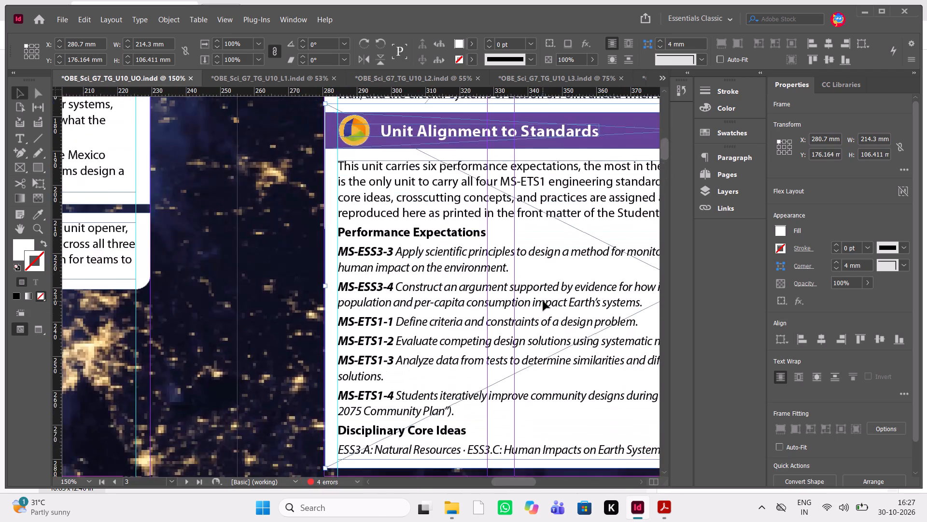
scroll(543, 301, "up", 1)
scroll(543, 301, "down", 1)
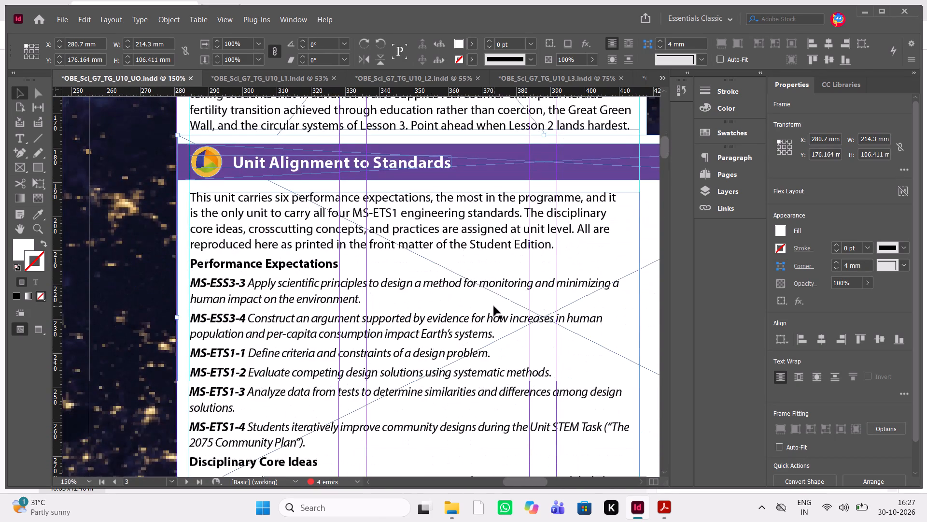
scroll(494, 306, "down", 1)
scroll(494, 306, "up", 1)
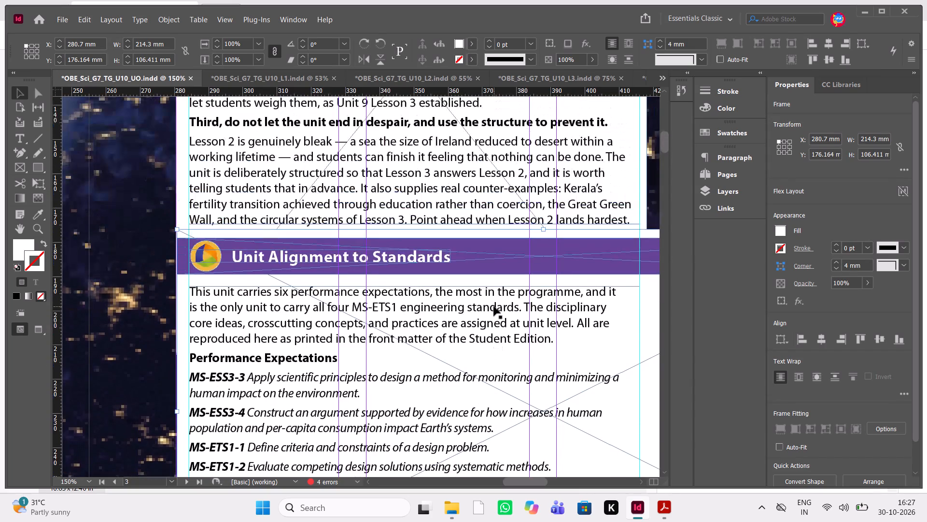
left_click(644, 185)
scroll(648, 202, "up", 1)
scroll(648, 202, "down", 3)
scroll(648, 202, "up", 1)
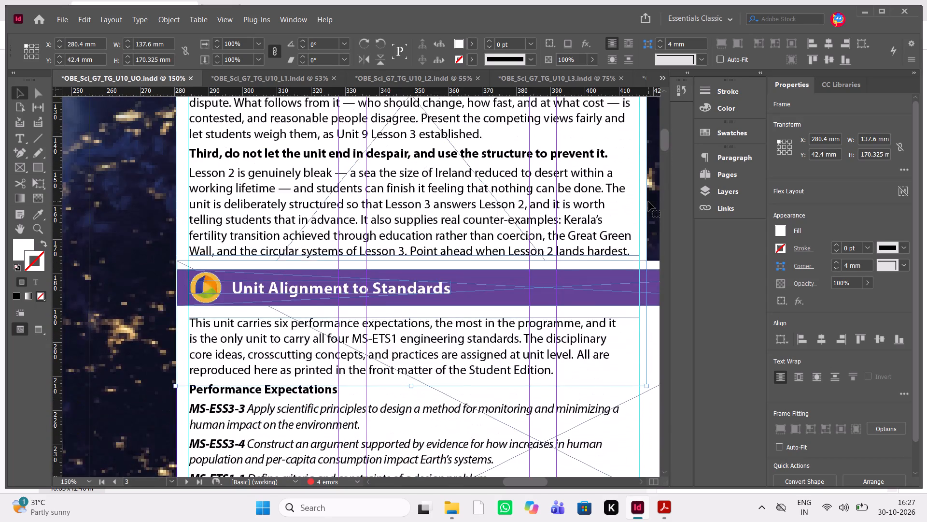
scroll(648, 202, "up", 1)
scroll(648, 202, "down", 1)
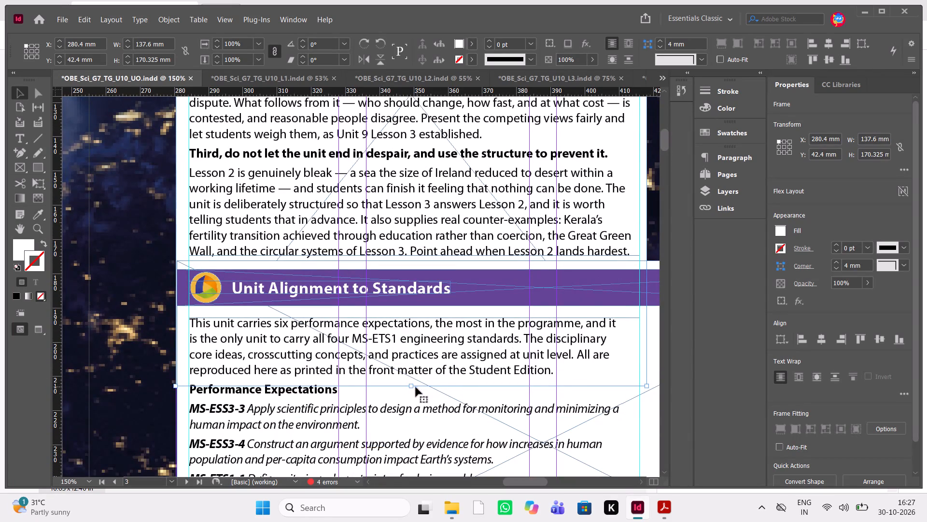
left_click_drag(411, 385, 442, 251)
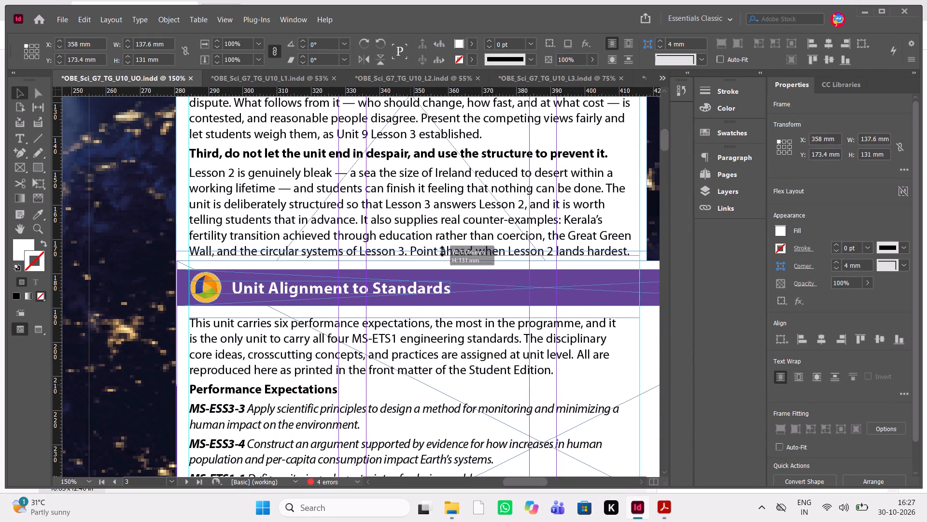
left_click_drag(442, 251, 449, 260)
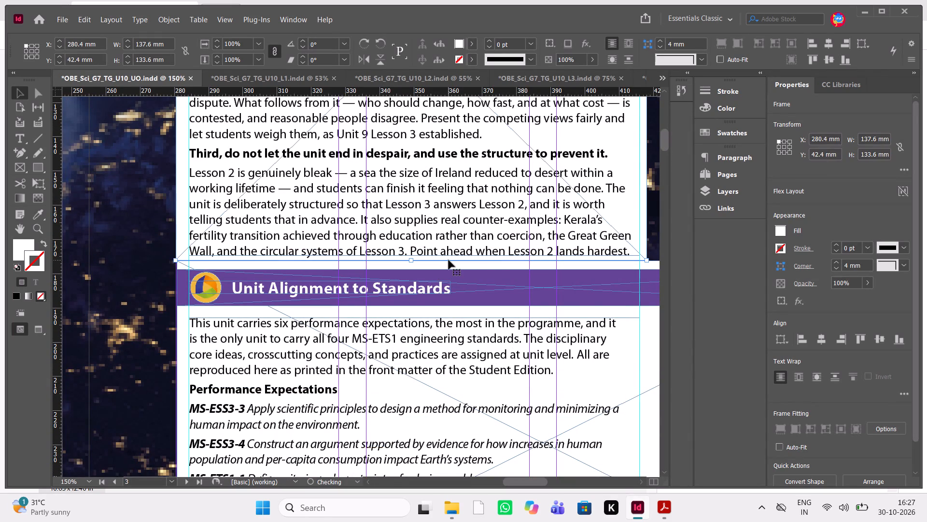
Move the whole "Unit Alignment to Standards" block, with its frame, heading and body text, down to Y about 178.6 mm.
scroll(449, 260, "down", 1)
scroll(449, 260, "up", 1)
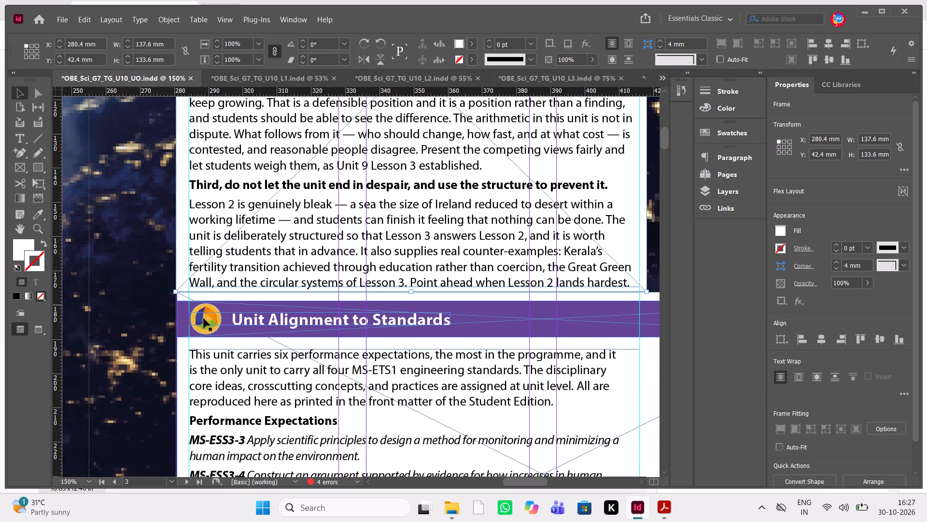
left_click_drag(161, 315, 309, 477)
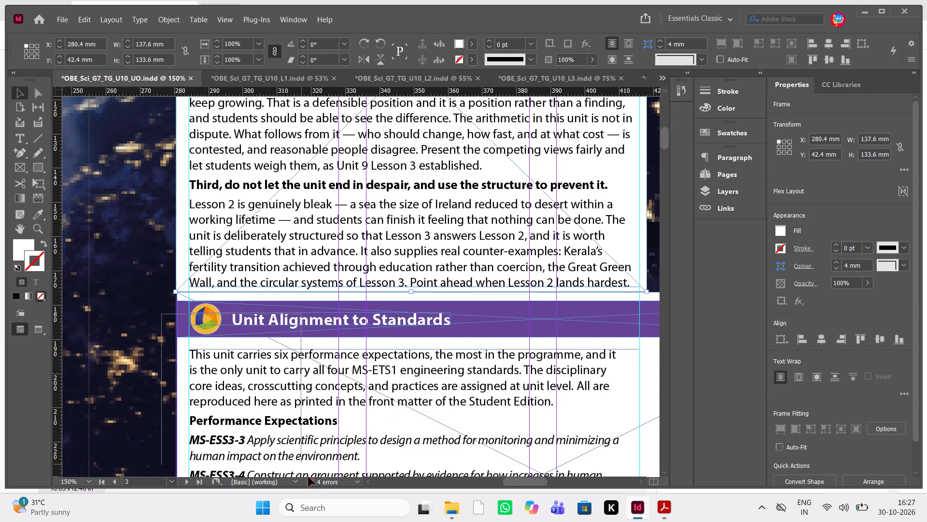
left_click_drag(309, 477, 398, 378)
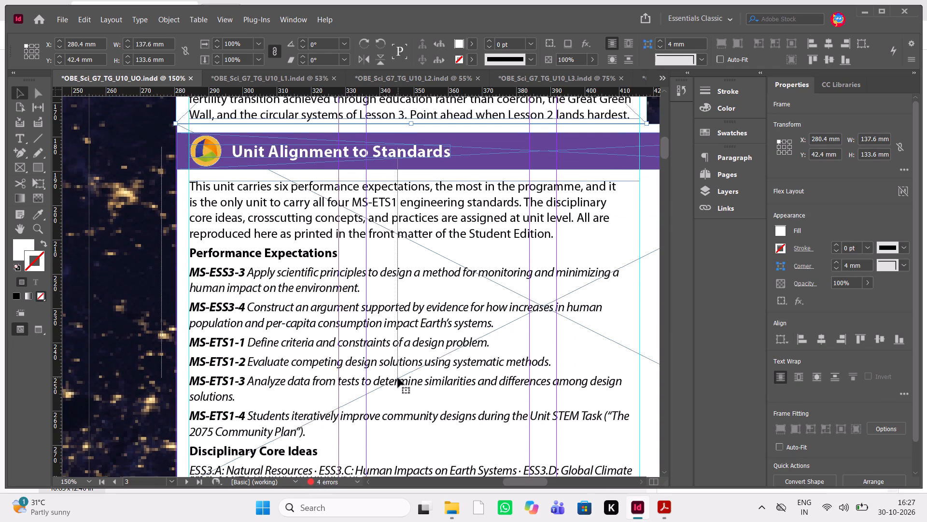
scroll(398, 378, "up", 1)
scroll(398, 378, "down", 1)
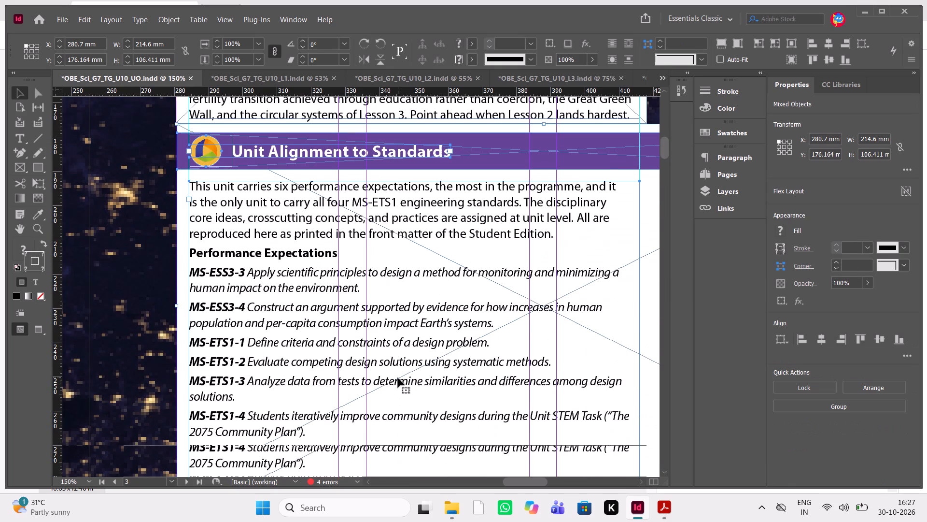
key("shift+Down")
key("shift+Down")
key("shift+Up")
key("shift+Up")
key("Down")
key("Down")
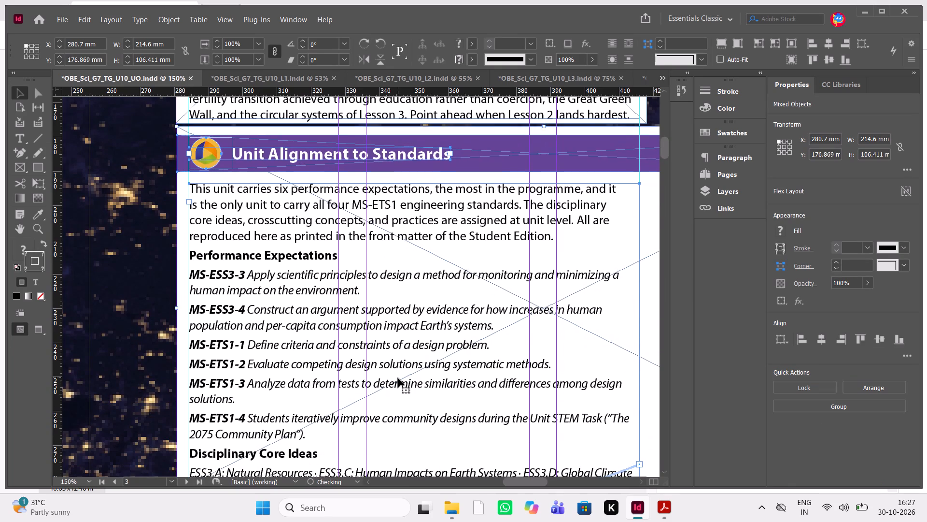
key("Down")
key("Down")
key("Down")
key("Down")
key("Down")
key("Down")
scroll(398, 378, "down", 1)
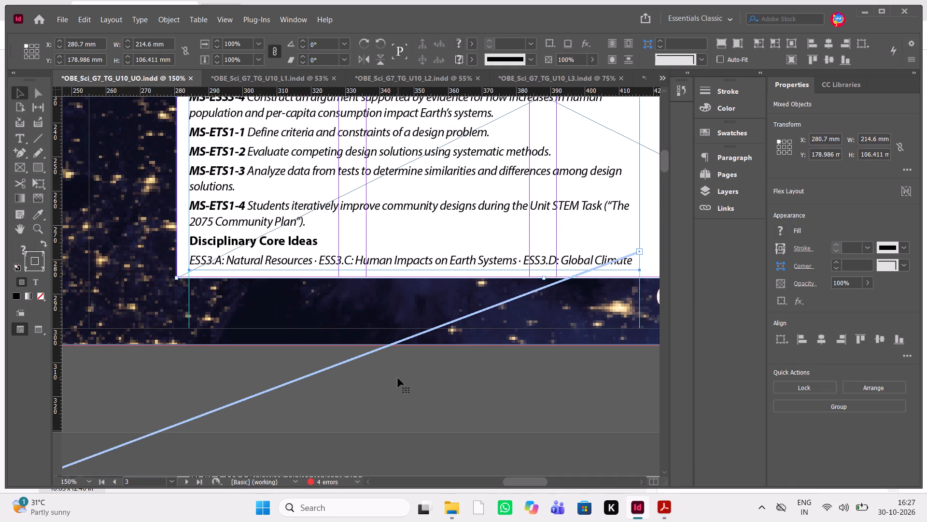
key("Up")
key("Up")
key("Down")
key("Up")
key("Down")
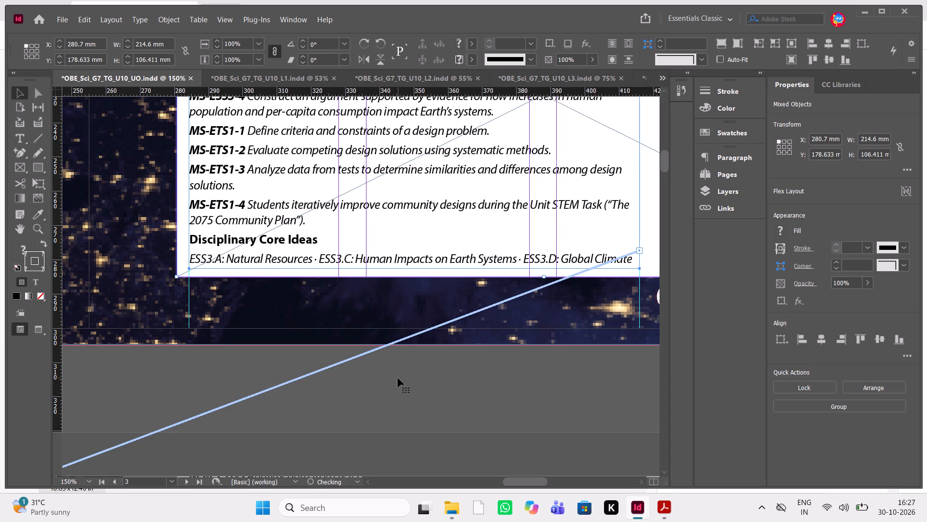
Move the "Unit Alignment to Standards" purple bar, icon and title up together so the bar sits at Y about 178.7 mm.
scroll(398, 378, "up", 3)
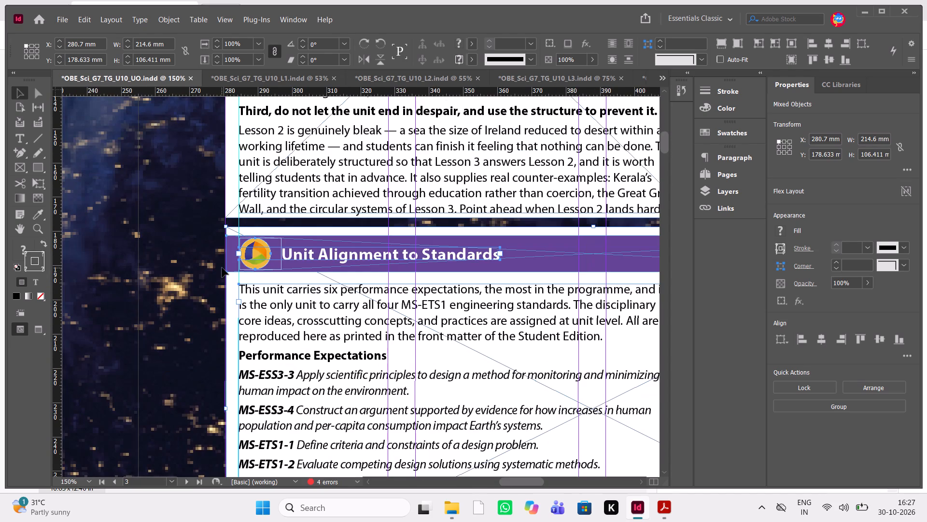
left_click(222, 268)
left_click(258, 252)
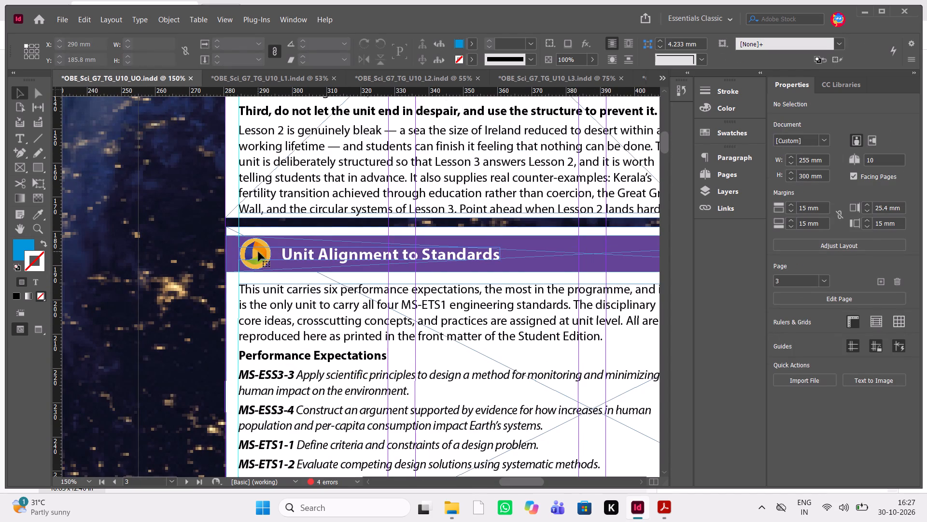
left_click(253, 268, "shift")
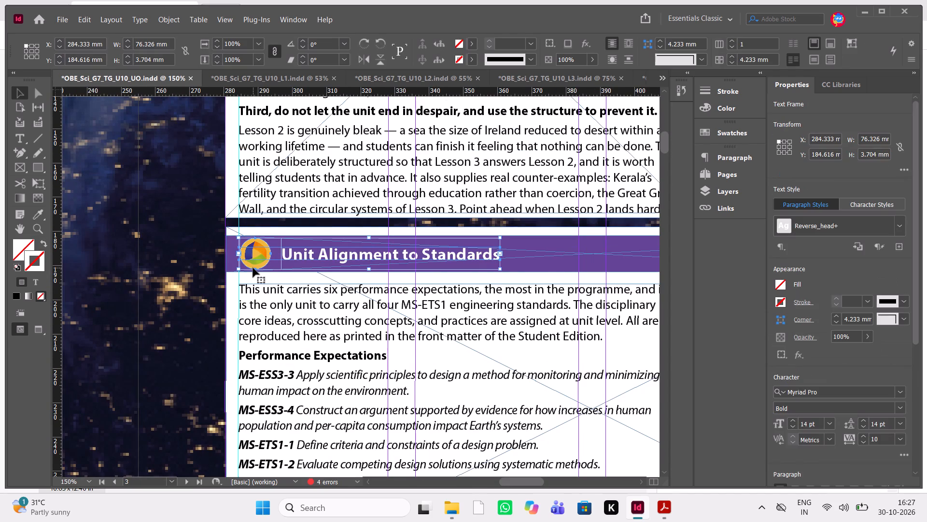
left_click(561, 272, "shift")
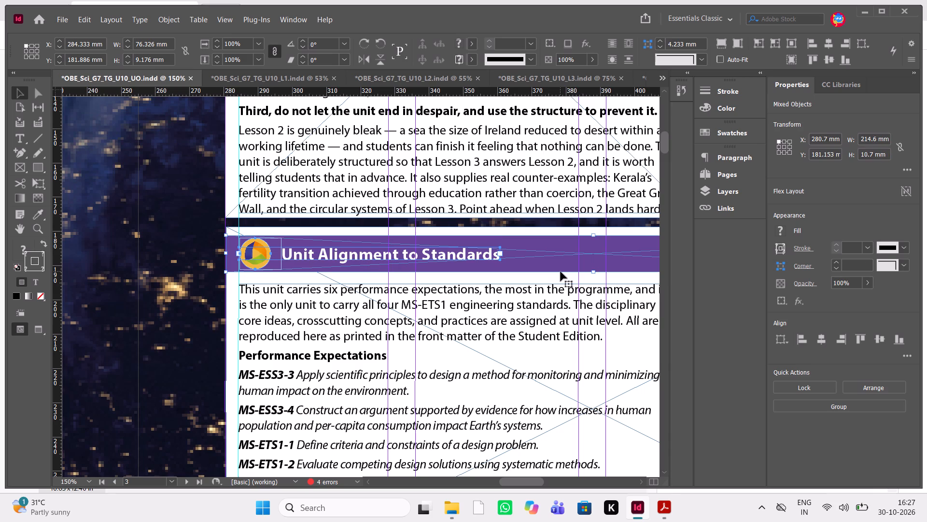
key("shift+Up")
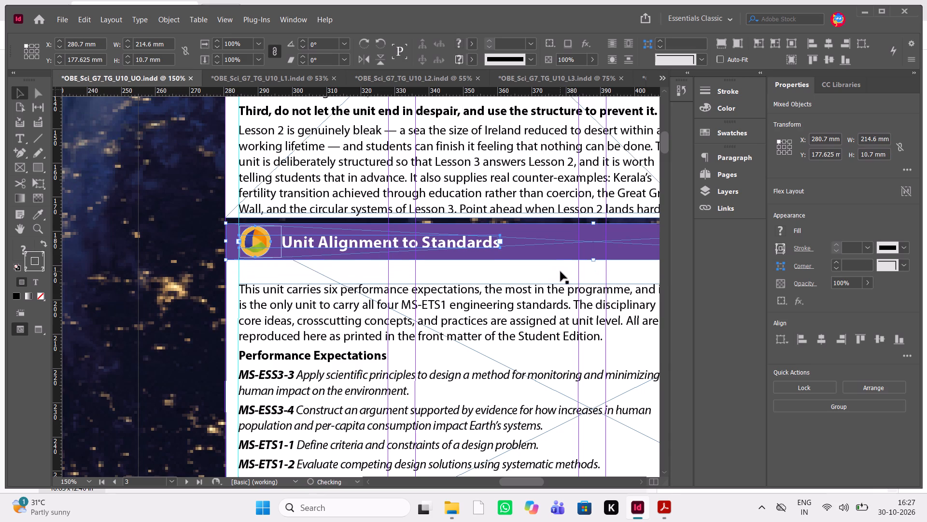
key("Down")
key("Down")
key("Down")
key("Down")
key("Down")
key("Up")
key("Up")
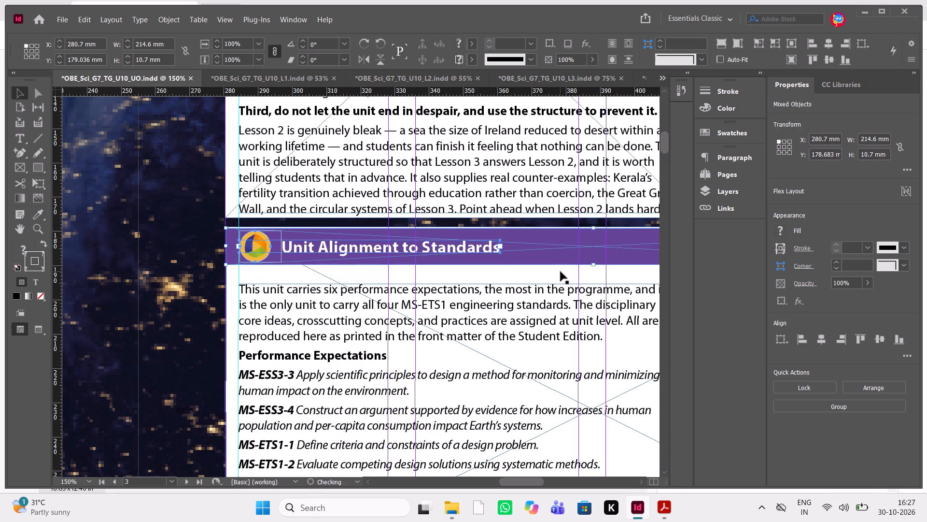
Move the "Unit Alignment to Standards" body text frame up beneath its heading bar, to Y about 191.7 mm.
left_click(417, 330)
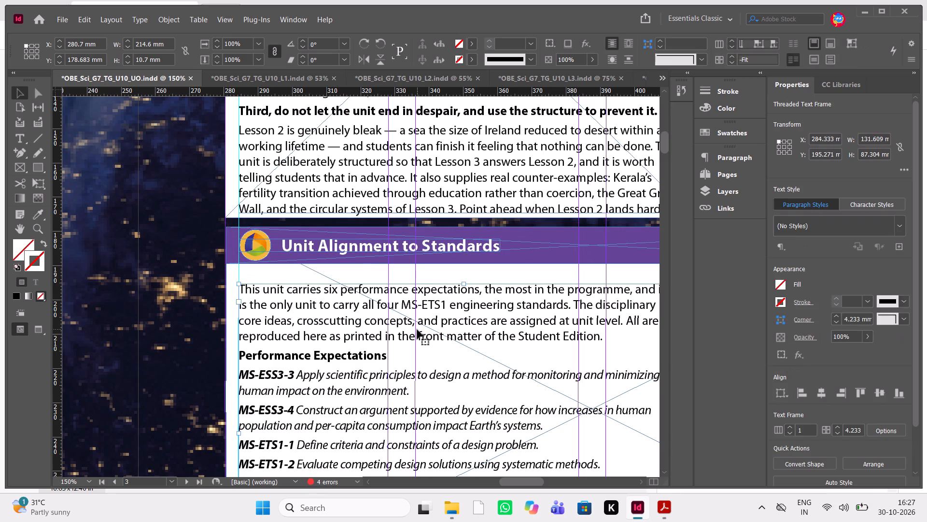
key("Up")
key("Up")
key("Up")
key("Up")
key("Up")
key("Up")
key("Up")
key("Up")
key("Up")
key("Up")
key("Up")
key("Down")
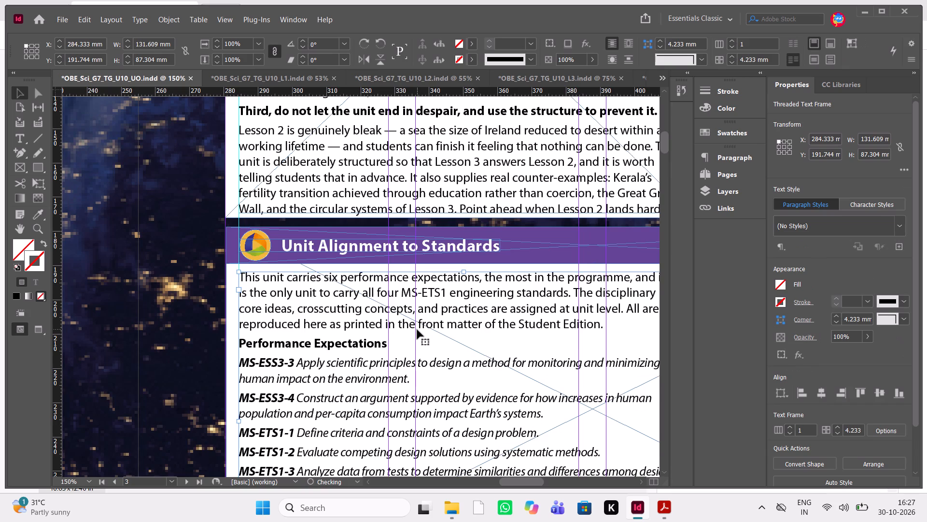
Shorten the white frame behind "Unit Alignment to Standards" from its bottom edge to a height of about 102.6 mm.
scroll(417, 330, "down", 2)
scroll(417, 330, "up", 1)
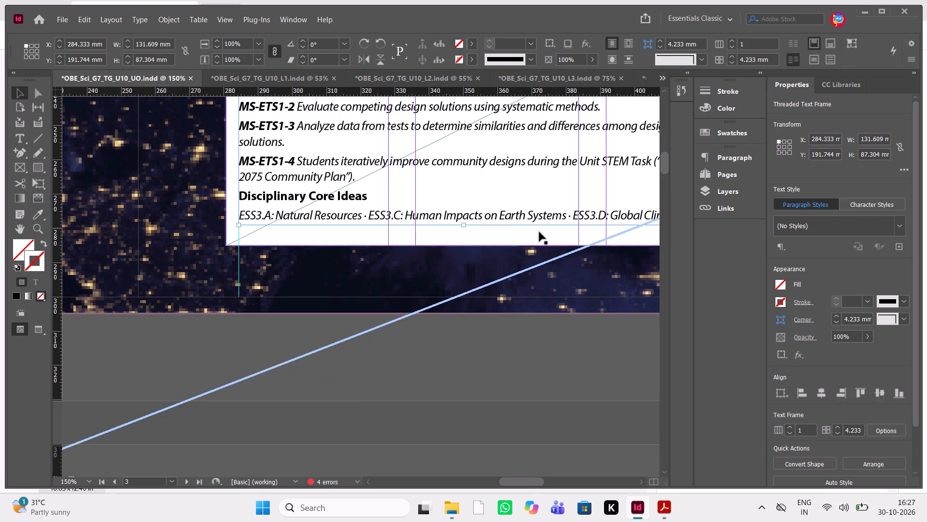
left_click(539, 237)
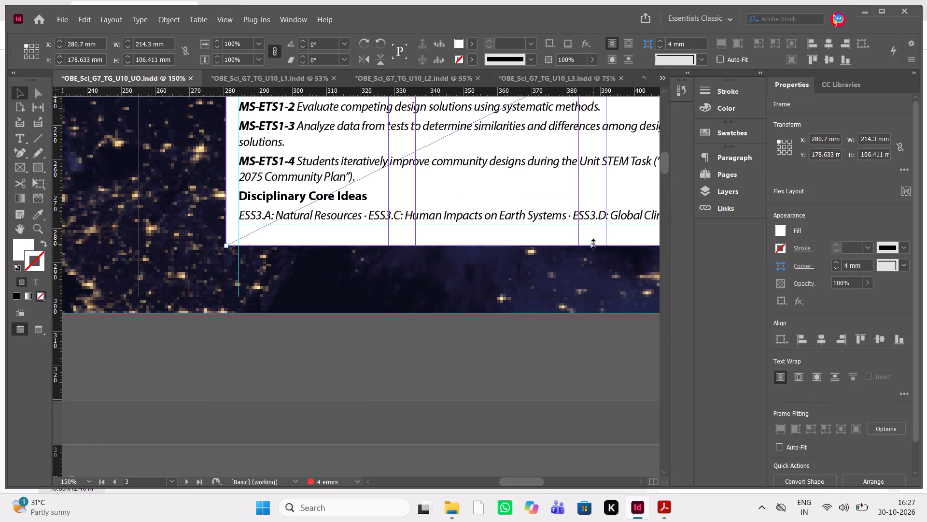
left_click_drag(593, 244, 662, 233)
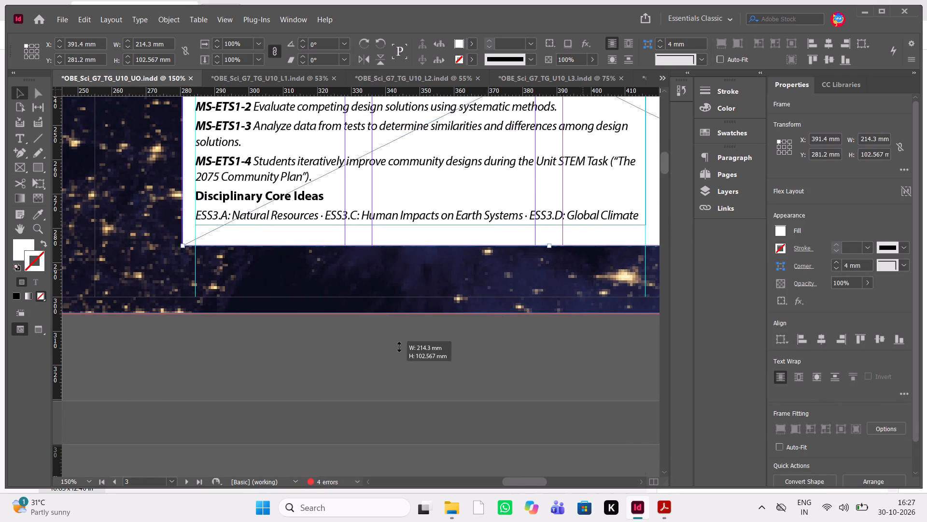
left_click(396, 350)
Narrow the white frame behind "Unit Alignment to Standards" from its outer edge to a width of about 137.3 mm.
scroll(396, 350, "up", 1)
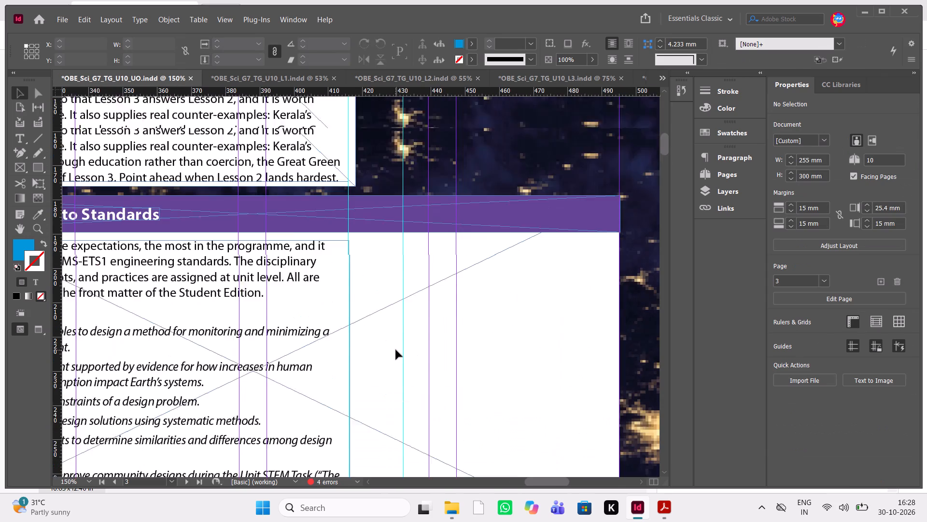
scroll(396, 350, "up", 1)
scroll(396, 350, "down", 1)
left_click(601, 295)
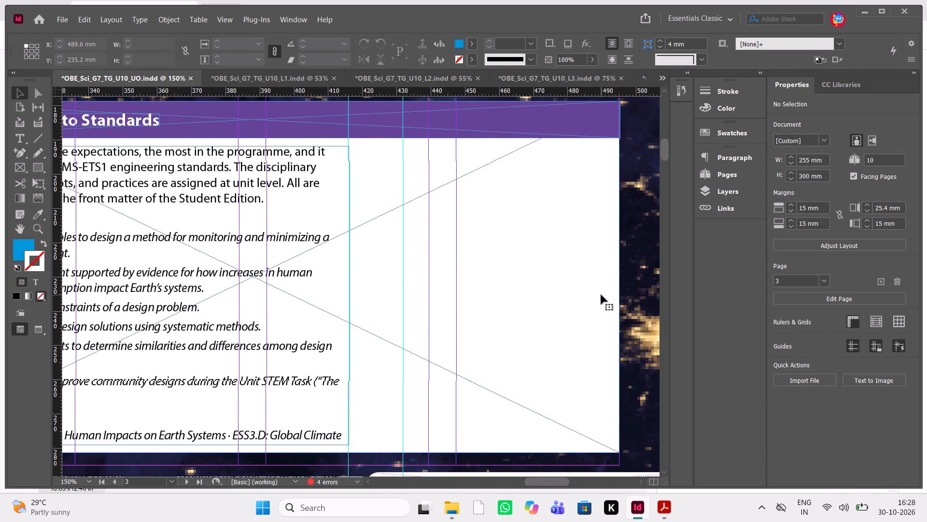
left_click_drag(619, 278, 411, 291)
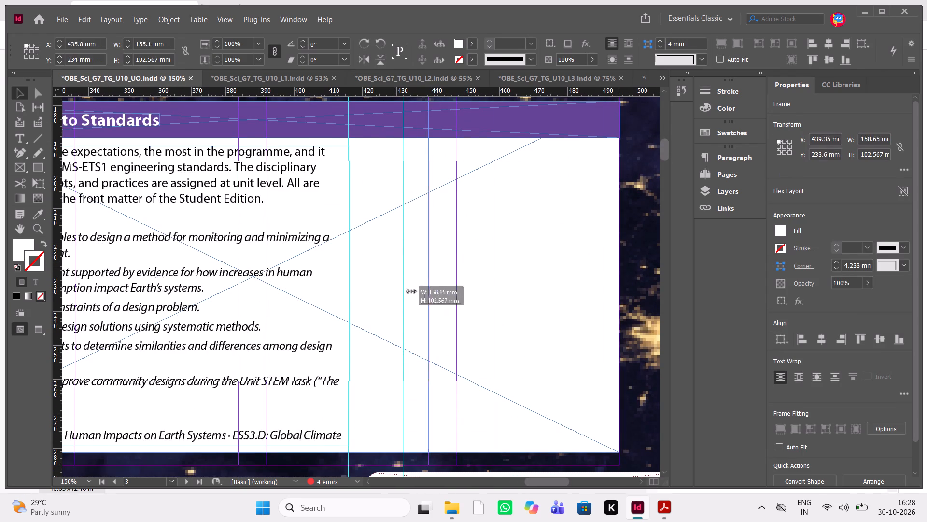
left_click_drag(411, 291, 356, 299)
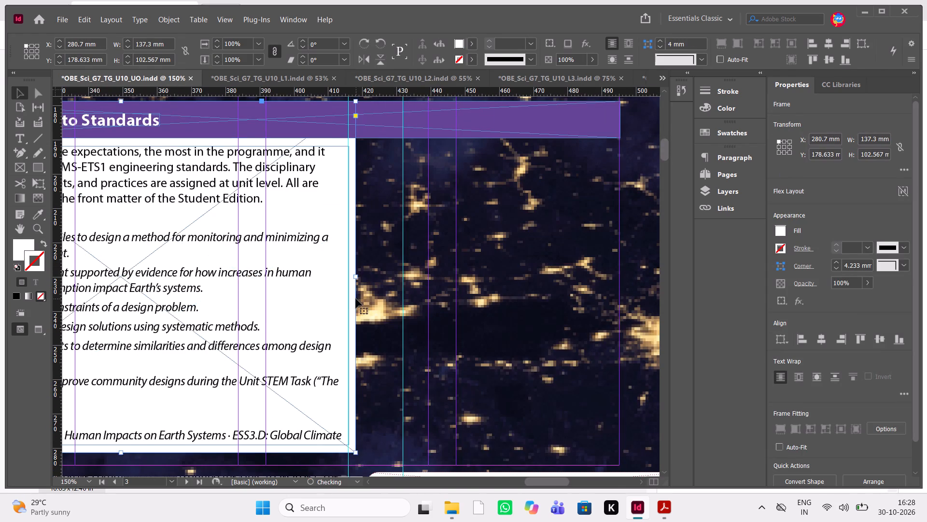
Narrow the purple "Unit Alignment to Standards" heading bar to a width of about 136.9 mm and check it in preview mode.
scroll(356, 299, "up", 1)
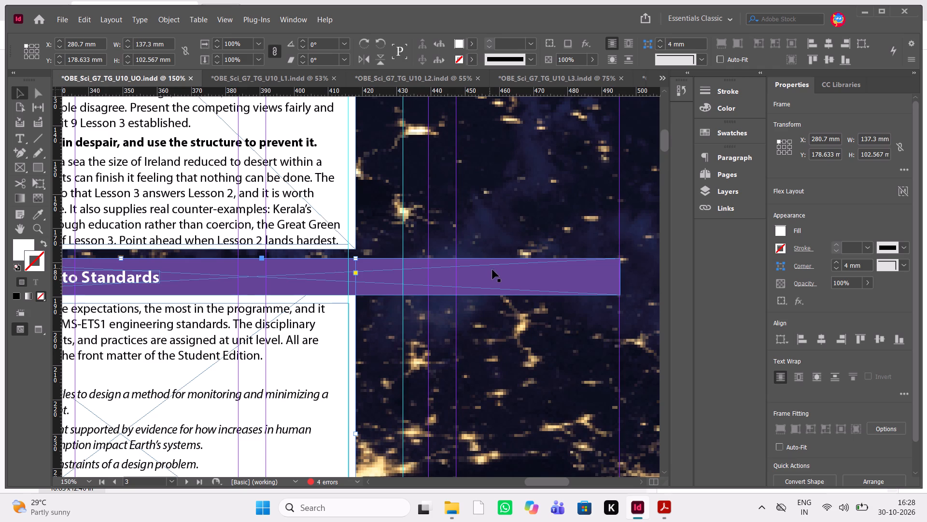
left_click(495, 271)
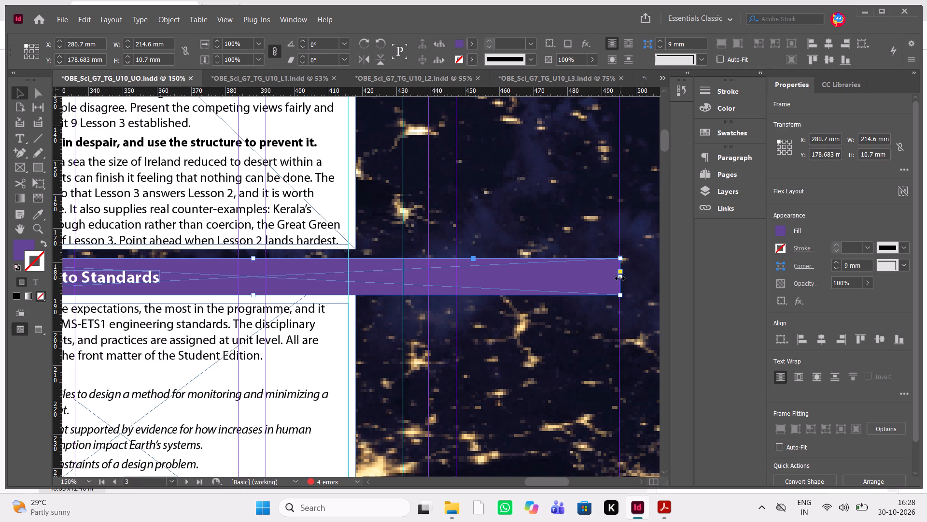
left_click_drag(620, 278, 355, 296)
scroll(355, 296, "down", 1)
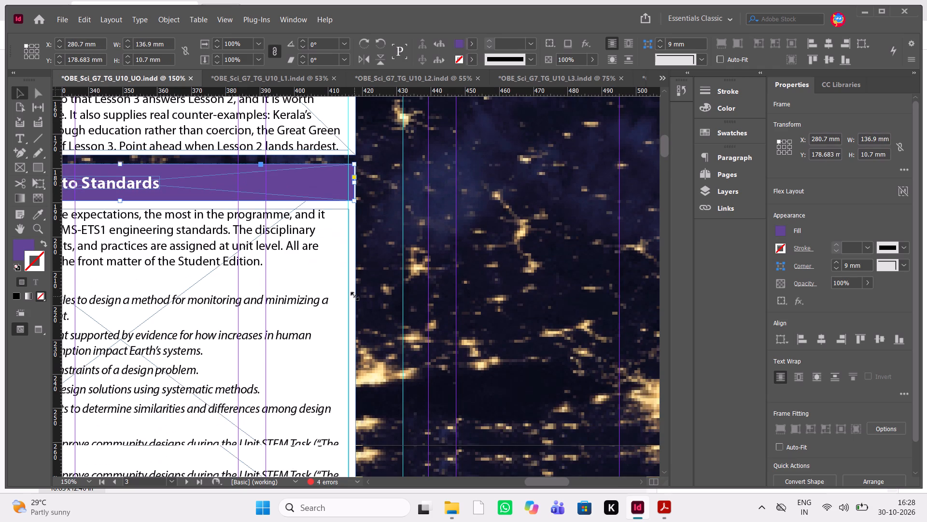
left_click(385, 301)
key("w")
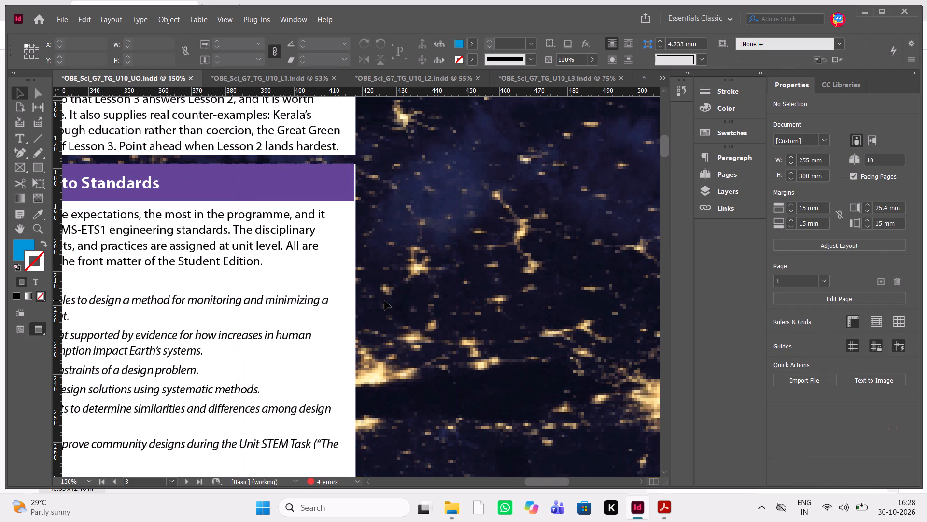
key("w")
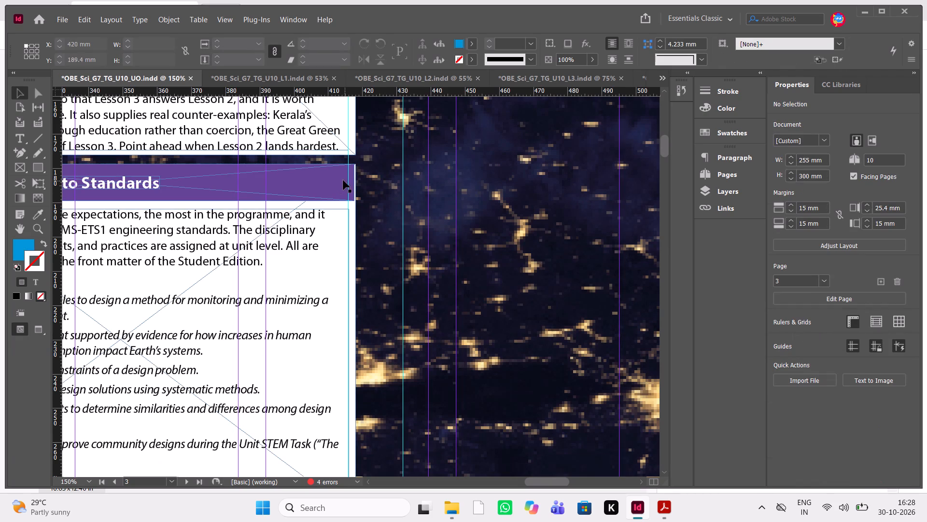
Widen the purple "Unit Alignment to Standards" heading bar to about 137.3 mm to match the white frame, and switch to preview mode.
left_click(334, 181)
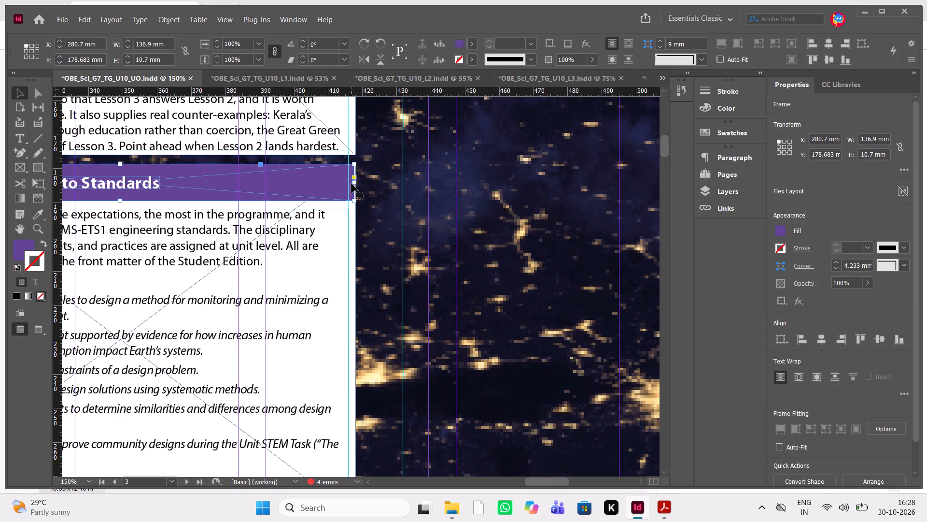
left_click_drag(352, 184, 354, 188)
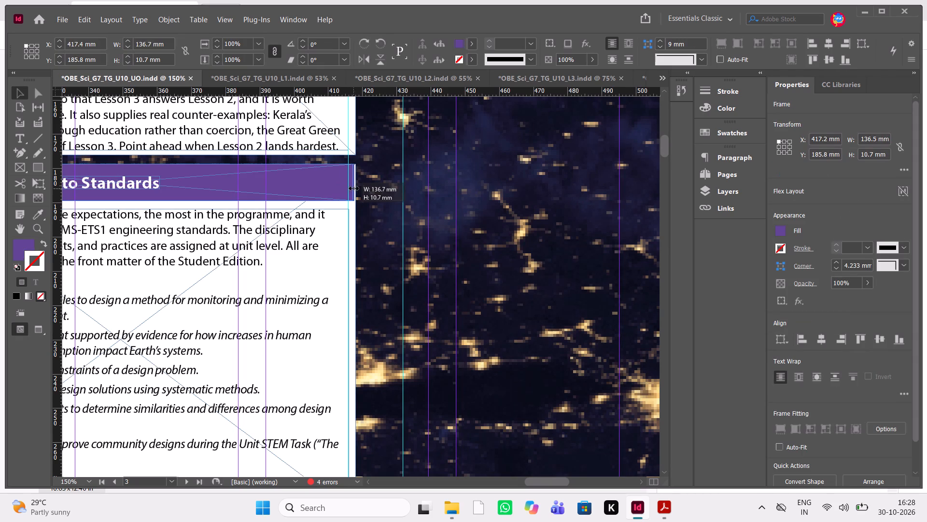
left_click_drag(354, 188, 356, 189)
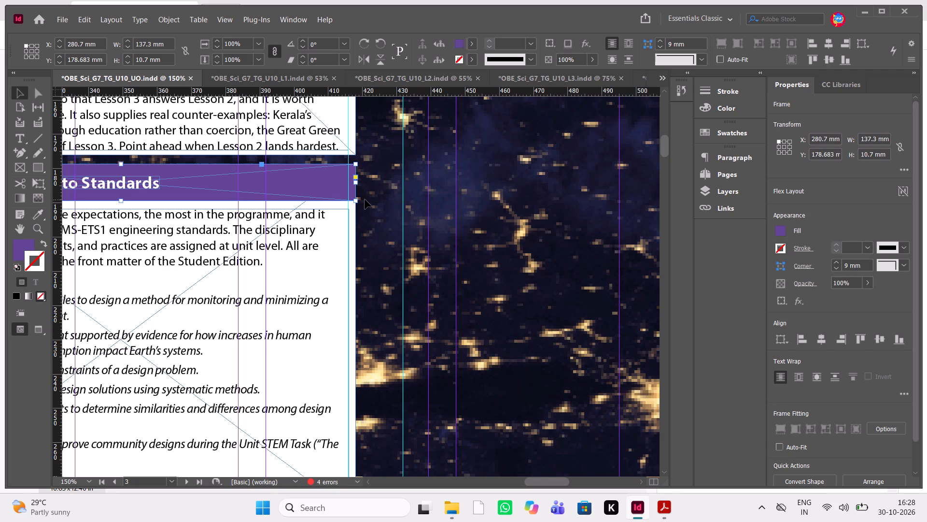
left_click(365, 200)
key("w")
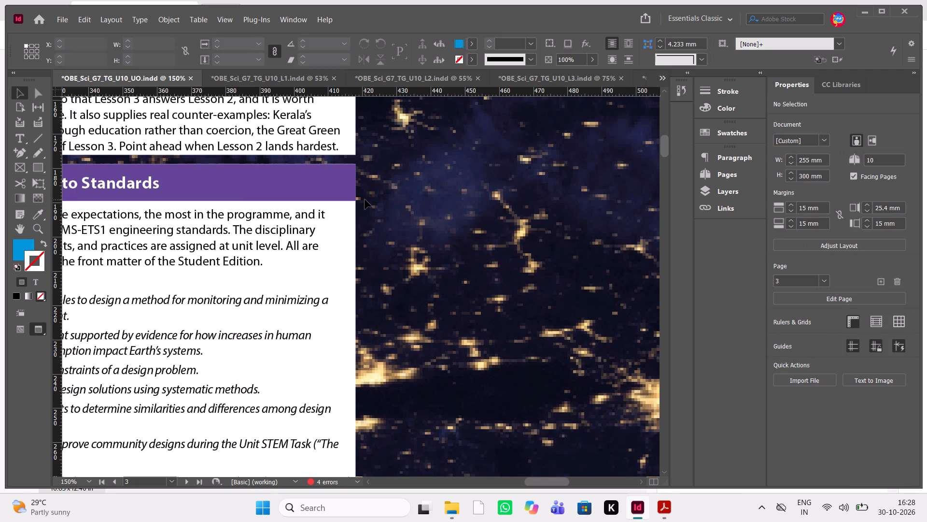
Examine the "Unit Alignment to Standards" section's edge alignment and text fit, from the heading bar down to the end of "Disciplinary Core Ideas".
scroll(365, 200, "right", 1)
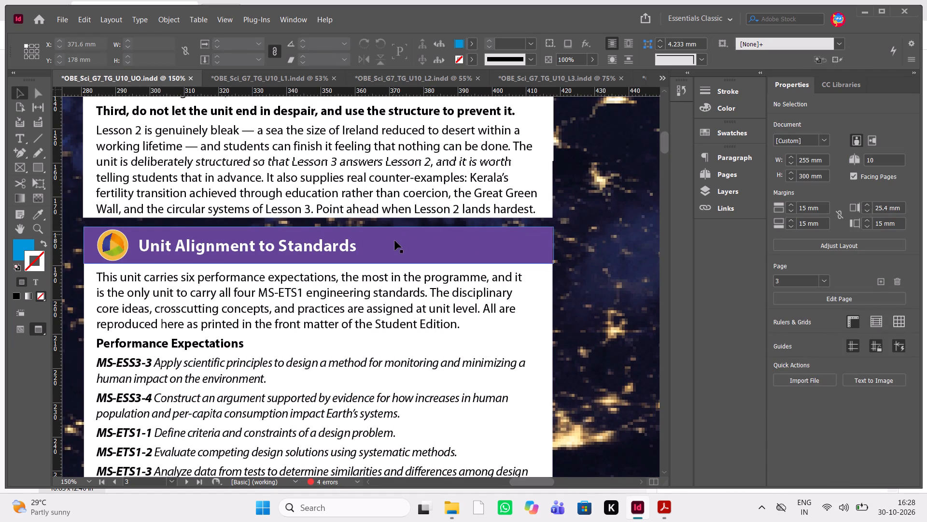
left_click(395, 247)
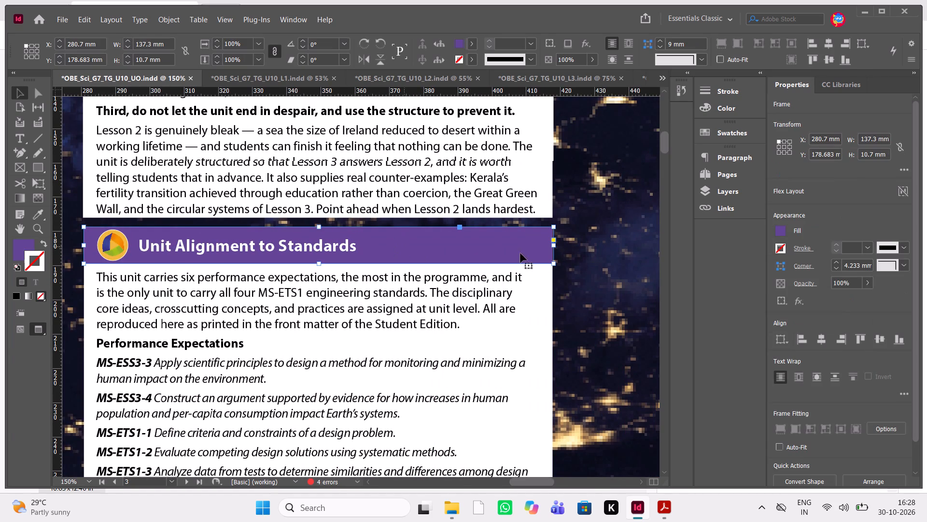
left_click(549, 281)
left_click(623, 285)
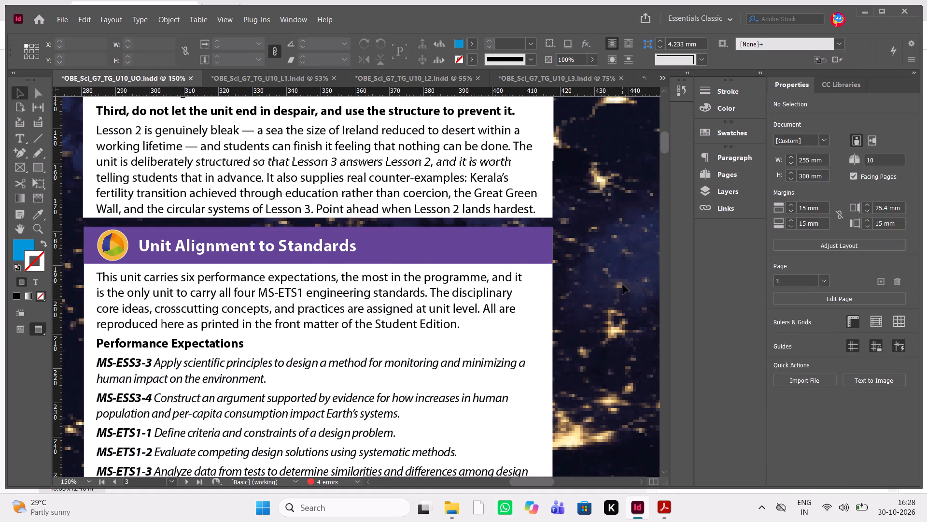
scroll(623, 259, "down", 1)
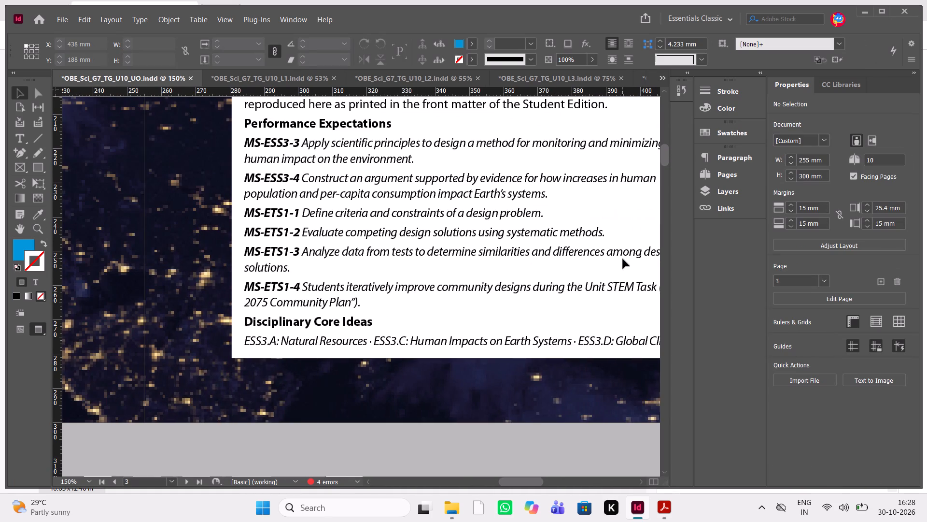
scroll(623, 259, "down", 1)
scroll(623, 259, "up", 1)
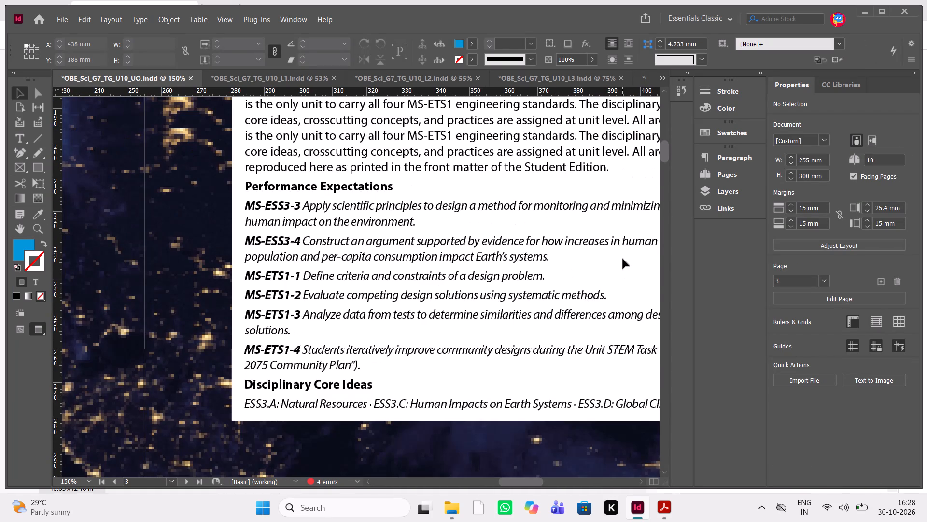
left_click(623, 259)
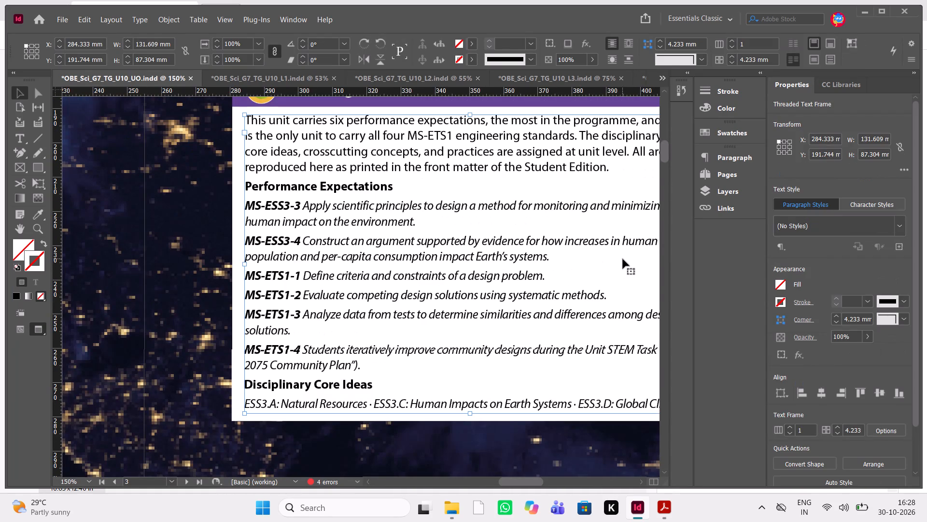
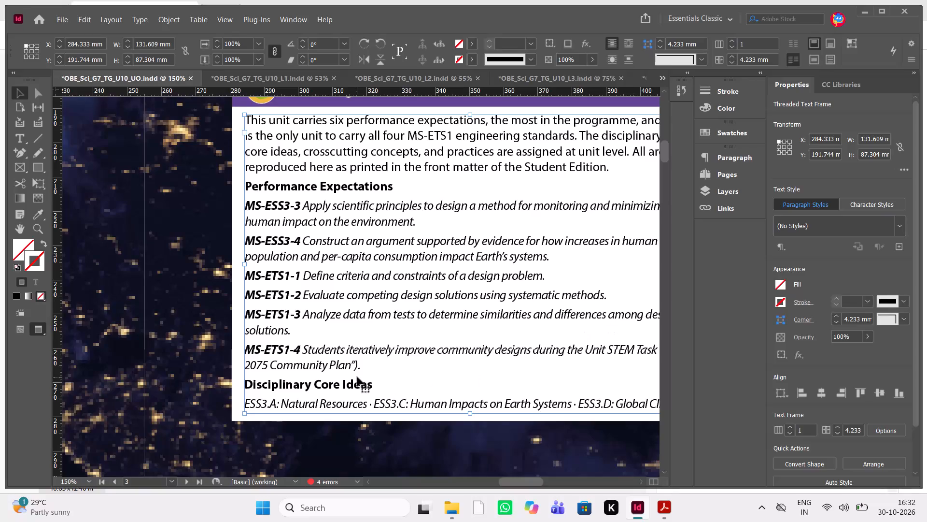
Indent the six performance expectation paragraphs, MS-ESS3-3 through MS-ETS1-4, by about 4.9 mm from the text frame's left edge using the Tabs ruler.
double_click(357, 377)
left_click_drag(366, 368, 359, 368)
left_click_drag(359, 368, 253, 313)
left_click(348, 328)
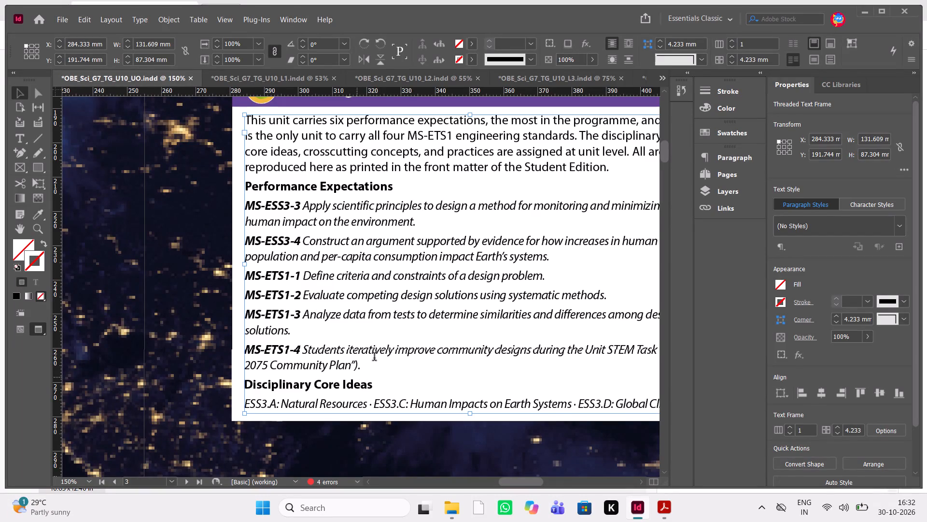
double_click(374, 358)
left_click_drag(374, 363, 312, 339)
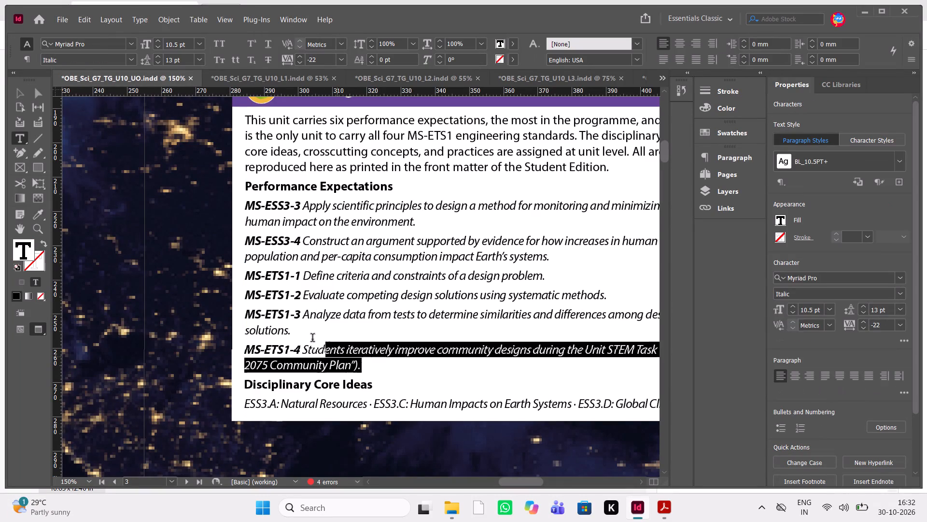
left_click_drag(312, 339, 242, 202)
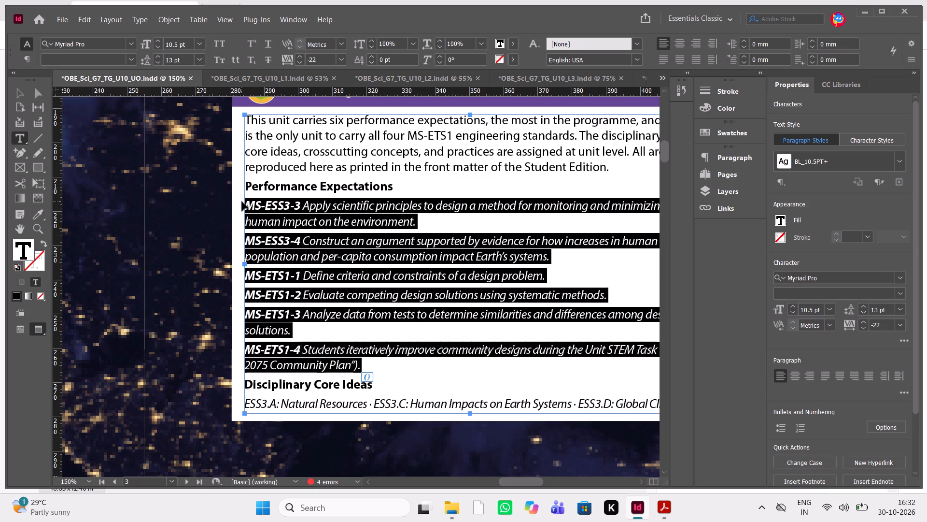
key("ctrl+shift+t")
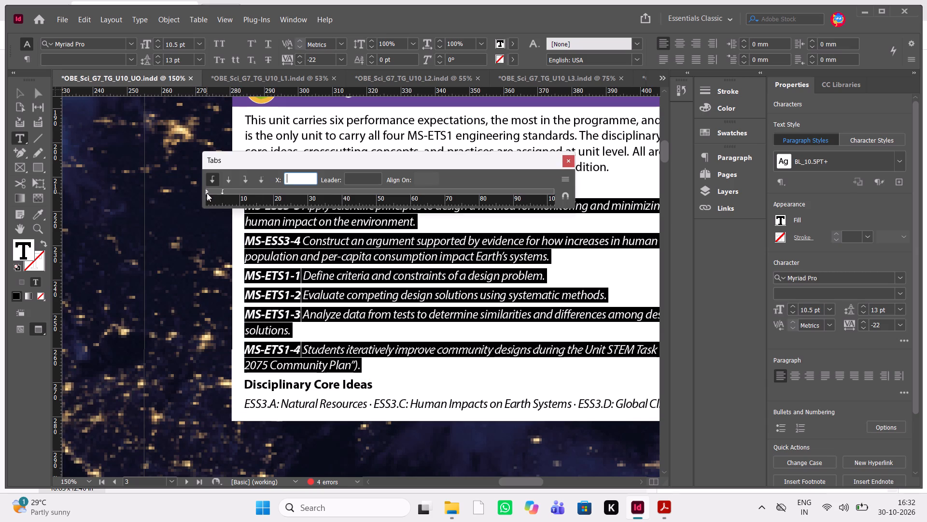
left_click(207, 193)
left_click_drag(304, 156, 323, 98)
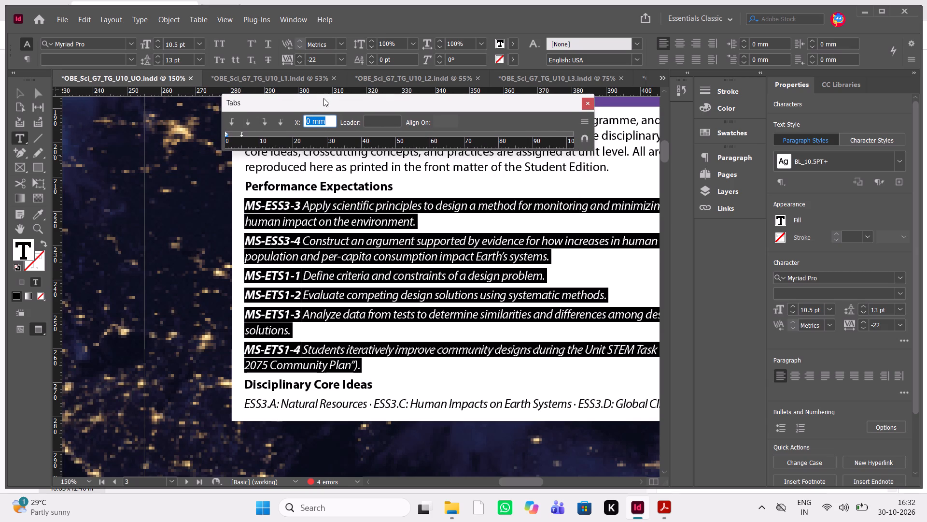
left_click(225, 133)
left_click(225, 135)
left_click_drag(225, 135, 242, 137)
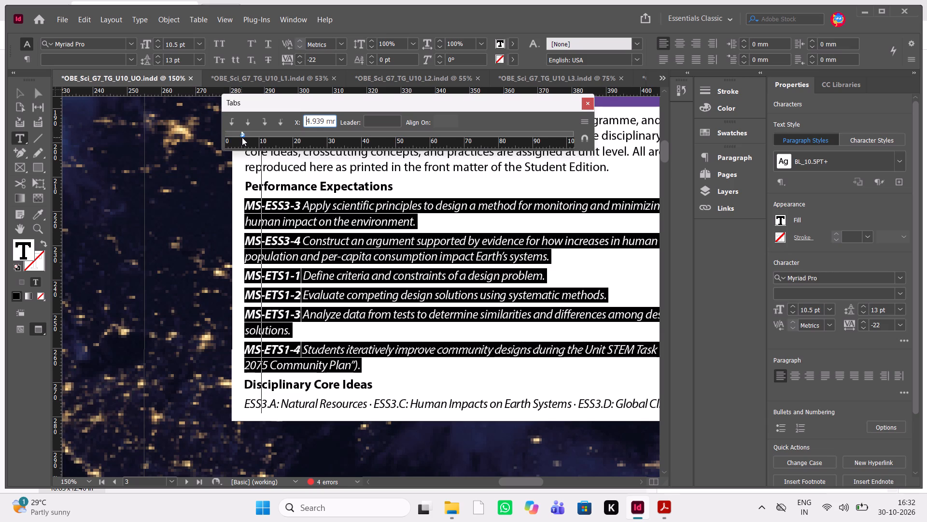
left_click_drag(242, 137, 237, 141)
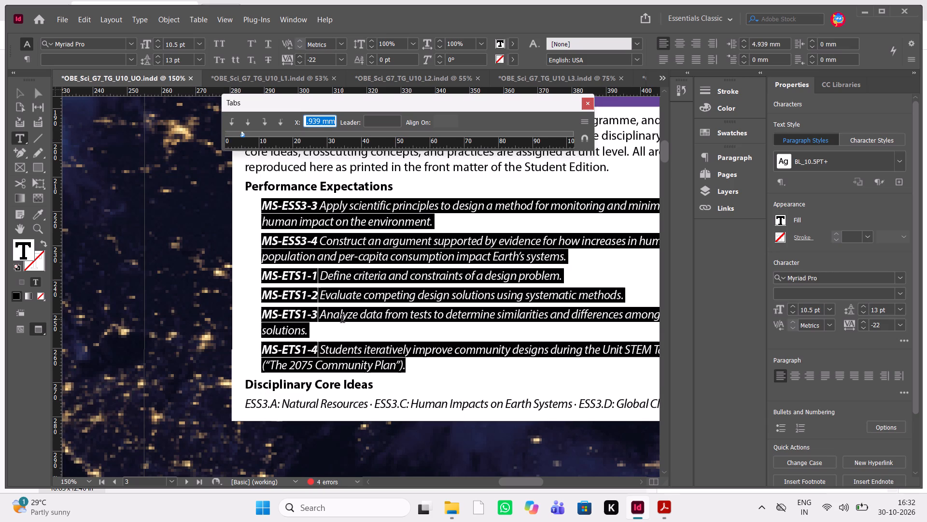
left_click(416, 423)
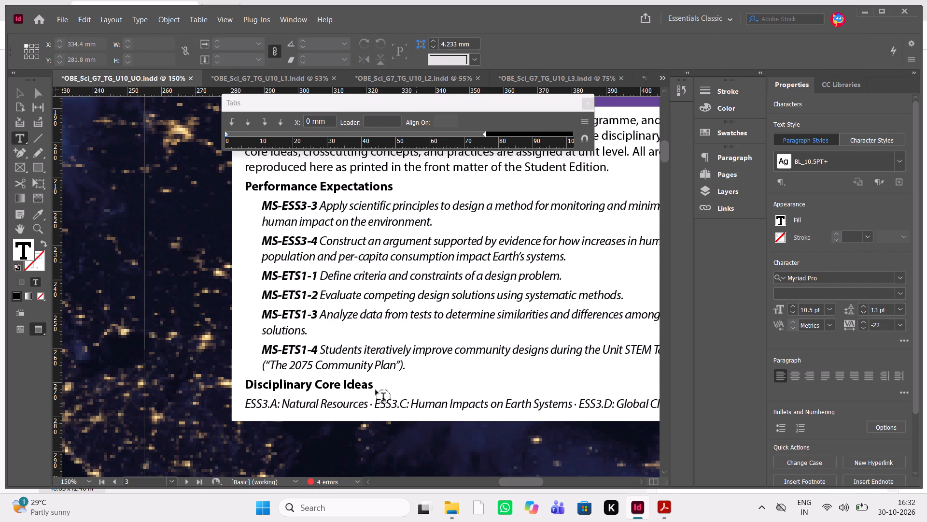
Indent the italic paragraph under "Disciplinary Core Ideas" by about 5.6 mm from the text frame's left edge and close the Tabs ruler.
triple_click(344, 397)
left_click(344, 397)
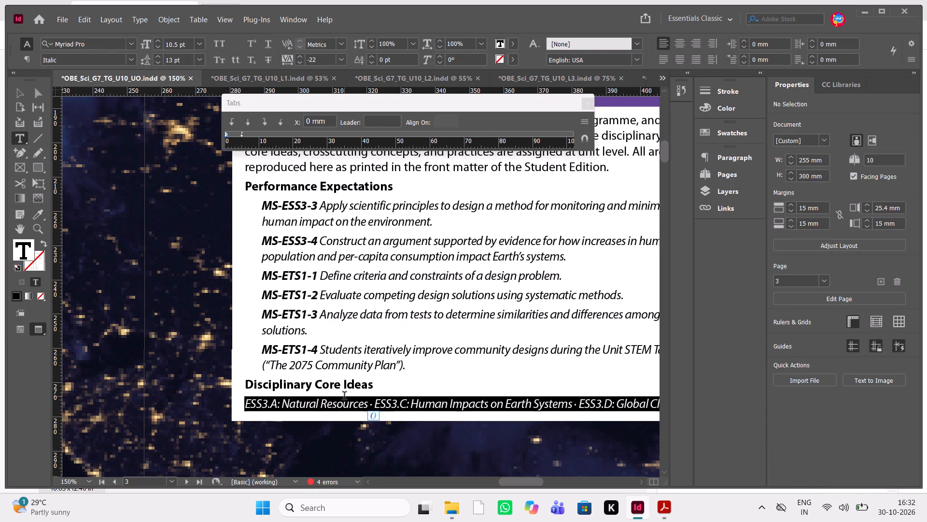
scroll(452, 384, "left", 4)
scroll(535, 374, "up", 1)
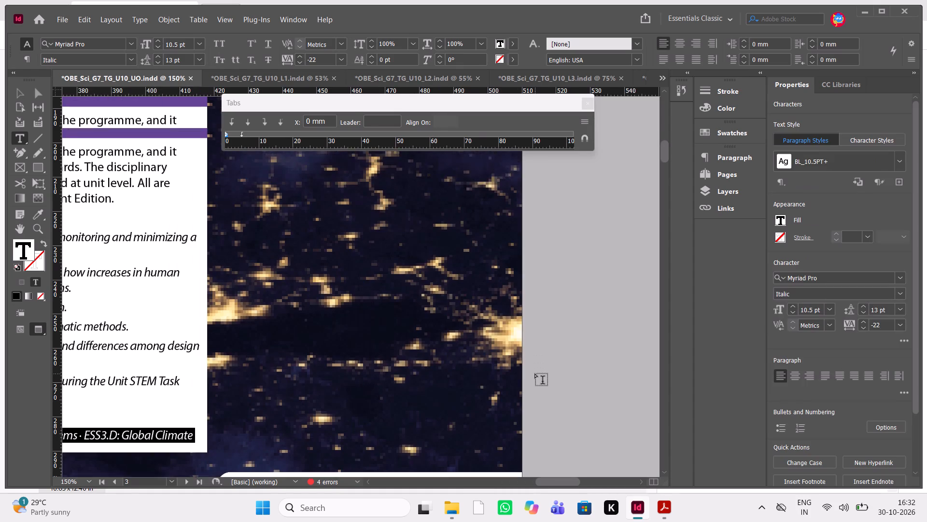
scroll(535, 374, "up", 1)
scroll(535, 374, "down", 3)
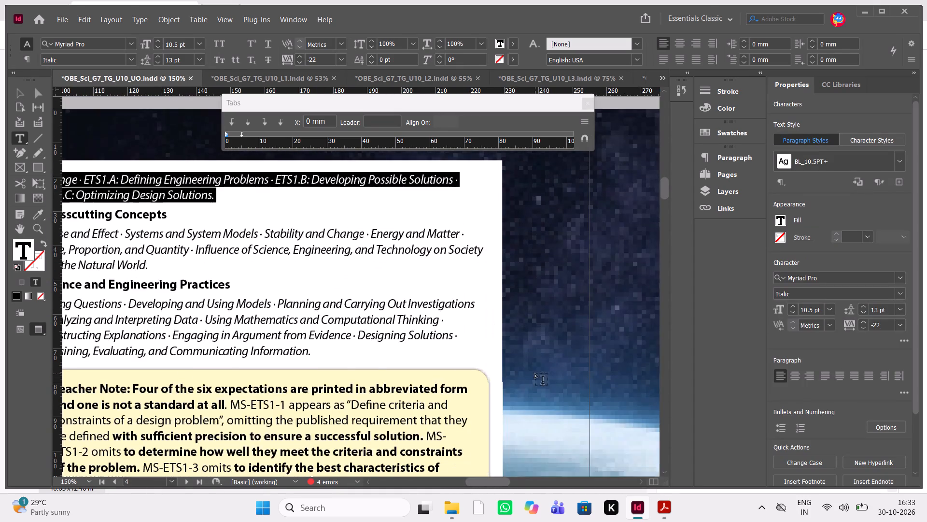
scroll(535, 374, "down", 1)
scroll(535, 374, "up", 2)
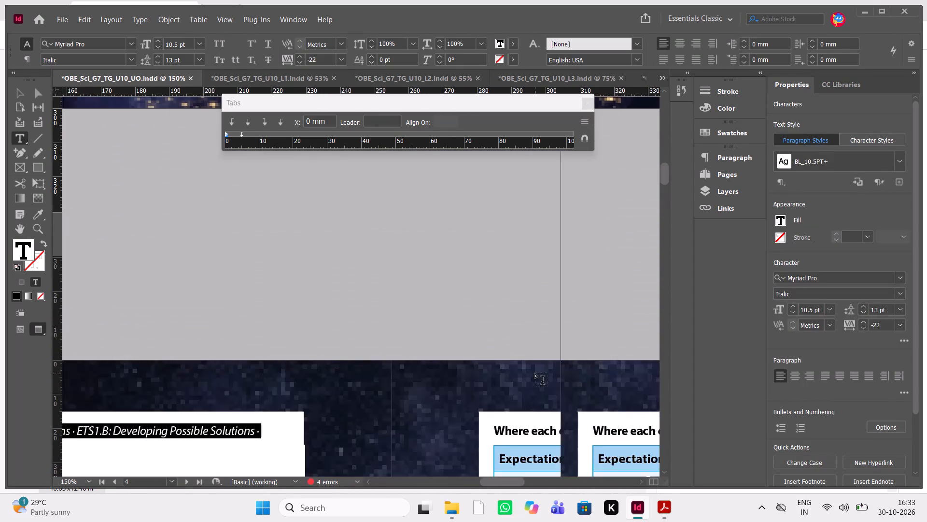
scroll(535, 374, "up", 1)
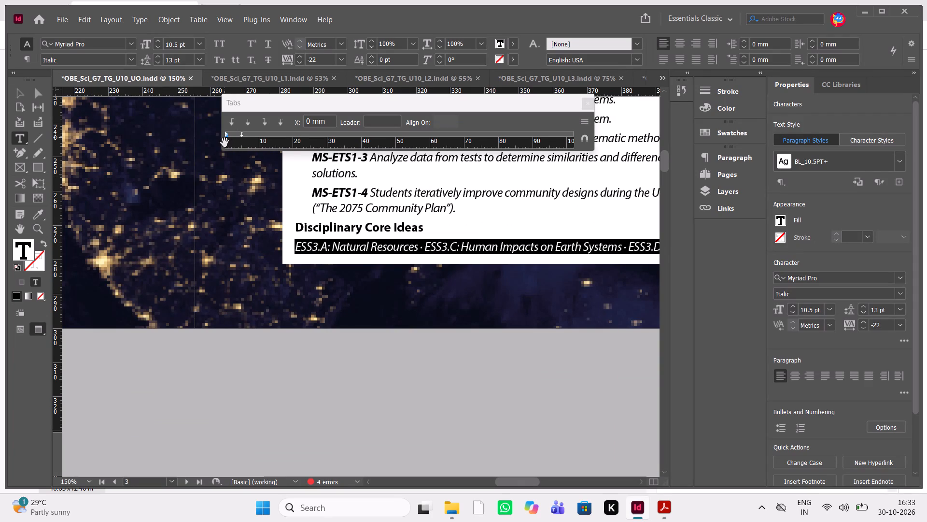
left_click_drag(227, 135, 236, 135)
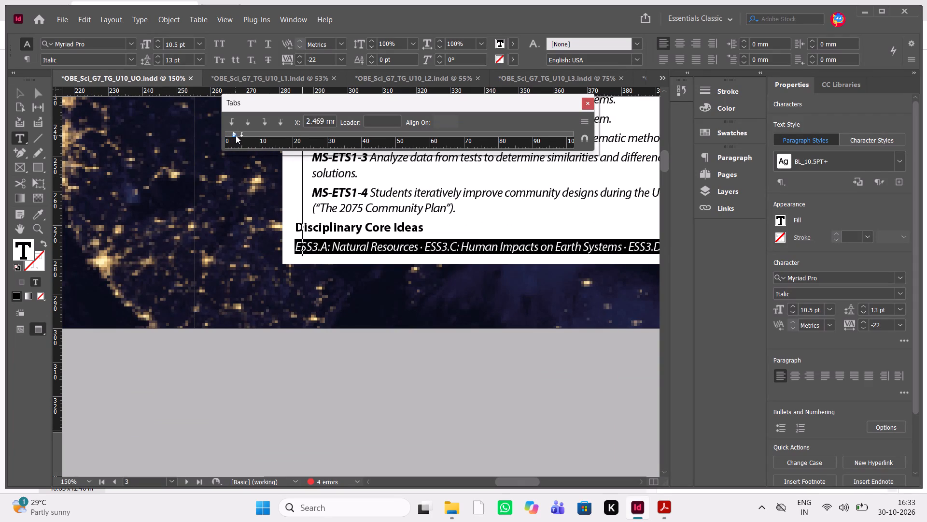
left_click_drag(236, 135, 246, 137)
left_click_drag(246, 137, 240, 138)
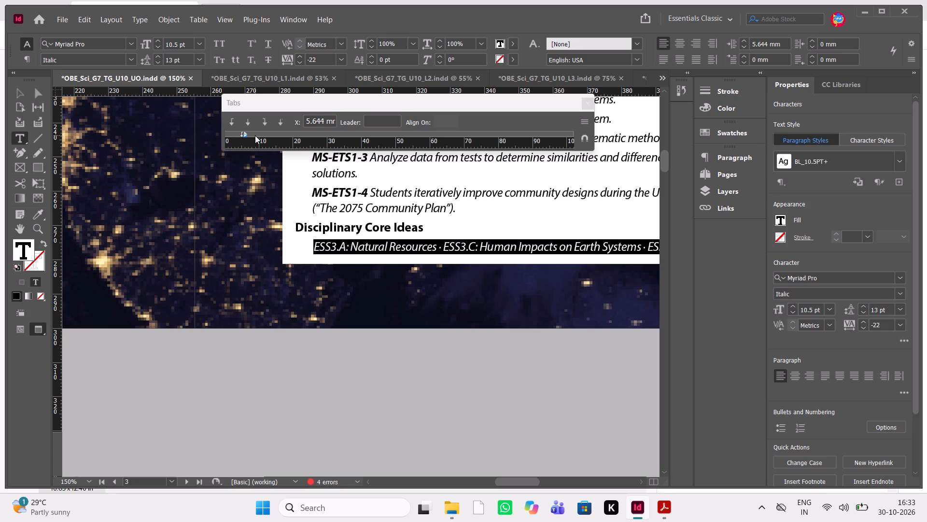
left_click(588, 106)
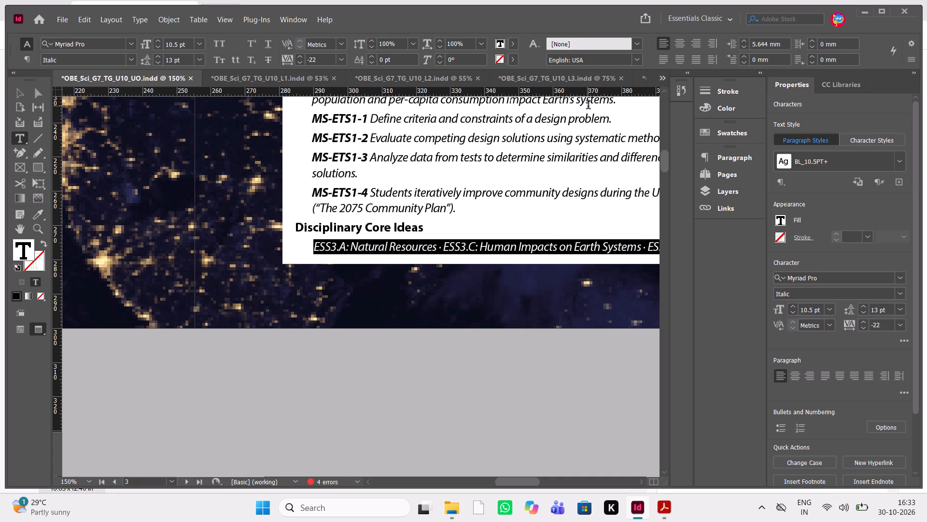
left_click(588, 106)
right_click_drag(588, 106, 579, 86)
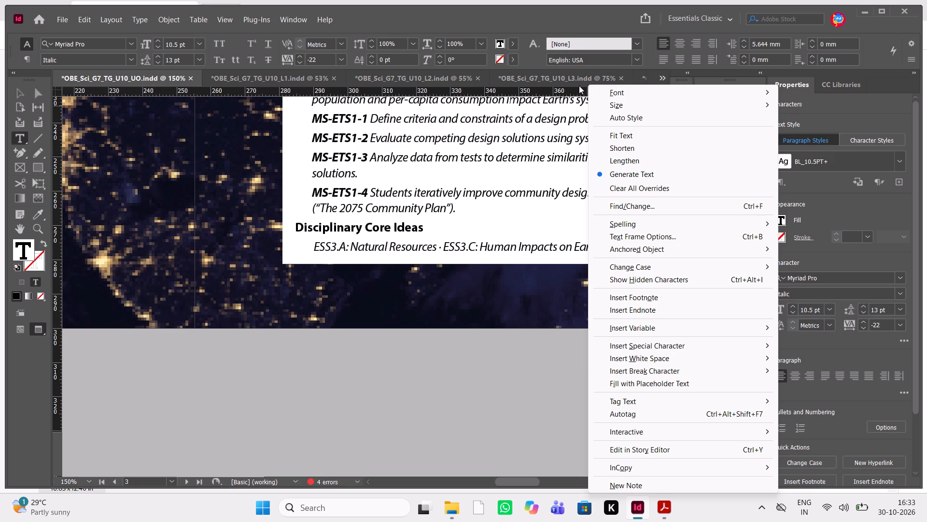
Detach the OBE_Sci_G7_TG_U10_L3 document from the group of open documents as a floating window.
left_click_drag(579, 86, 583, 79)
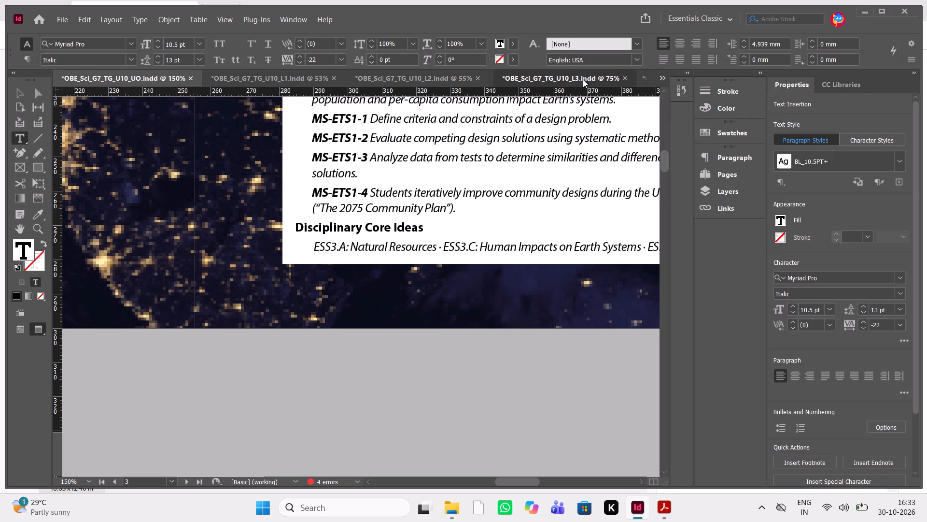
left_click_drag(583, 79, 584, 77)
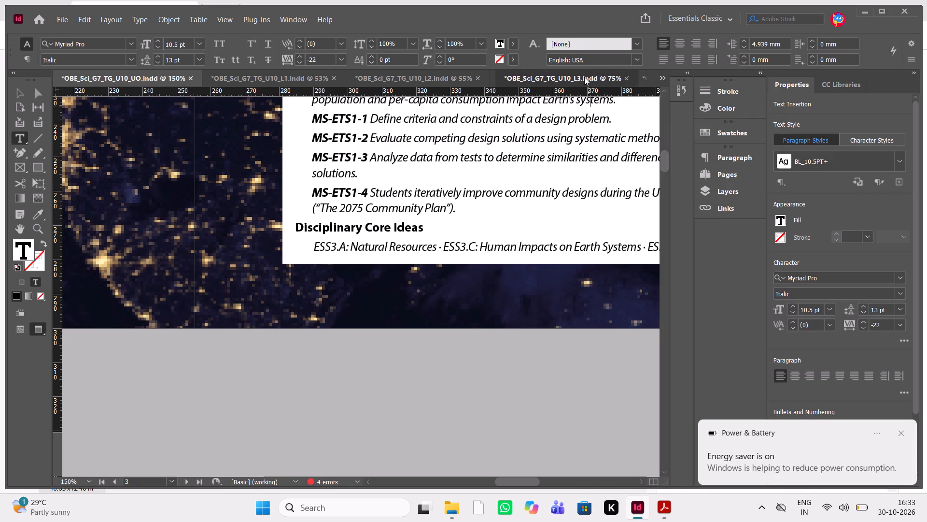
left_click_drag(584, 77, 584, 74)
left_click_drag(584, 74, 580, 81)
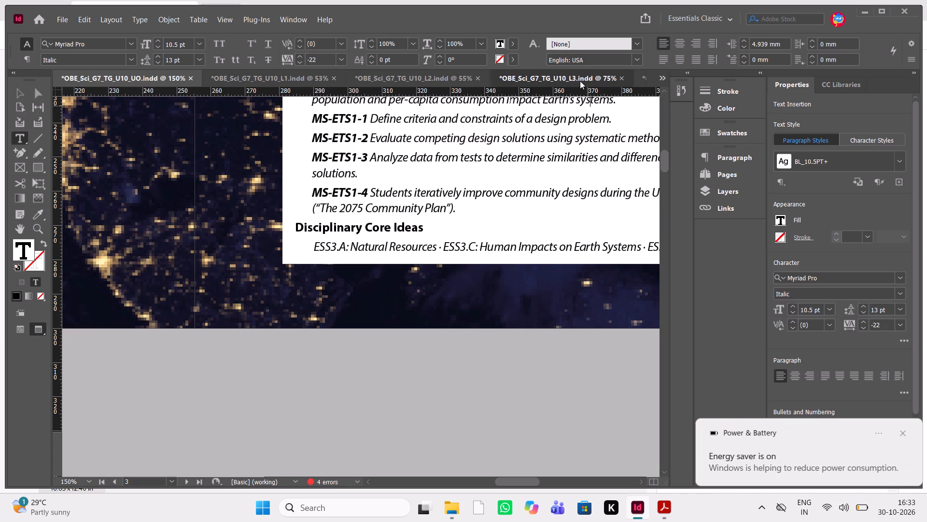
left_click_drag(580, 81, 580, 79)
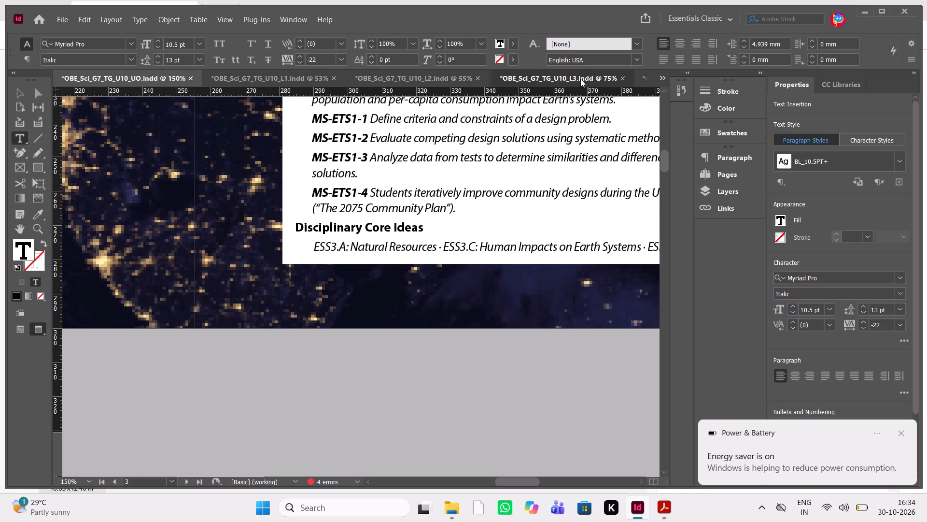
left_click_drag(580, 79, 581, 78)
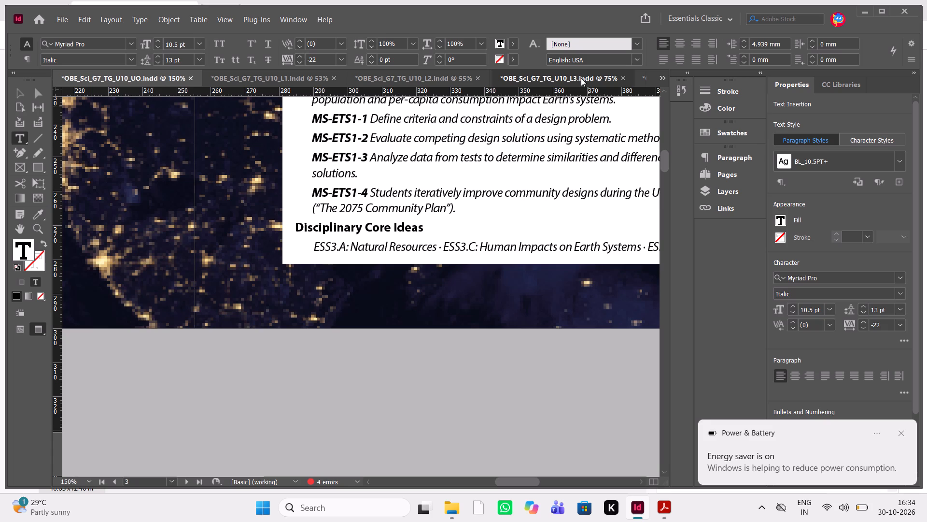
left_click_drag(581, 78, 581, 77)
left_click_drag(581, 77, 581, 77)
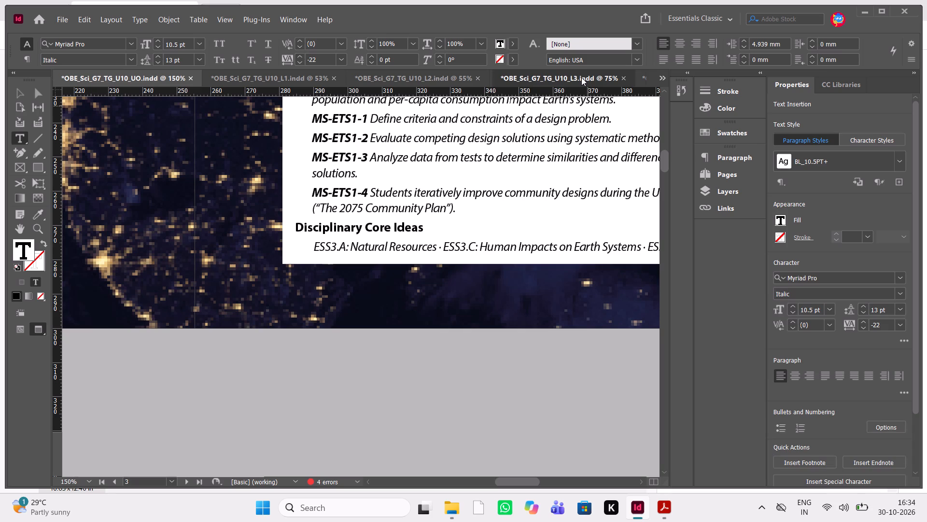
left_click_drag(581, 77, 582, 78)
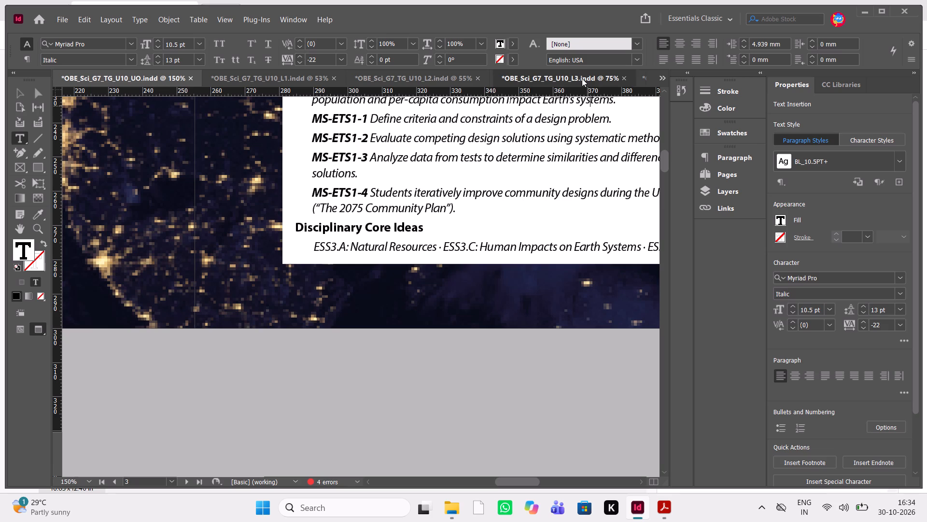
left_click_drag(582, 78, 581, 75)
left_click_drag(581, 75, 587, 97)
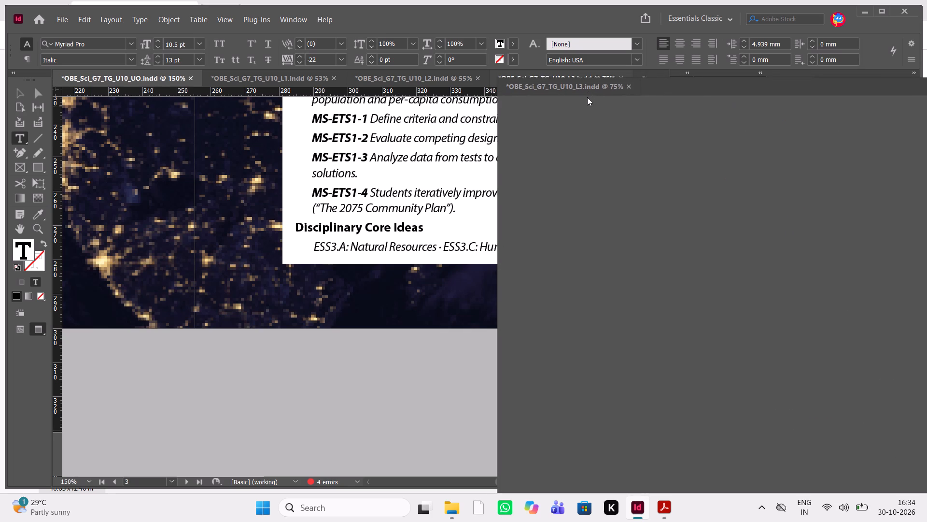
left_click_drag(587, 97, 582, 102)
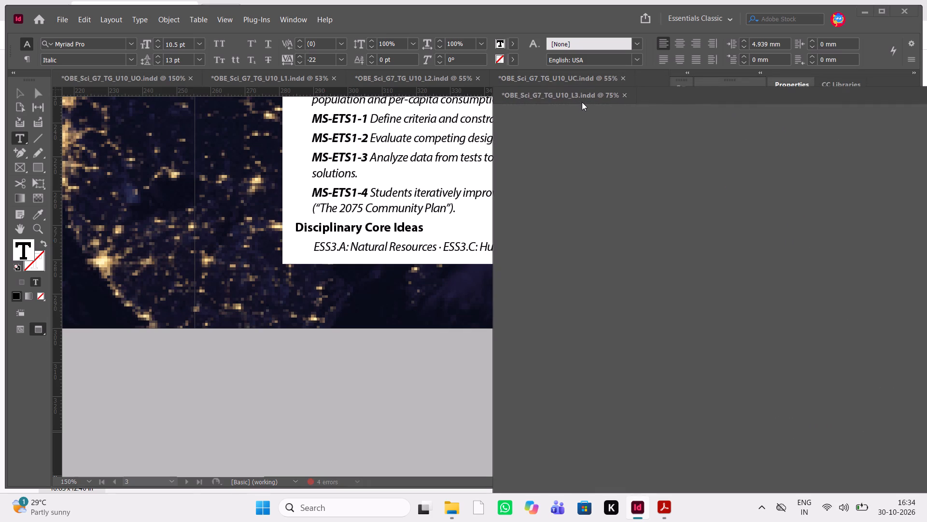
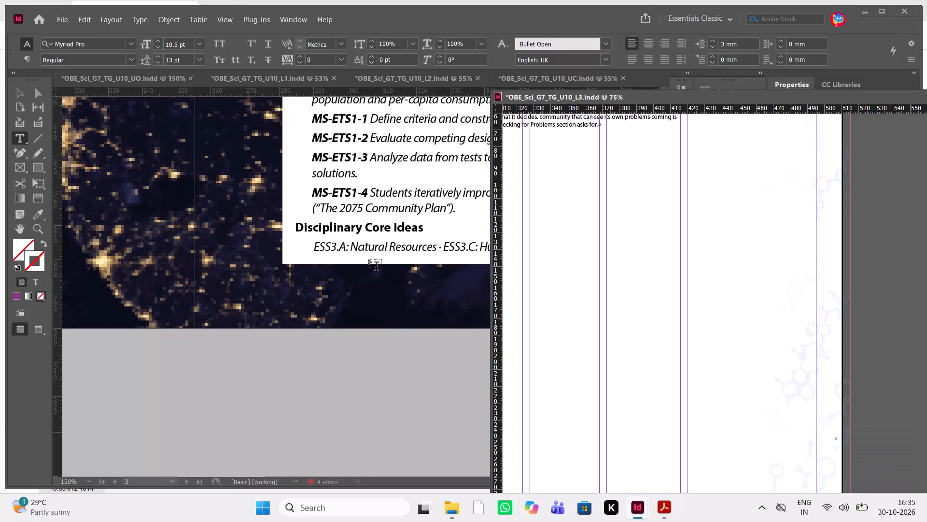
Indent the italic paragraph under "Crosscutting Concepts" on page 4 by about 5.6 mm from the text frame's left edge using the Tabs ruler.
scroll(369, 260, "down", 1)
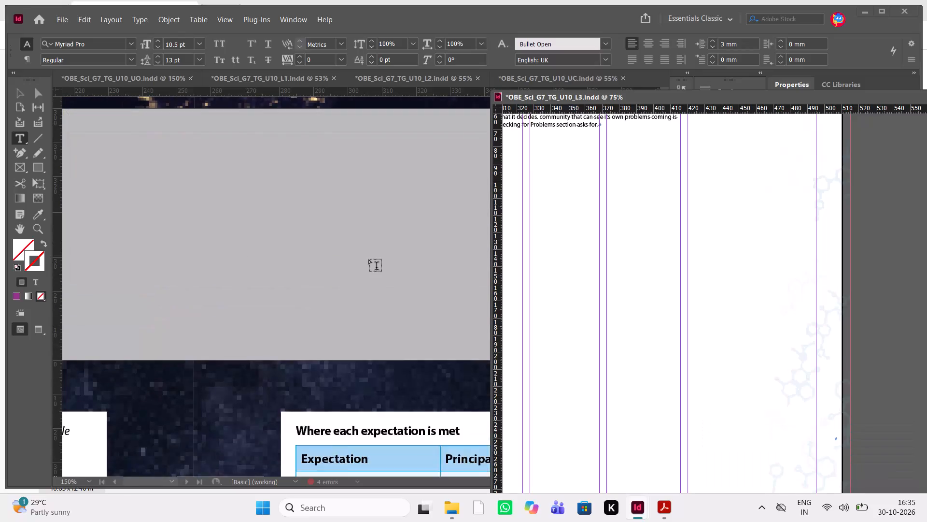
scroll(369, 260, "down", 2)
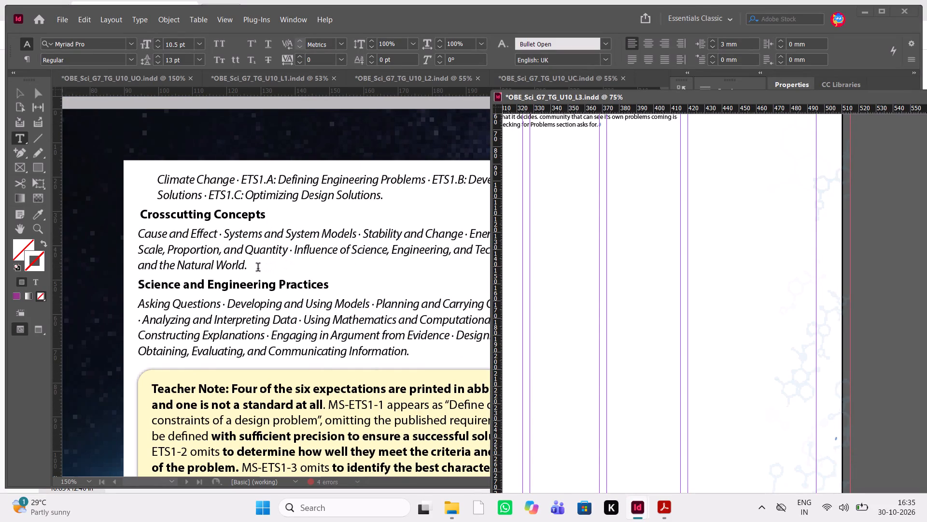
left_click_drag(258, 268, 226, 246)
left_click(226, 246)
key("Escape")
double_click(261, 265)
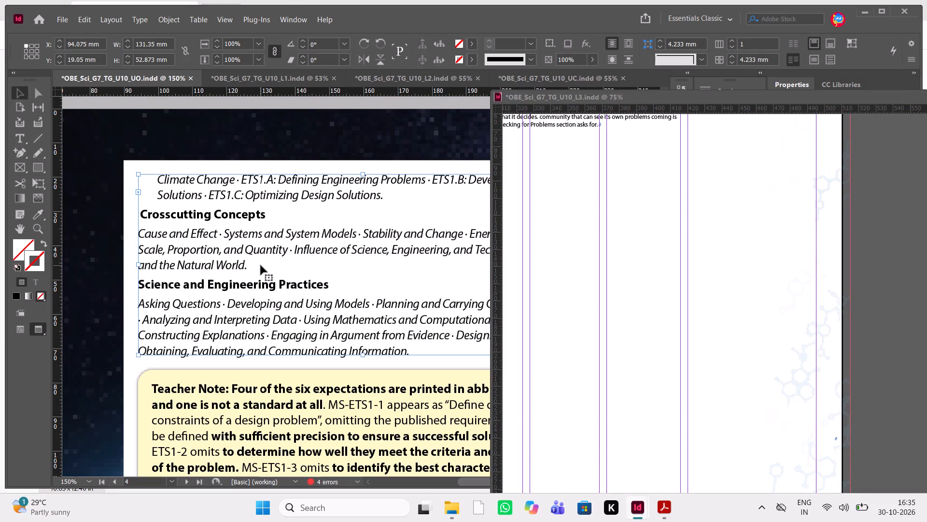
left_click_drag(253, 267, 155, 249)
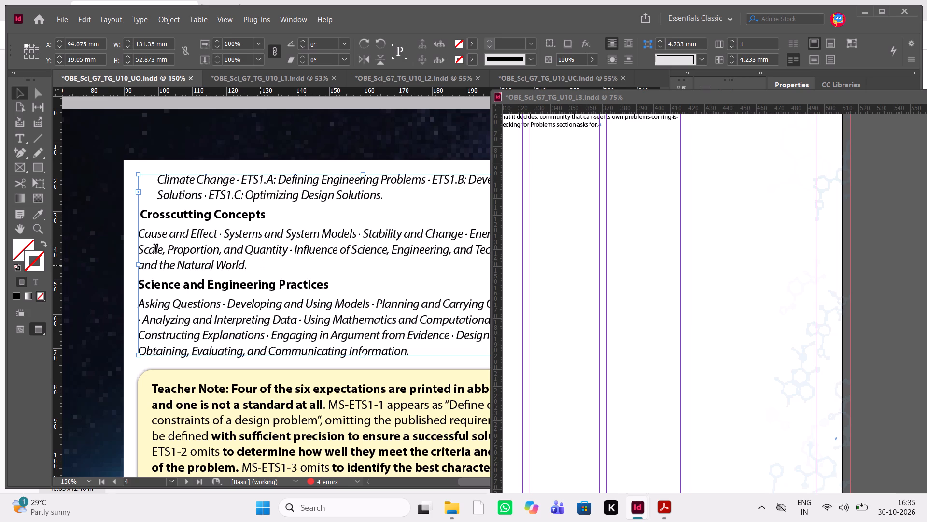
double_click(155, 249)
triple_click(221, 269)
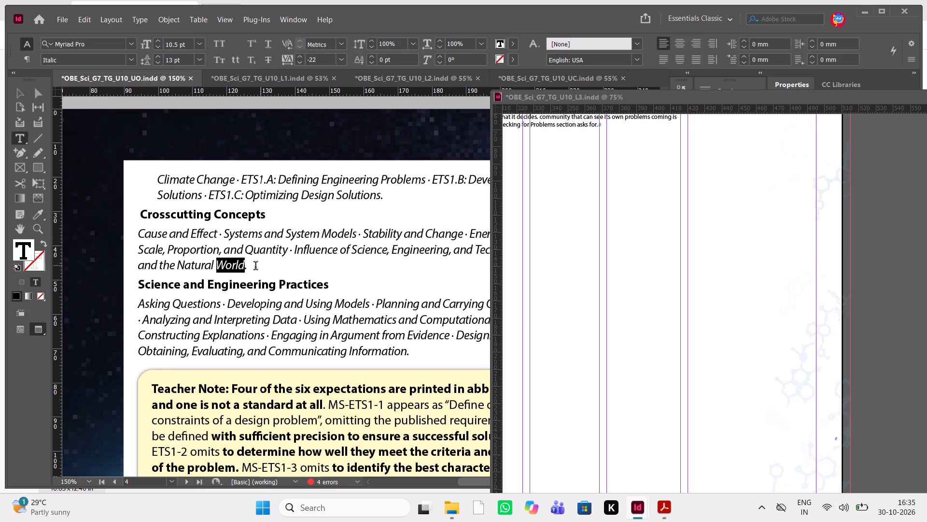
left_click_drag(256, 267, 130, 235)
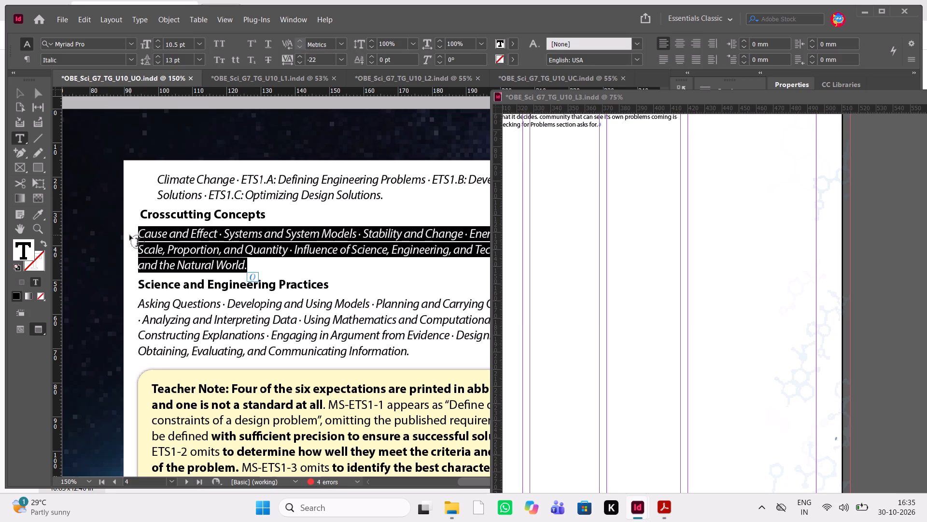
key("ctrl+shift+t")
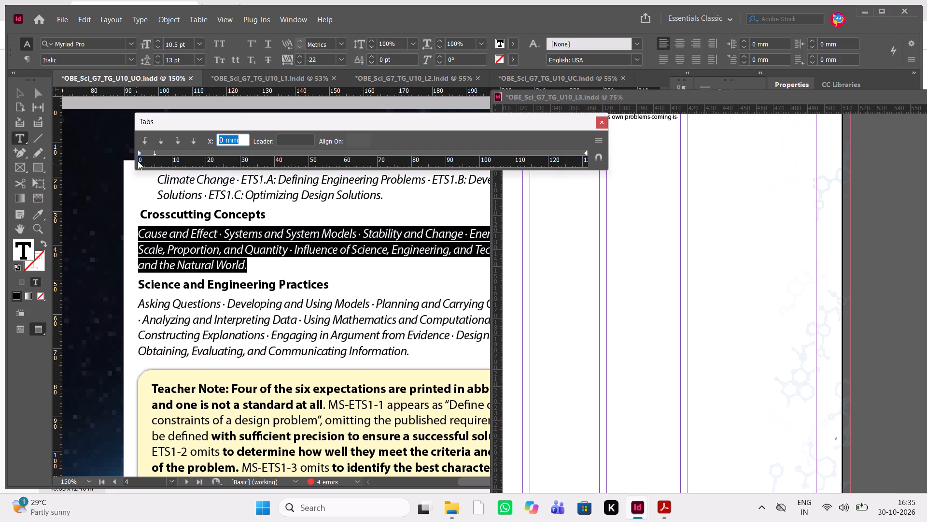
left_click_drag(140, 153, 156, 153)
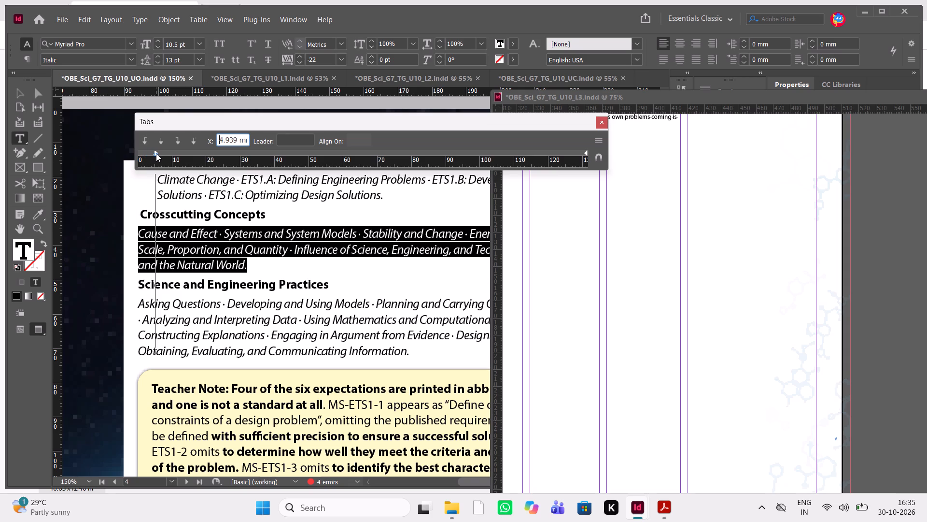
left_click_drag(156, 153, 158, 153)
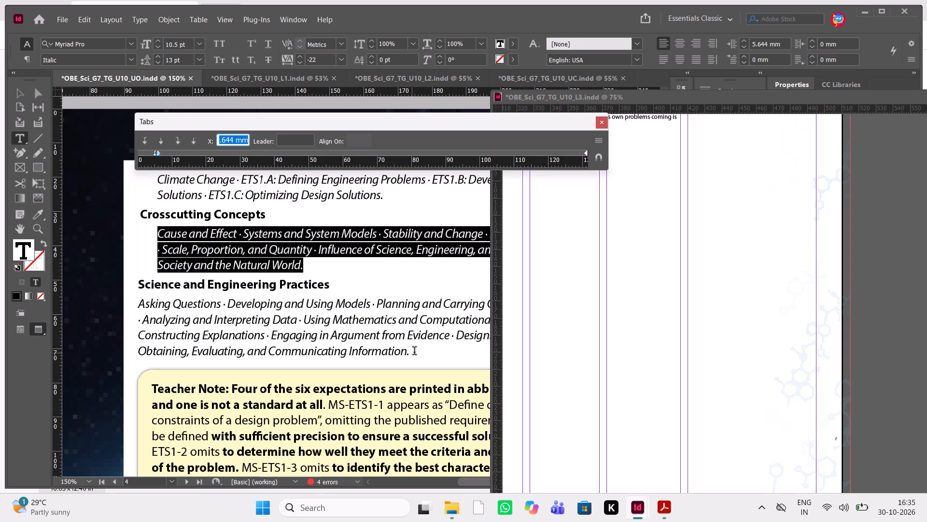
Indent the italic paragraph under "Science and Engineering Practices" by about 6 mm from the text frame's left edge and close the Tabs ruler.
left_click_drag(415, 352, 134, 304)
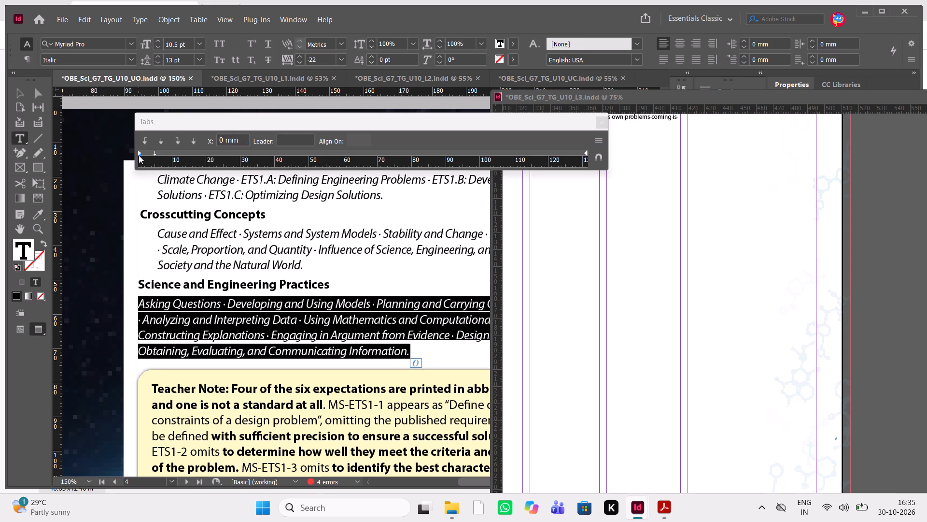
left_click_drag(139, 155, 166, 164)
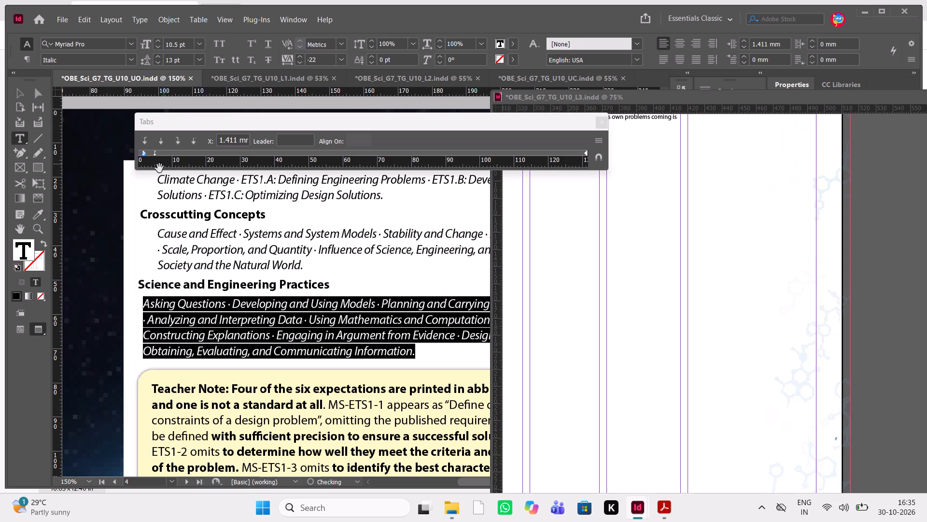
left_click_drag(143, 155, 157, 155)
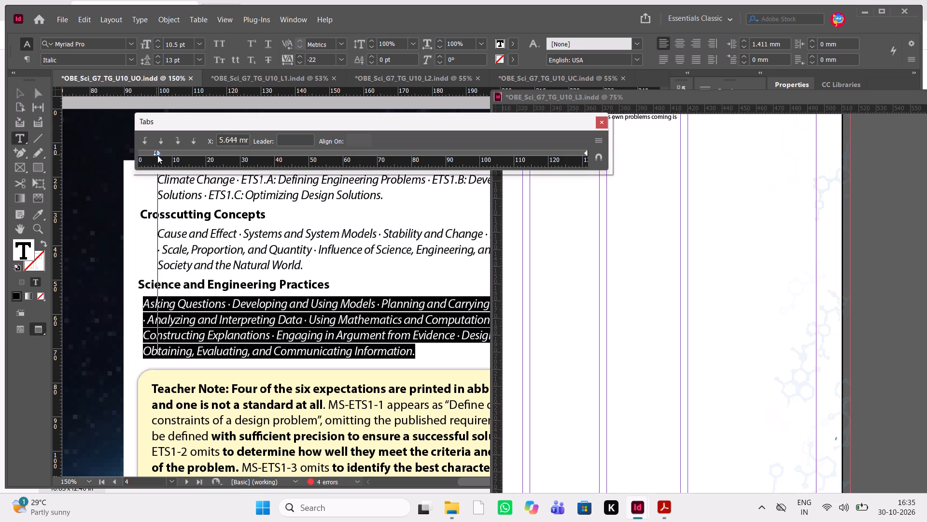
left_click_drag(157, 155, 155, 159)
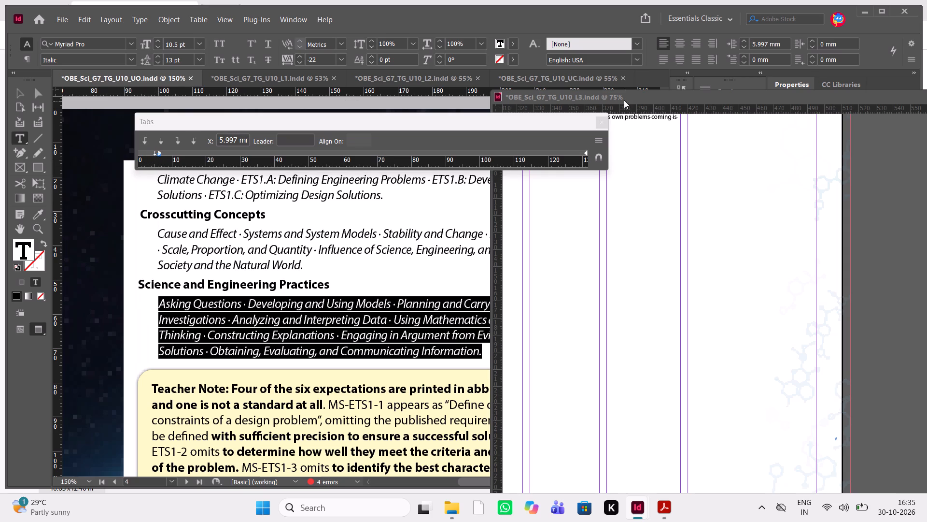
left_click(604, 122)
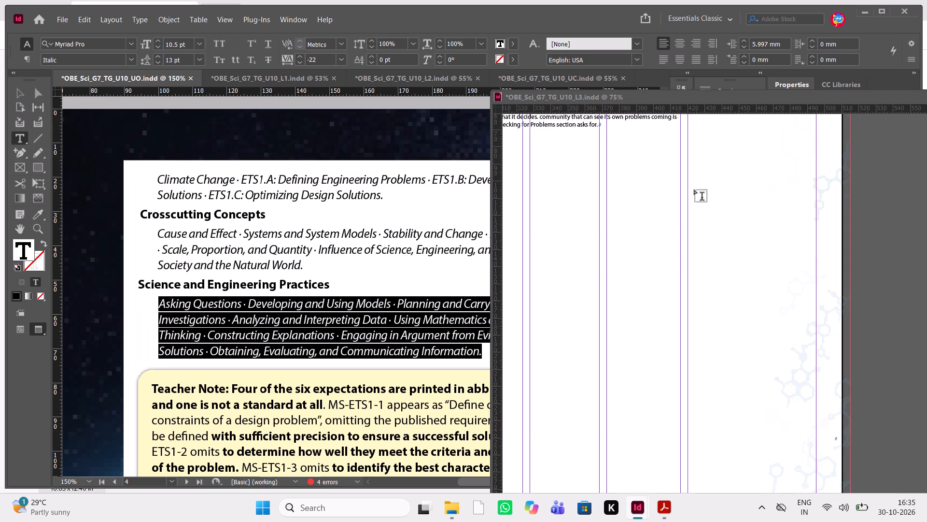
Maximize the floating OBE_Sci_G7_TG_U10_L3 document window and close the document without saving its changes.
scroll(694, 190, "up", 2)
scroll(694, 190, "right", 3)
scroll(694, 190, "left", 1)
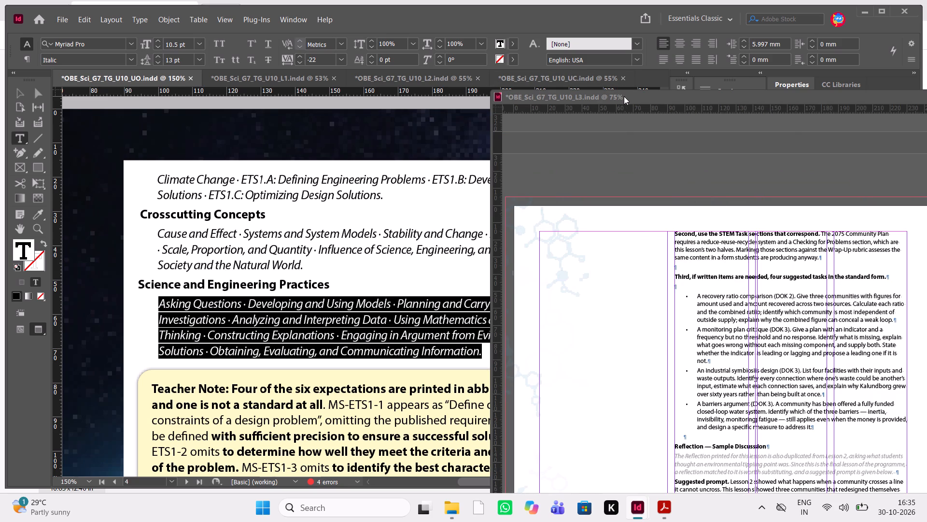
double_click(624, 96)
left_click_drag(624, 96, 521, 93)
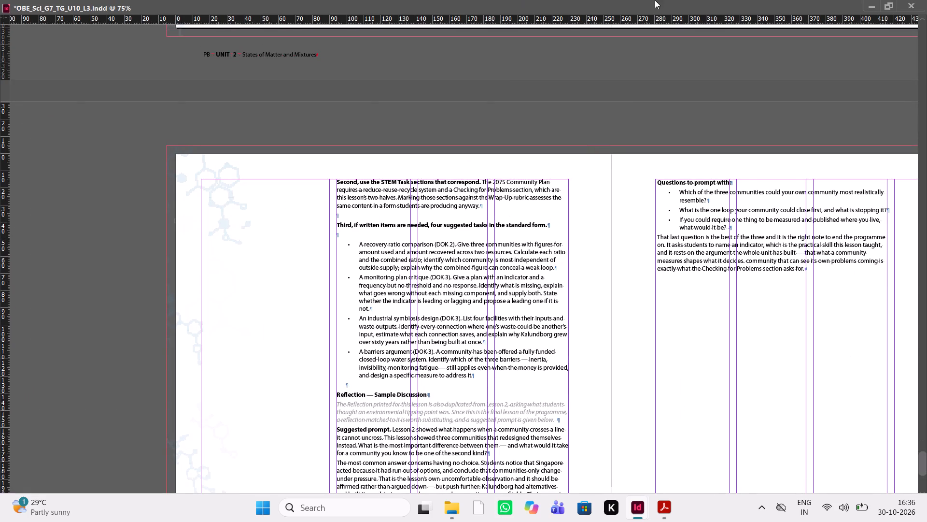
left_click(910, 1)
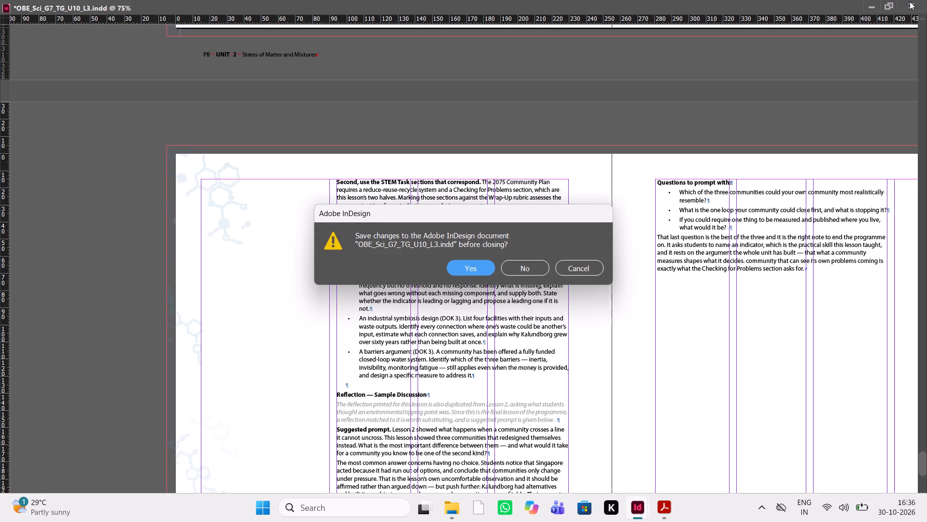
left_click(542, 260)
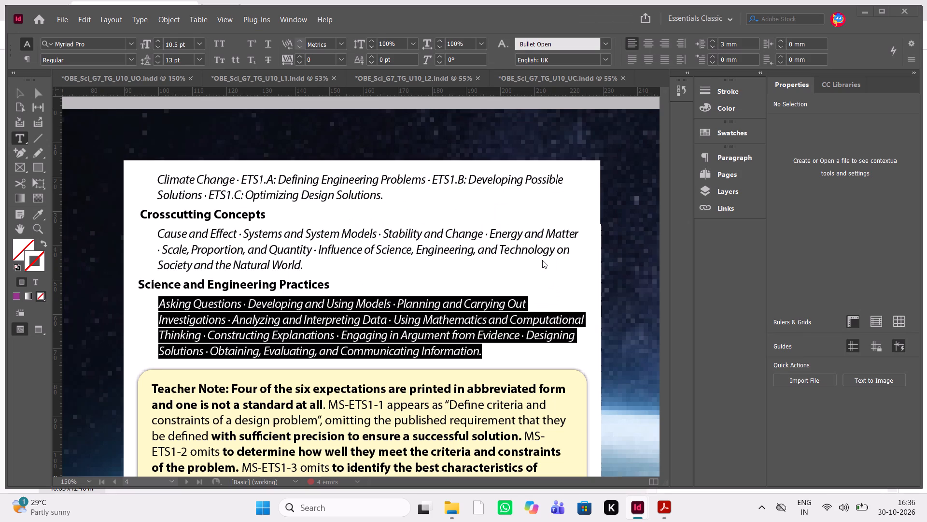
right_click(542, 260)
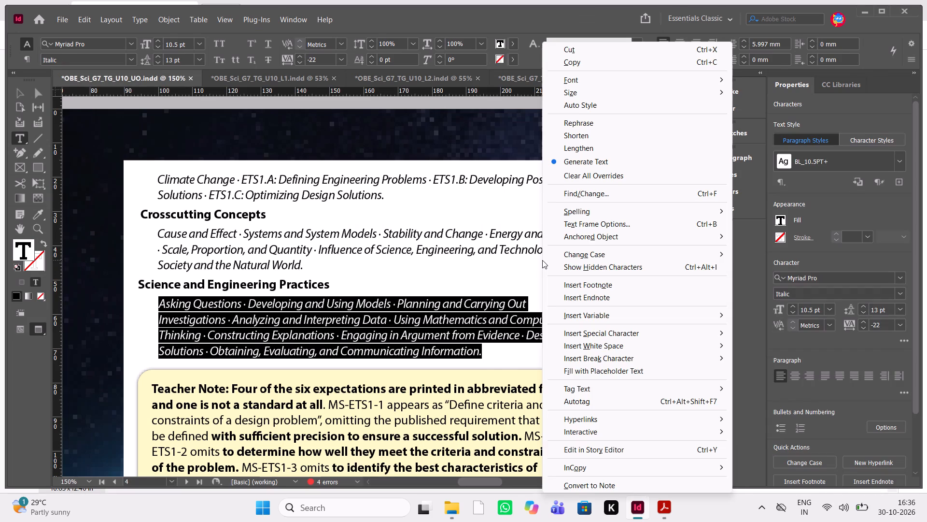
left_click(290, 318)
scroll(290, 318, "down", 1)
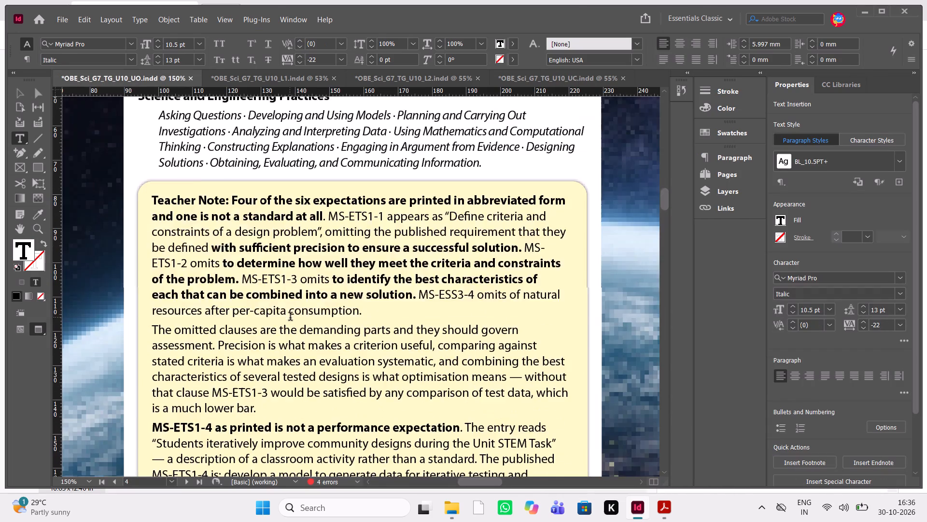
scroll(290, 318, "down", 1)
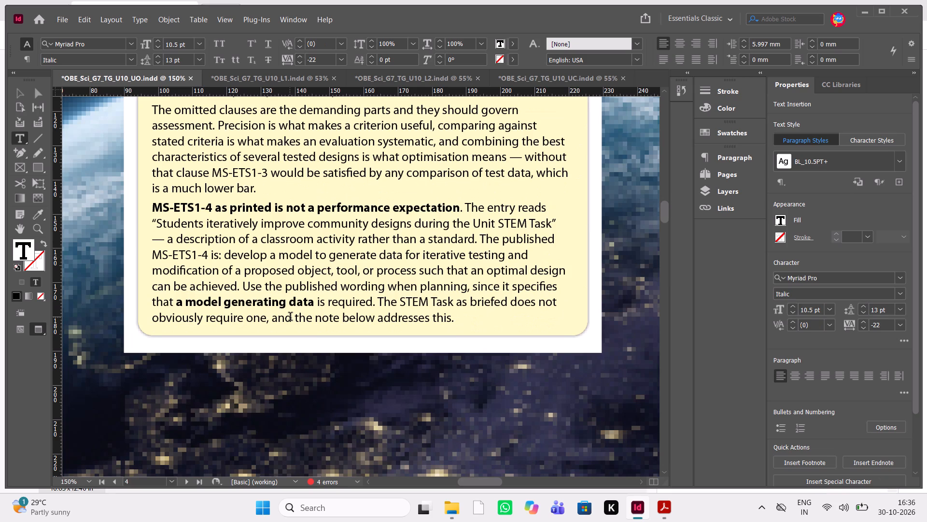
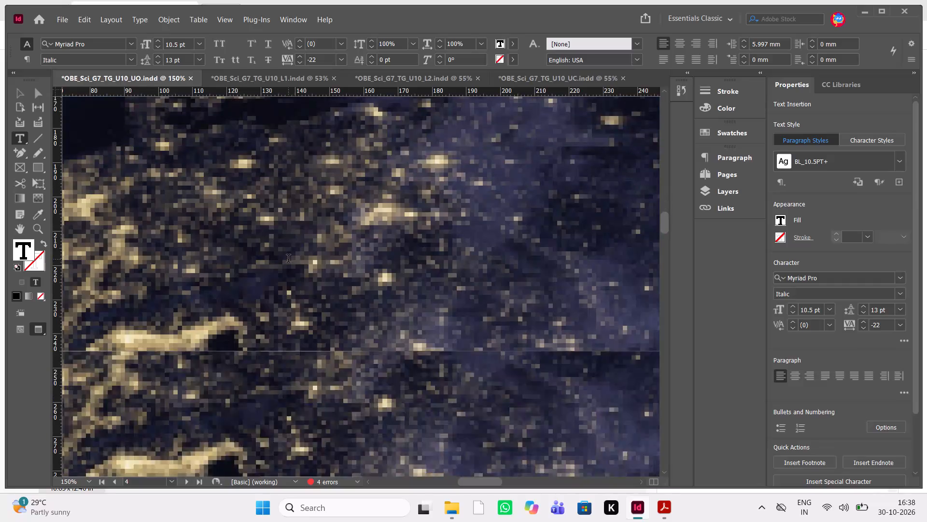
Check the review PDF's page 5 markings against the layout, including the comment on the cream note box below the standards table.
scroll(288, 260, "up", 2)
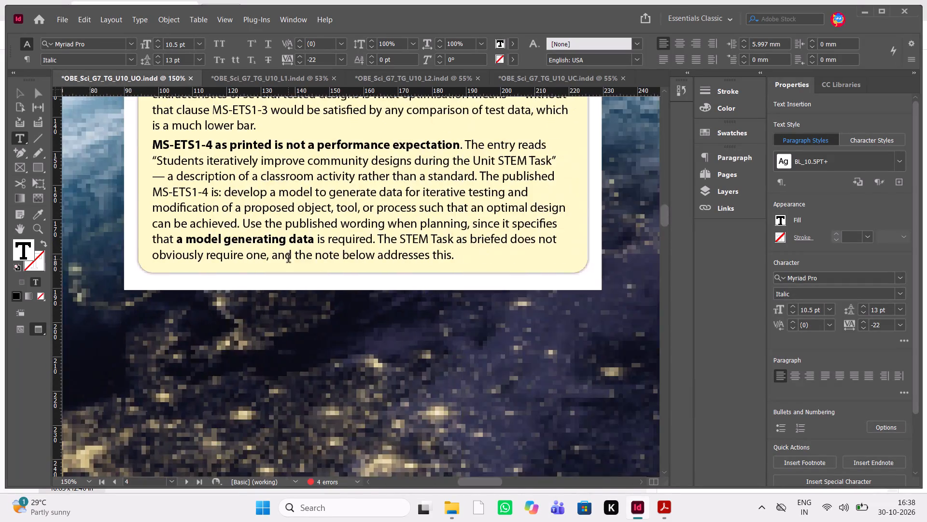
scroll(288, 260, "up", 2)
scroll(288, 260, "down", 1)
scroll(288, 260, "up", 1)
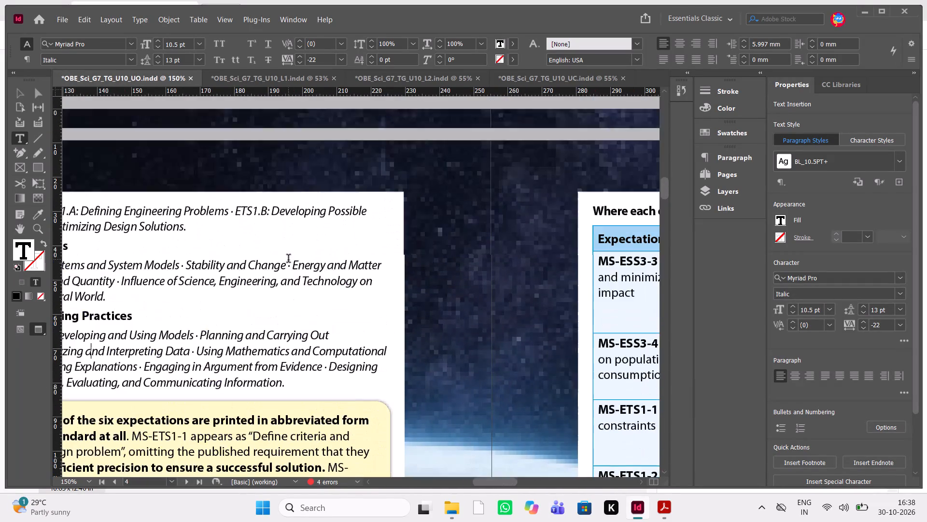
scroll(288, 260, "up", 1)
scroll(288, 260, "down", 2)
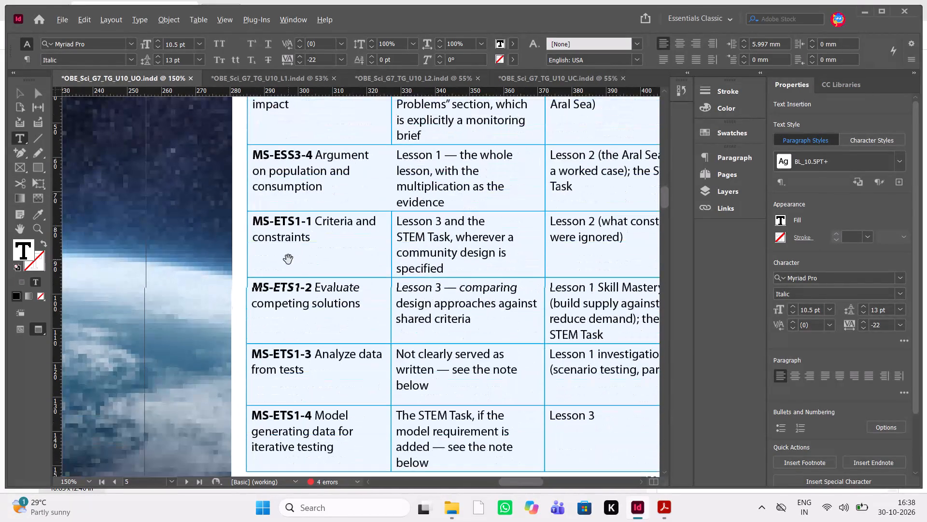
key("alt+Tab")
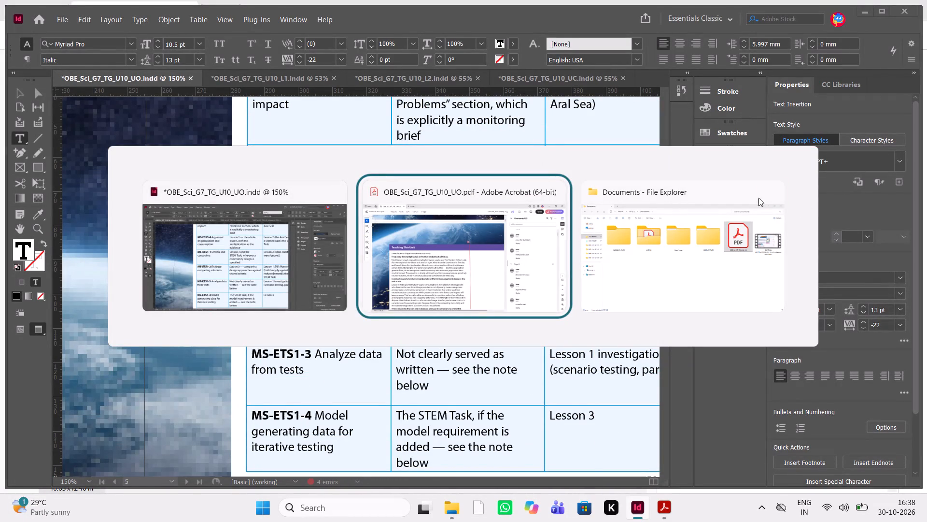
left_click(774, 198)
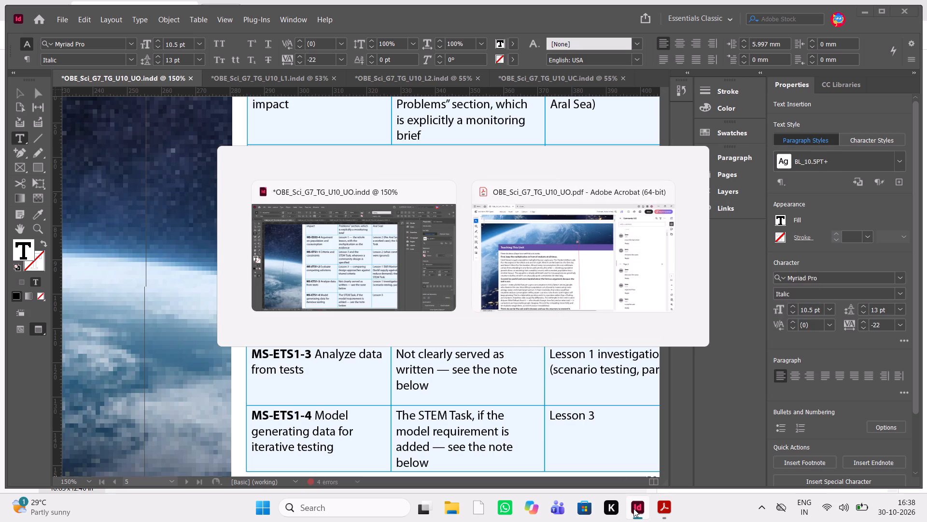
left_click(655, 507)
scroll(472, 419, "down", 2)
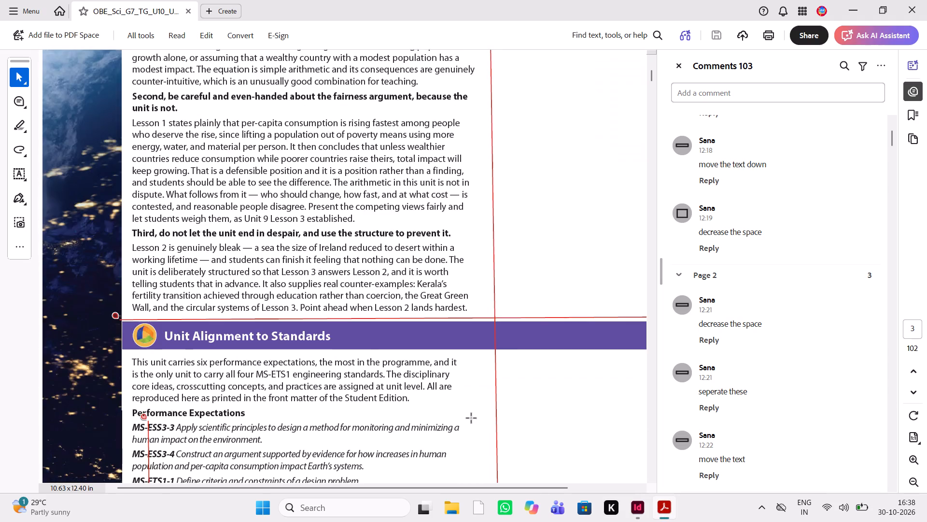
scroll(472, 419, "down", 7)
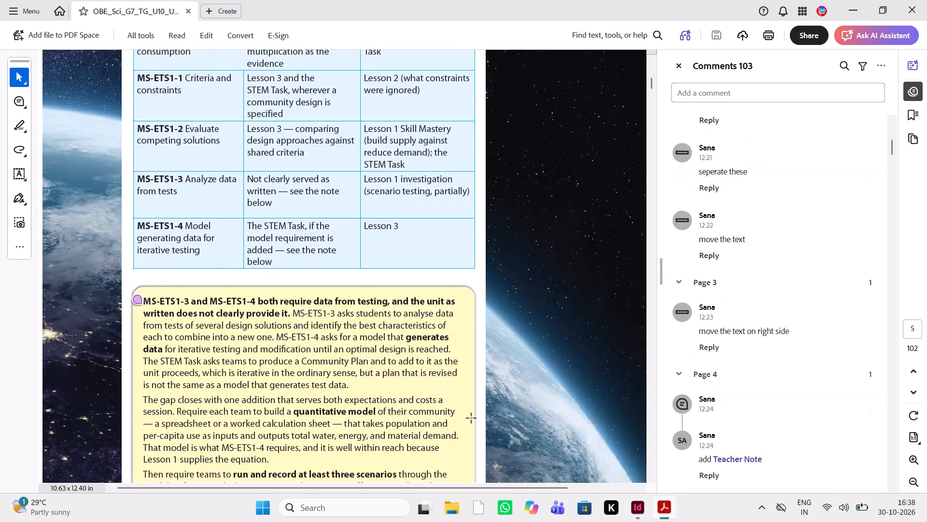
scroll(472, 419, "down", 1)
Copy the bold "Teacher Note:" label from the page 4 note box and paste it before "MS-ETS1-3 and MS-ETS1-4" in the page 5 box.
key("alt+Tab")
scroll(288, 260, "down", 1)
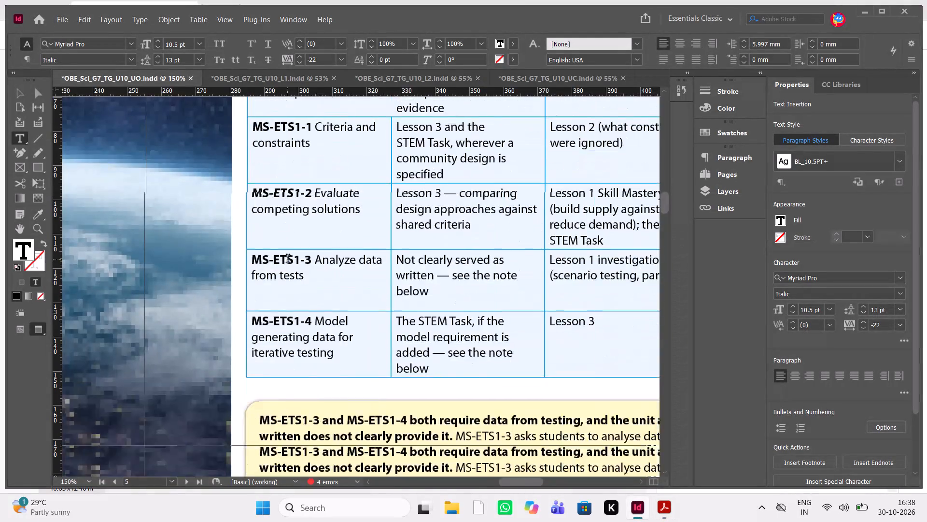
scroll(288, 260, "down", 1)
scroll(288, 260, "up", 2)
scroll(288, 260, "right", 1)
scroll(288, 260, "up", 1)
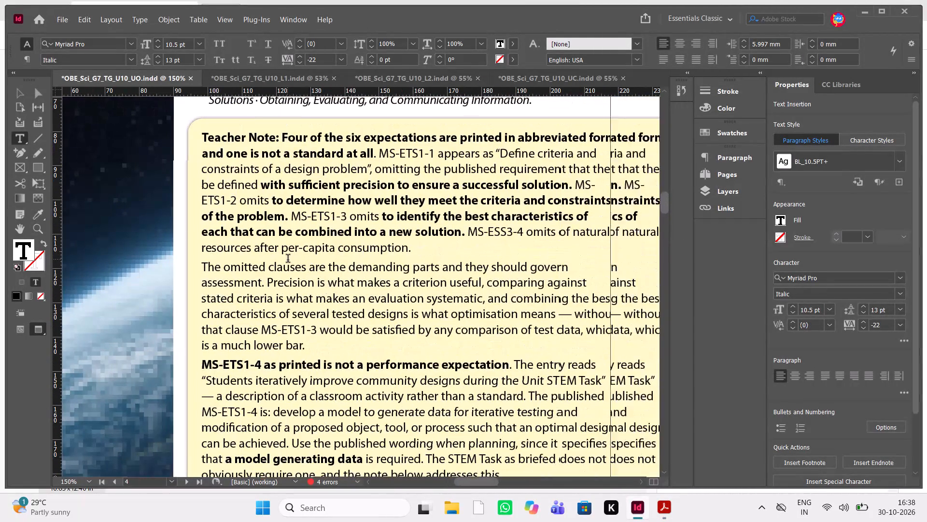
scroll(288, 260, "up", 1)
left_click_drag(280, 140, 202, 139)
key("ctrl+c")
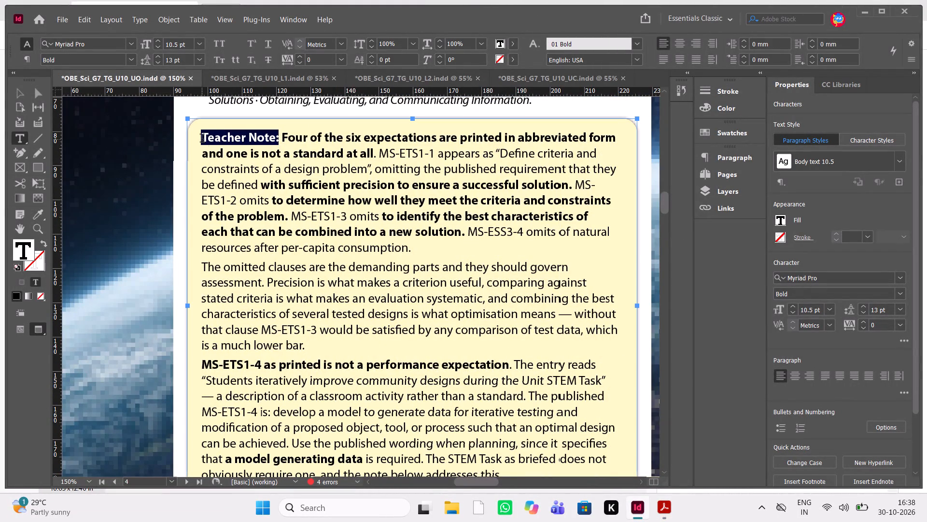
scroll(394, 244, "left", 3)
scroll(394, 244, "down", 1)
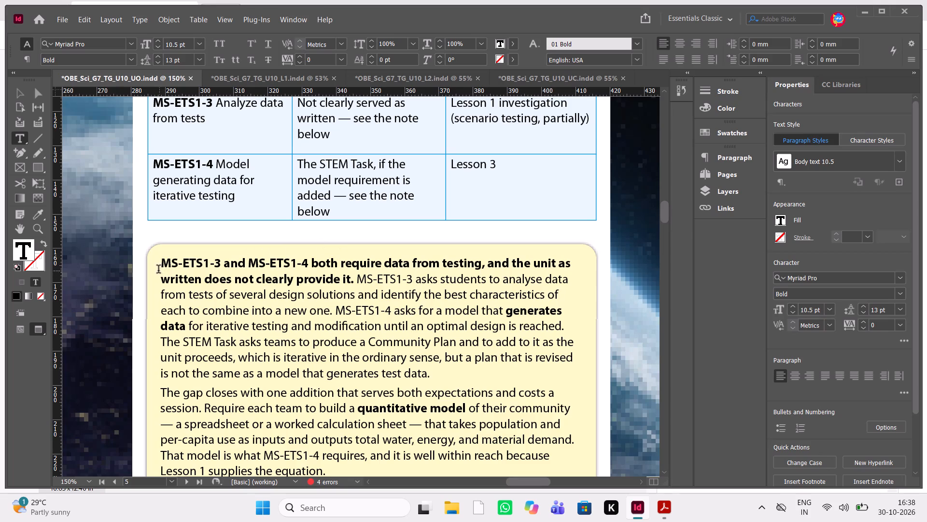
left_click(158, 270)
key("ctrl+v")
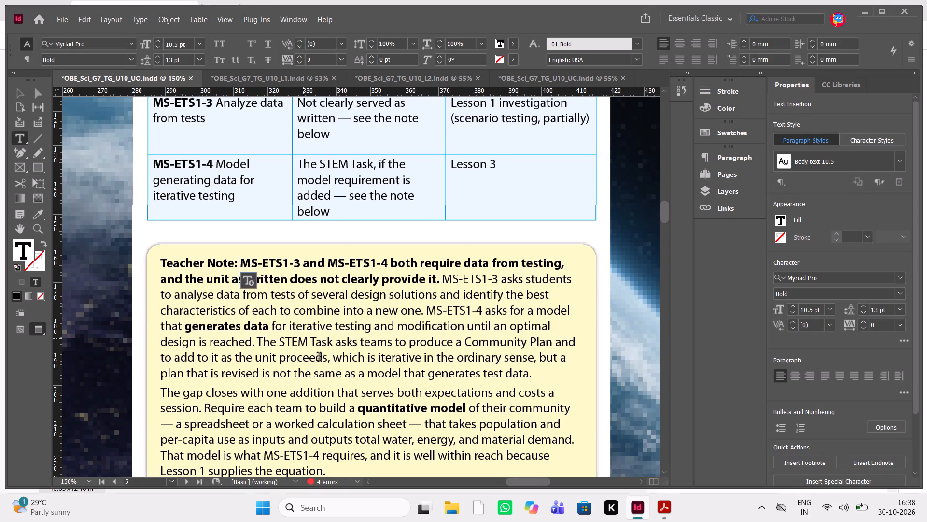
Examine the review PDF's remaining page 5 and page 6 content for correction marks.
scroll(319, 358, "down", 2)
key("alt+Tab")
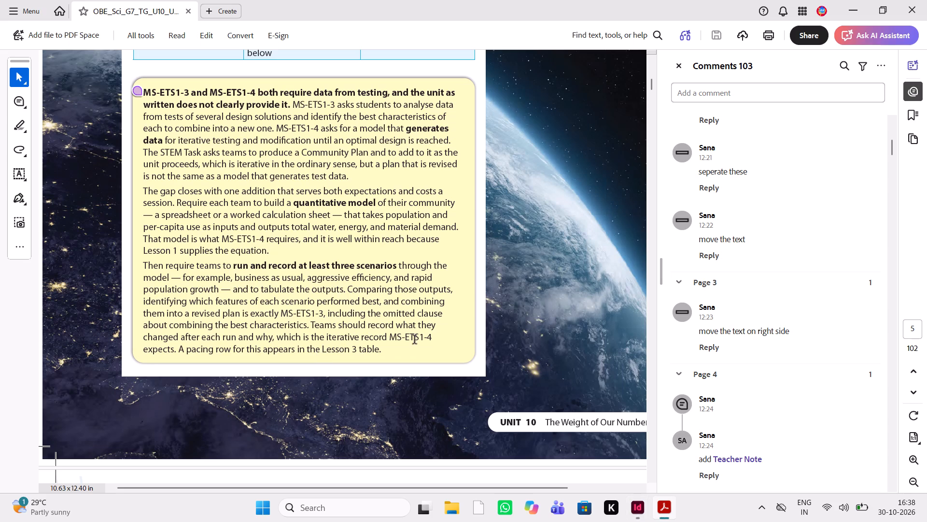
scroll(415, 340, "down", 3)
scroll(415, 340, "up", 1)
scroll(415, 340, "down", 1)
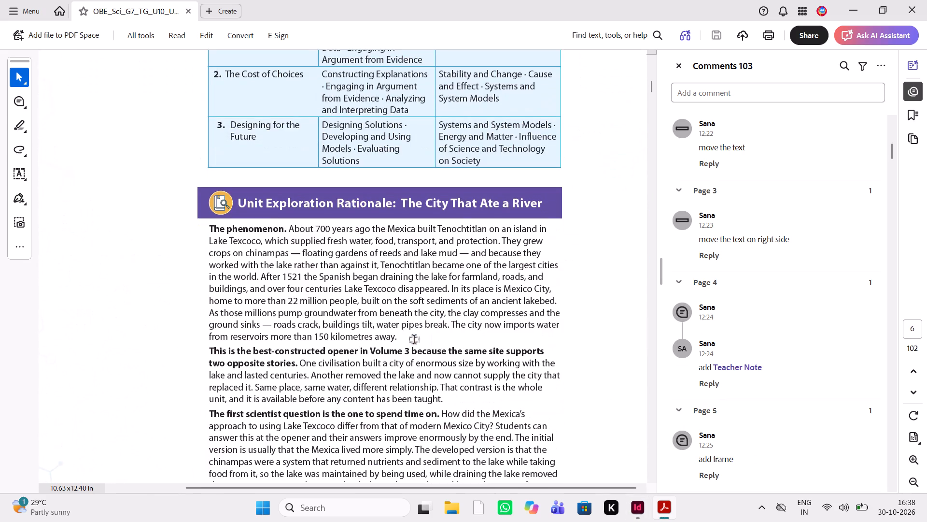
Examine the layout of pages 4 to 7 in the UO document, including the page 6 planning table and heading banner.
key("alt+Tab")
scroll(470, 345, "down", 3)
scroll(470, 345, "up", 1)
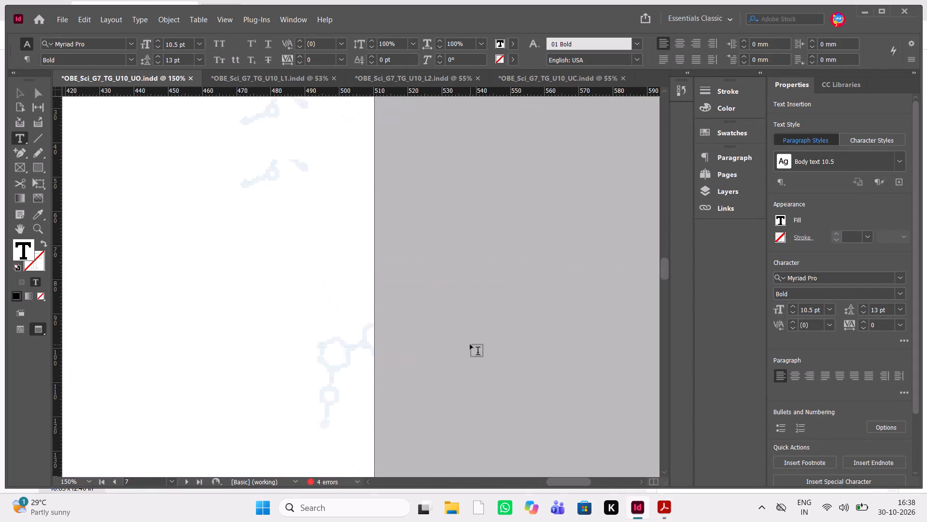
scroll(470, 345, "up", 2)
scroll(470, 345, "right", 2)
scroll(470, 345, "up", 3)
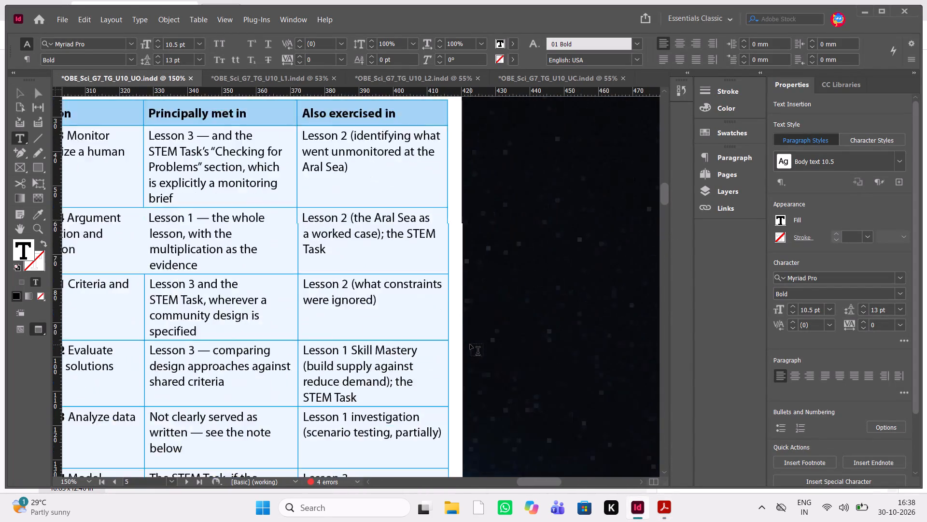
scroll(470, 345, "up", 1)
scroll(470, 345, "right", 1)
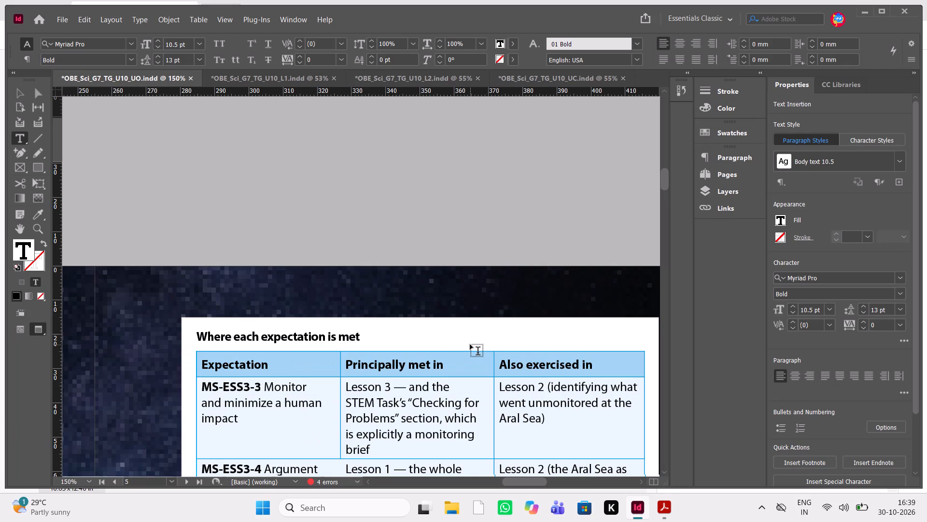
scroll(515, 311, "down", 4)
scroll(515, 311, "up", 2)
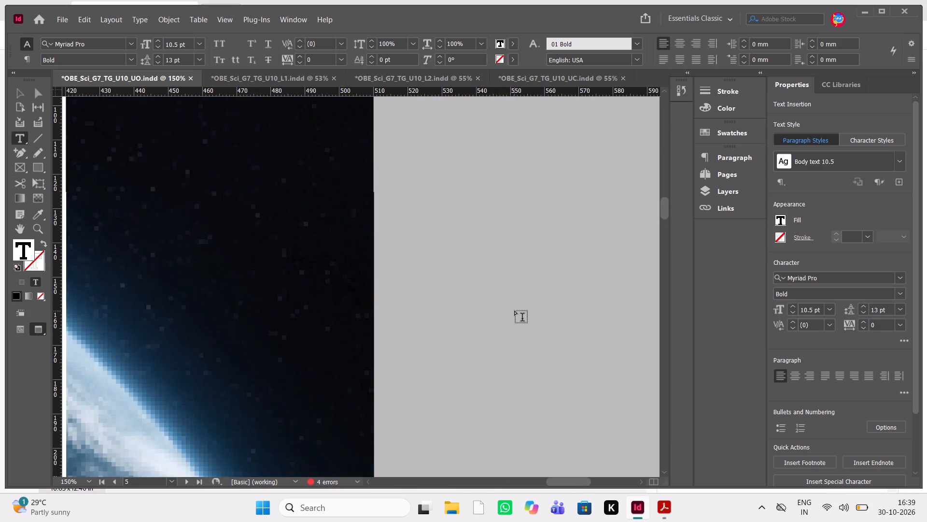
scroll(515, 311, "down", 2)
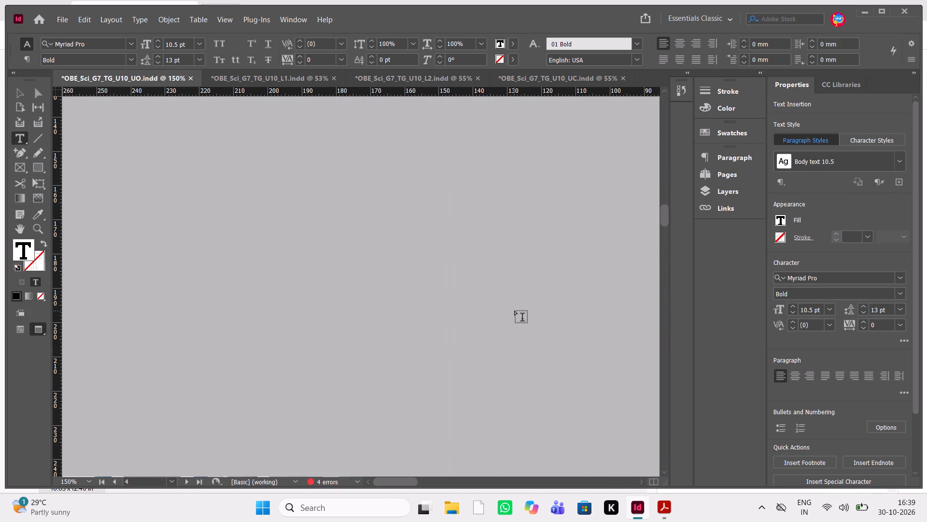
key("ctrl+minus")
key("ctrl+minus")
key("ctrl+minus")
key("ctrl+minus")
key("ctrl+minus")
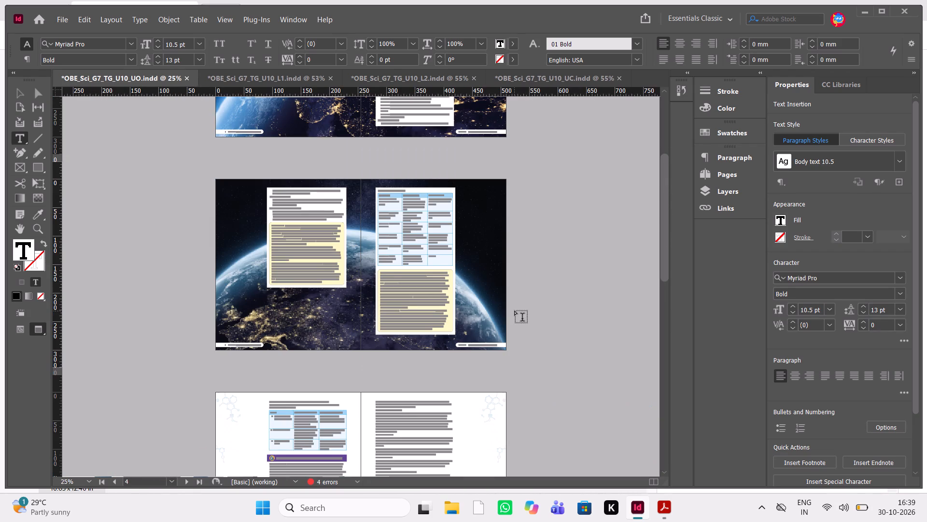
key("ctrl+equal")
key("ctrl+equal")
scroll(515, 311, "down", 2)
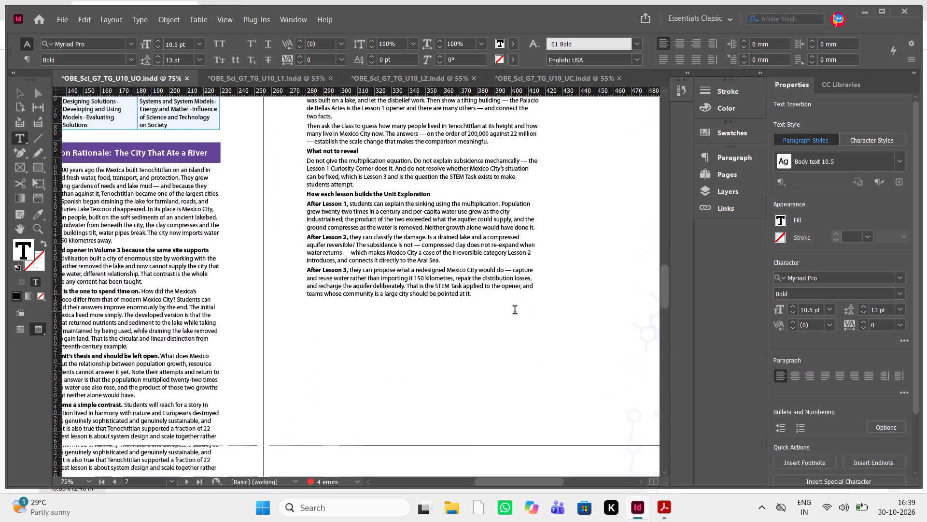
scroll(515, 311, "down", 3)
scroll(515, 311, "up", 1)
scroll(515, 311, "down", 1)
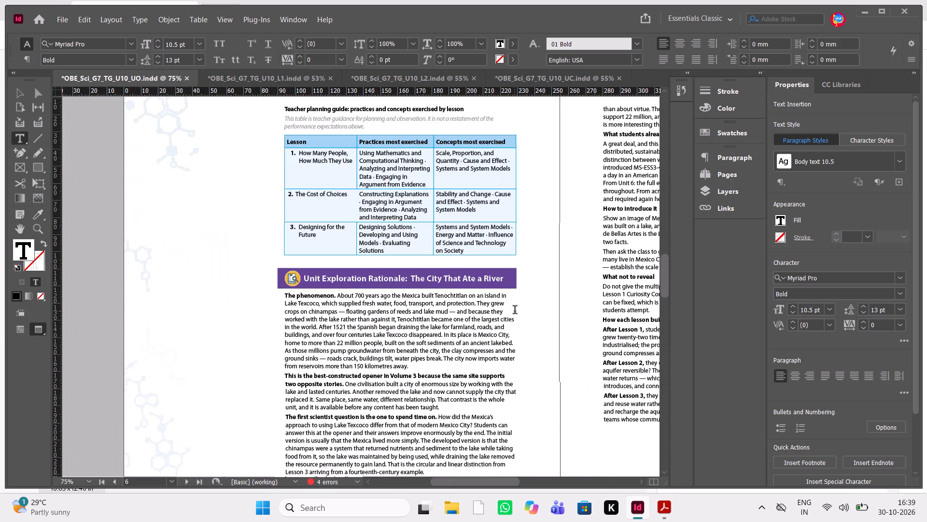
Copy the purple banner frame behind the "Unit Exploration Rationale: The City That Ate a River" heading on page 6.
key("Escape")
left_click(513, 280)
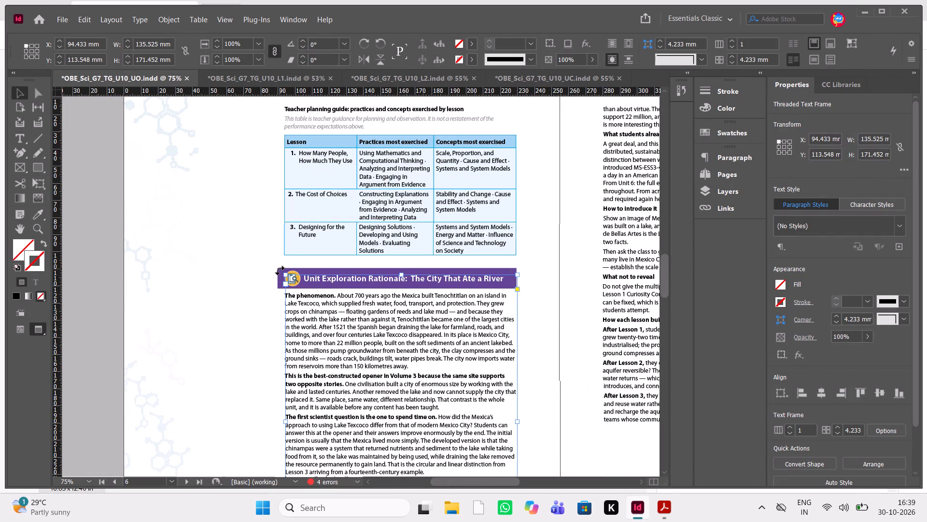
left_click(250, 327)
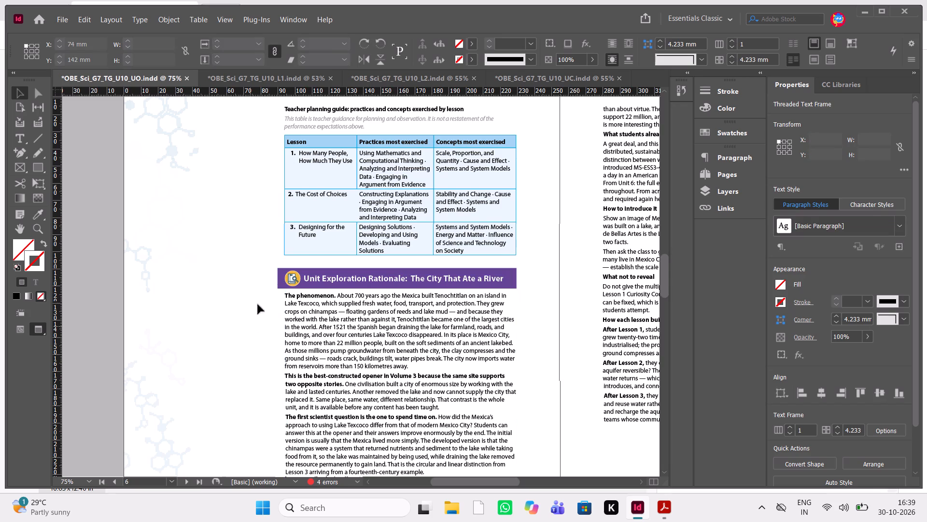
left_click(282, 285)
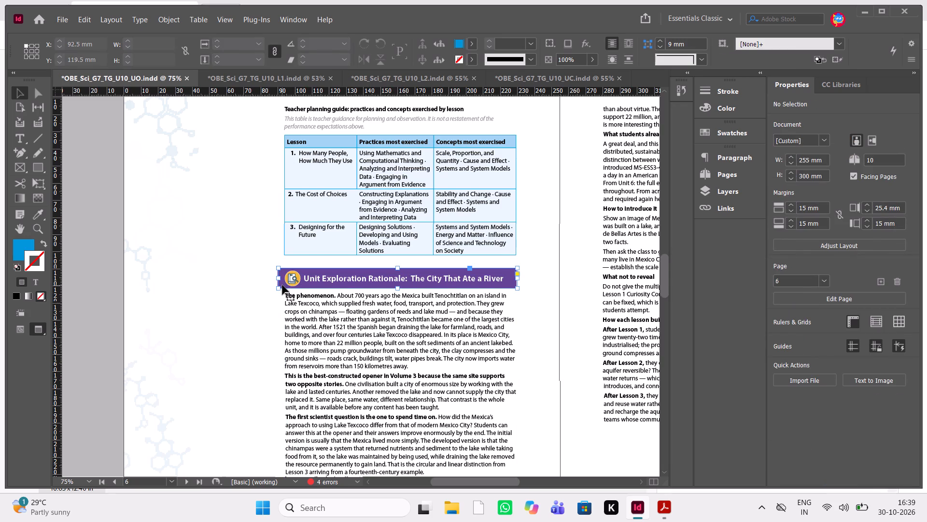
key("ctrl+c")
key("ctrl+c")
left_click(233, 141)
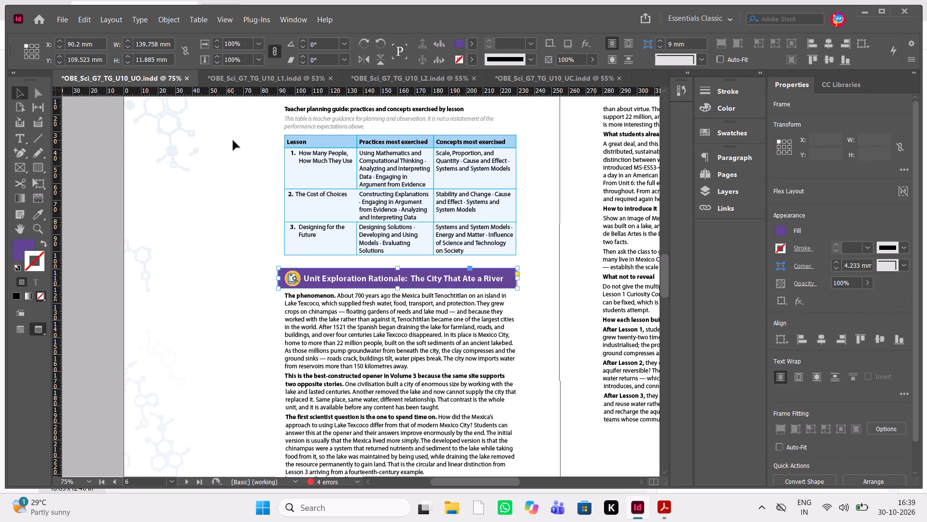
Turn off the preview display on page 6 so guides and frame edges are shown.
key("ctrl+equal")
key("ctrl+equal")
scroll(233, 141, "up", 2)
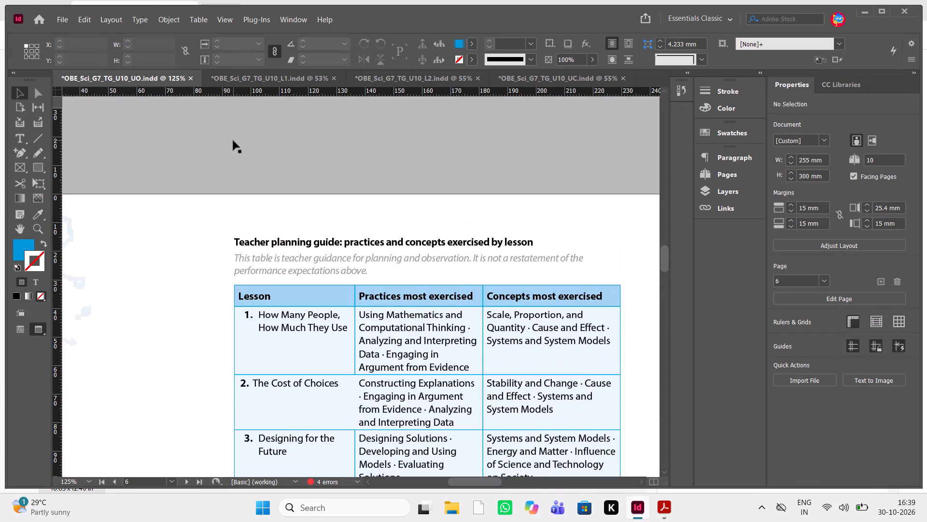
left_click(277, 174)
key("w")
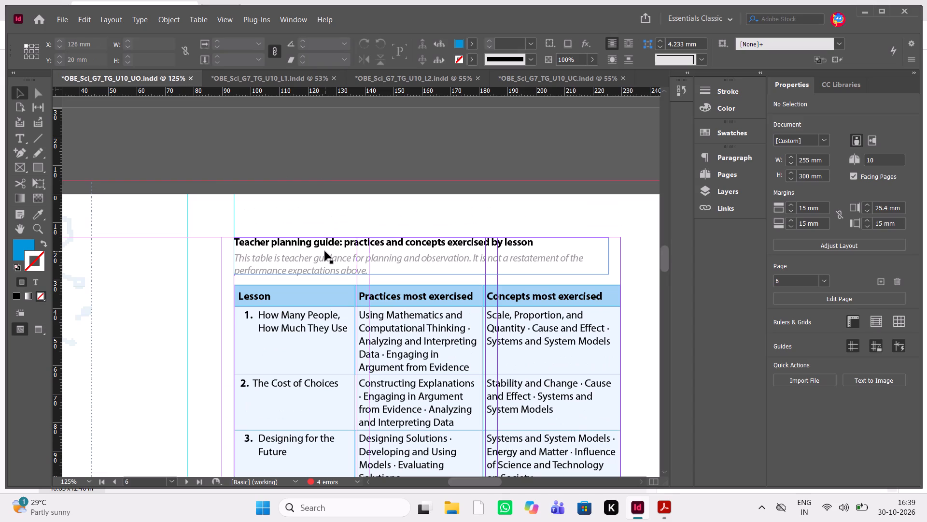
Examine page 6 from the "Teacher planning guide" title down through the Unit Exploration Rationale text and across to page 7.
double_click(254, 241)
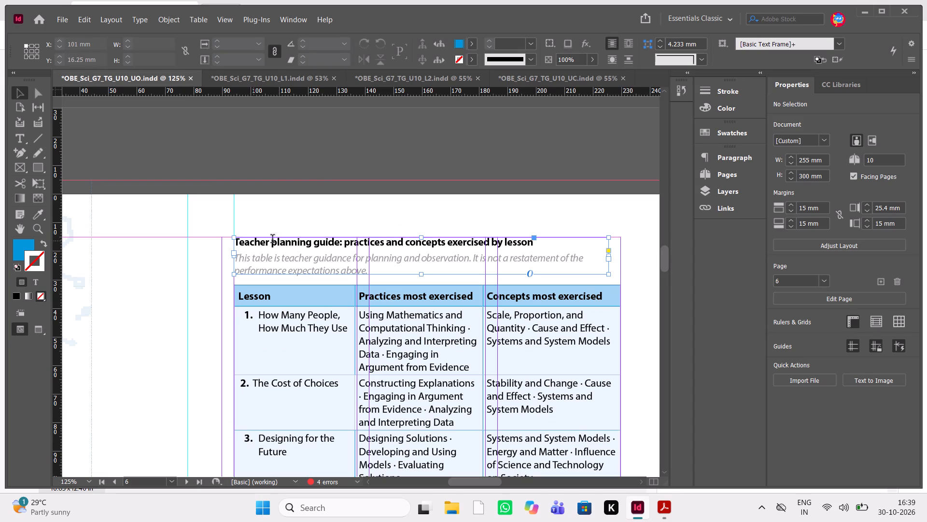
scroll(361, 253, "down", 3)
scroll(443, 231, "down", 10)
scroll(341, 263, "down", 1)
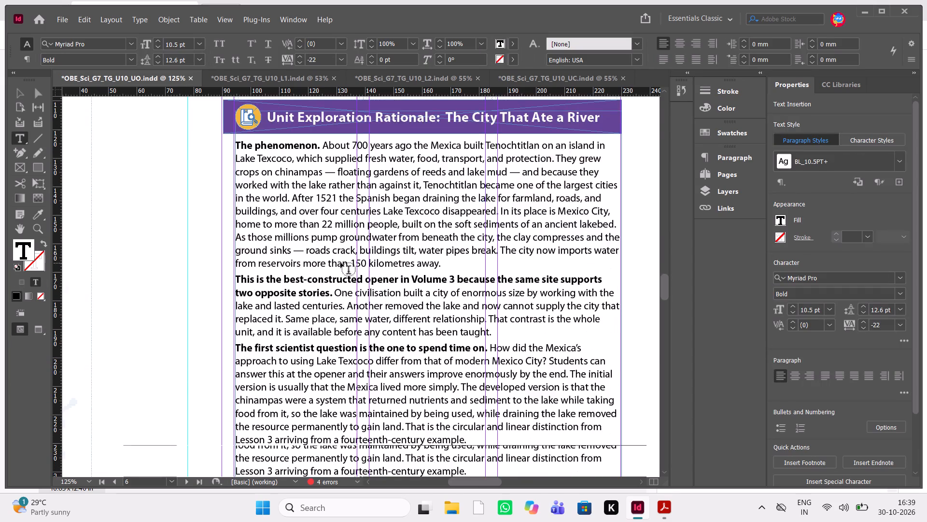
scroll(341, 263, "down", 1)
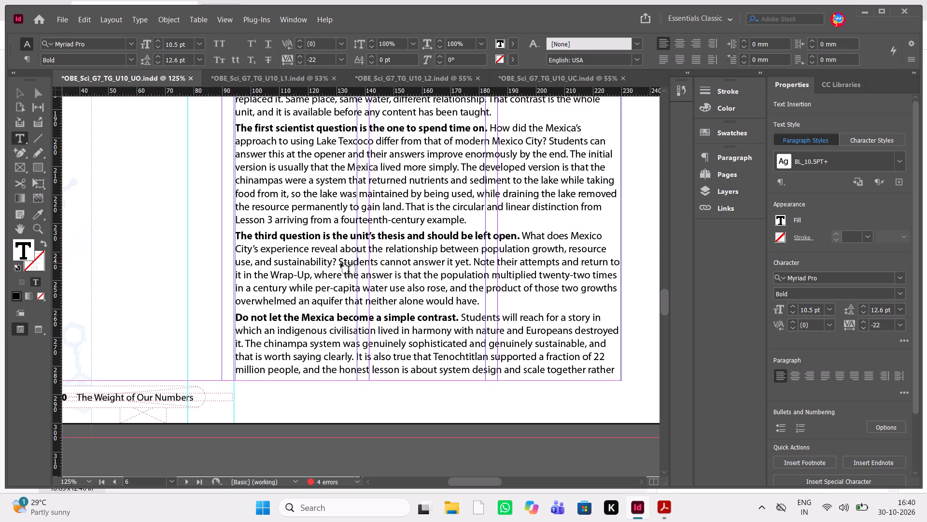
scroll(352, 272, "up", 2)
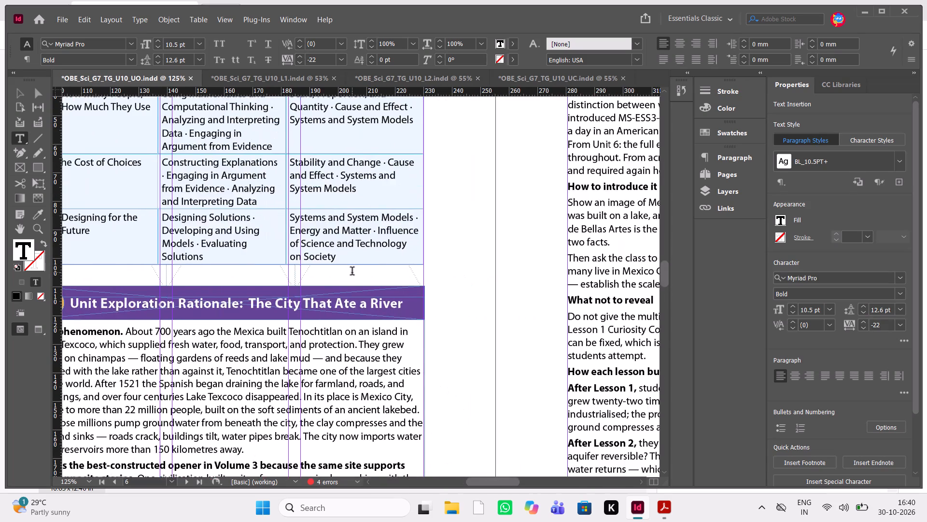
scroll(352, 272, "up", 1)
scroll(352, 272, "down", 2)
key("ctrl+minus")
key("ctrl+minus")
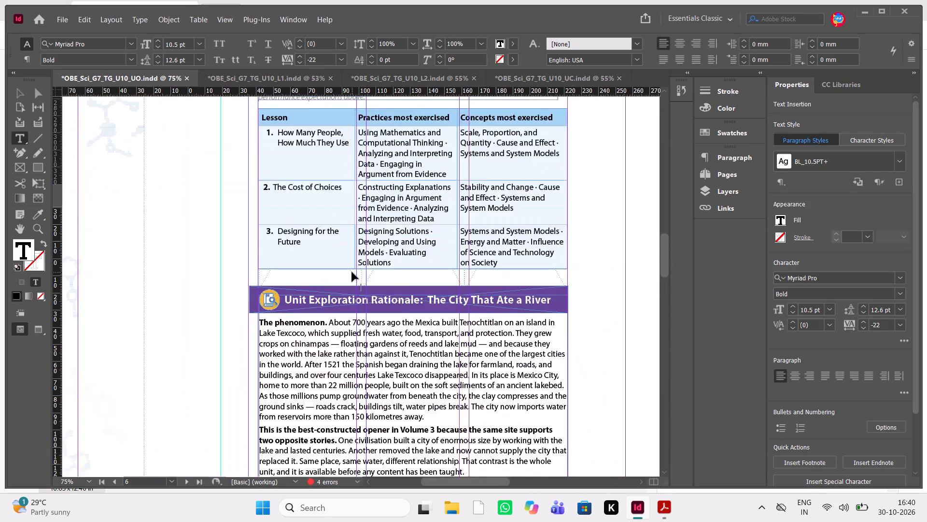
scroll(352, 272, "down", 1)
key("Escape")
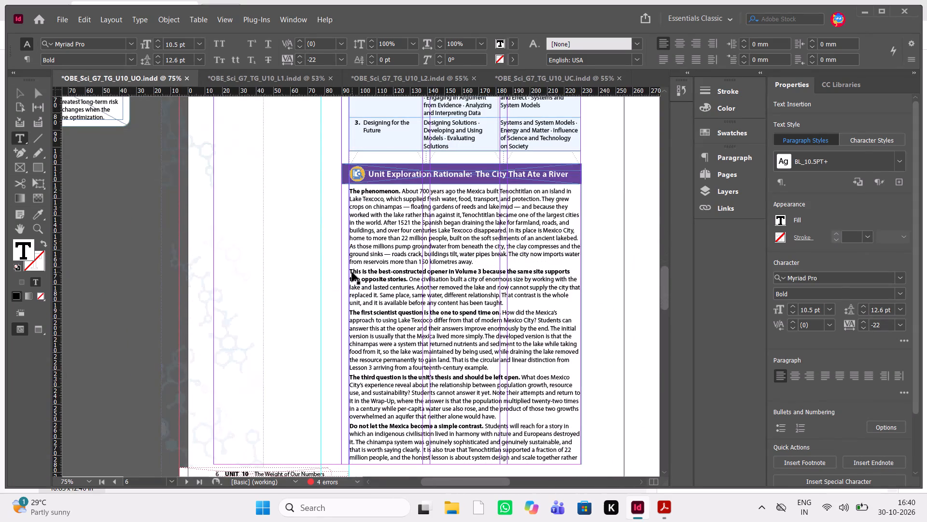
Shift the planning table, the Unit Exploration Rationale banner with its icon, and the body text down together on page 6 to Y 45.861 mm.
scroll(307, 177, "up", 1)
left_click_drag(307, 136, 314, 145)
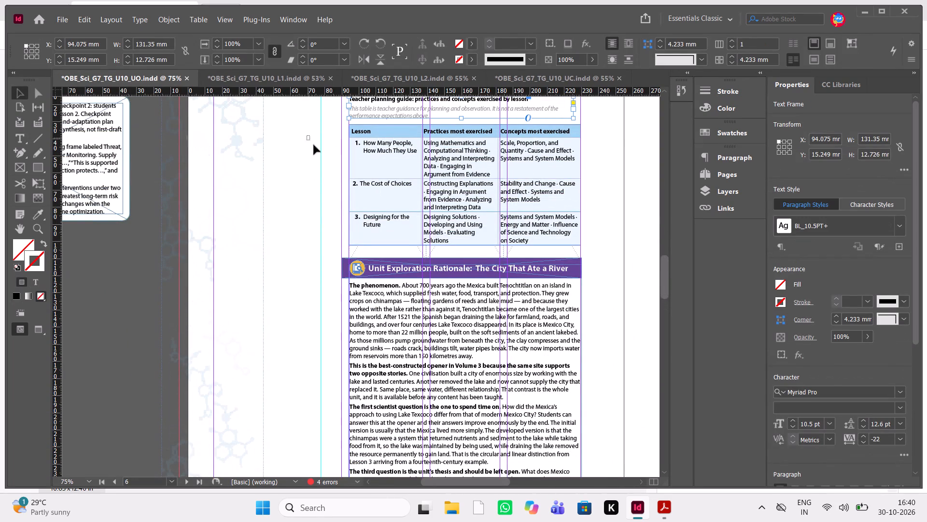
left_click_drag(314, 145, 383, 324)
scroll(383, 324, "down", 1)
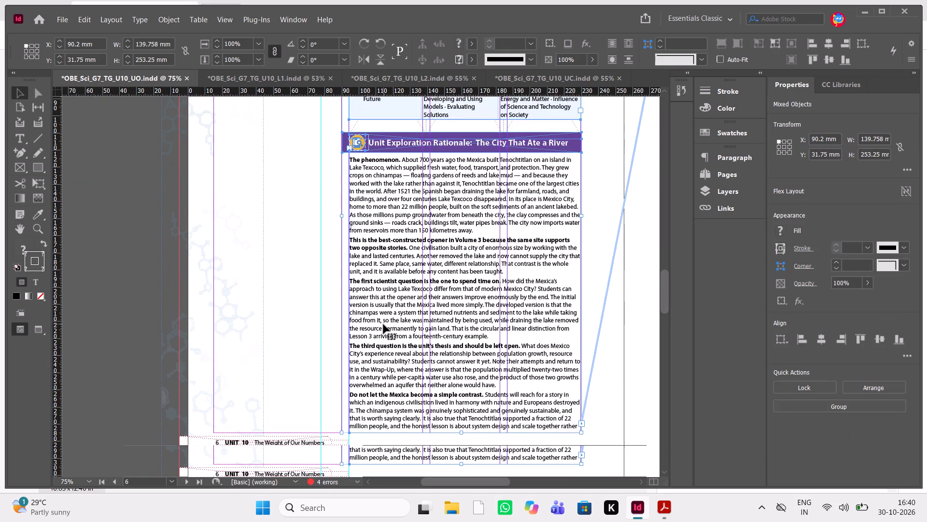
key("shift+Down")
key("shift+Down")
key("shift+Down")
key("shift+Down")
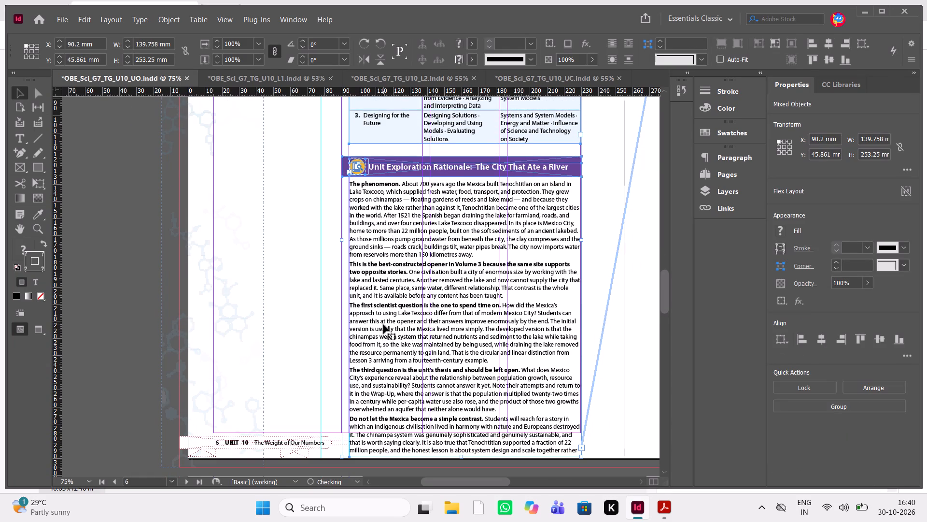
Stretch the bottom edge of the selected page 6 objects past the page's lower edge, to an overall height of about 259 mm.
scroll(383, 324, "up", 1)
scroll(383, 324, "left", 2)
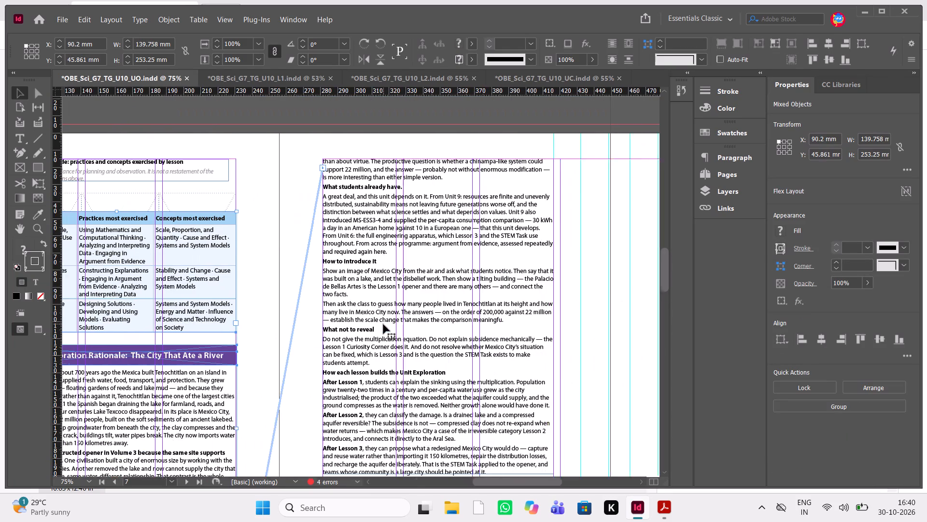
scroll(383, 324, "down", 1)
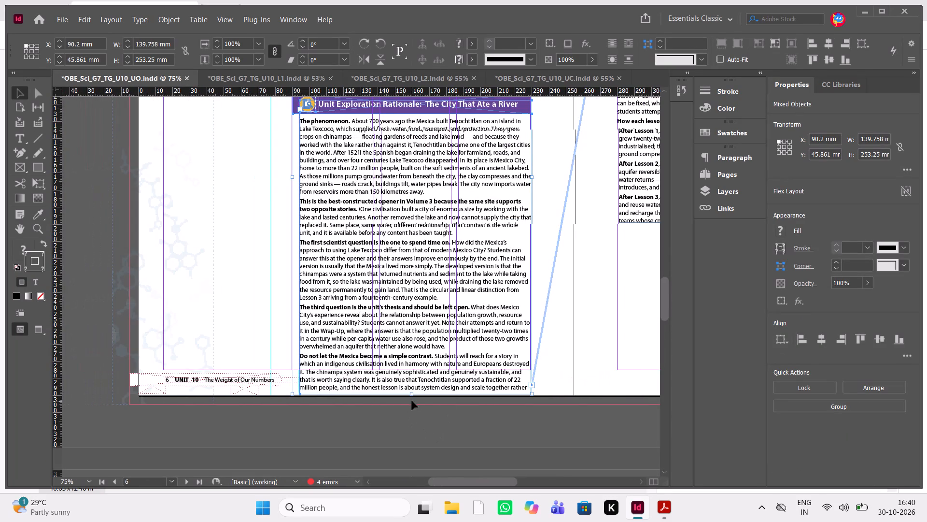
left_click_drag(413, 395, 411, 406)
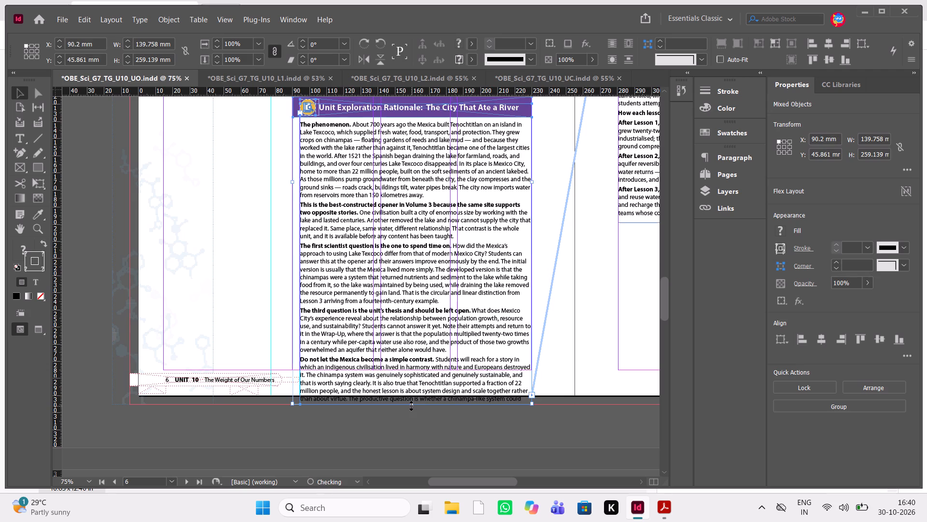
Move the "Teacher planning guide" text frame away from above the table to about X -8.5 mm, Y 0 mm.
scroll(452, 380, "up", 2)
left_click_drag(419, 327, 242, 300)
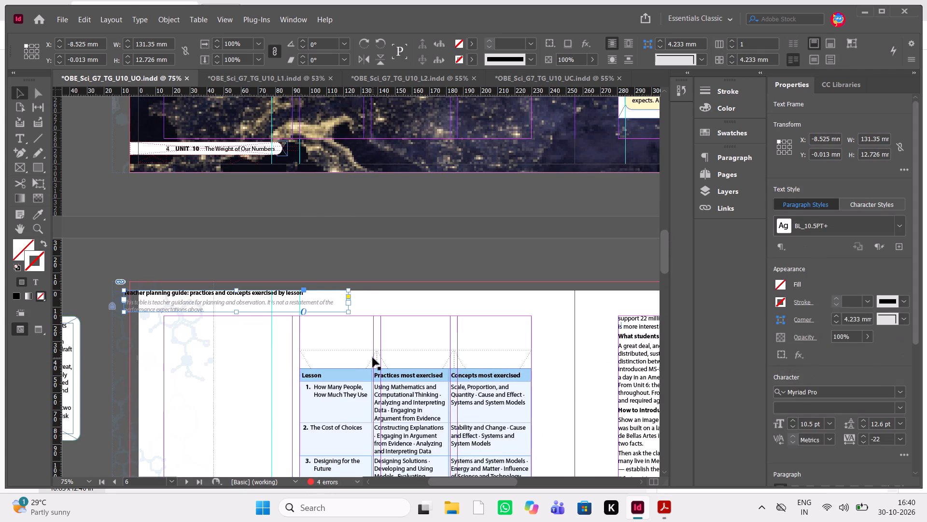
Paste the copied purple banner and place it above the planning table at X 89.842 mm, Y 15 mm.
key("ctrl+v")
left_click_drag(346, 353, 405, 319)
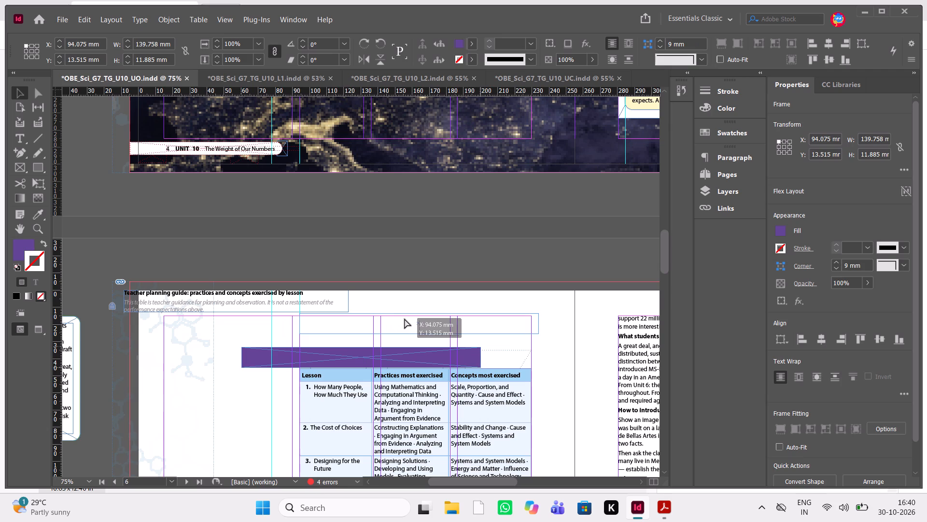
left_click_drag(405, 319, 397, 321)
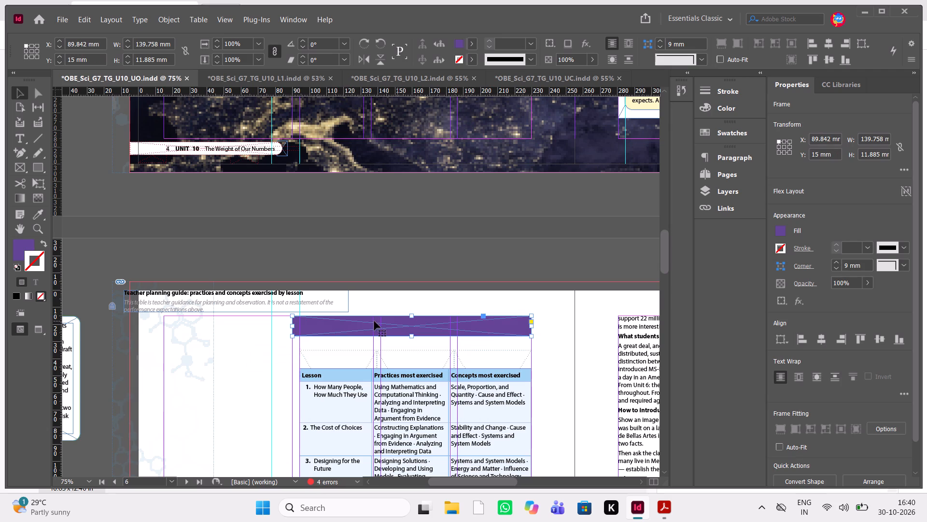
Move the "Teacher planning guide" text frame beside the new banner, to about X -26.6 mm, Y 12.7 mm.
left_click_drag(276, 308, 246, 329)
left_click(409, 246)
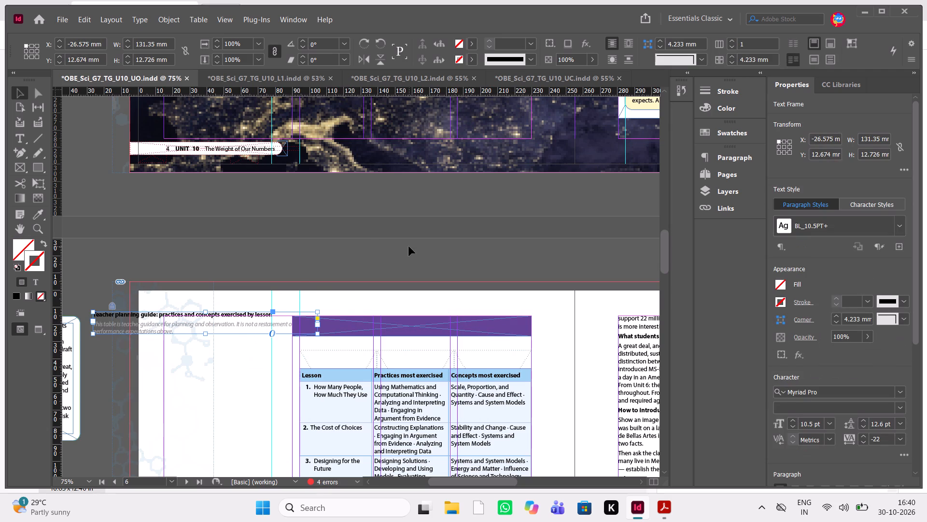
Examine the opener's earlier spreads from page 5 back to page 2.
scroll(409, 246, "up", 4)
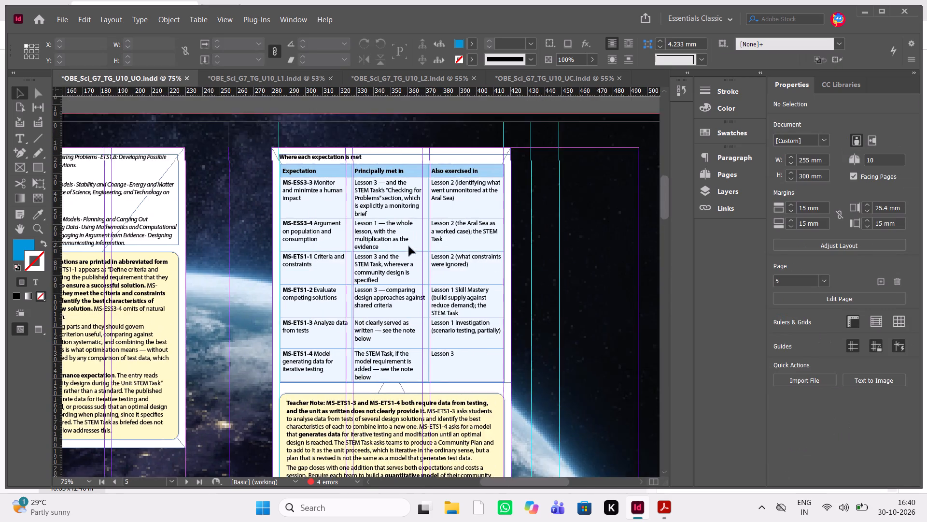
scroll(409, 246, "up", 1)
scroll(409, 246, "right", 1)
scroll(409, 246, "up", 2)
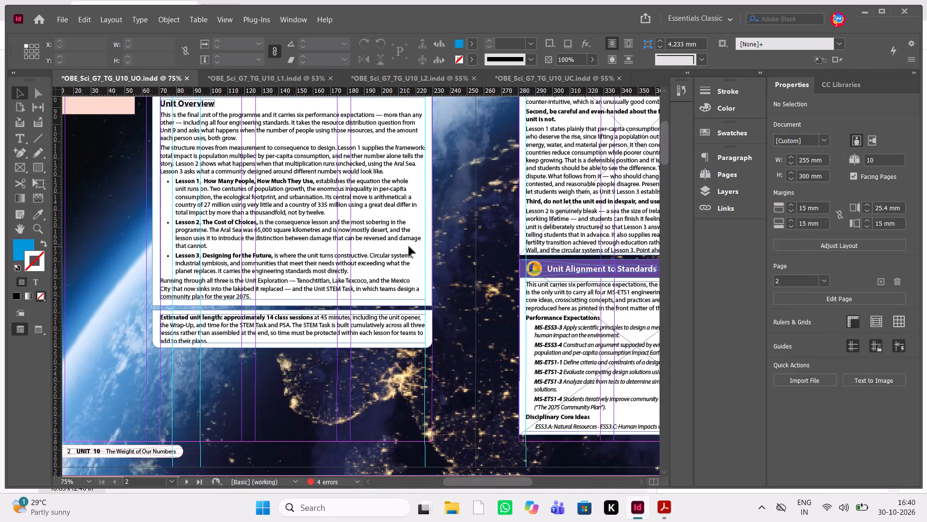
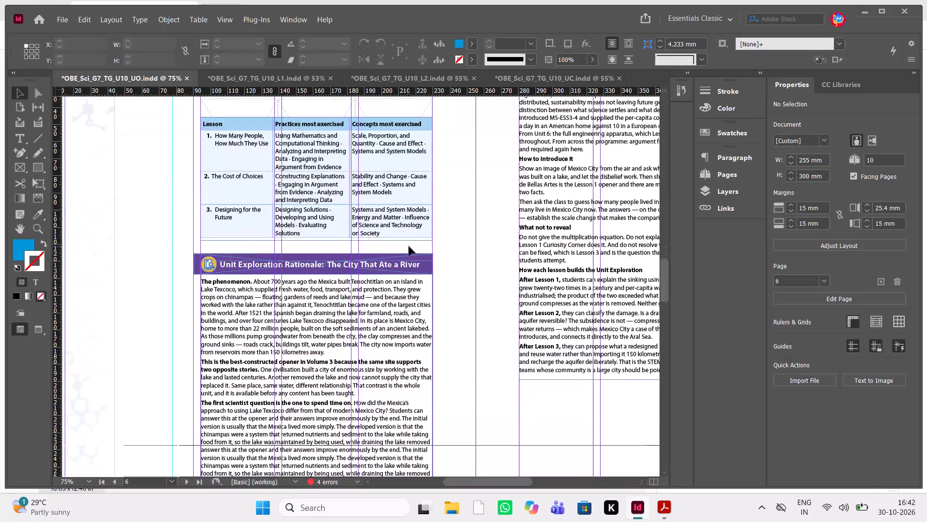
Copy the "Unit Alignment to Standards" heading text frame from the purple banner on page 3.
scroll(409, 246, "up", 1)
key("ctrl+equal")
key("ctrl+equal")
scroll(409, 246, "right", 1)
scroll(409, 246, "up", 4)
scroll(409, 246, "down", 2)
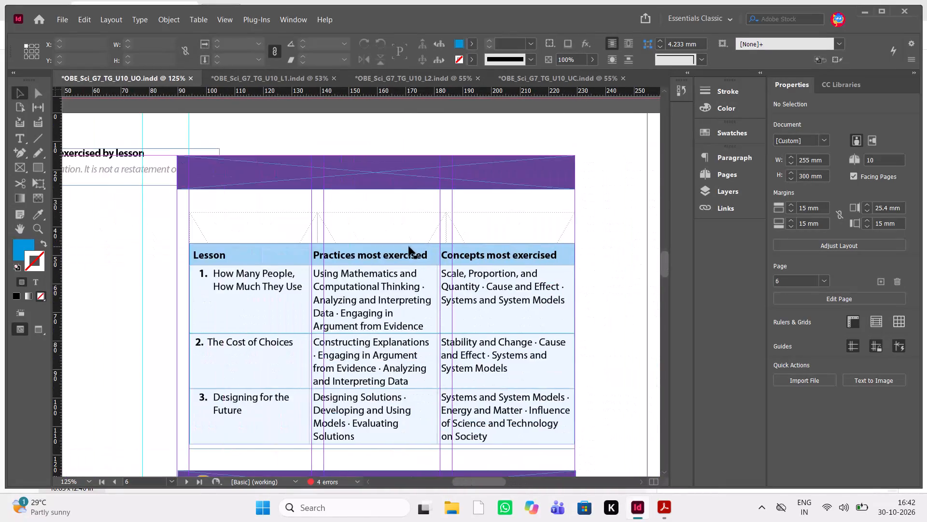
scroll(409, 246, "down", 2)
left_click(264, 308)
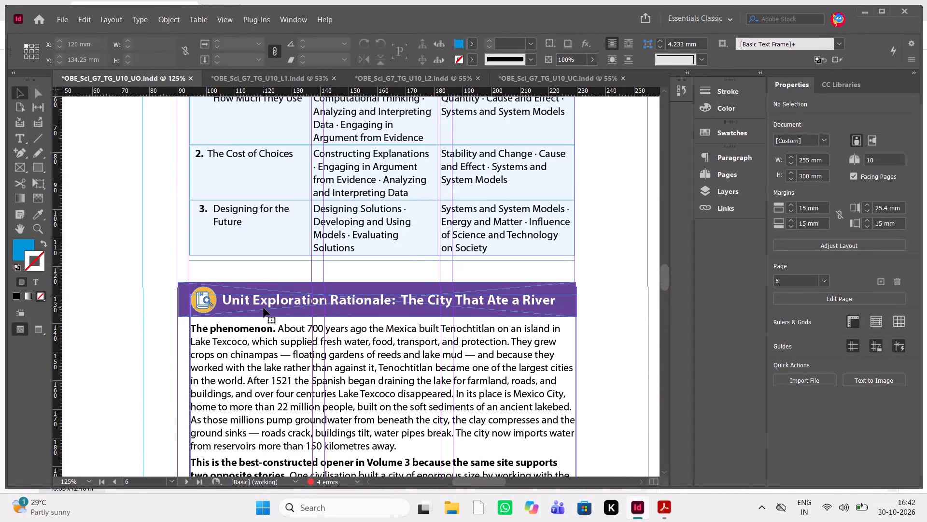
scroll(264, 308, "up", 3)
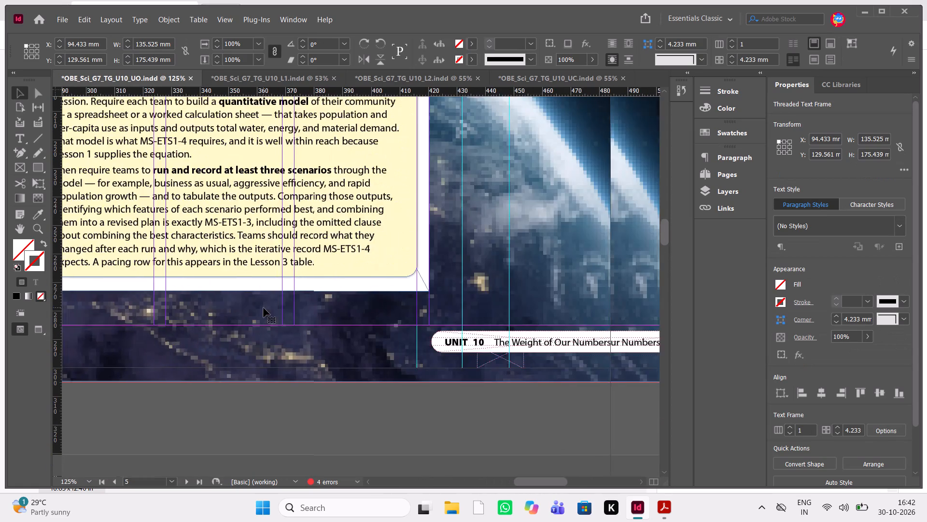
scroll(264, 308, "up", 2)
scroll(264, 308, "right", 1)
scroll(264, 308, "up", 4)
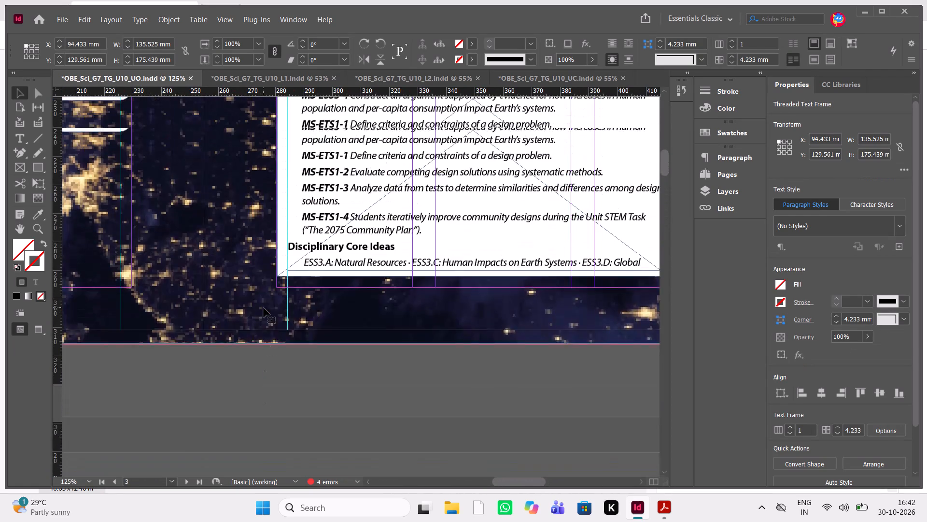
scroll(264, 308, "up", 2)
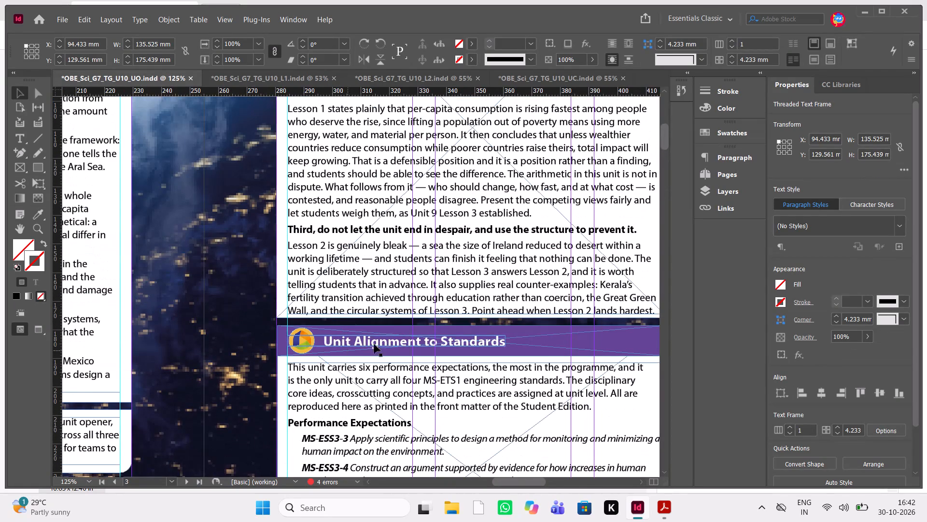
left_click(390, 342)
key("ctrl+c")
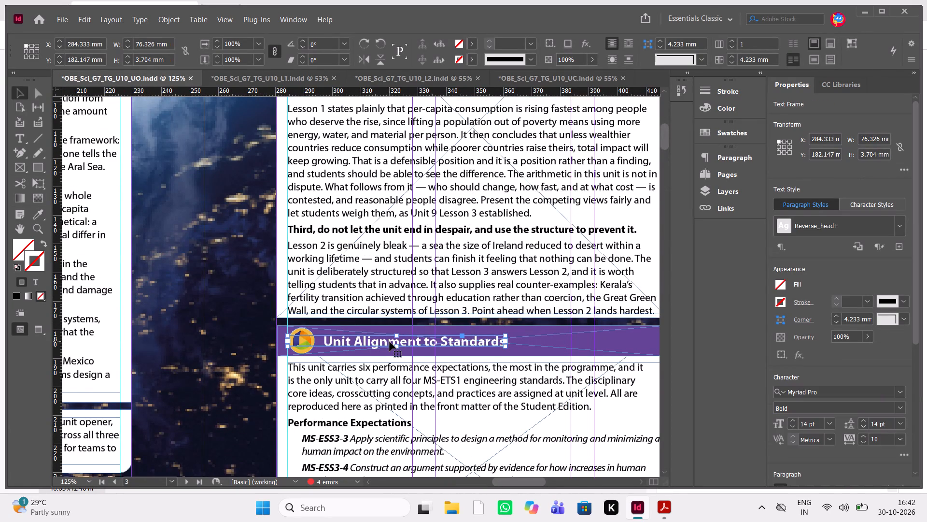
Paste the copied heading frame onto page 6's empty purple banner, positioned at X 94.075 mm, Y 19.05 mm.
scroll(390, 342, "down", 7)
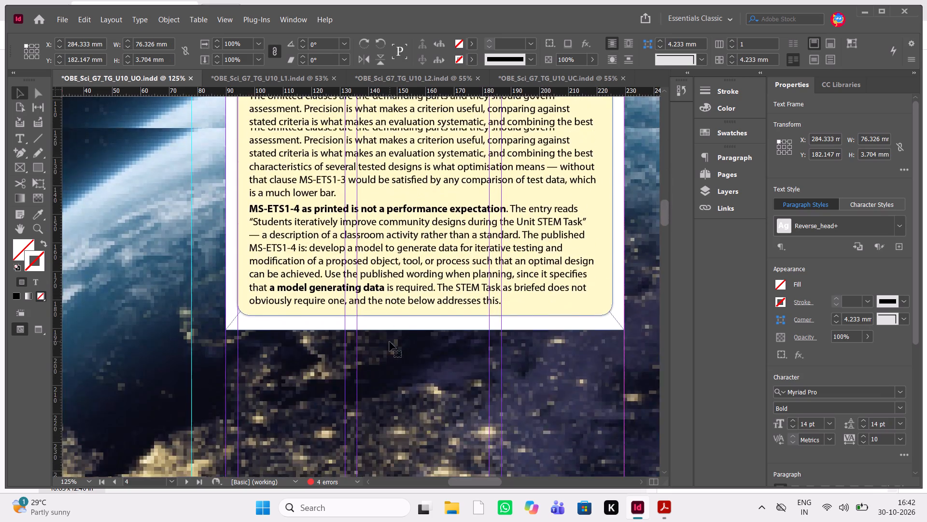
scroll(390, 342, "down", 5)
scroll(390, 342, "up", 1)
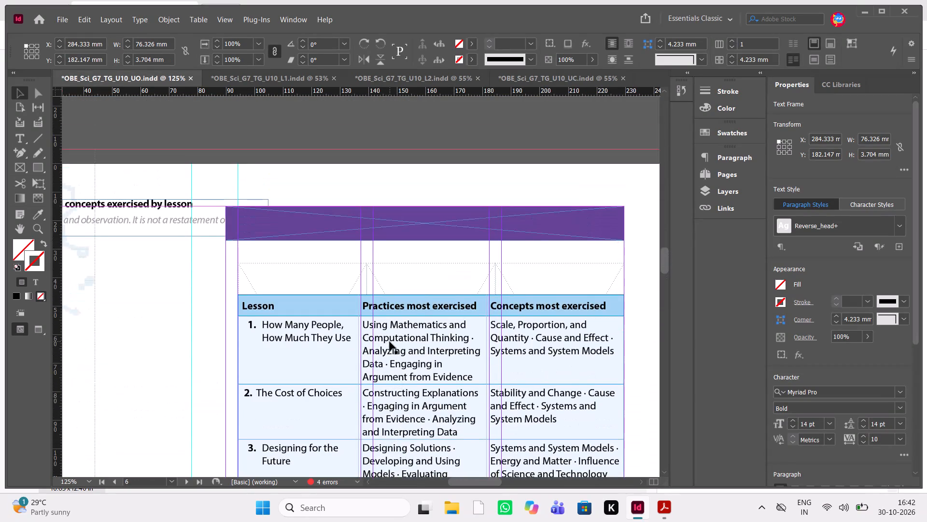
key("ctrl+v")
left_click_drag(382, 286, 380, 239)
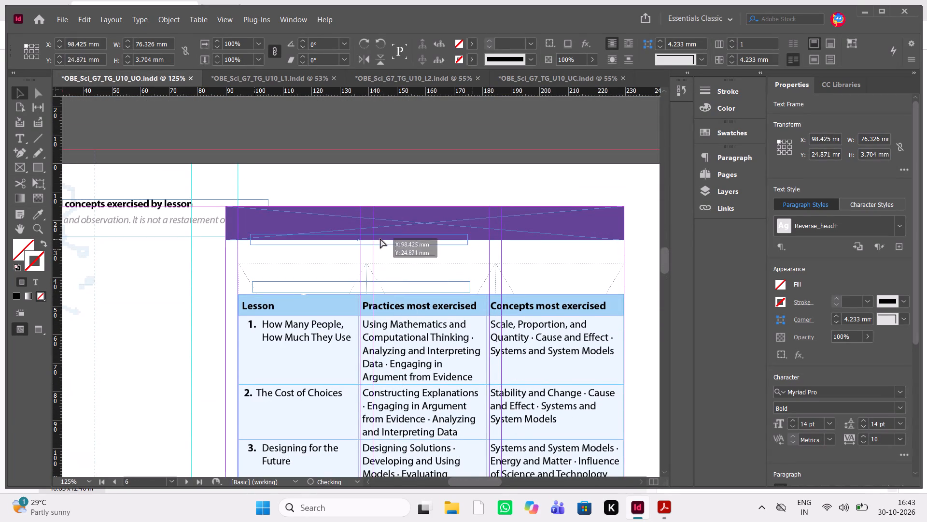
left_click_drag(380, 239, 367, 224)
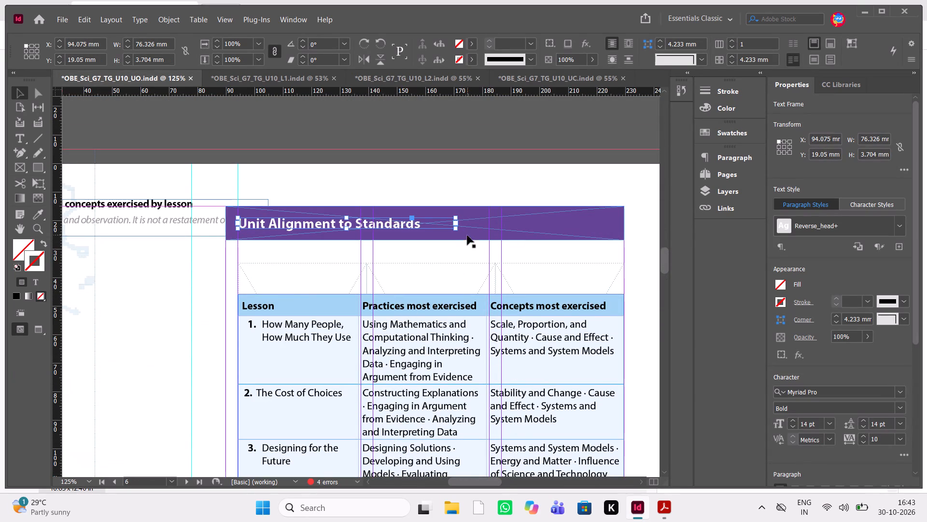
Resize the pasted heading frame to the banner's far edge, W 135.525 mm and H 4.45 mm.
left_click_drag(457, 230, 626, 231)
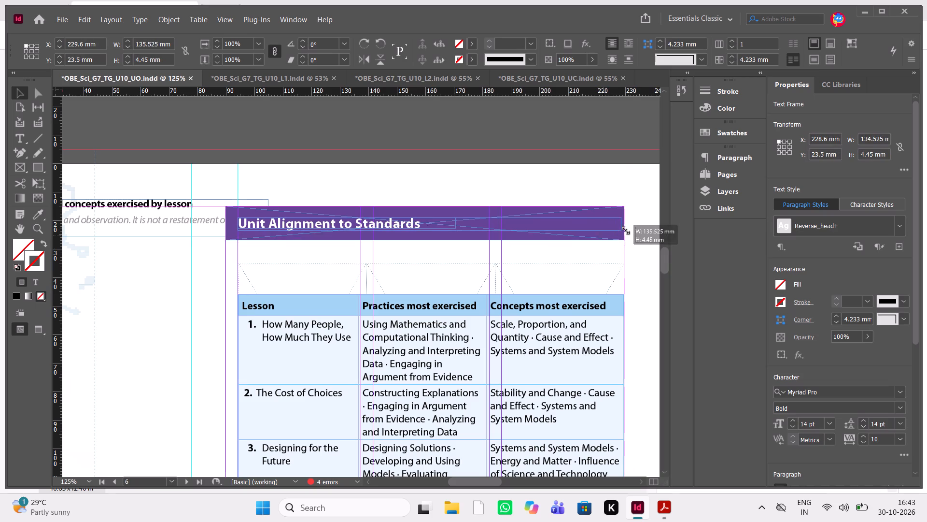
left_click_drag(626, 231, 623, 231)
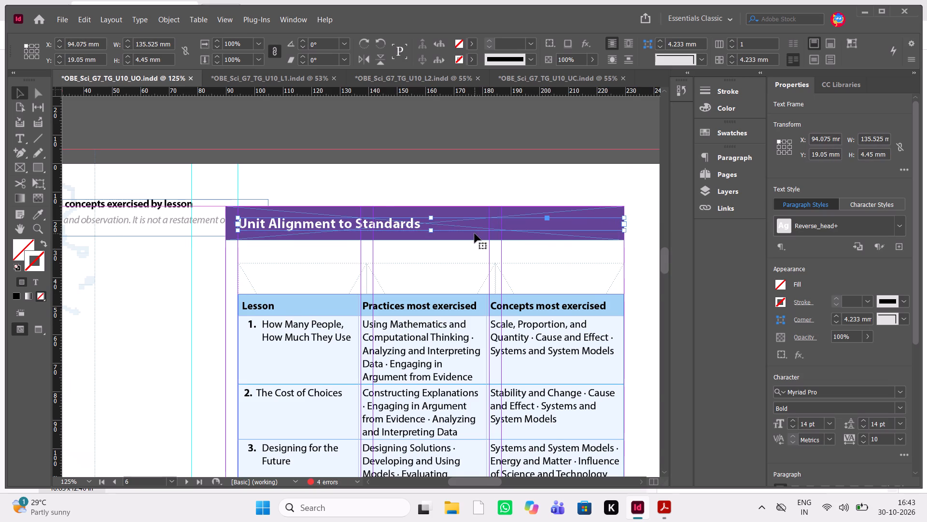
Cut the line "Teacher planning guide: practices and concepts exercised by lesson" from the text frame beside the banner.
scroll(475, 233, "right", 1)
double_click(403, 202)
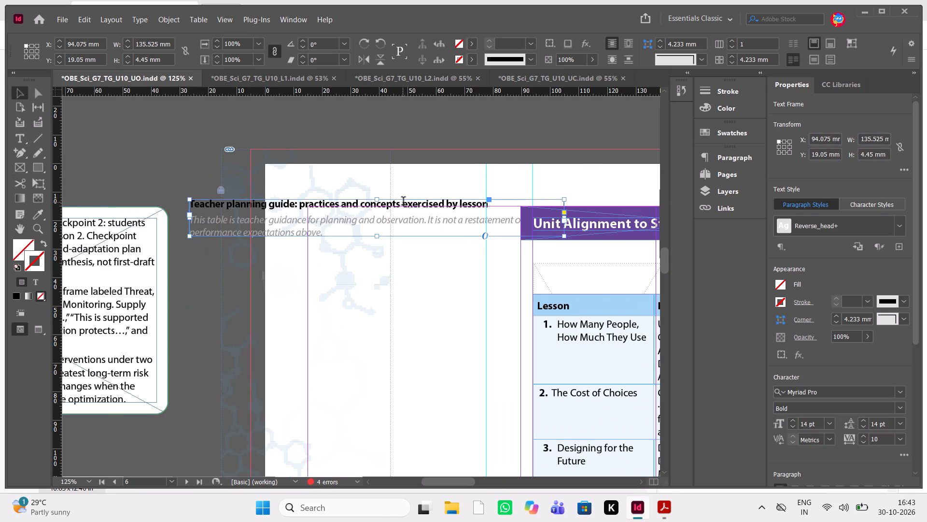
left_click_drag(490, 206, 187, 208)
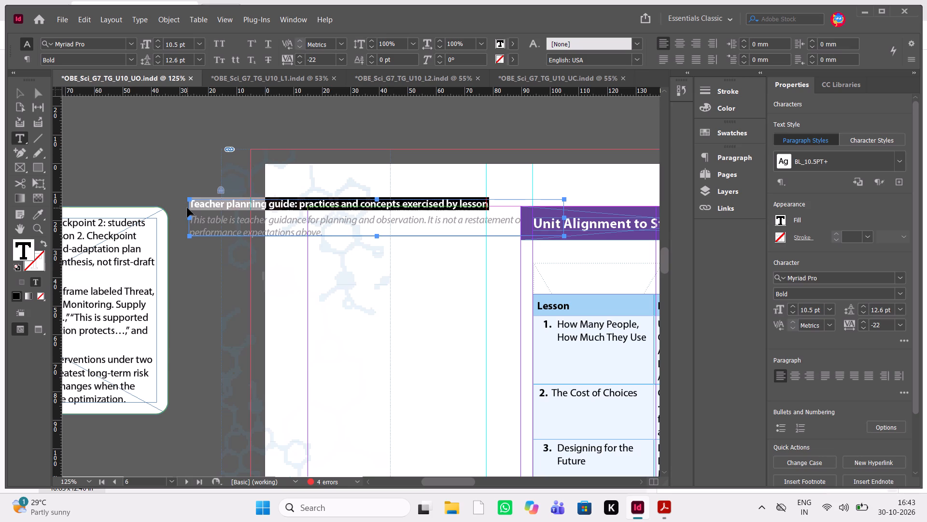
key("ctrl+x")
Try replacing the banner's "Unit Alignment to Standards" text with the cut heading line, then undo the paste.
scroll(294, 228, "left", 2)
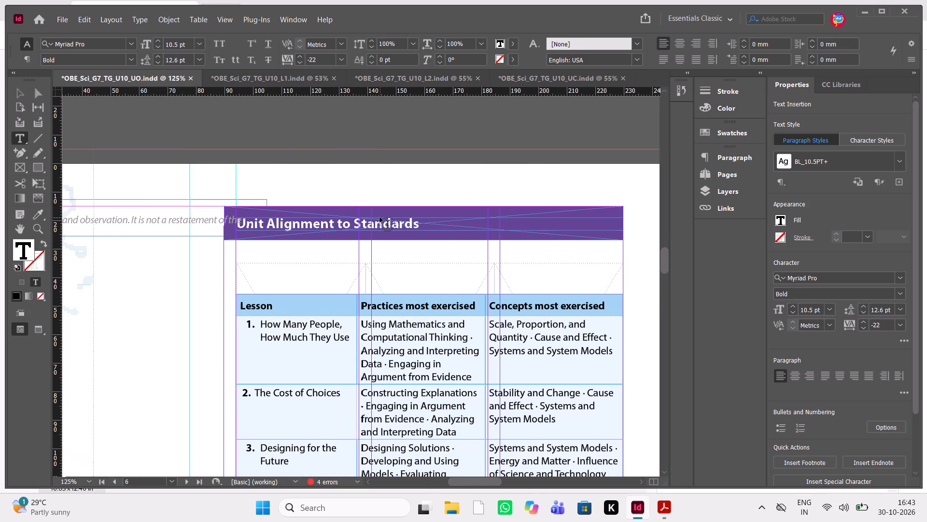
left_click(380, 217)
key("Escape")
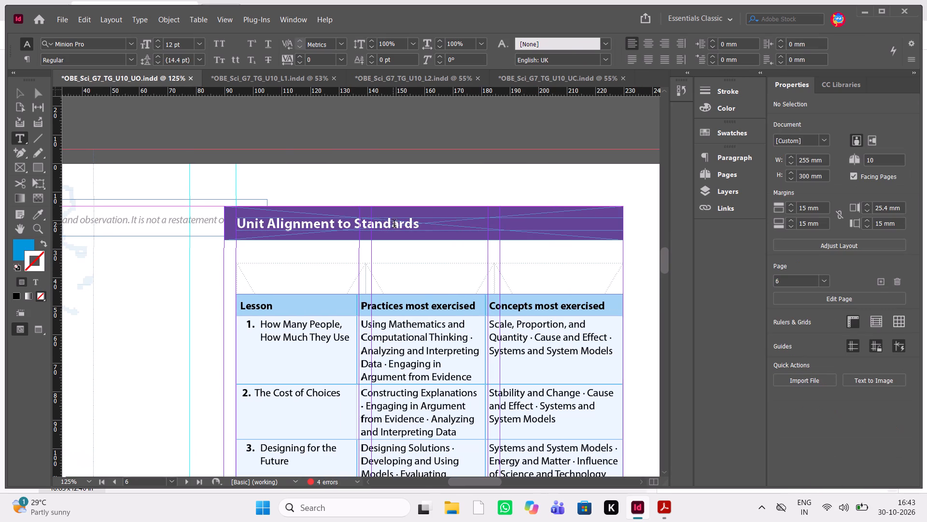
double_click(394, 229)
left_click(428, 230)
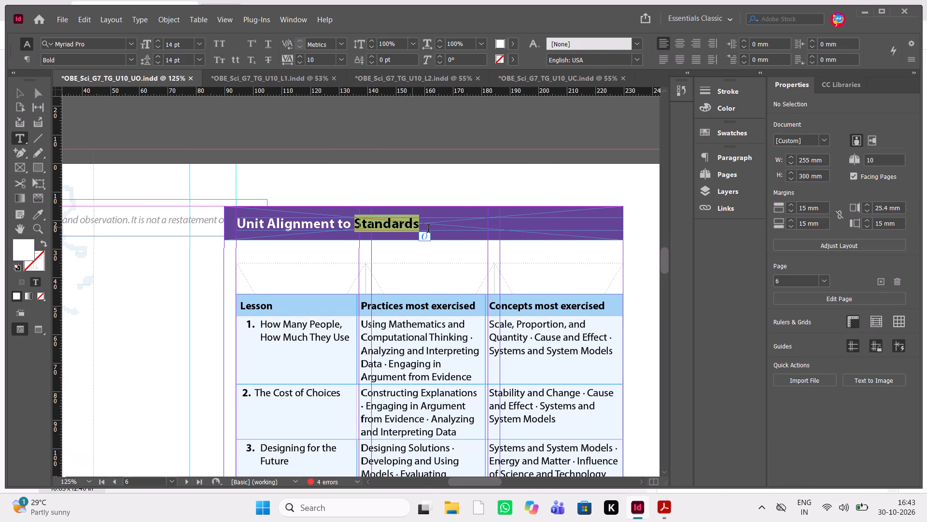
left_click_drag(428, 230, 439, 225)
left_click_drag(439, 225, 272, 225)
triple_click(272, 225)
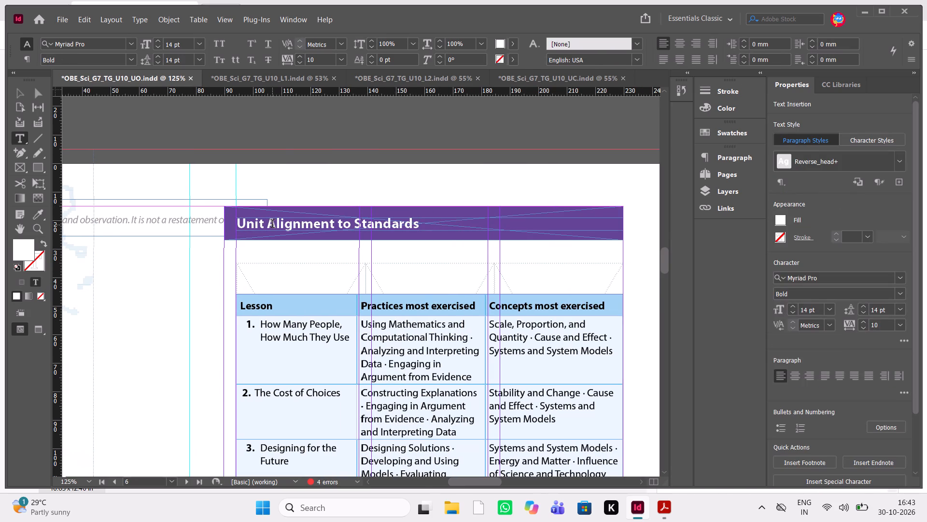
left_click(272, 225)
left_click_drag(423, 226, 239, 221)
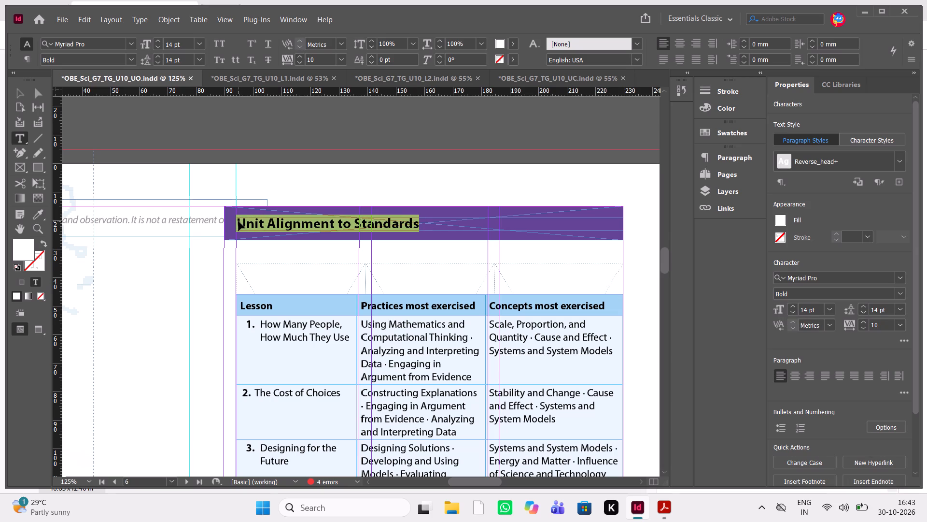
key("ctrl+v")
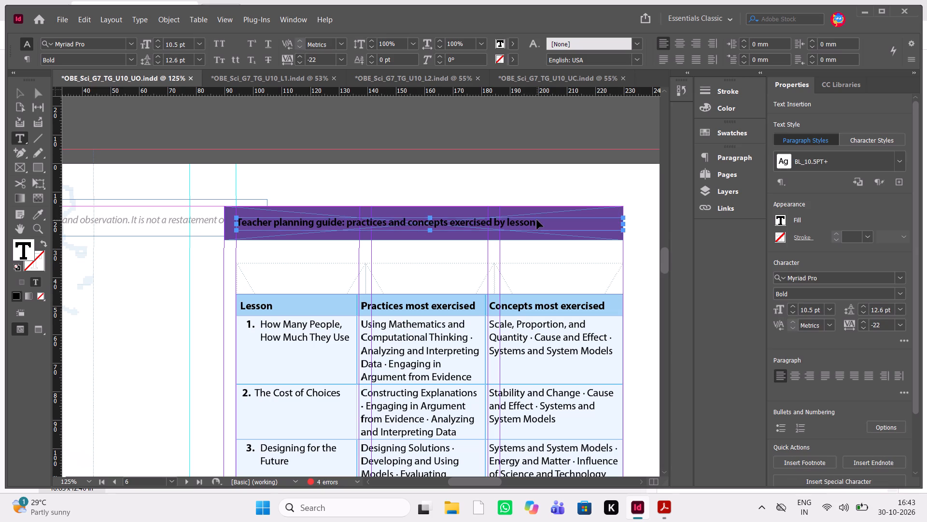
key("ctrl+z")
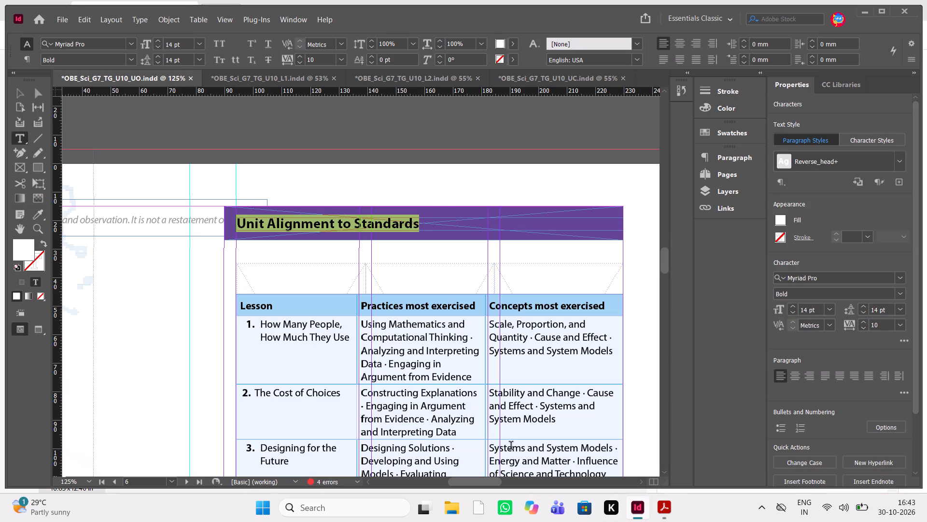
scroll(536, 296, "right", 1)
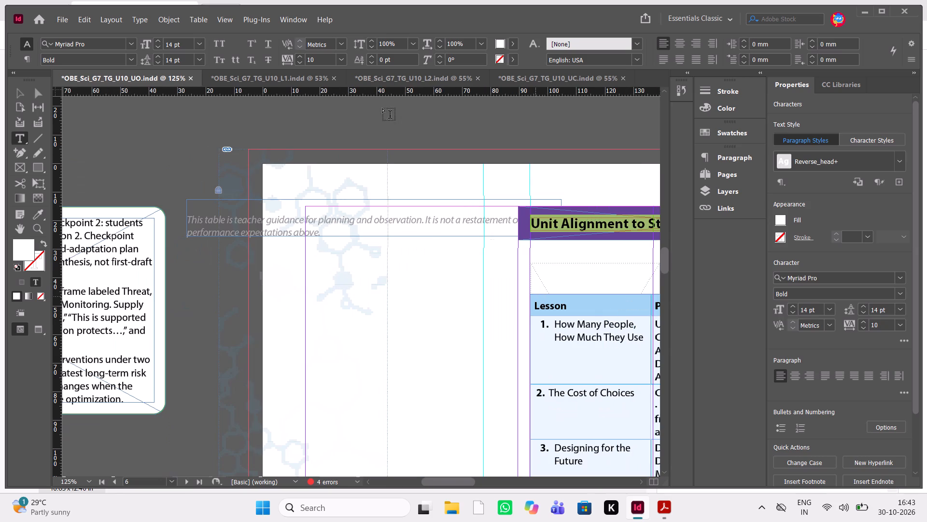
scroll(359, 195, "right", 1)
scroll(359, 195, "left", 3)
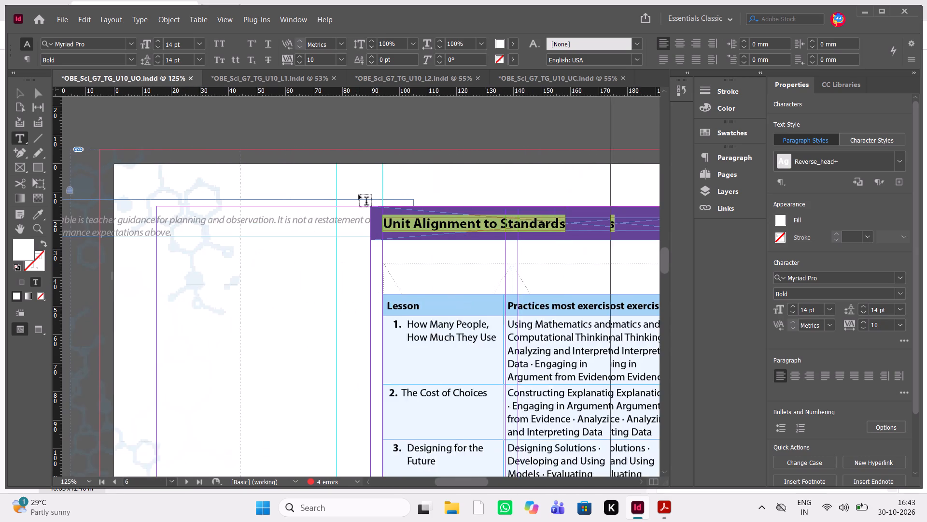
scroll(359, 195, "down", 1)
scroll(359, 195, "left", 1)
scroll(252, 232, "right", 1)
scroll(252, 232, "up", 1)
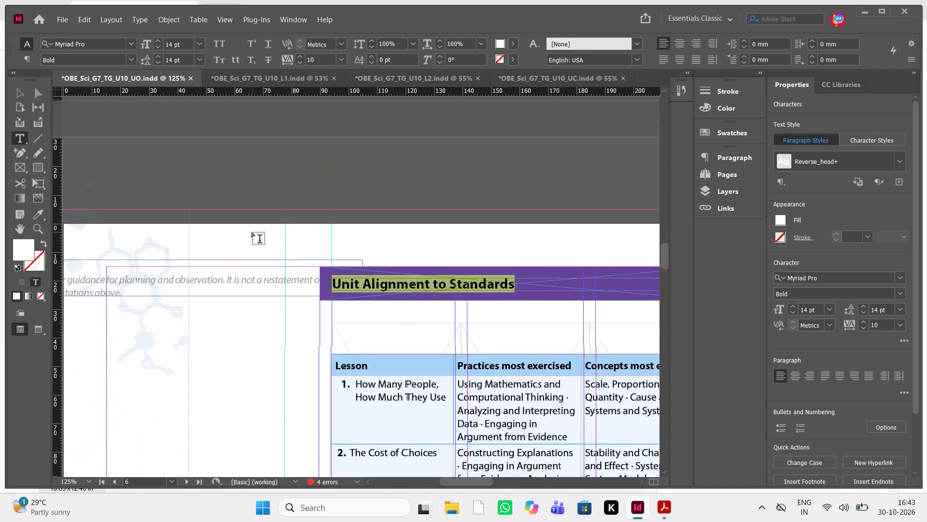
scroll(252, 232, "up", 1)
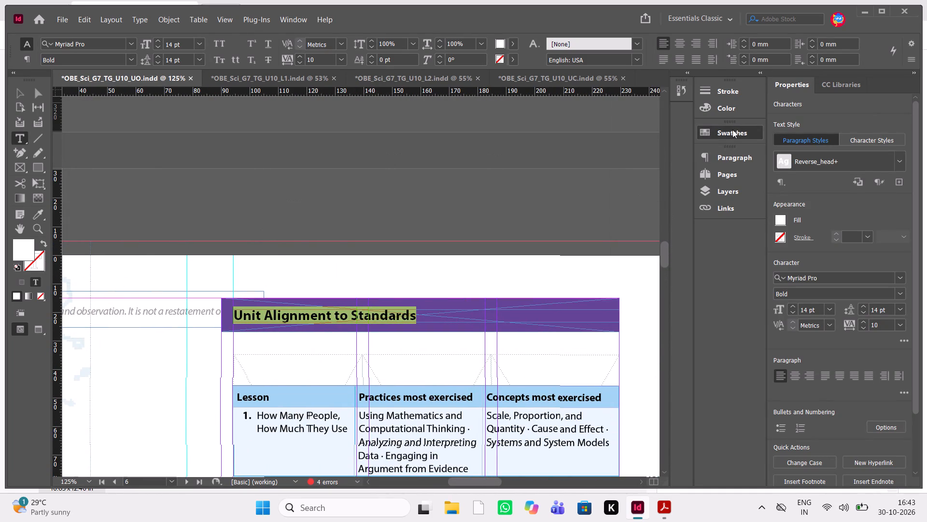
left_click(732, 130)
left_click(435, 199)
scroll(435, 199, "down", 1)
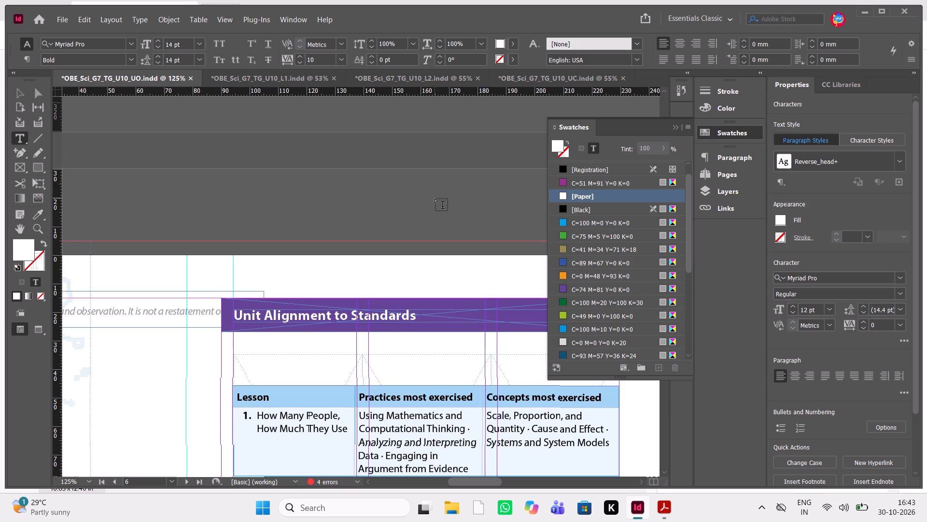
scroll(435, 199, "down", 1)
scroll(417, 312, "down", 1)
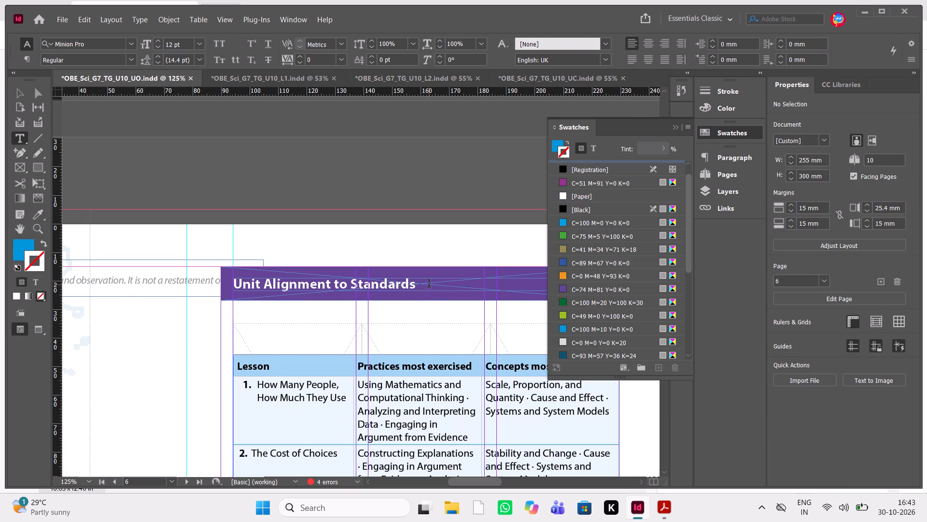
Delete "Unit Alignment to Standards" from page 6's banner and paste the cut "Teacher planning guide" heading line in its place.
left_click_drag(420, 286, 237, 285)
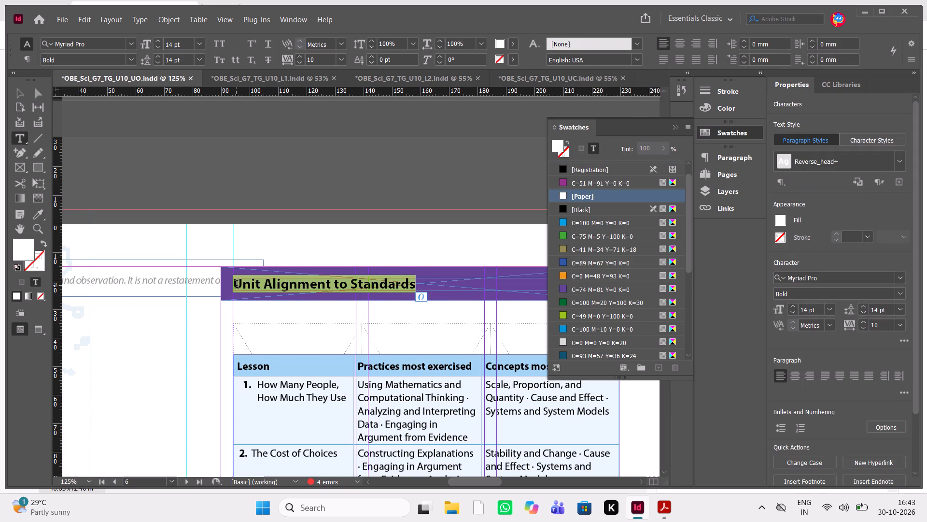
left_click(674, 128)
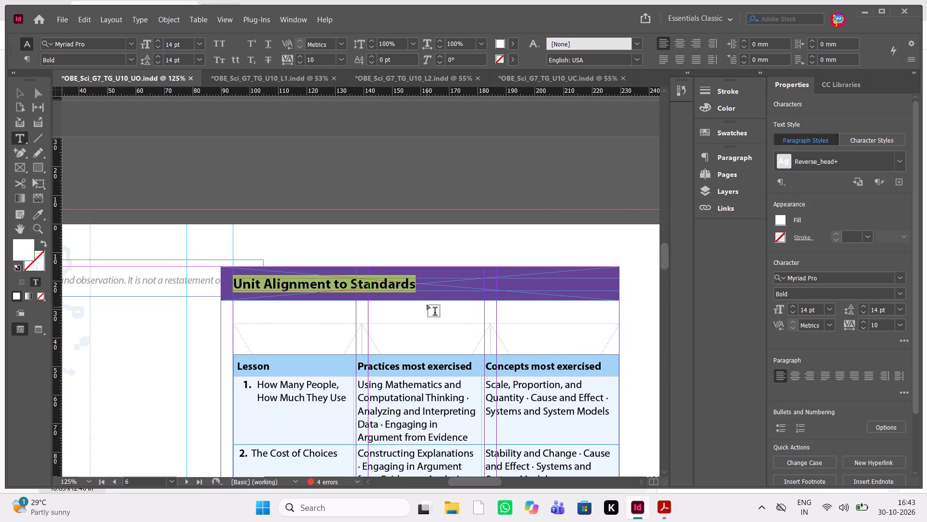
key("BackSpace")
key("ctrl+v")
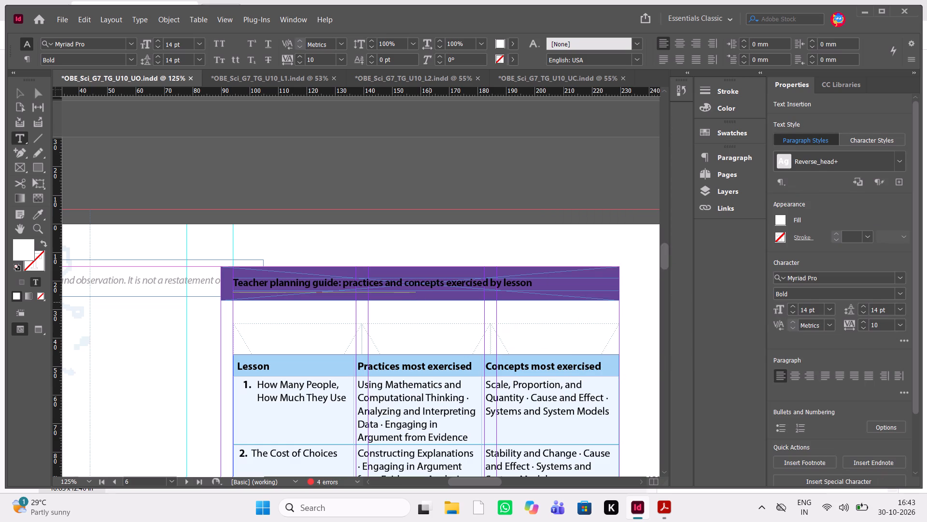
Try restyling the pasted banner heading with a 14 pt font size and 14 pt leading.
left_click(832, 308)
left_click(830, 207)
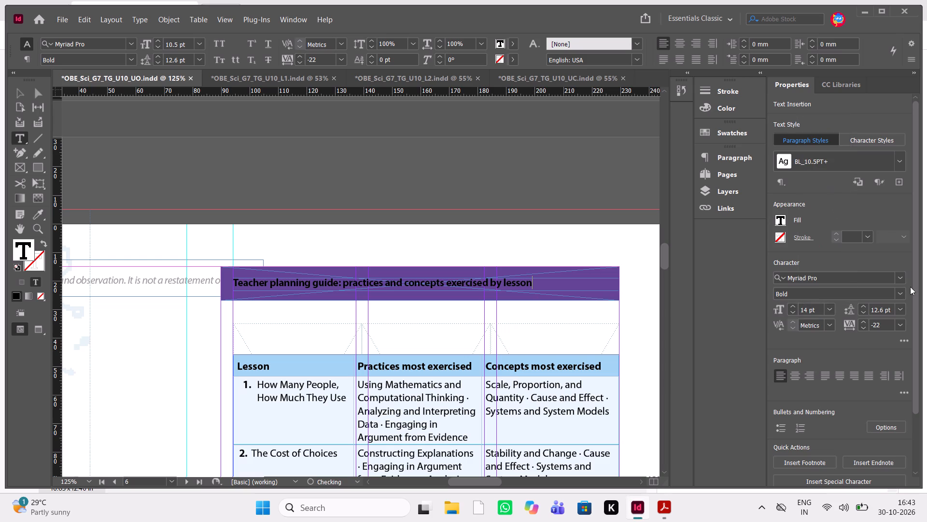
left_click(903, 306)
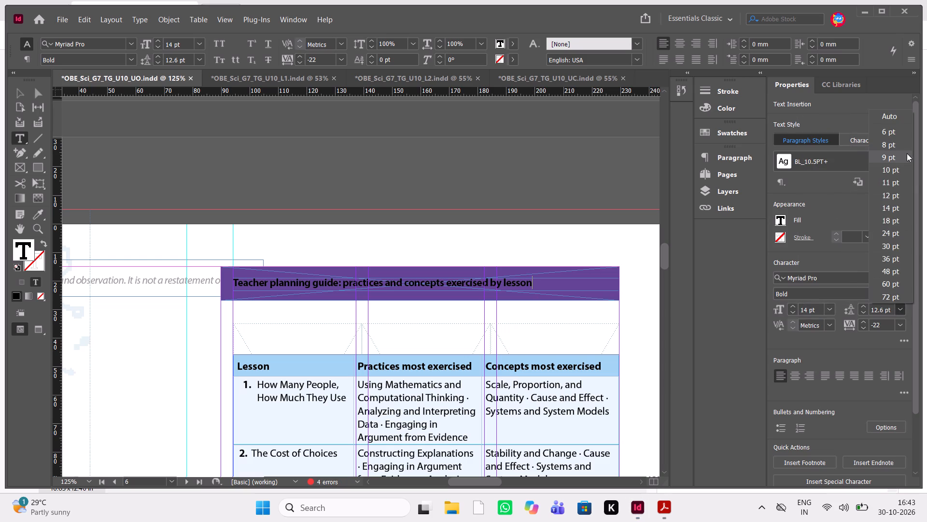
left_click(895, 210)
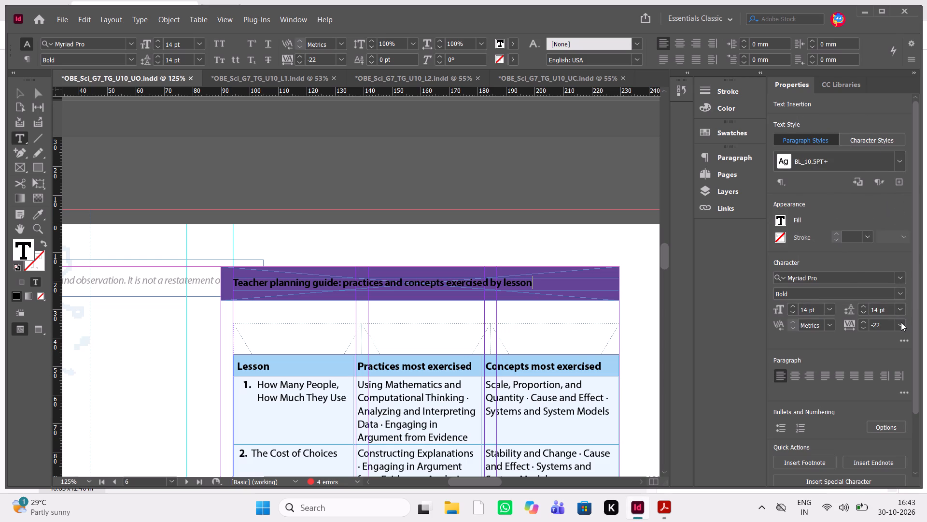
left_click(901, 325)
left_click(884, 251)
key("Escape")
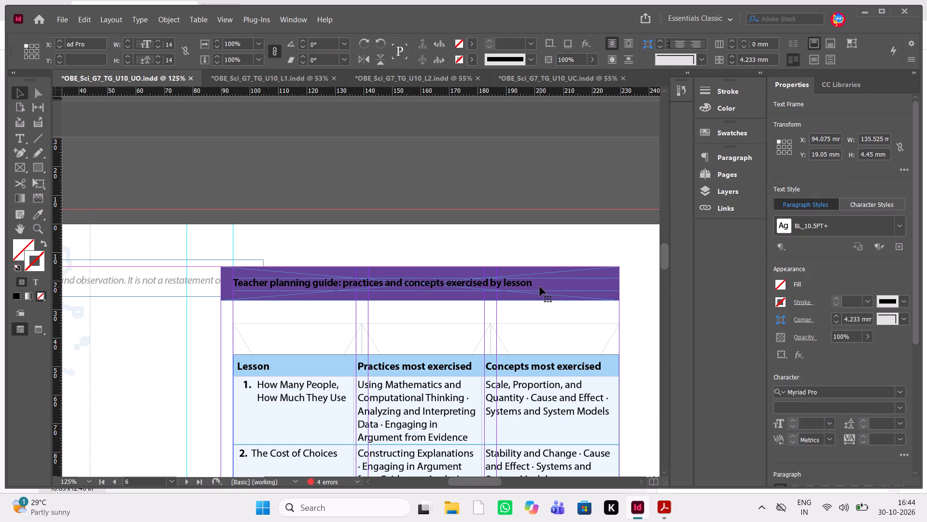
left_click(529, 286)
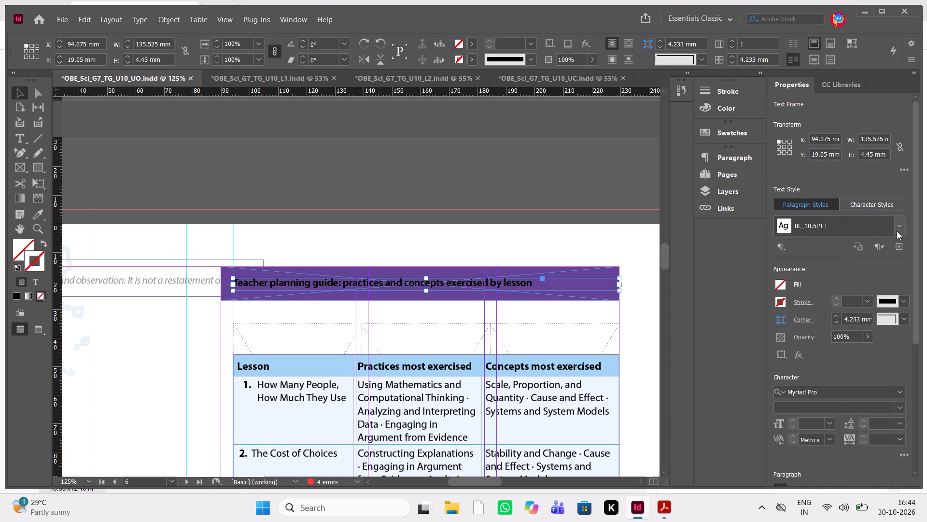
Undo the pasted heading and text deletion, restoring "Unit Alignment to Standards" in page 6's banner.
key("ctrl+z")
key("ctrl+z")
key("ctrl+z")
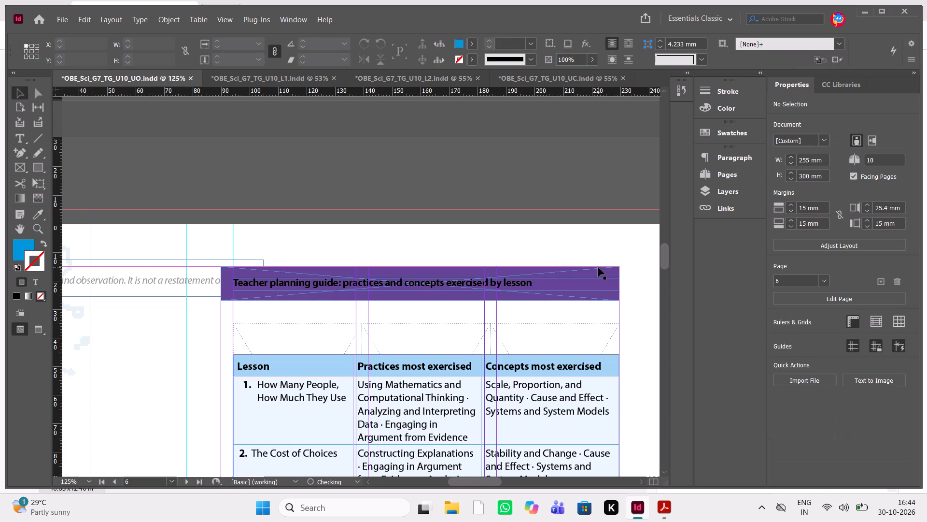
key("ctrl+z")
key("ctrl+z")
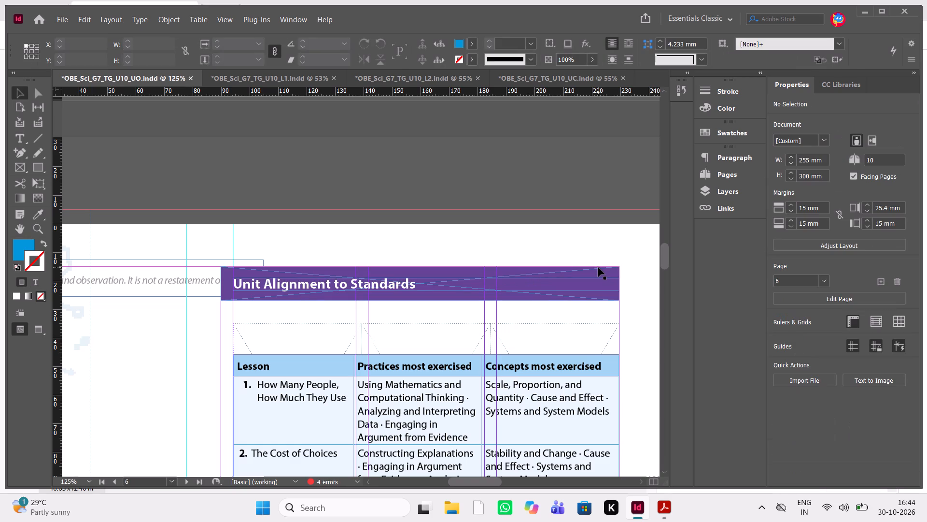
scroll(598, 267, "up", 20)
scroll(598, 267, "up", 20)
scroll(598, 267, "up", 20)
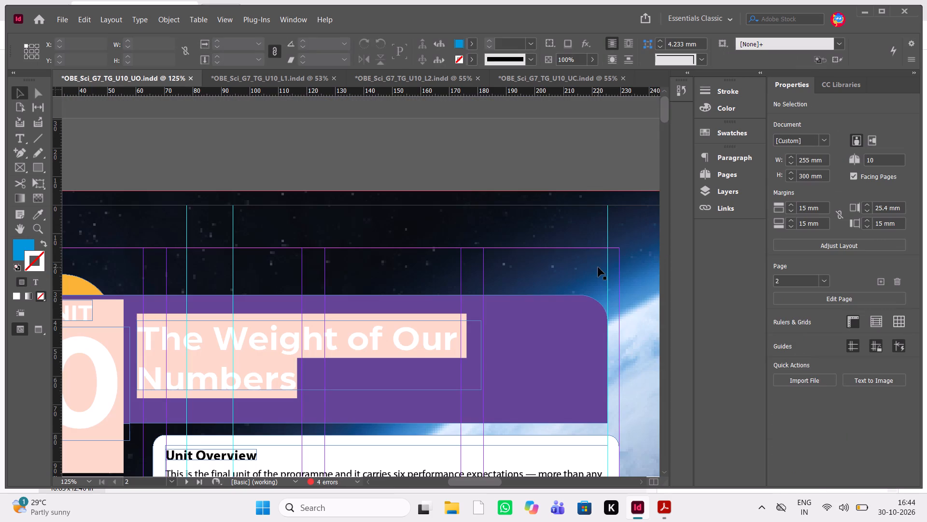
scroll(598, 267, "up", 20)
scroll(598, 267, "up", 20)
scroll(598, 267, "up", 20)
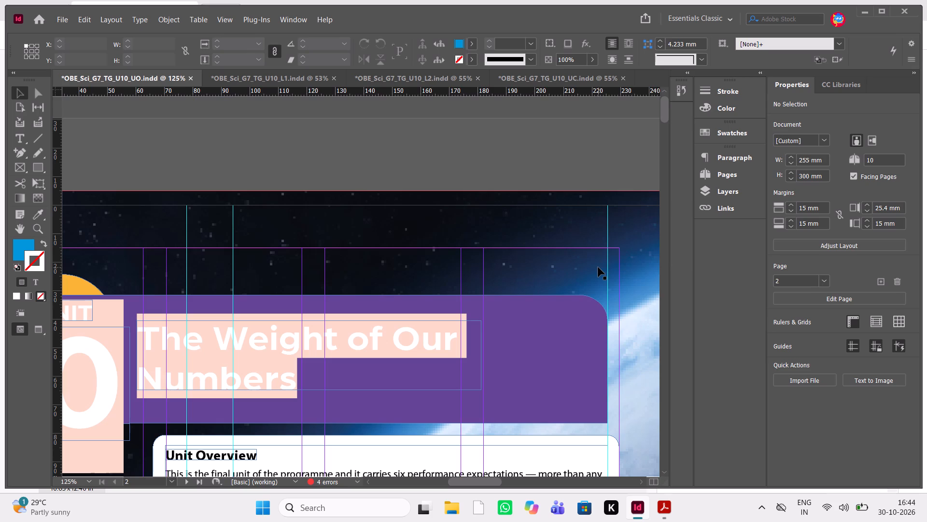
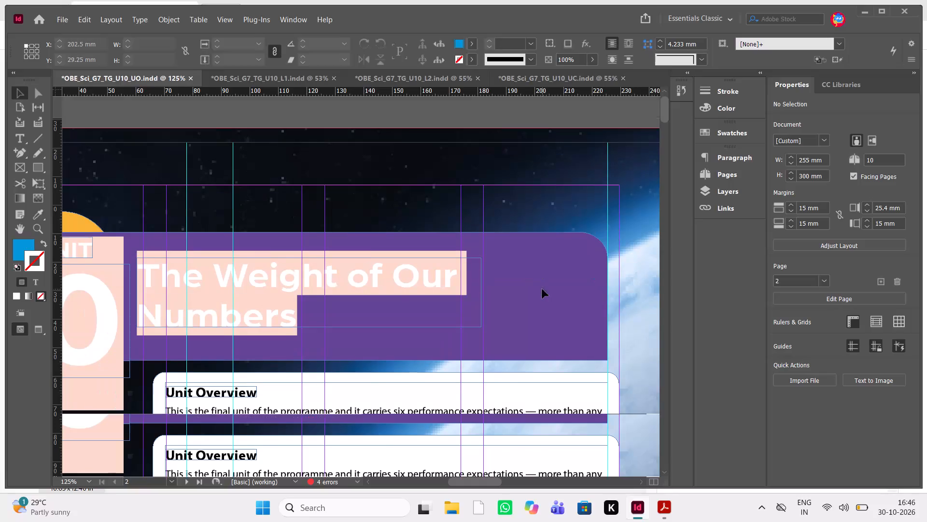
Replace "Unit Alignment to Standards" in page 6's purple banner with the cut line "Teacher planning guide: practices and concepts exercised by lesson".
scroll(542, 289, "down", 3)
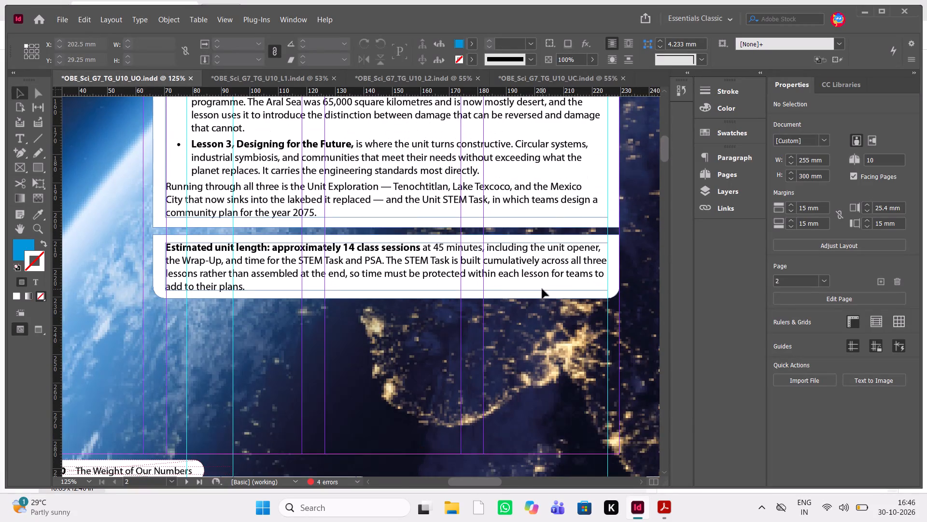
scroll(542, 289, "down", 20)
scroll(542, 289, "down", 5)
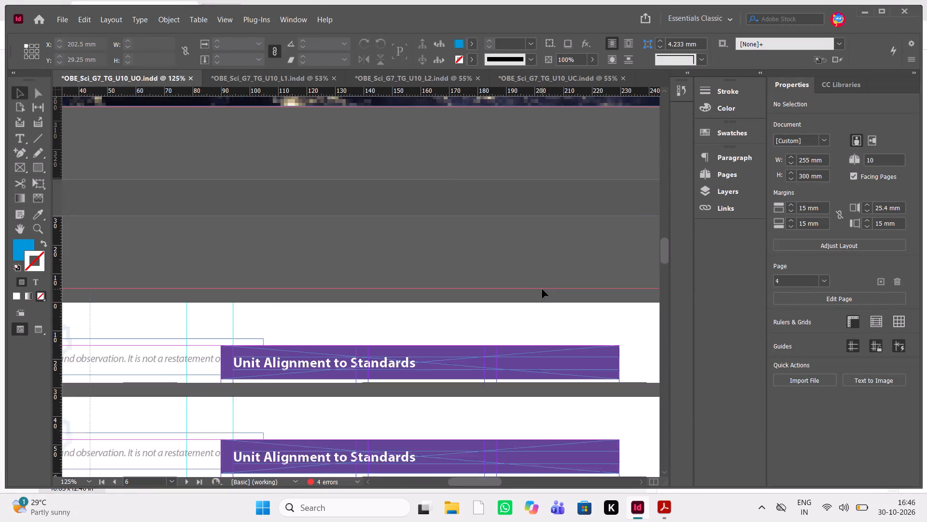
scroll(542, 289, "down", 3)
scroll(542, 289, "up", 2)
scroll(542, 289, "down", 1)
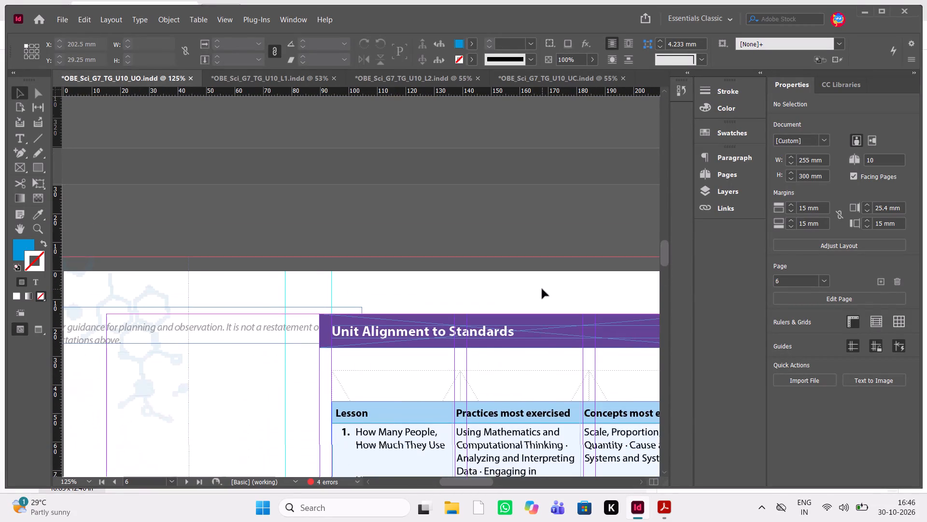
scroll(542, 289, "down", 1)
scroll(480, 279, "left", 1)
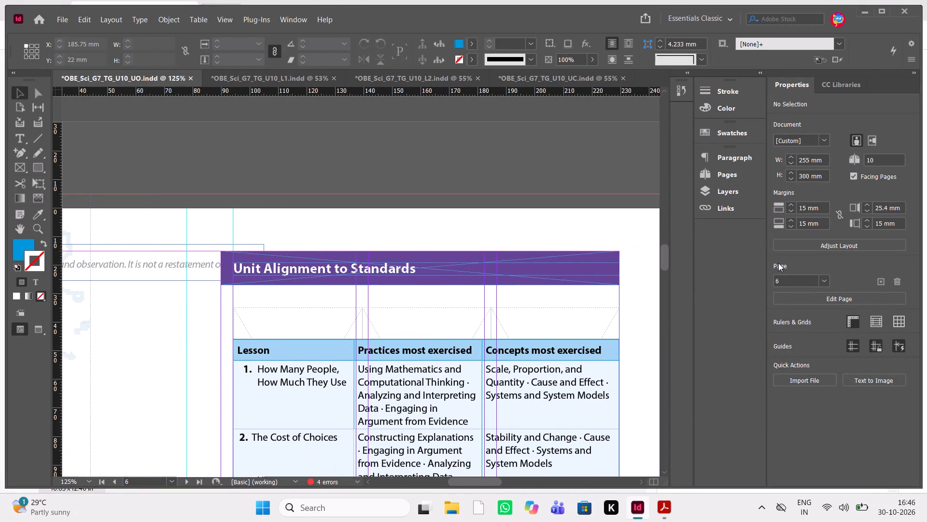
scroll(816, 275, "up", 6)
scroll(496, 325, "down", 18)
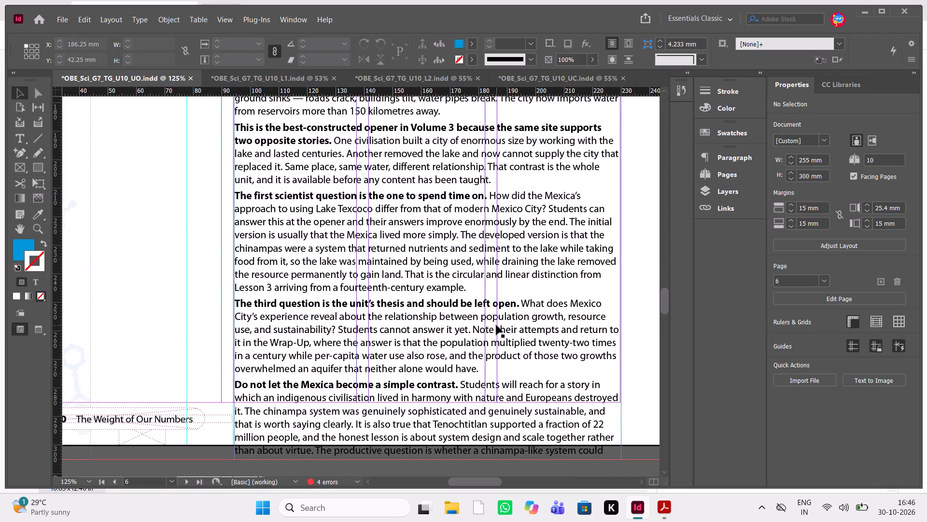
scroll(496, 325, "down", 15)
scroll(496, 325, "up", 1)
scroll(438, 317, "up", 1)
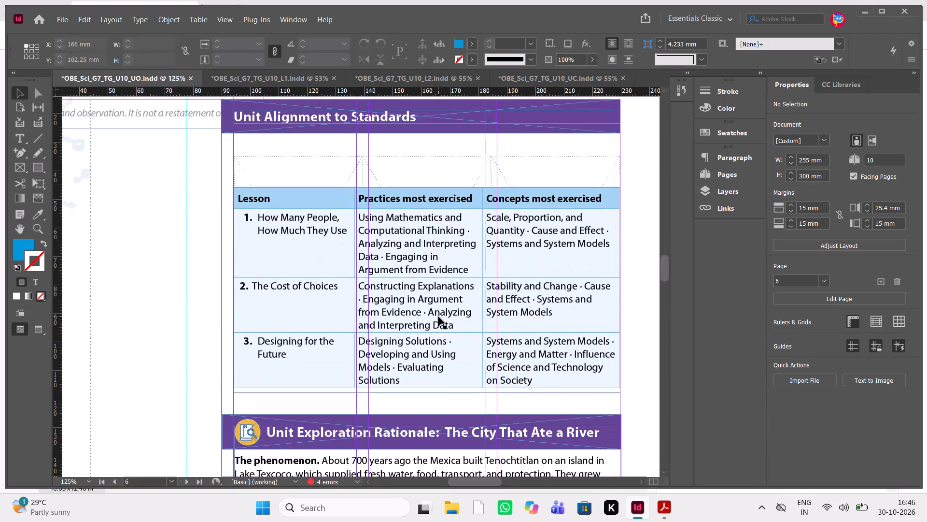
triple_click(392, 116)
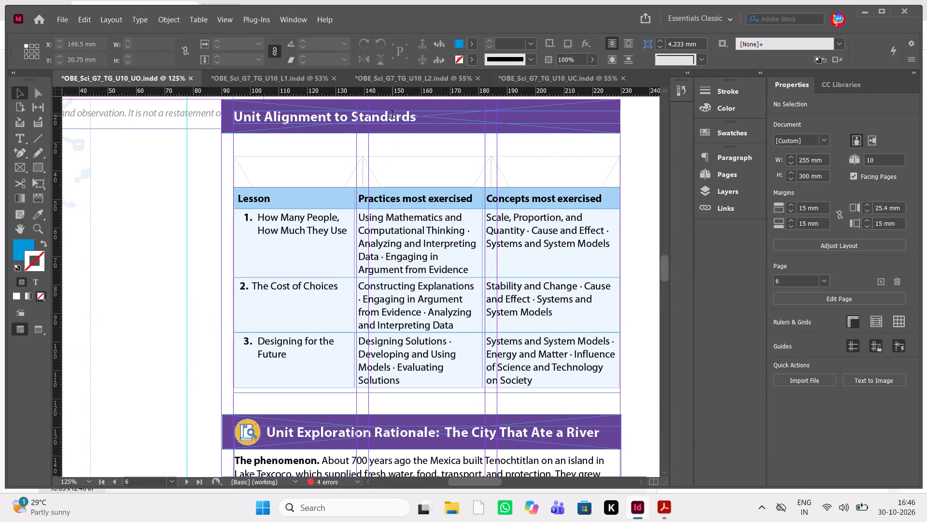
left_click(392, 116)
left_click(422, 118)
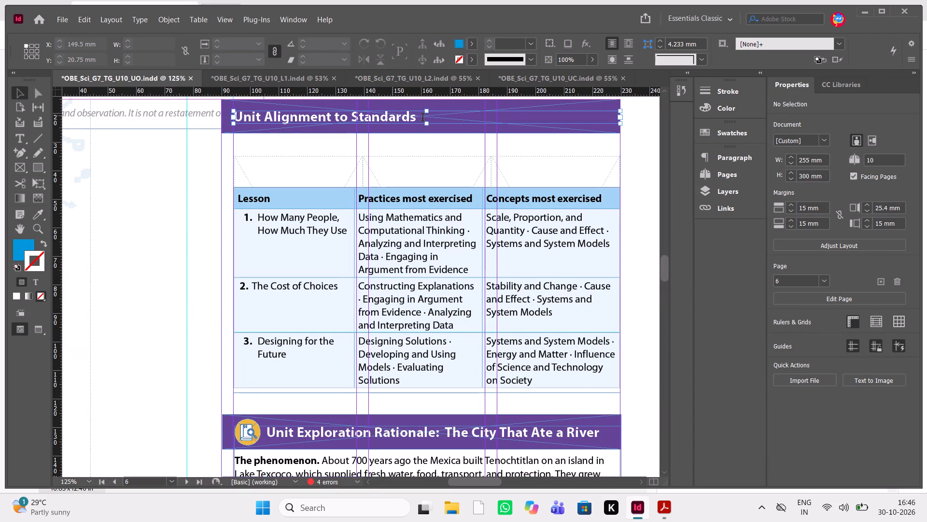
left_click(422, 118)
left_click_drag(422, 118, 333, 117)
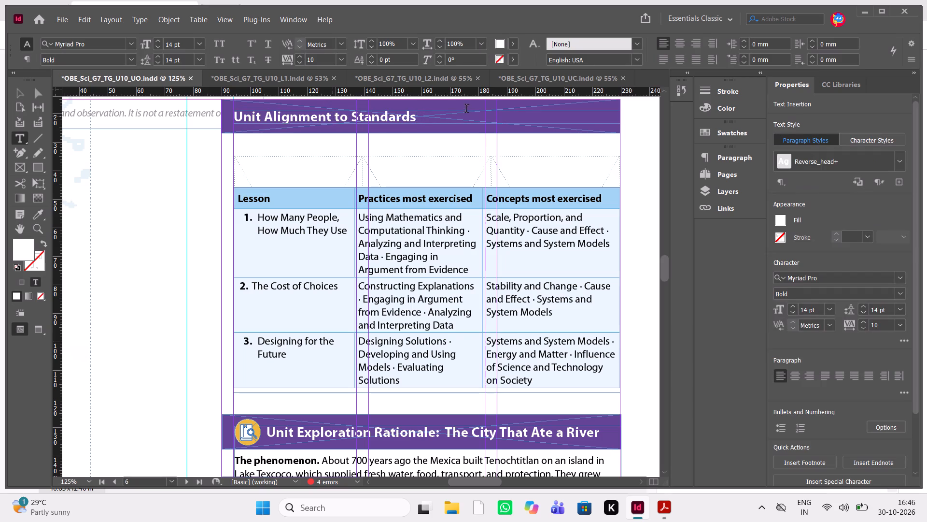
scroll(329, 168, "right", 1)
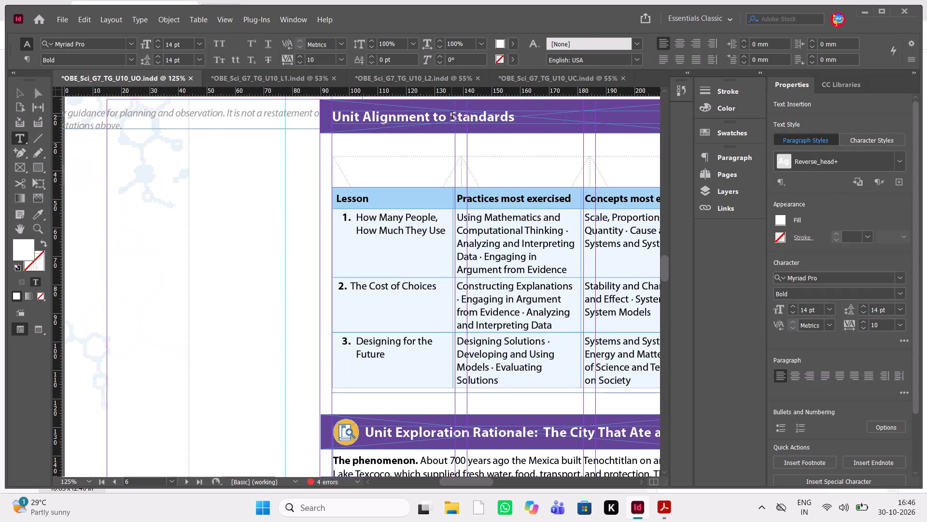
triple_click(452, 116)
left_click(452, 116)
key("ctrl+v")
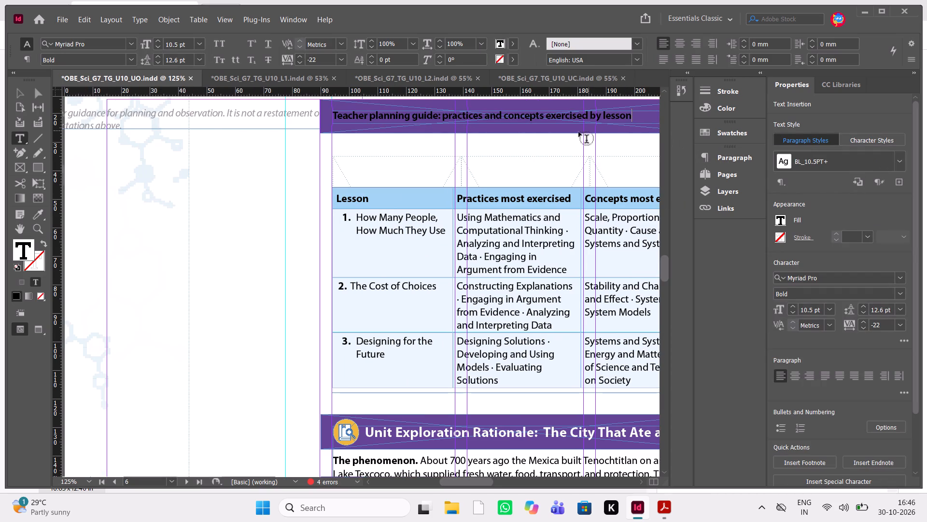
Apply the Reverse_head paragraph style and 14 pt leading to the whole pasted banner heading.
double_click(570, 119)
triple_click(570, 118)
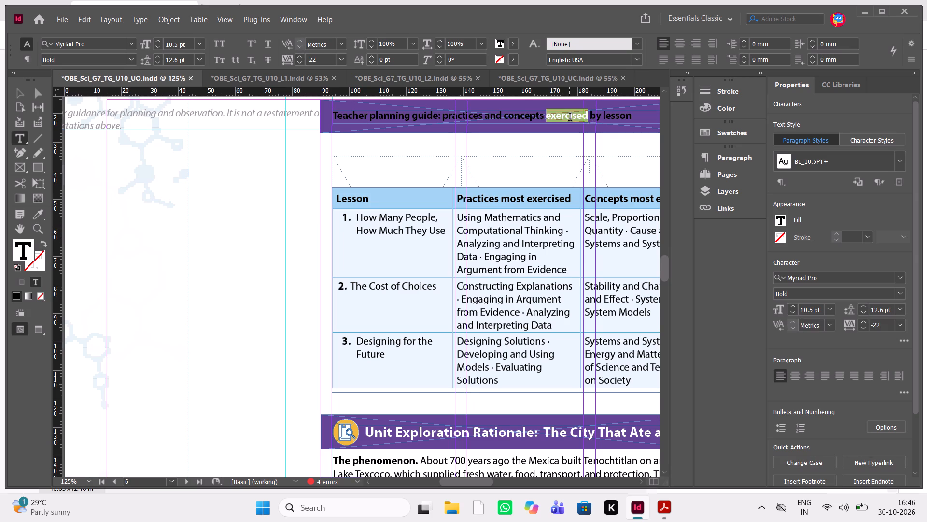
left_click(901, 161)
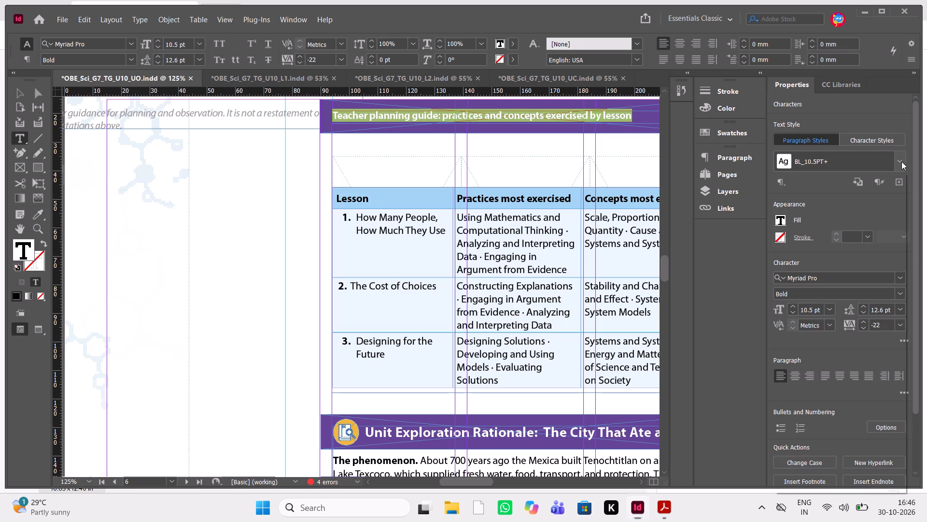
scroll(829, 332, "up", 1)
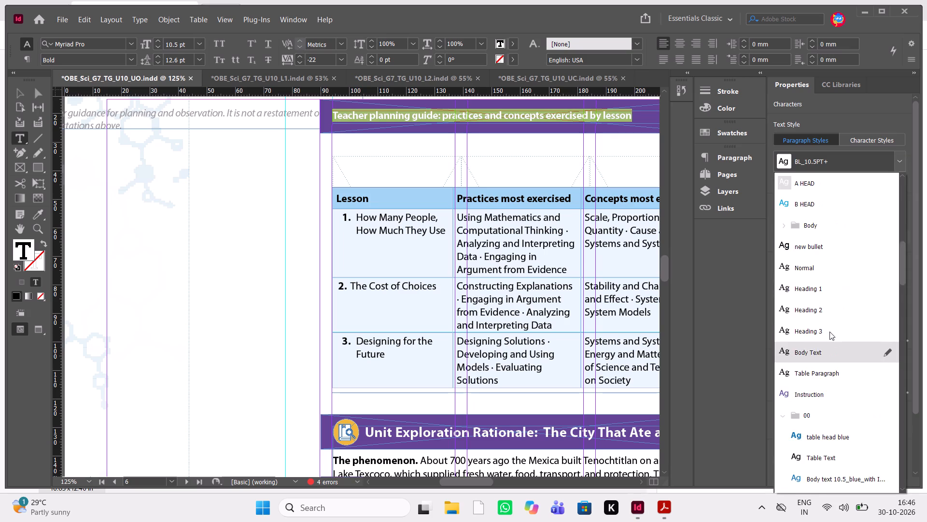
scroll(829, 332, "up", 4)
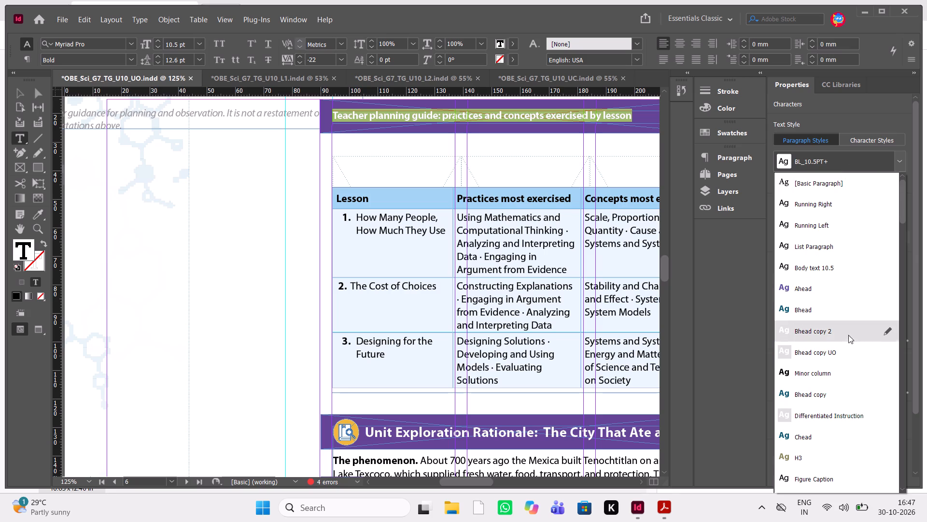
scroll(844, 356, "down", 3)
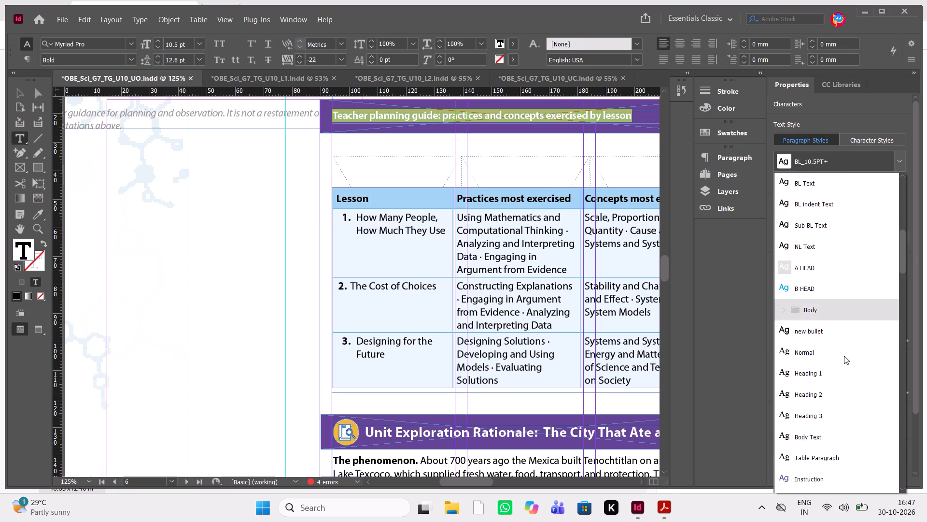
scroll(844, 356, "down", 1)
scroll(871, 227, "down", 2)
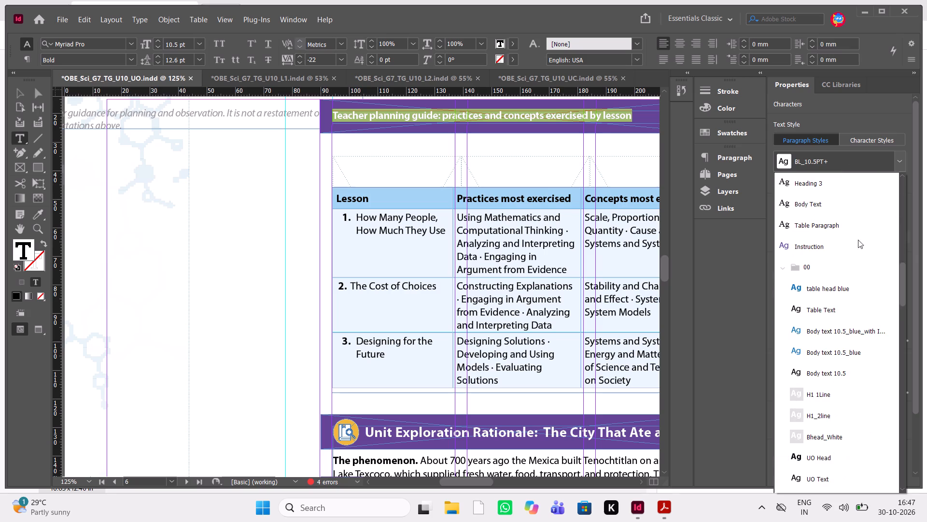
scroll(840, 391, "down", 1)
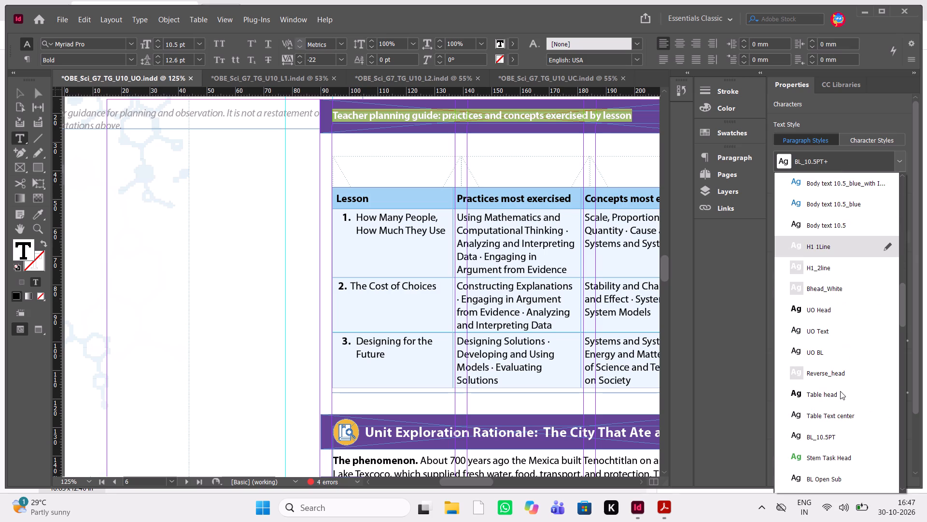
left_click(838, 376)
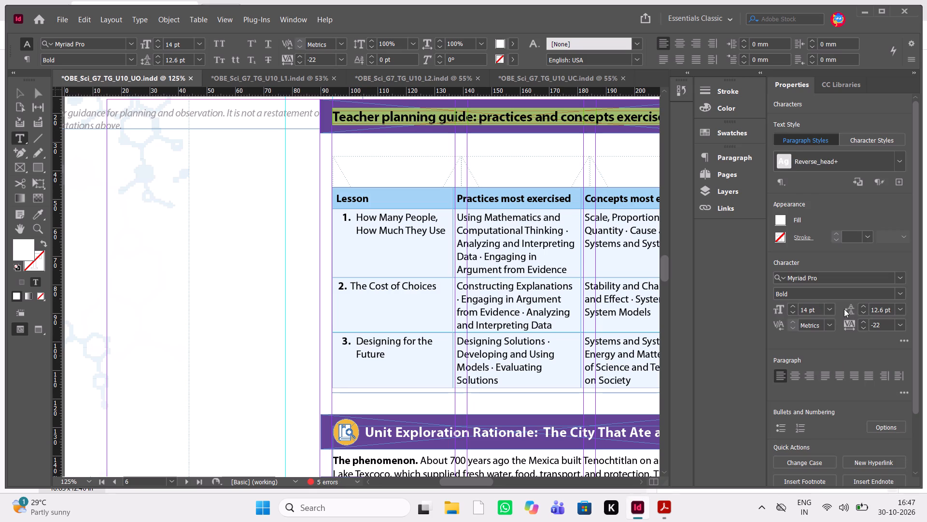
left_click(899, 310)
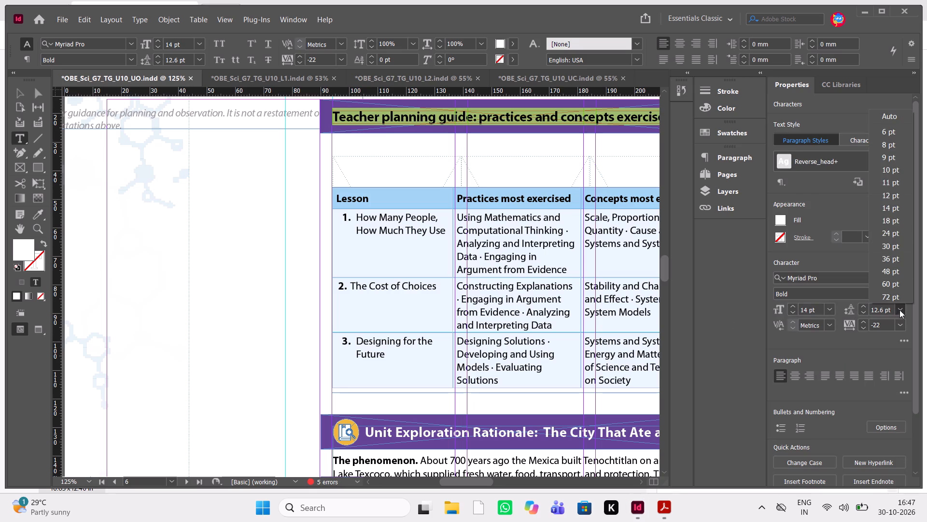
left_click(899, 213)
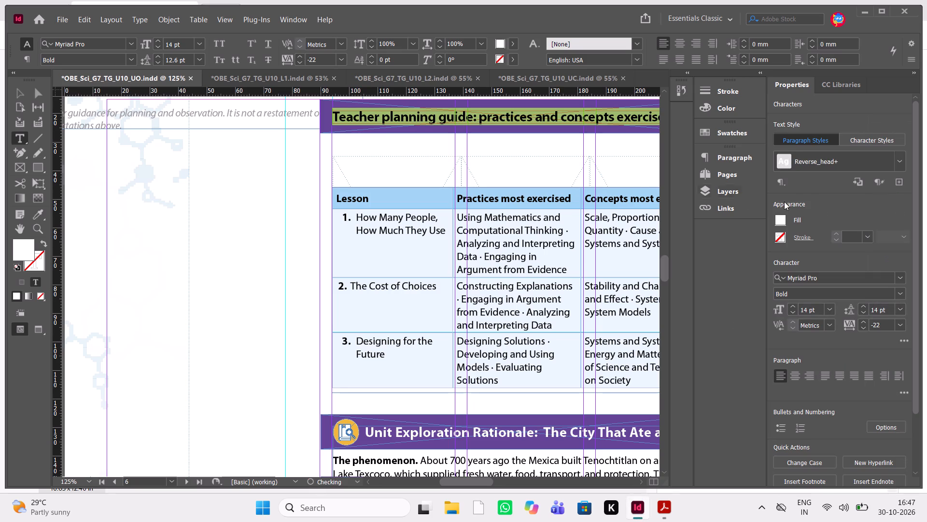
left_click(481, 193)
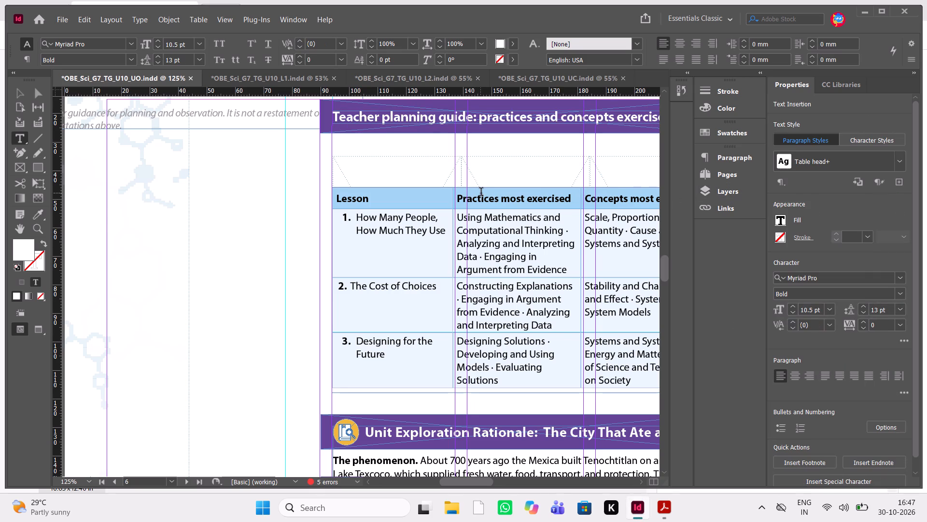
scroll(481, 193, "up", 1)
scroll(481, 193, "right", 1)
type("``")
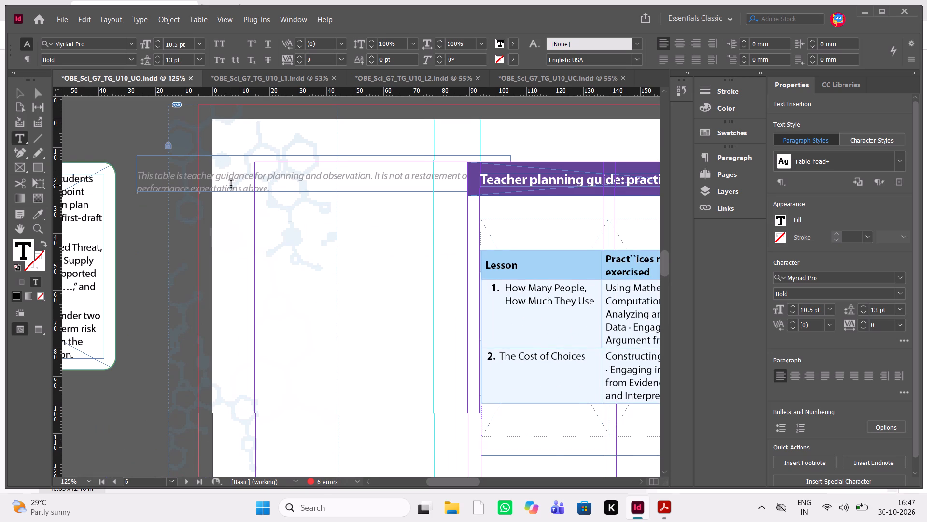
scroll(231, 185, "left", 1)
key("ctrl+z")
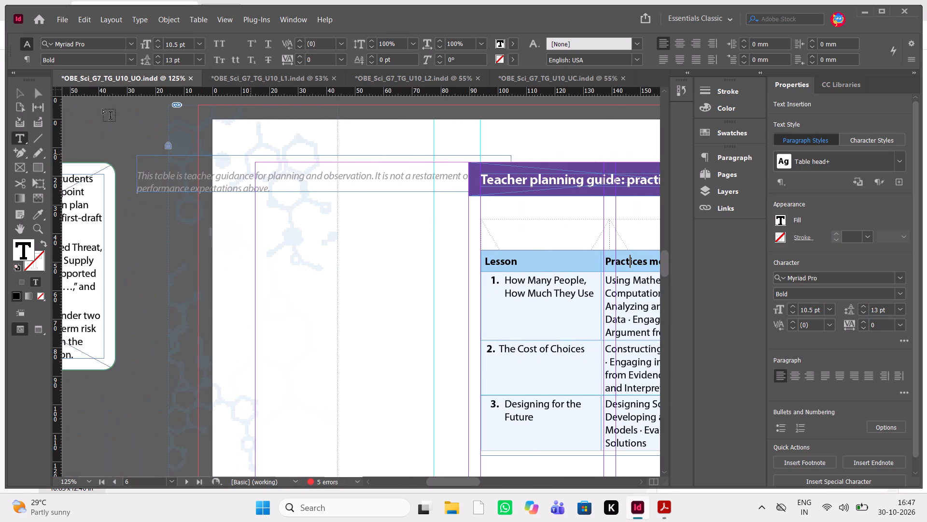
Move the italic "This table is teacher guidance" note frame between the banner and the lesson table, at about X 94 mm, Y 28.5 mm.
left_click(18, 88)
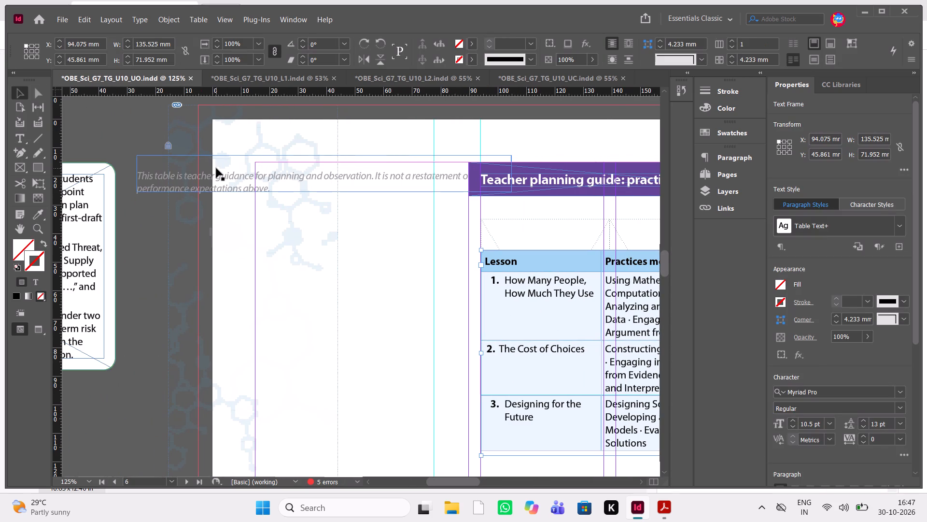
left_click_drag(216, 168, 557, 218)
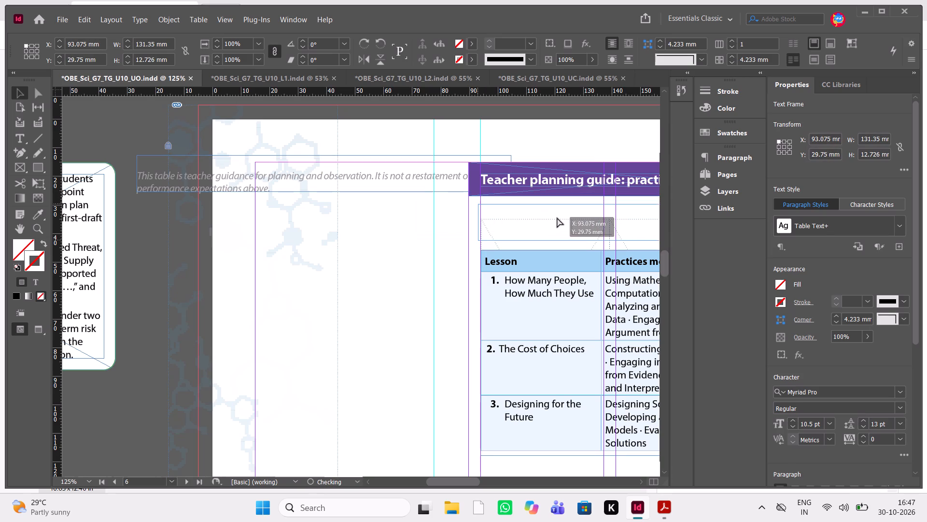
left_click_drag(557, 218, 559, 219)
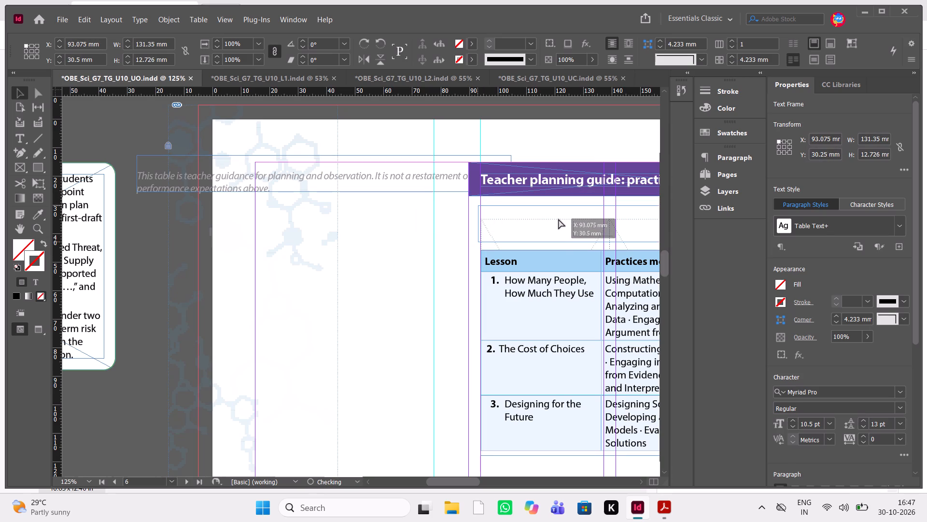
left_click_drag(559, 219, 561, 219)
scroll(487, 224, "left", 1)
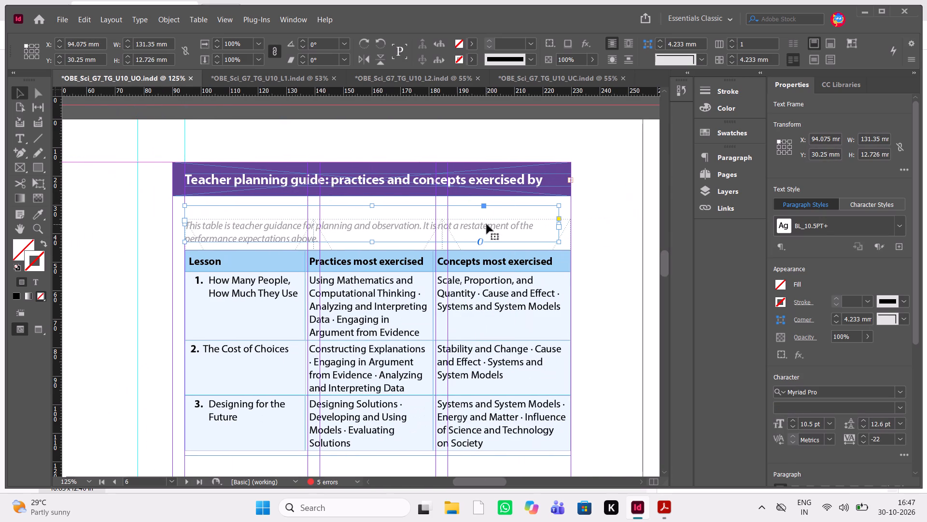
key("Up")
key("Up")
key("Up")
key("Up")
key("Up")
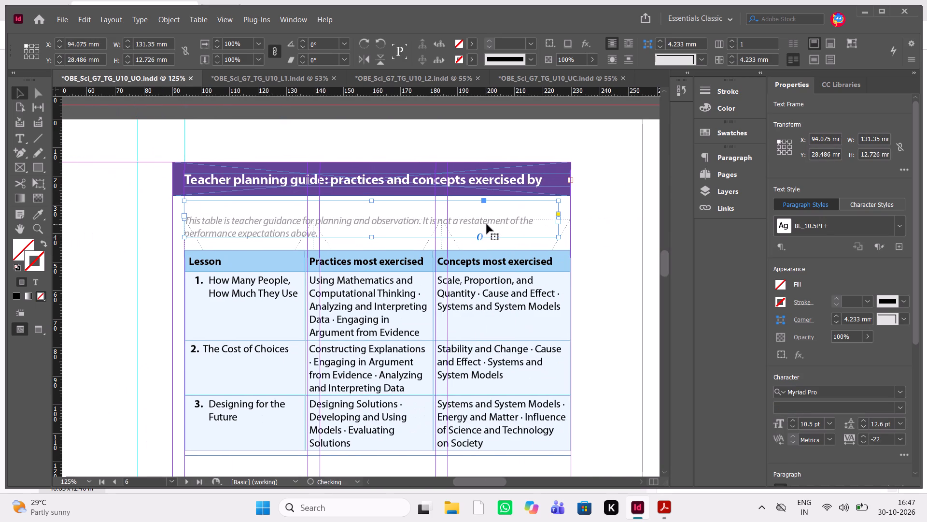
Delete the blank line above the text in the italic teacher guidance note.
double_click(295, 216)
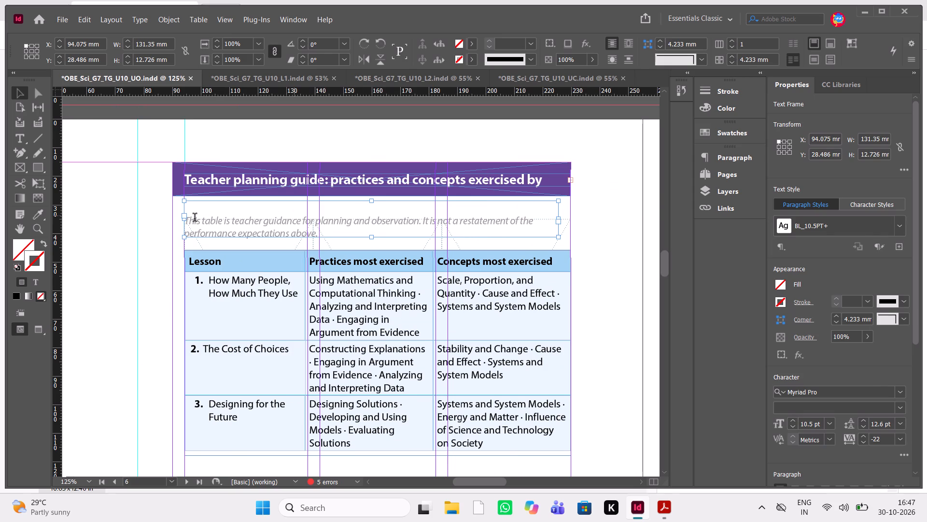
left_click(195, 218)
left_click(188, 209)
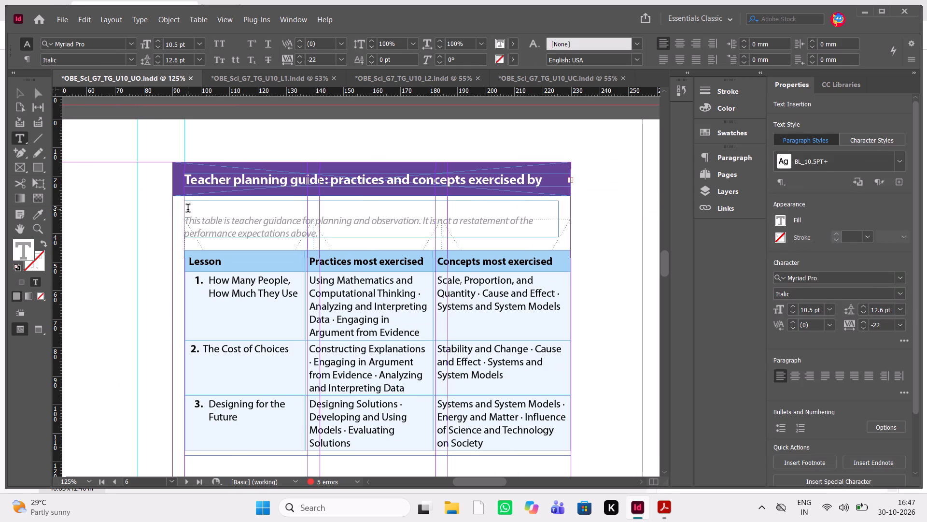
key("Delete")
key("Escape")
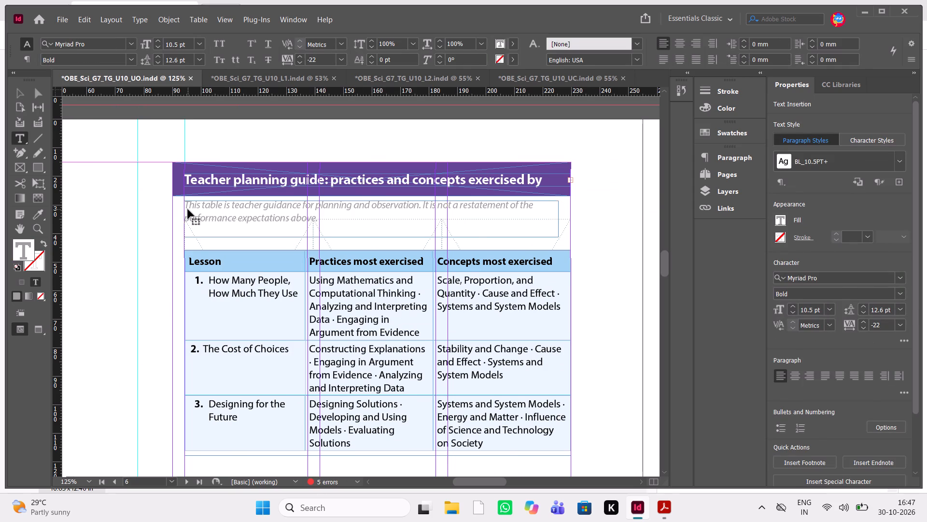
Shorten the italic note's text frame from its bottom edge to about 7.5 mm high, then deselect it.
left_click_drag(373, 238, 375, 230)
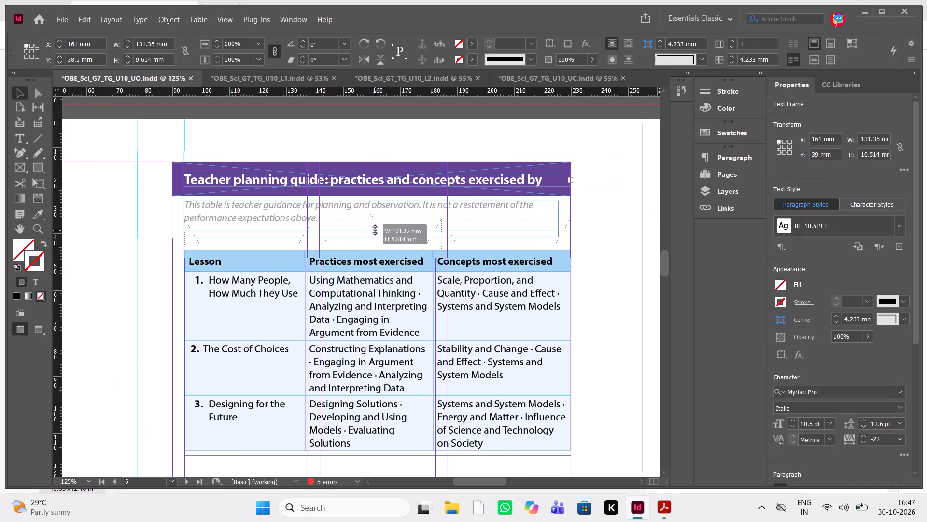
left_click_drag(375, 230, 396, 221)
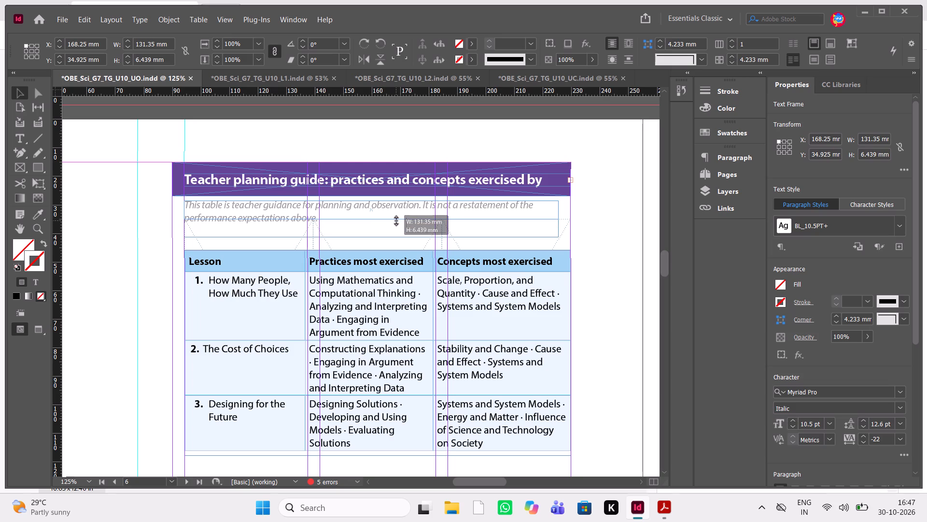
left_click_drag(396, 221, 395, 223)
left_click(93, 158)
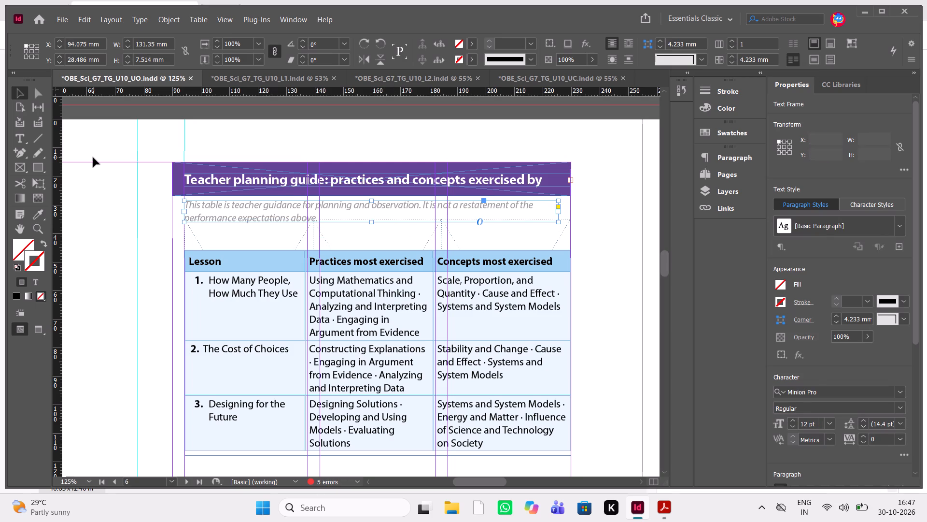
Nudge the italic teacher guidance note's frame down below the banner to about Y 29.5 mm, then deselect it.
key("w")
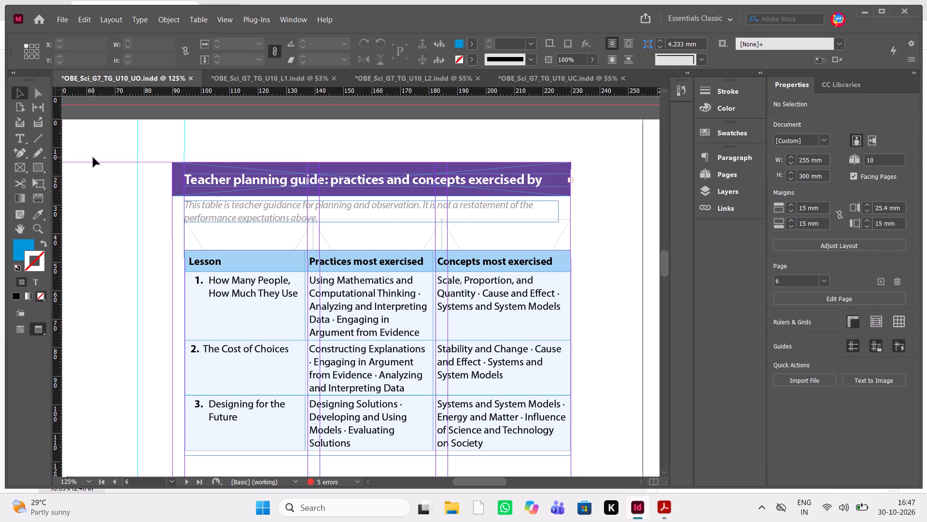
left_click(273, 205)
key("w")
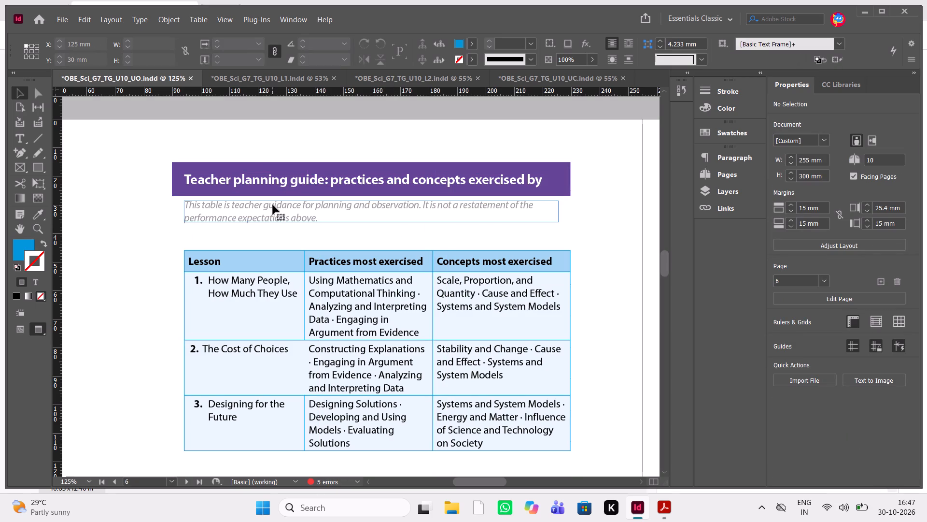
key("Down")
key("Down")
key("Down")
key("Down")
key("Up")
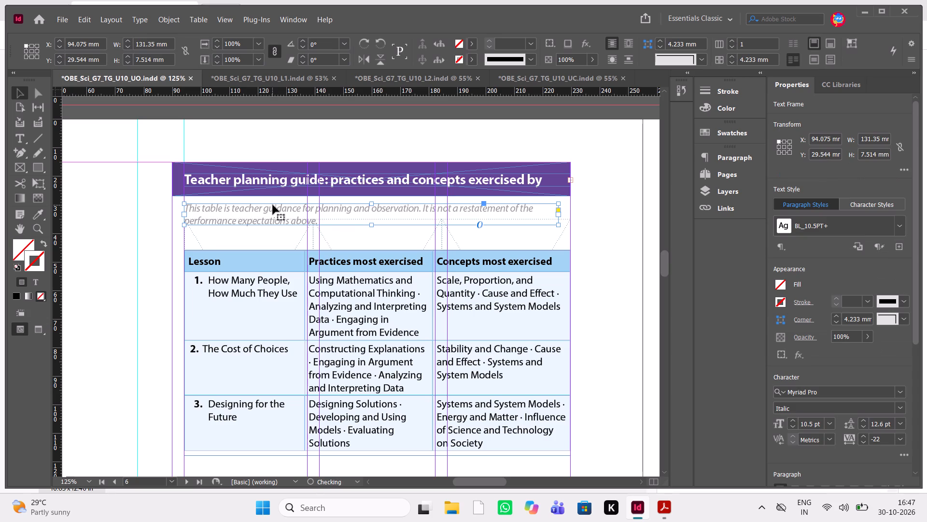
left_click(138, 255)
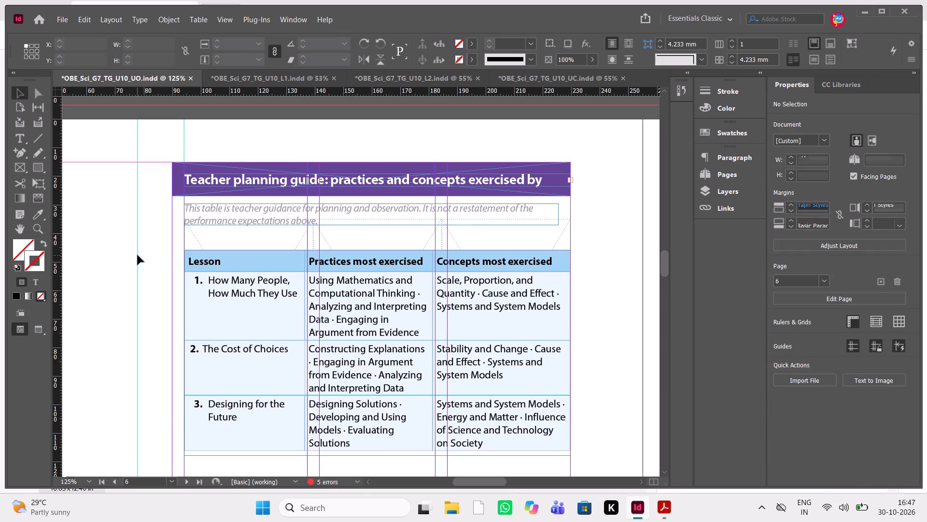
Extend the bottom edge of the banner heading's text frame to about 9.5 mm high to make room for a second line.
key("alt+Tab")
key("alt+Tab")
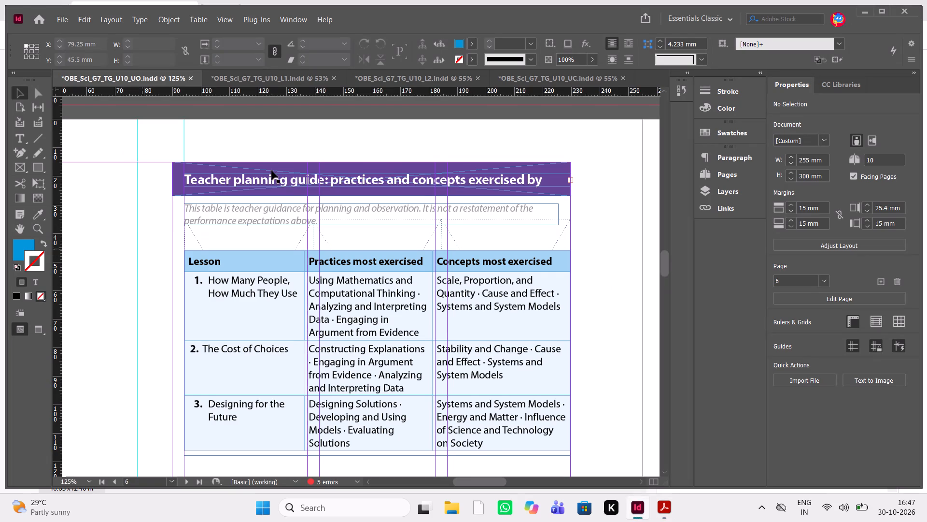
left_click(515, 178)
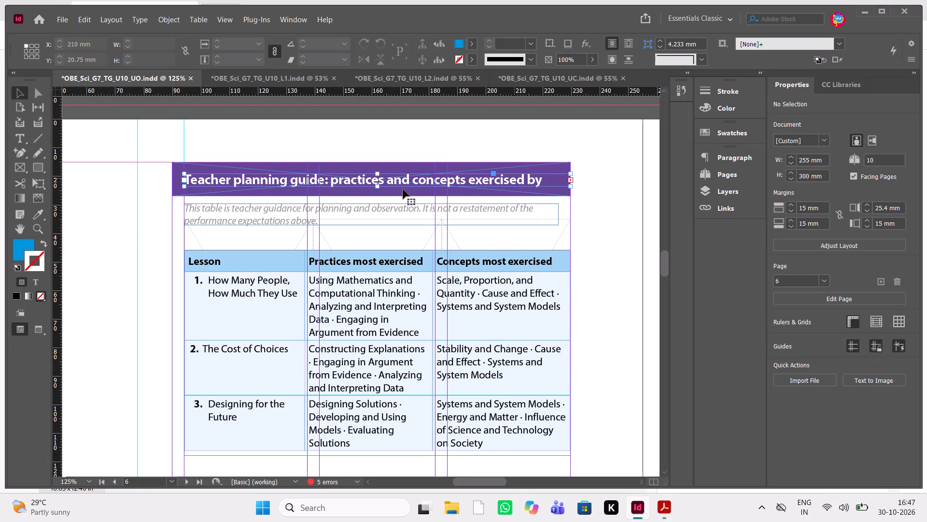
left_click_drag(377, 187, 376, 195)
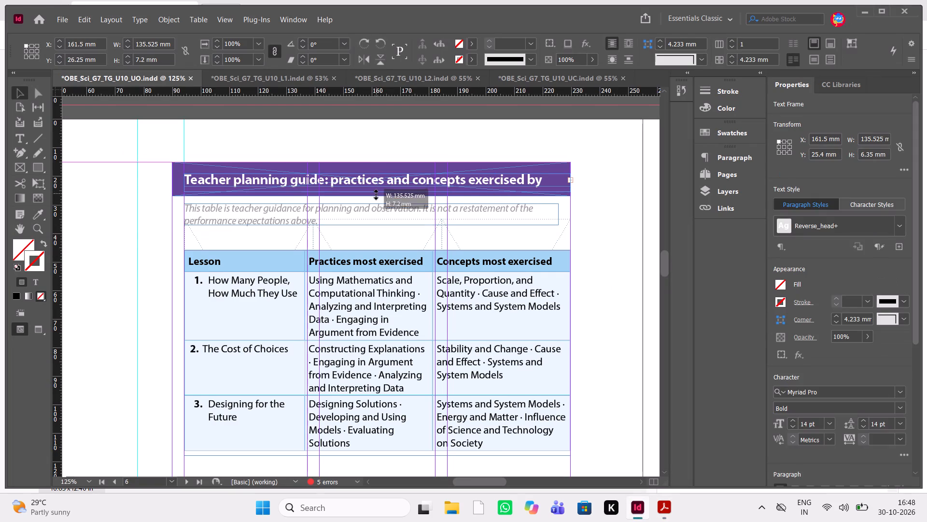
left_click_drag(376, 195, 376, 195)
left_click_drag(379, 196, 379, 200)
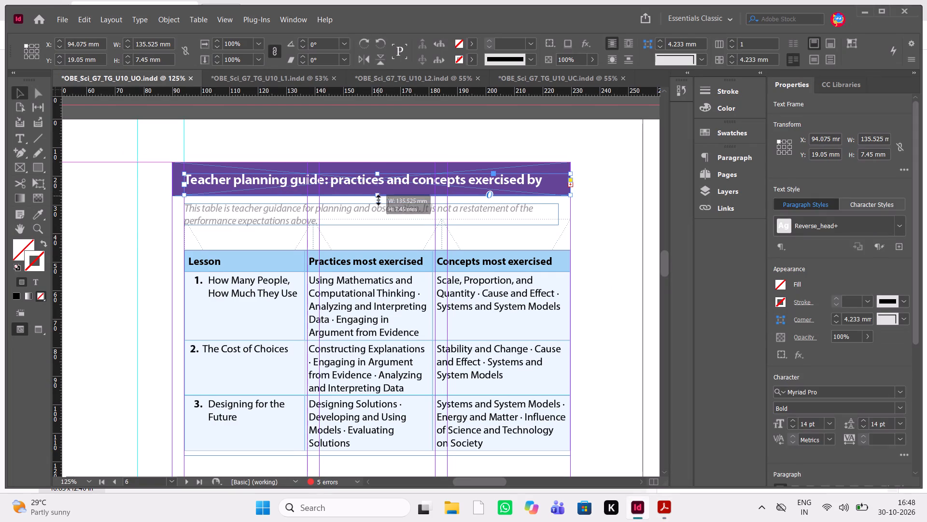
left_click_drag(379, 200, 379, 201)
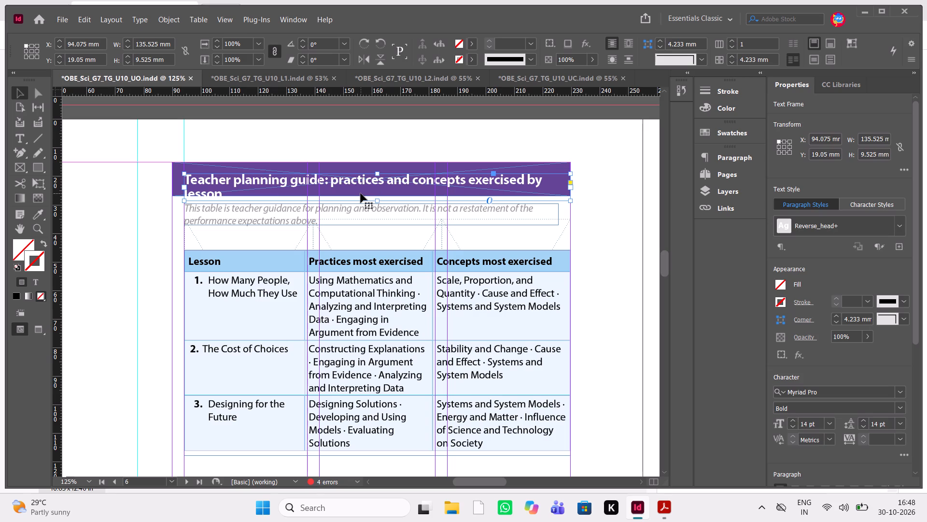
Nudge the two-line heading's text frame up inside the purple banner, to about Y 16 mm, then deselect it.
key("Up")
key("Up")
key("Up")
key("Up")
key("Up")
key("Up")
key("Up")
key("Up")
key("Up")
key("Down")
key("Down")
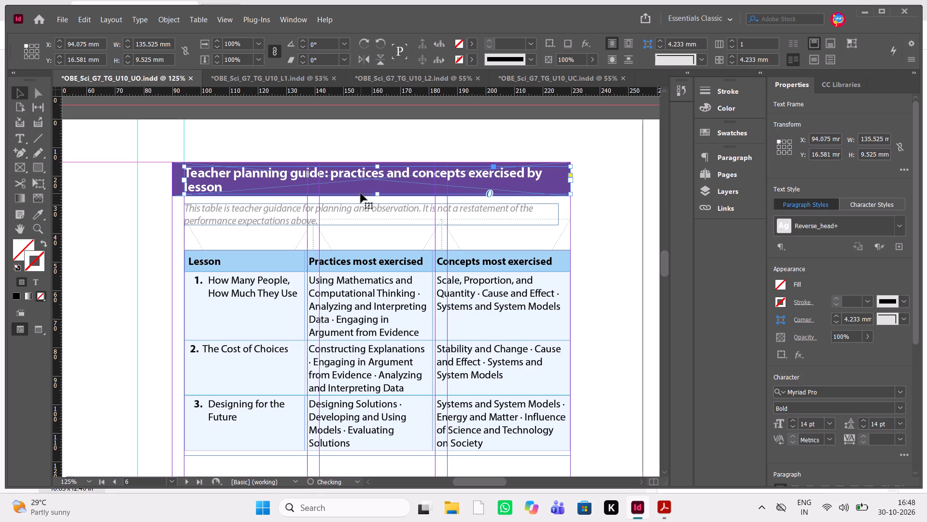
left_click(590, 187)
key("w")
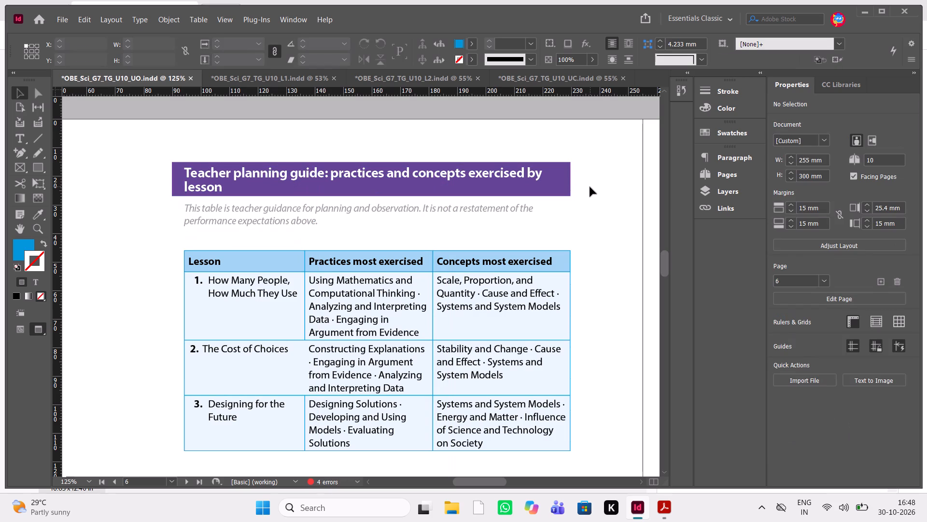
left_click(437, 173)
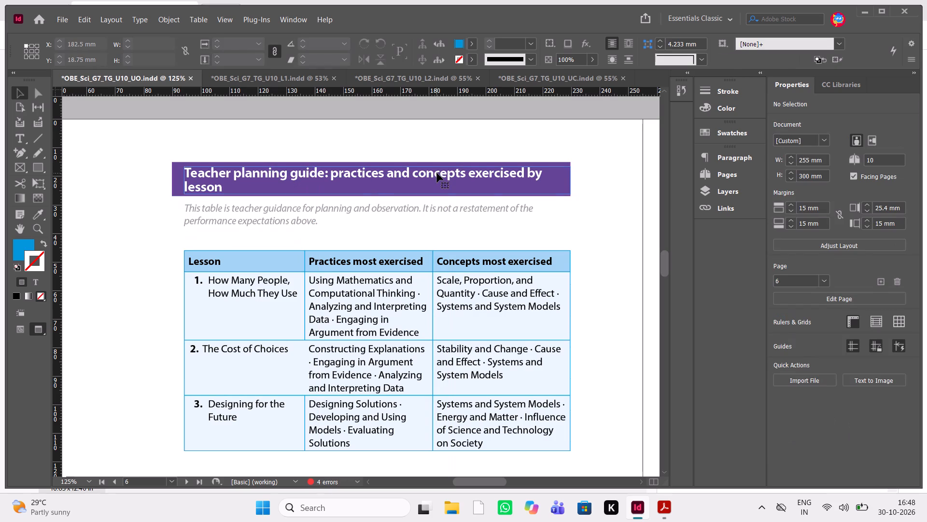
key("Up")
left_click(604, 161)
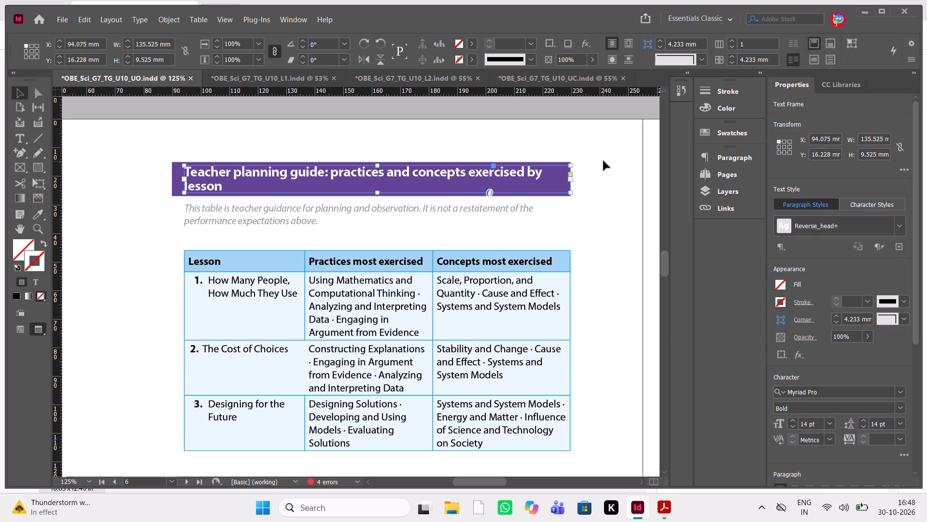
Extend the purple banner rectangle from its bottom edge to about 13.6 mm high.
left_click(564, 196)
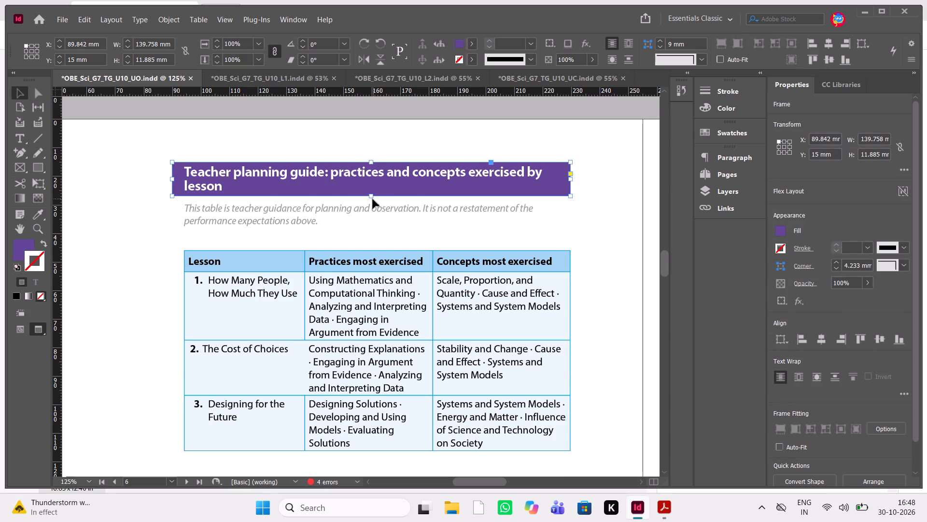
left_click(371, 198)
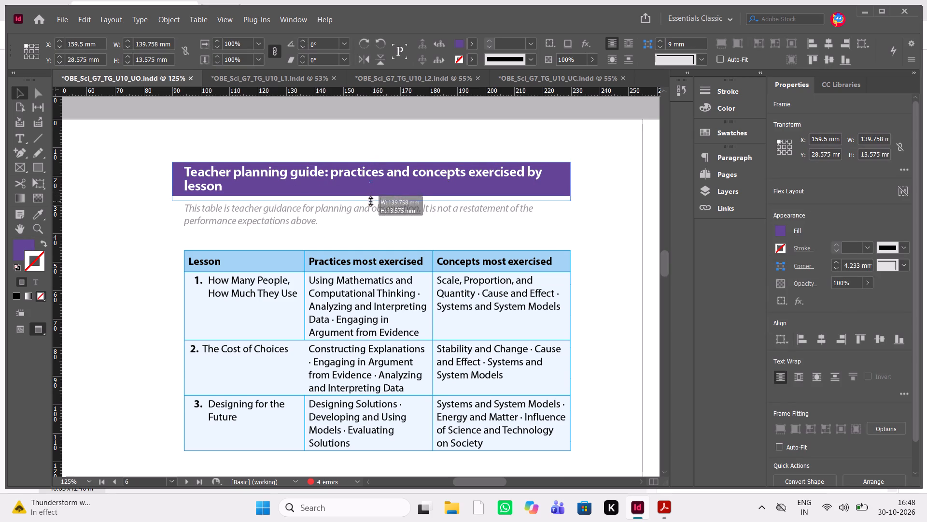
Nudge the heading's text frame down to about Y 17.3 mm to center it in the taller banner, then deselect it.
left_click(344, 184)
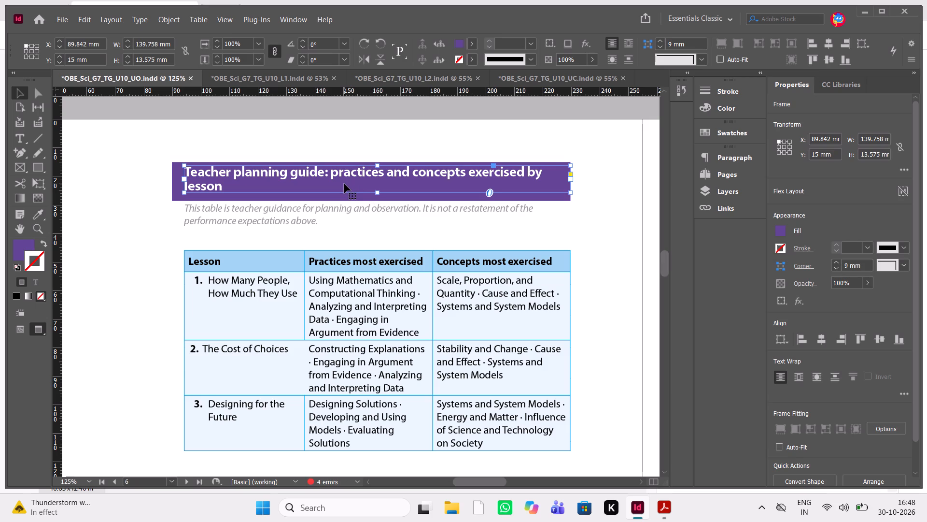
key("Down")
key("Down")
key("Down")
key("Down")
key("Up")
key("Up")
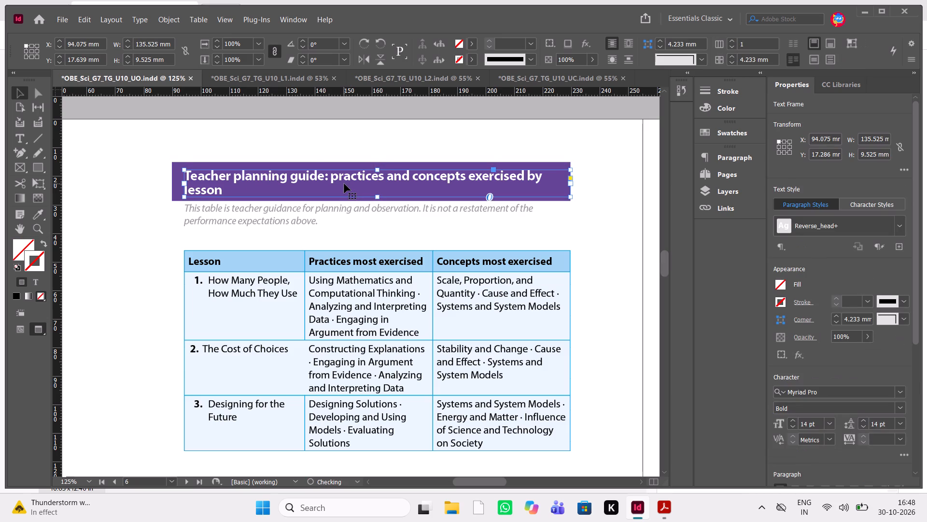
left_click(581, 225)
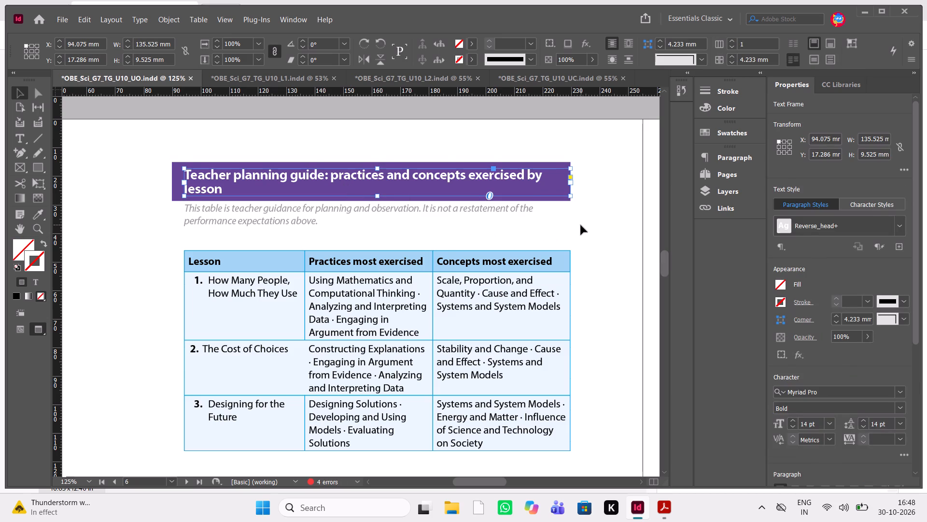
Move the lesson table's frame up closer to the italic note, to about Y 39.9 mm.
key("w")
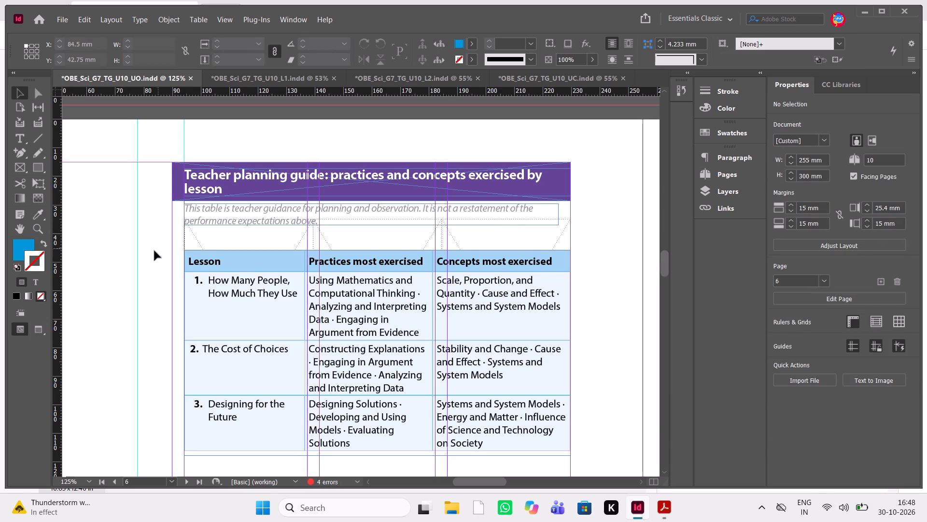
left_click_drag(154, 251, 253, 319)
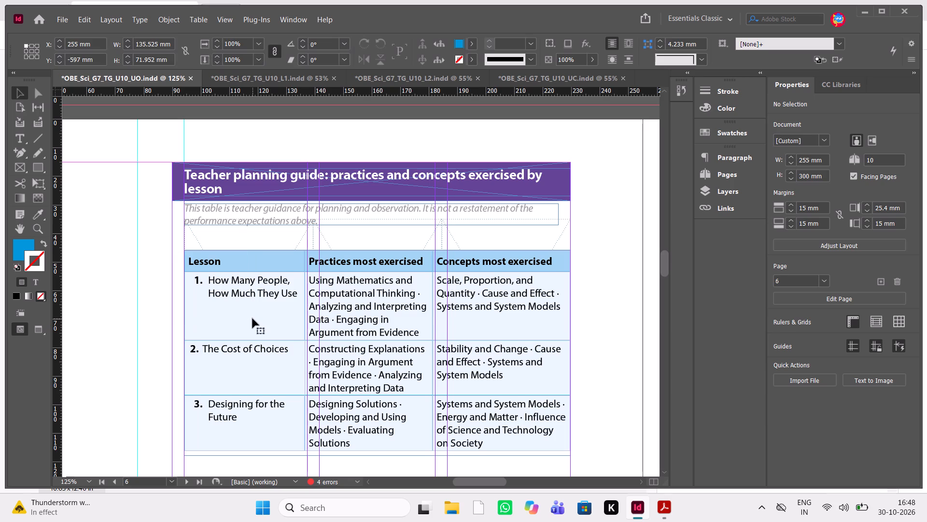
key("shift+Up")
key("shift+Up")
key("Down")
key("Down")
key("Down")
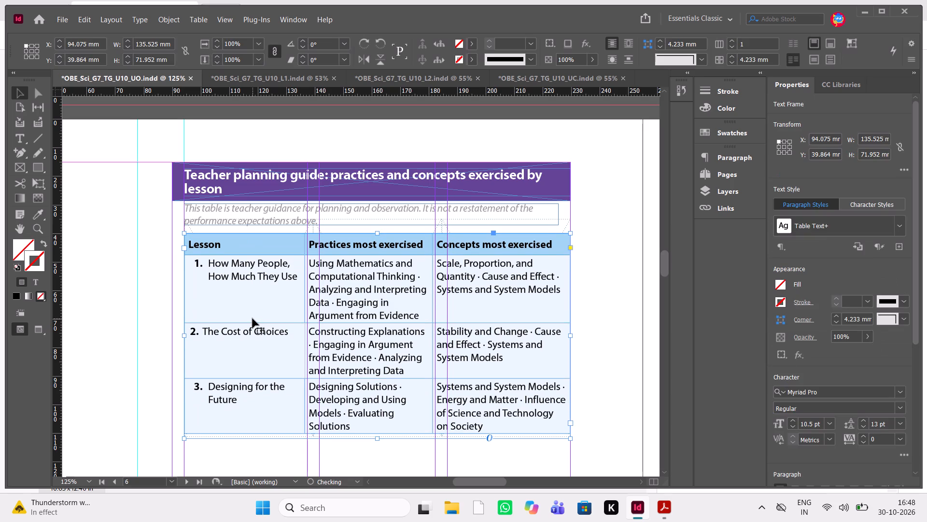
Enlarge the italic note's text frame to match the table's width, about 135.5 mm wide and 8.6 mm high.
left_click(540, 219)
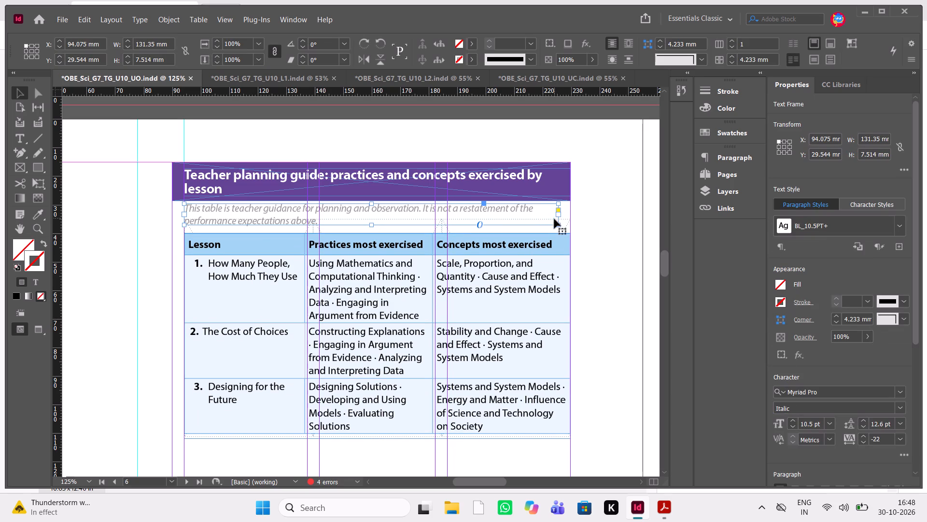
left_click_drag(558, 225, 567, 226)
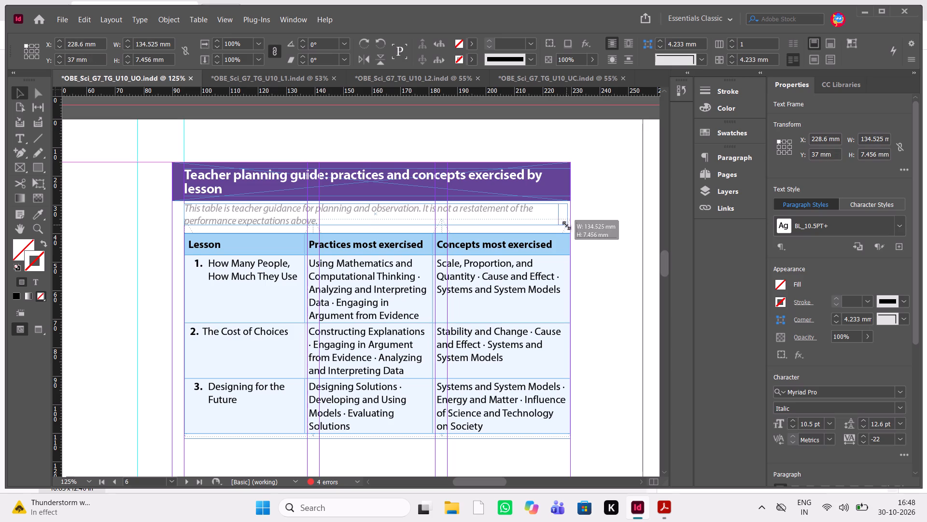
left_click_drag(567, 226, 570, 228)
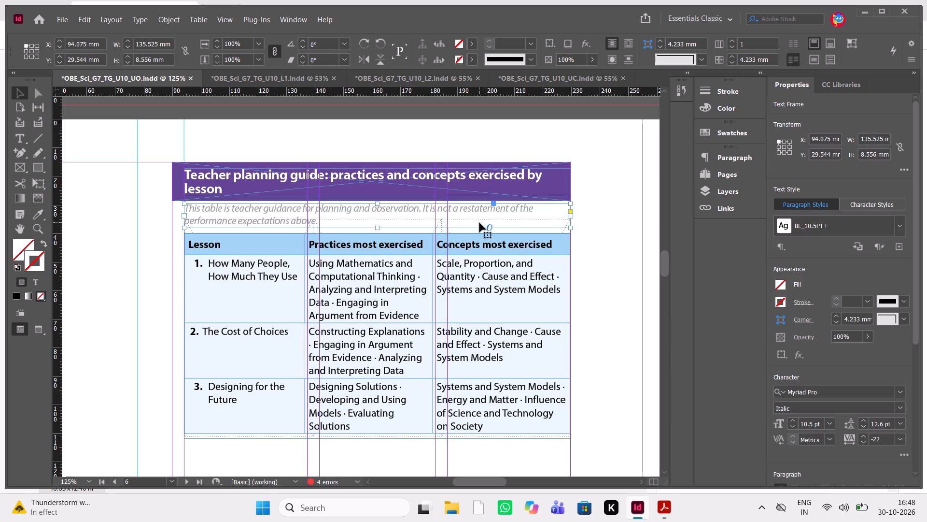
Nudge the italic note's frame down to about Y 29.9 mm, deselect it and preview the page without guides.
key("Down")
key("Down")
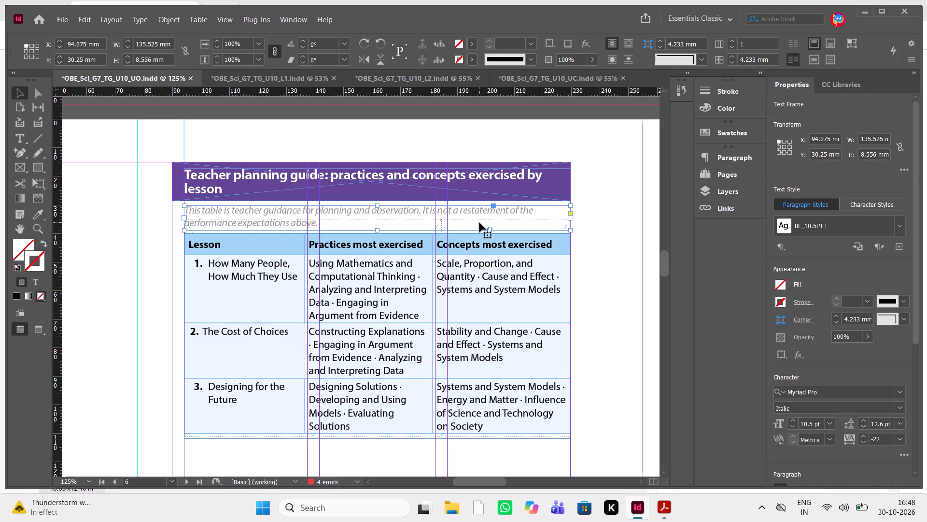
key("Up")
left_click(597, 217)
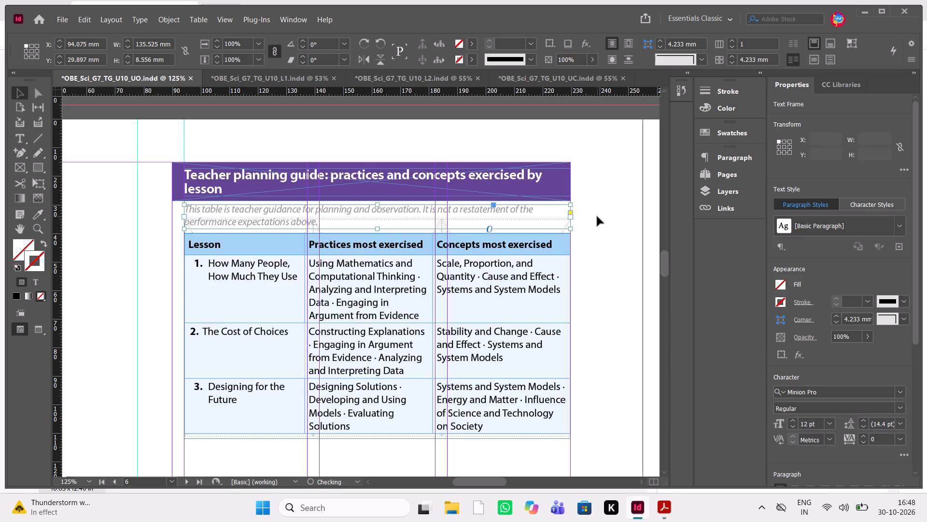
key("w")
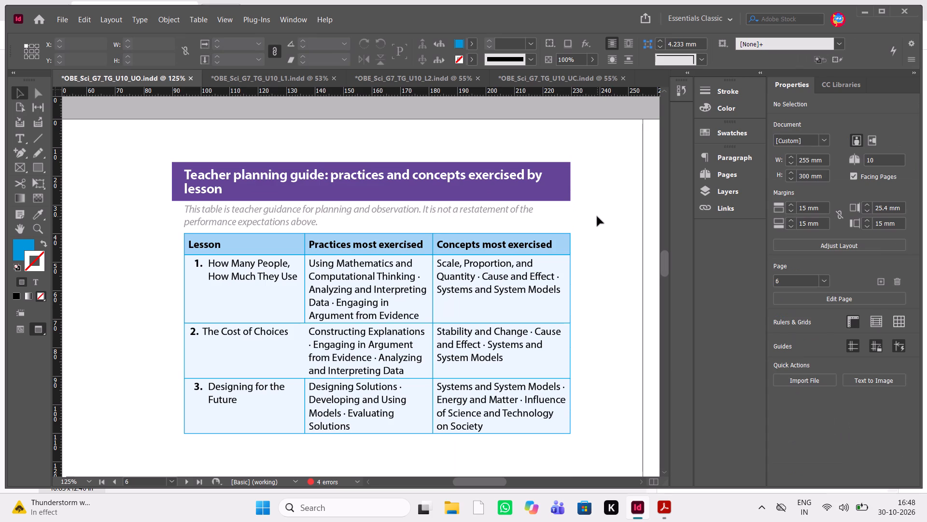
key("w")
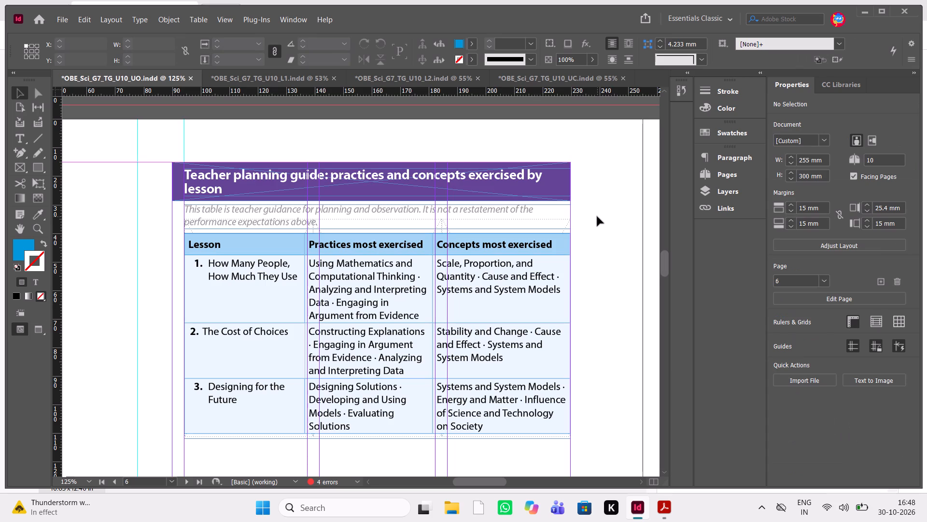
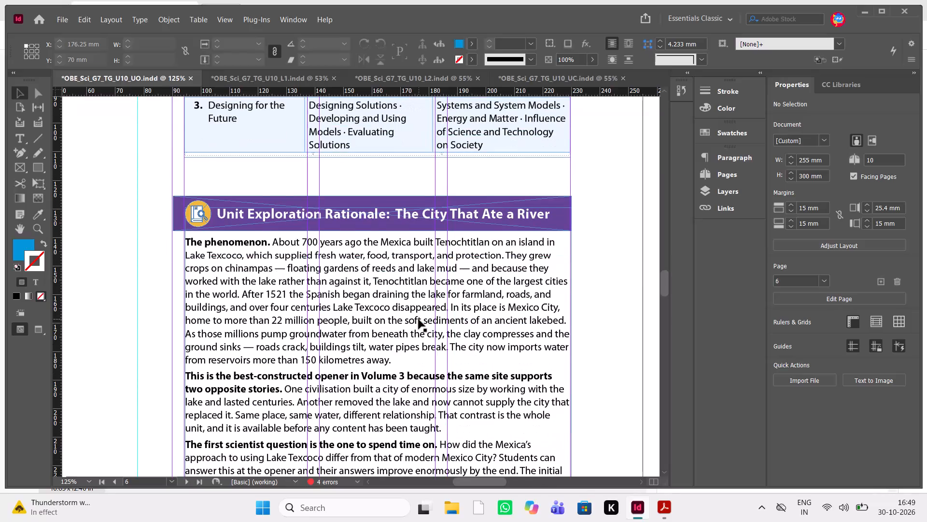
Move page 6's Unit Exploration Rationale banner, icon, heading and body text up together beneath the lesson table, to about Y 113.4 mm.
left_click_drag(137, 188, 246, 270)
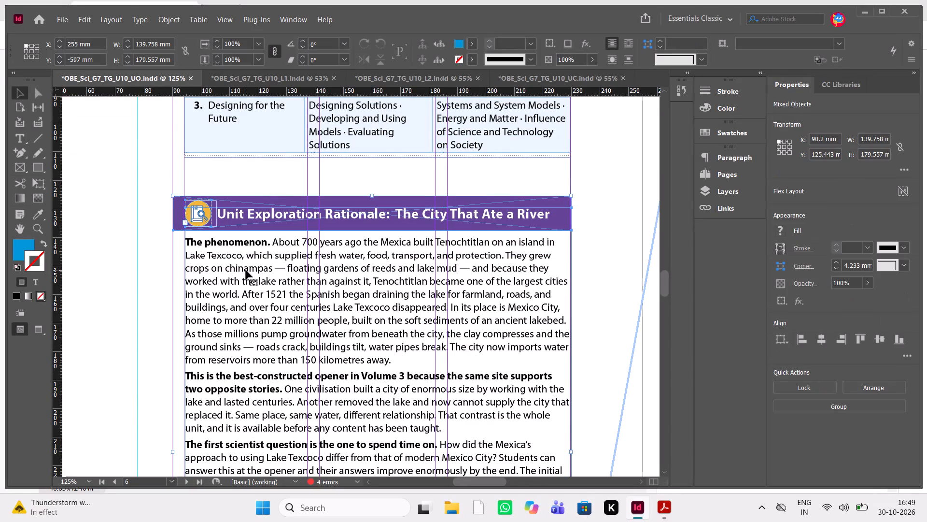
key("shift+Up")
key("shift+Up")
key("Up")
key("Up")
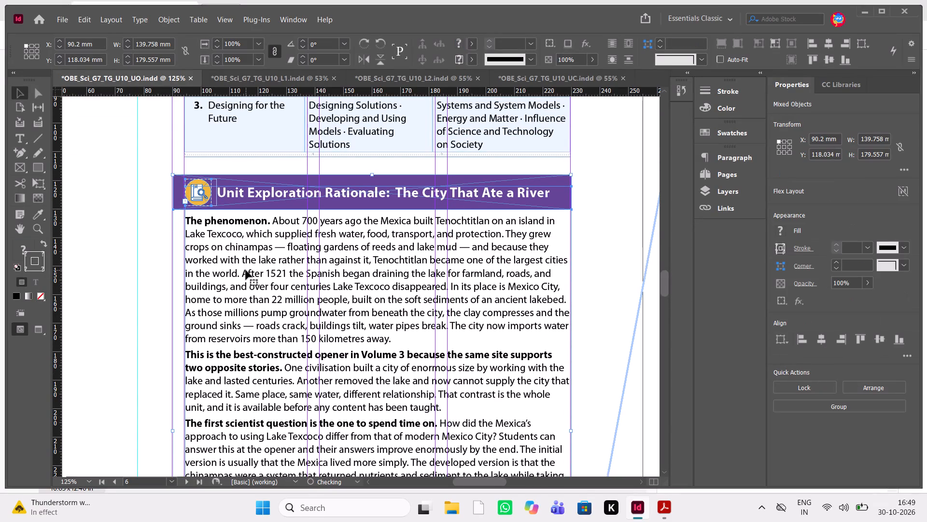
key("Up")
key("Up")
key("Up")
key("Up")
key("Up")
key("Up")
key("Up")
key("Up")
key("Up")
key("Up")
key("Up")
key("Up")
key("Up")
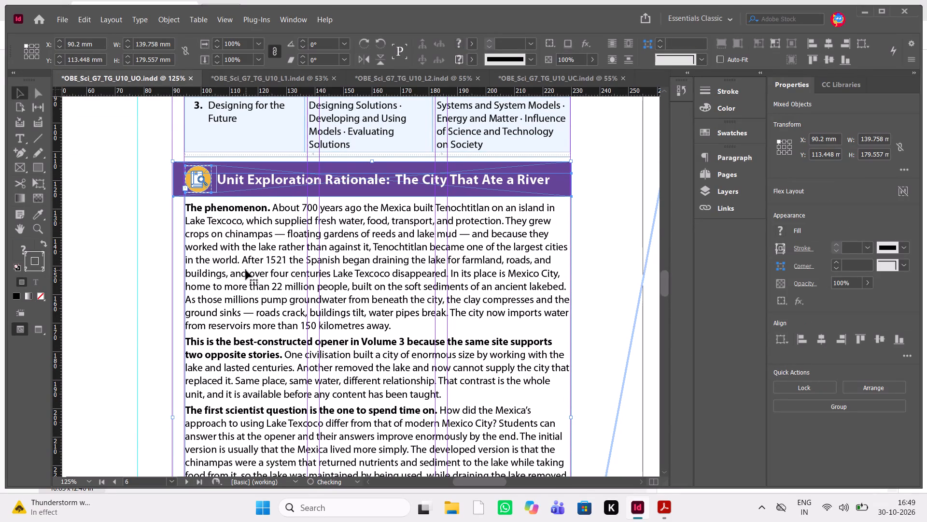
Shorten page 6's body text frame to end at the bottom margin, about 167.4 mm high, and deselect it.
scroll(246, 270, "down", 2)
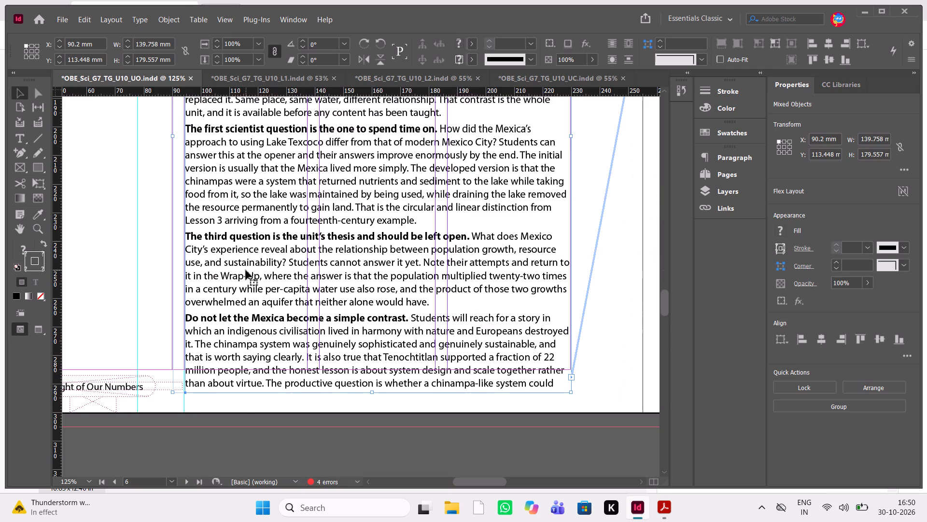
left_click(353, 415)
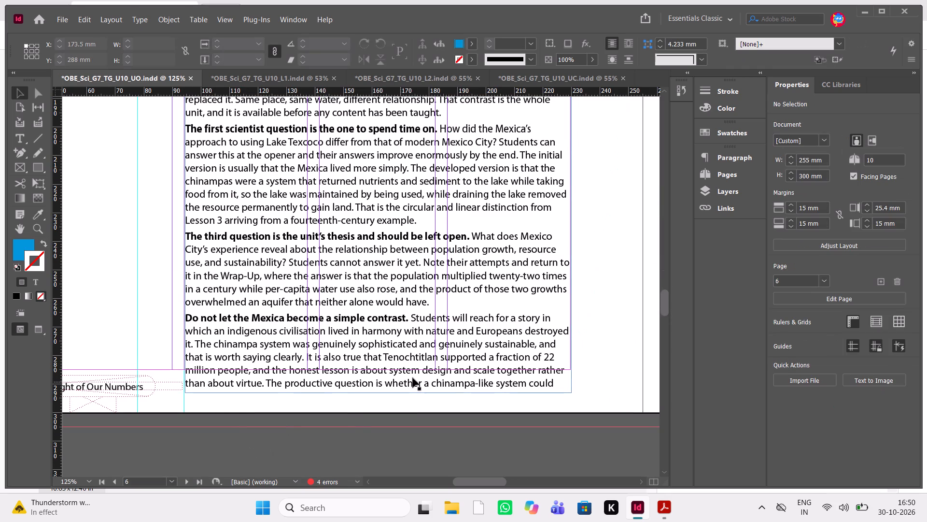
left_click(413, 378)
left_click_drag(380, 391, 381, 382)
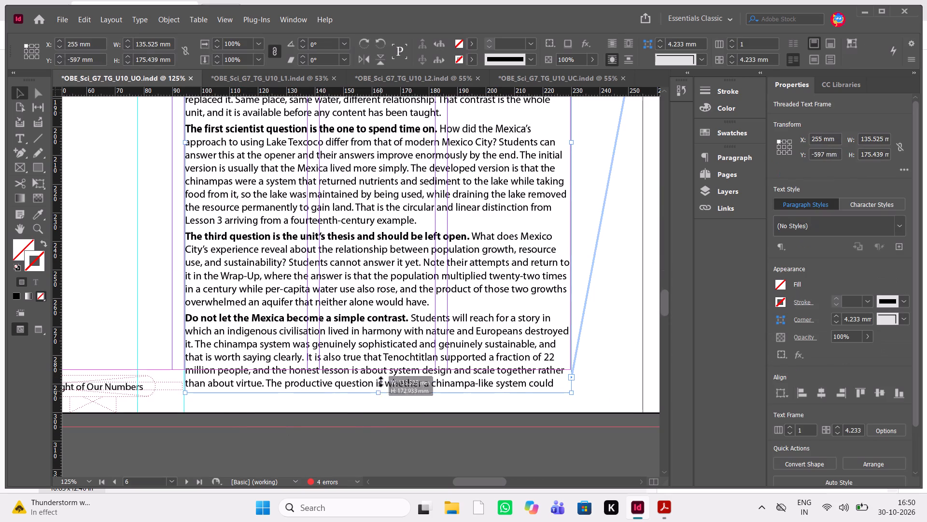
left_click_drag(381, 382, 400, 369)
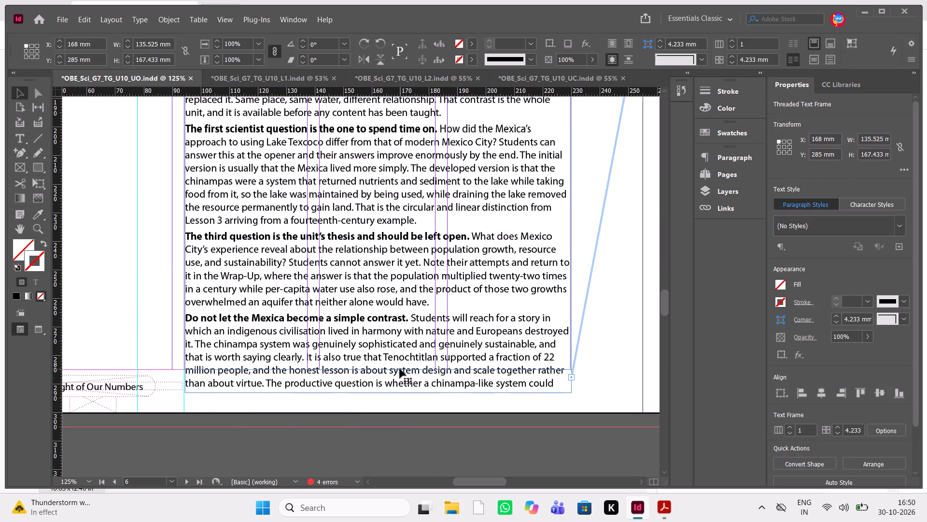
left_click(438, 404)
Extend the continued body text frame on page 7 to about 196 mm high so its last line fits.
scroll(438, 404, "up", 1)
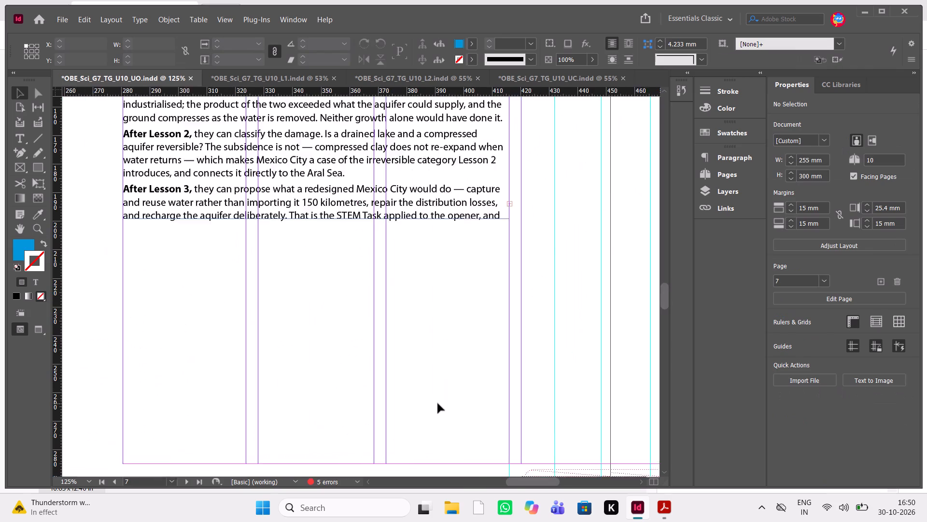
scroll(438, 404, "up", 1)
scroll(438, 404, "down", 1)
left_click(438, 224)
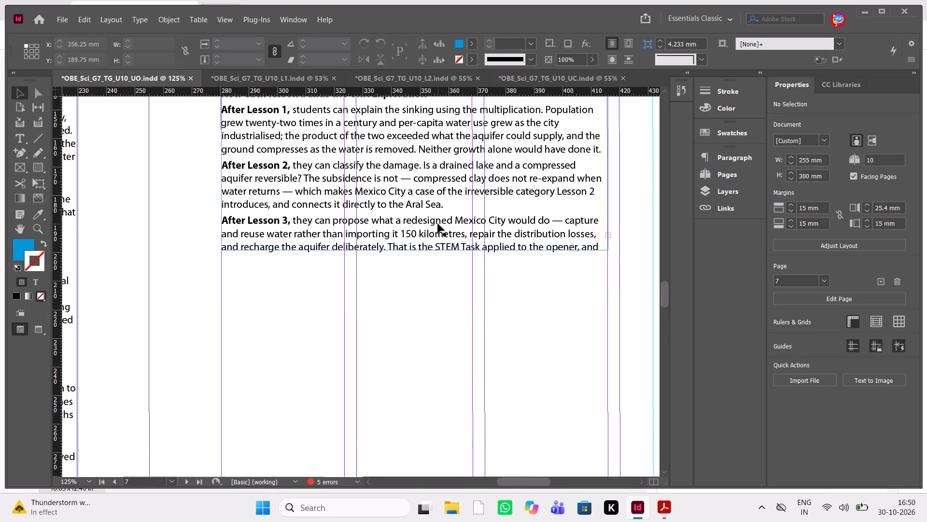
left_click_drag(415, 249, 419, 376)
left_click_drag(417, 375, 413, 321)
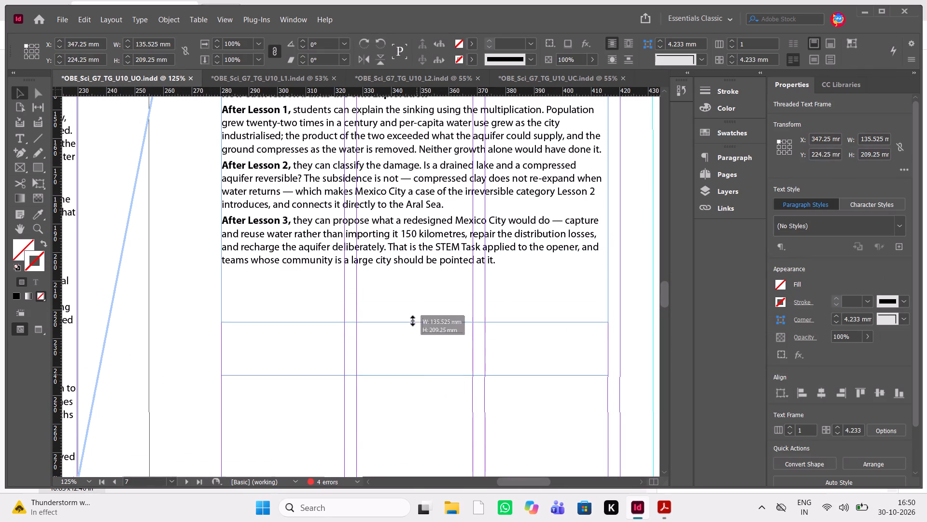
left_click_drag(413, 321, 433, 284)
Check page 6's layout, and examine the review PDF's pages 6 to 9 for the next marked corrections.
scroll(323, 318, "right", 2)
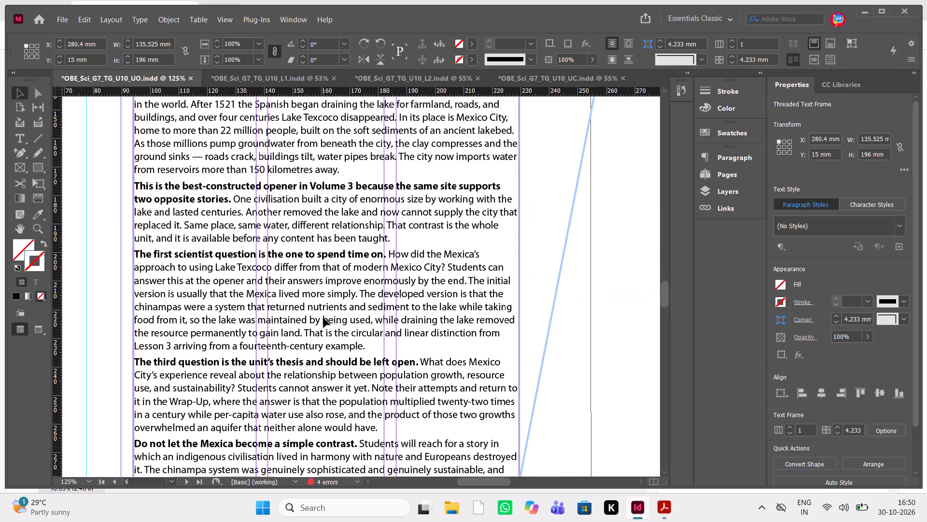
scroll(323, 318, "up", 1)
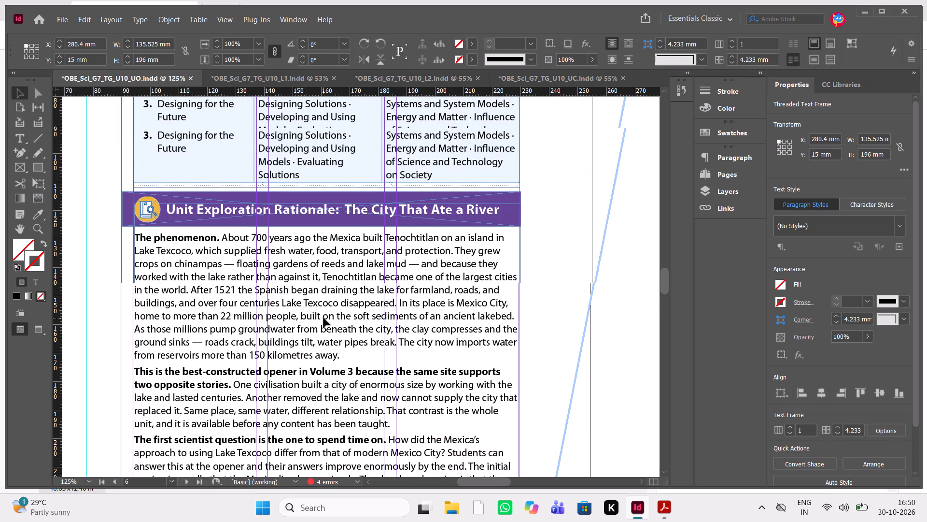
left_click(323, 318)
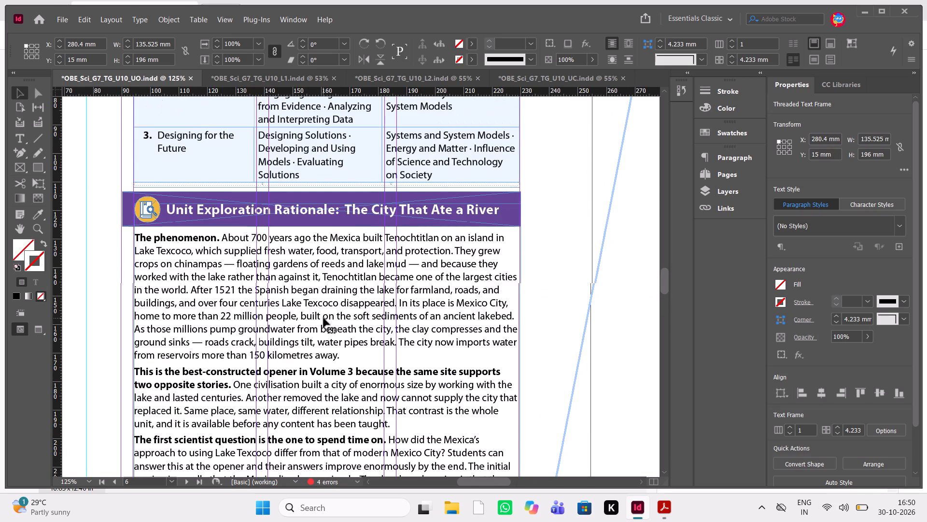
left_click(323, 318)
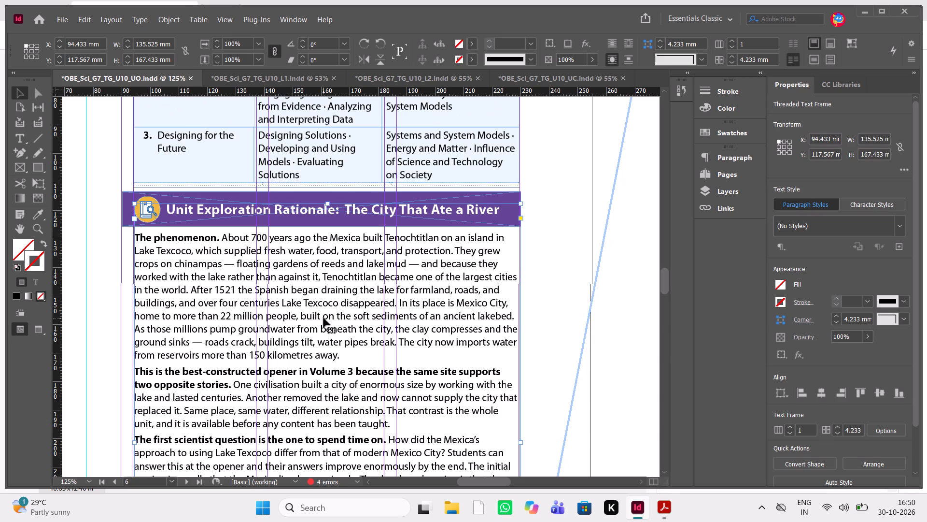
key("alt+grave")
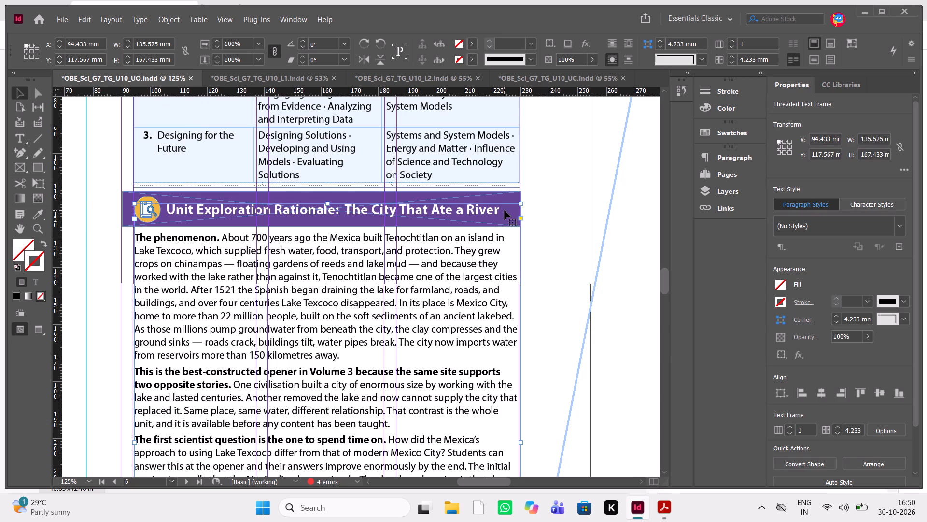
left_click(505, 210)
key("alt+Tab")
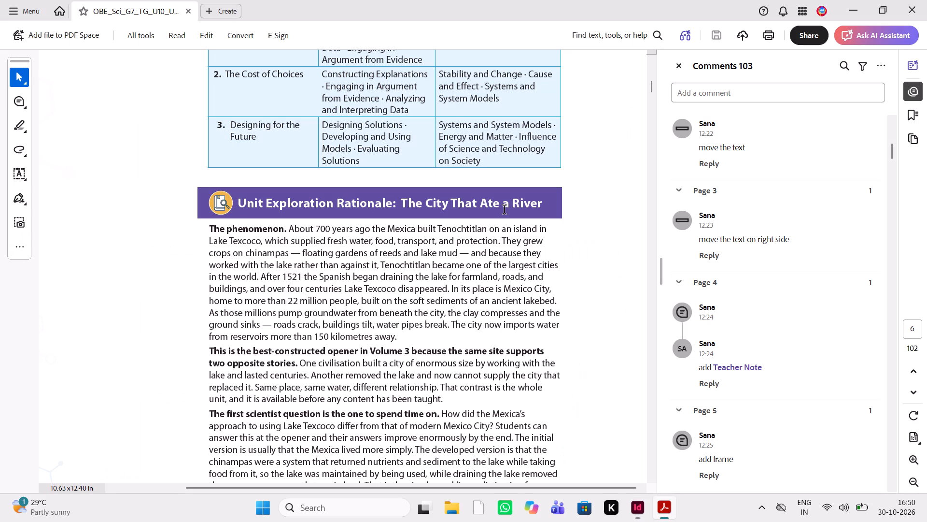
scroll(600, 290, "down", 5)
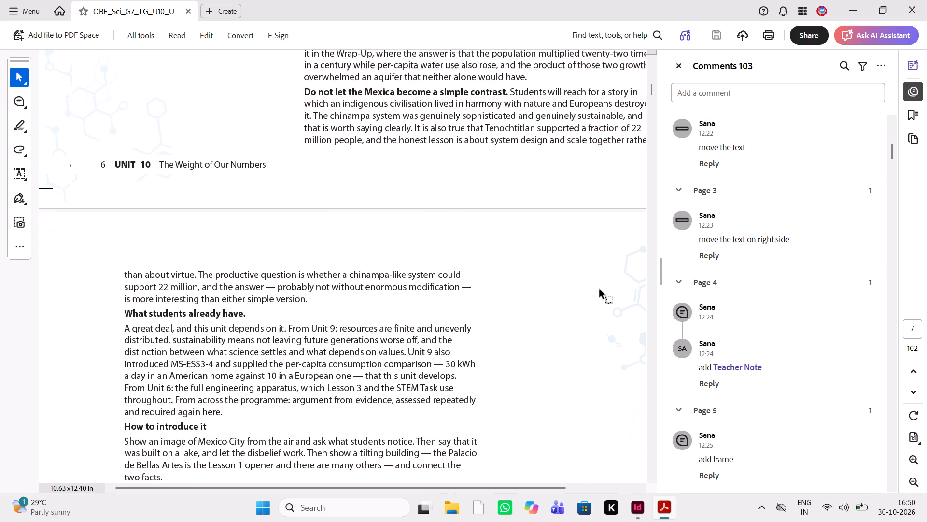
scroll(600, 290, "down", 5)
scroll(600, 290, "up", 1)
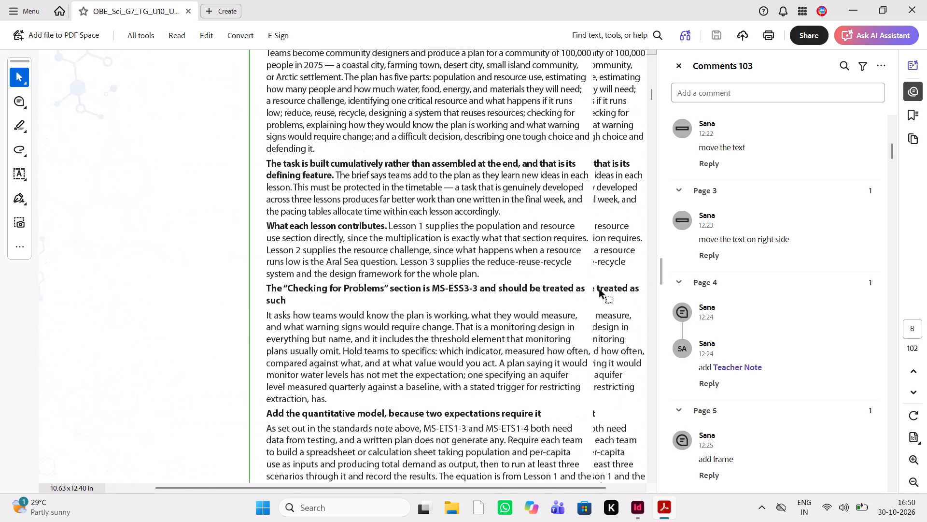
scroll(600, 290, "up", 1)
scroll(600, 290, "down", 2)
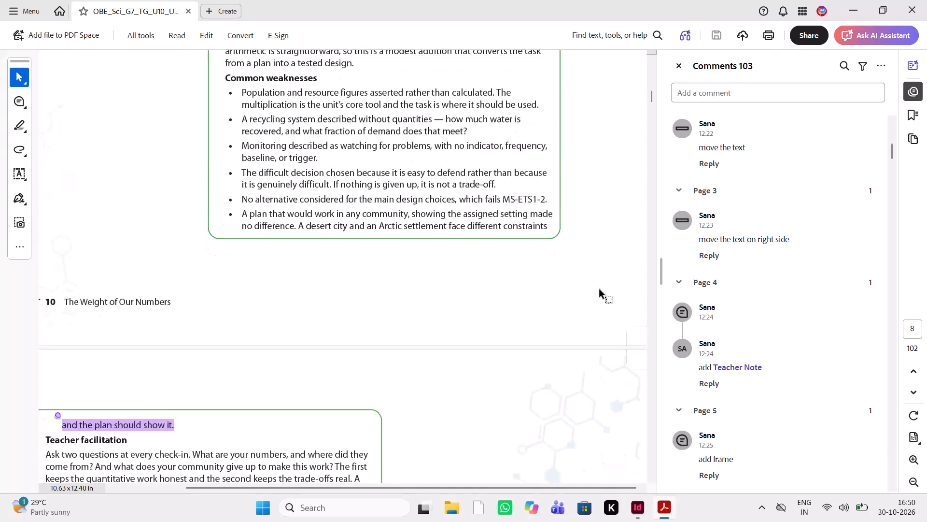
scroll(600, 290, "down", 2)
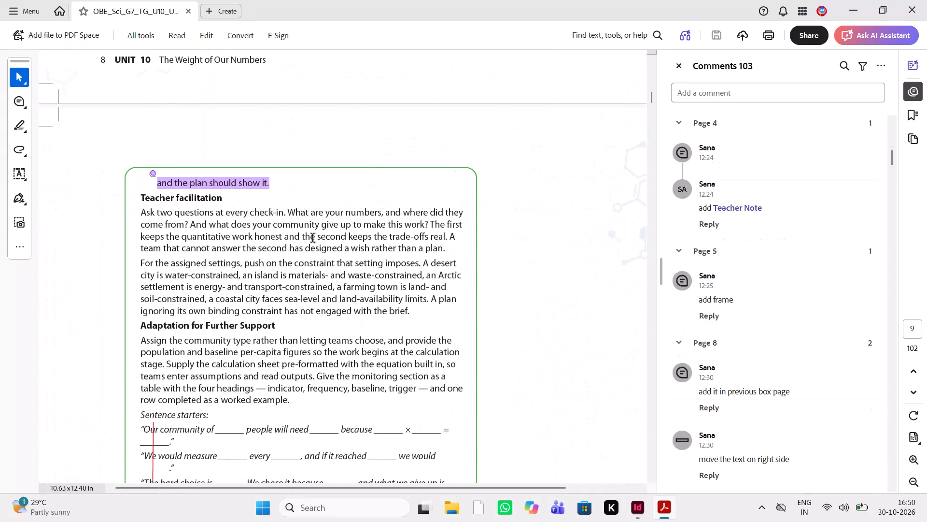
Back in InDesign, extend page 8's boxed text frame to about 249.9 mm high to pull in "and the plan should show it.".
key("alt+Tab")
scroll(411, 230, "down", 2)
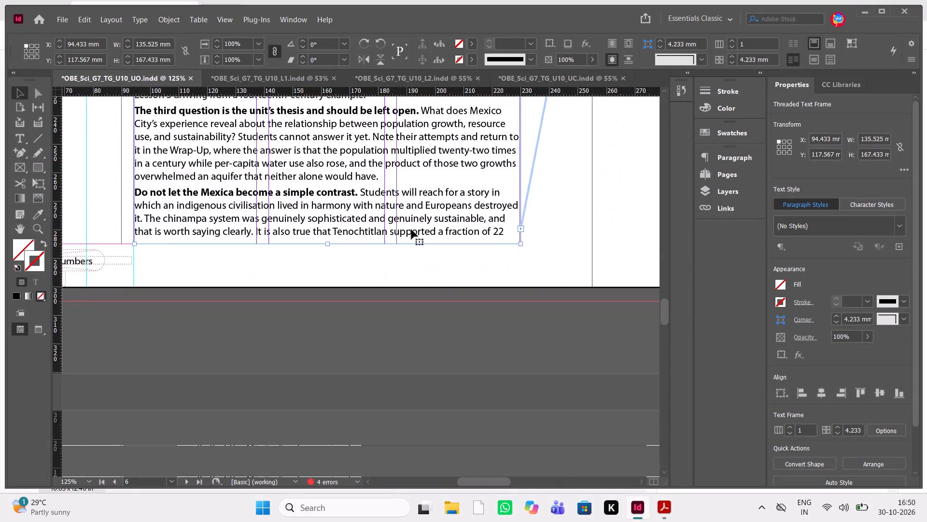
scroll(411, 230, "up", 2)
scroll(411, 230, "down", 4)
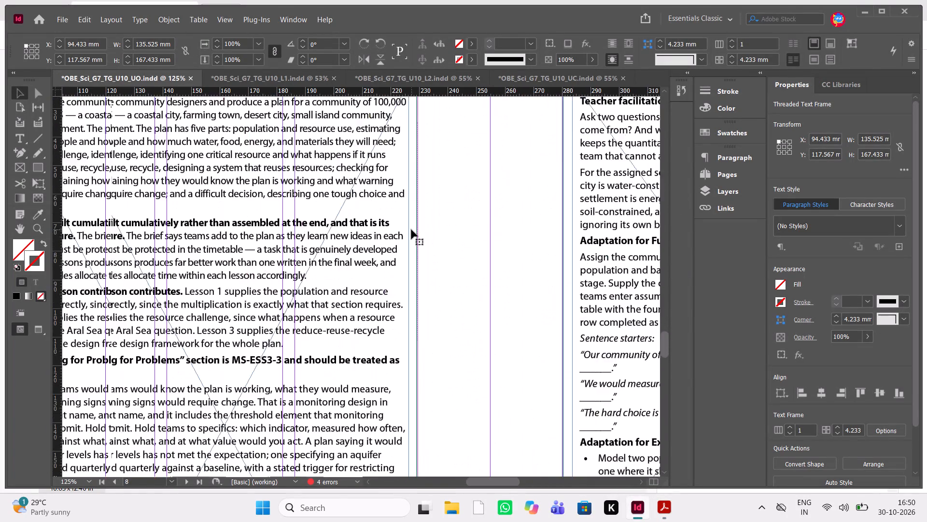
scroll(411, 230, "down", 4)
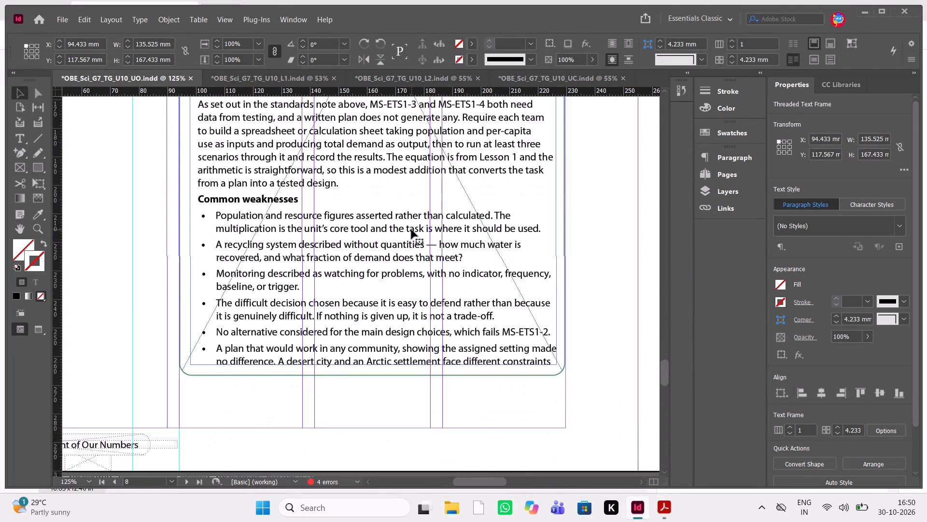
scroll(411, 230, "up", 2)
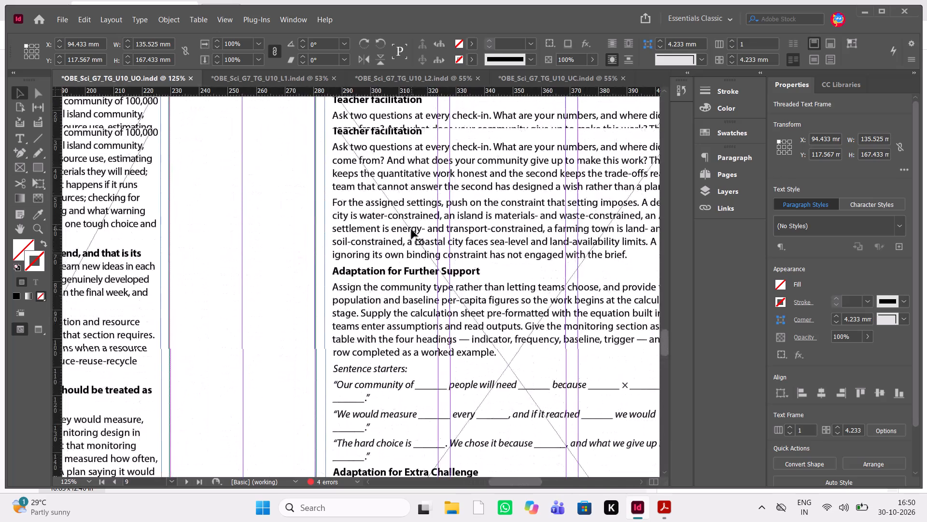
scroll(411, 230, "up", 1)
scroll(411, 230, "down", 3)
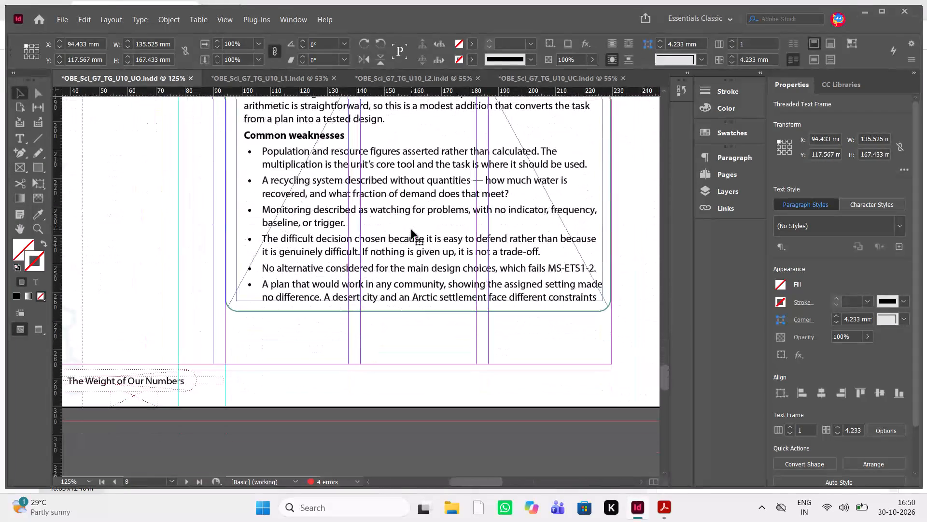
left_click(449, 292)
scroll(449, 292, "left", 1)
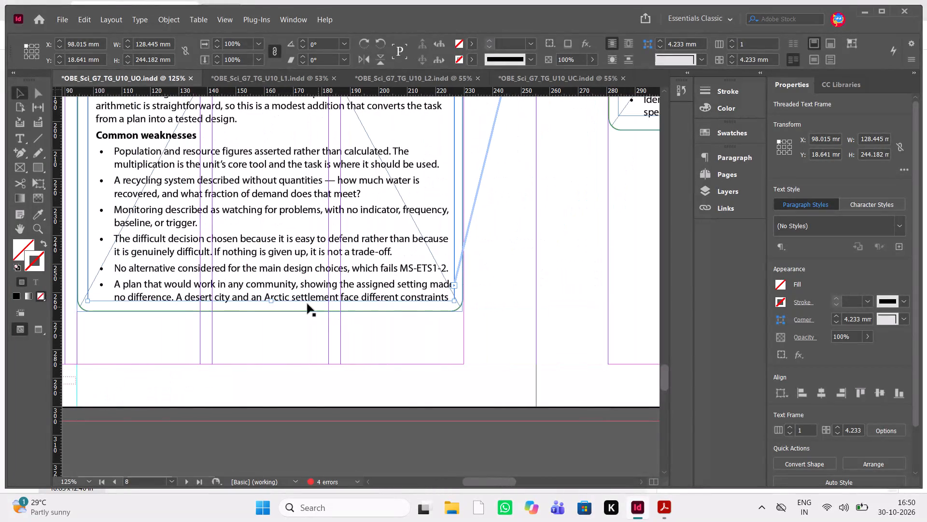
left_click_drag(269, 300, 269, 318)
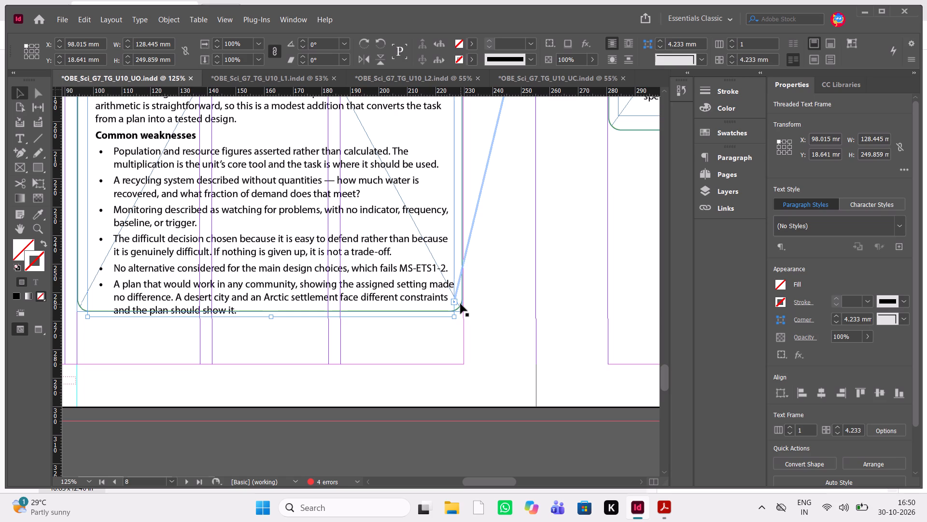
Lengthen page 8's green rounded box to about 256 mm high around its text, deselect it and preview the page without guides.
left_click(461, 304)
scroll(456, 305, "up", 1)
scroll(432, 310, "down", 1)
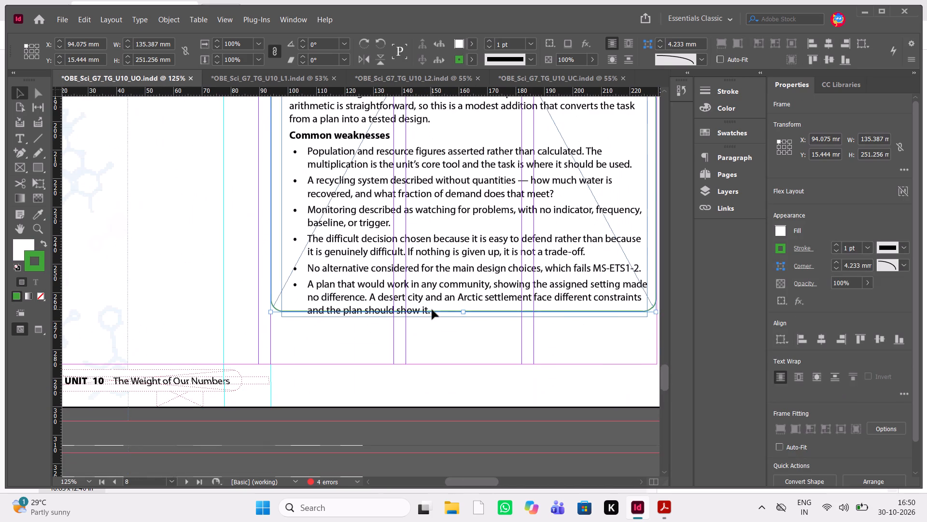
scroll(432, 310, "down", 1)
left_click_drag(464, 312, 464, 323)
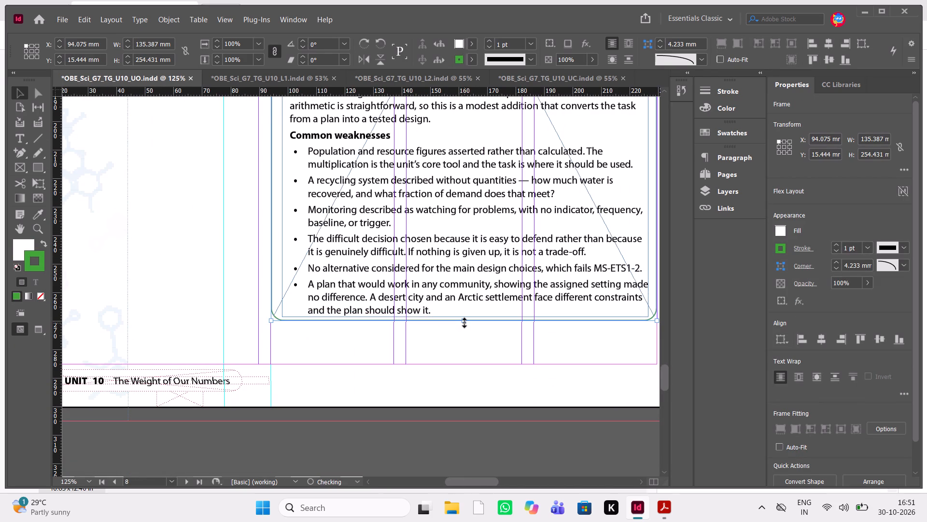
left_click(464, 323)
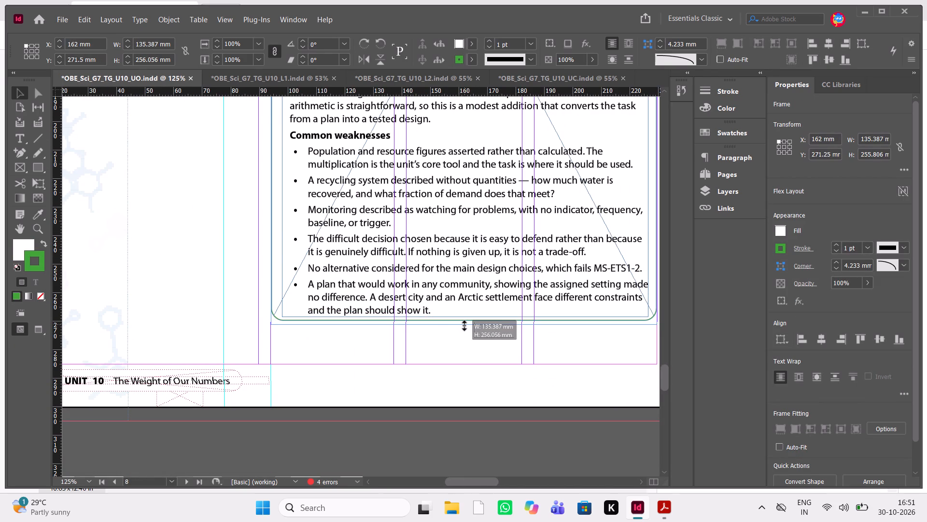
left_click(479, 341)
key("w")
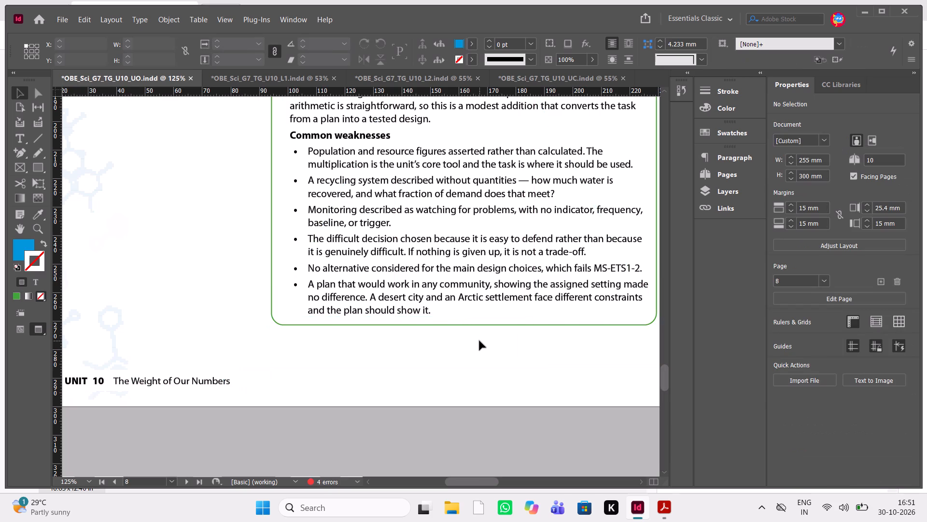
Nudge the Teacher facilitation text frame on page 9 up to about Y 19.3 mm inside the green box.
scroll(479, 341, "up", 3)
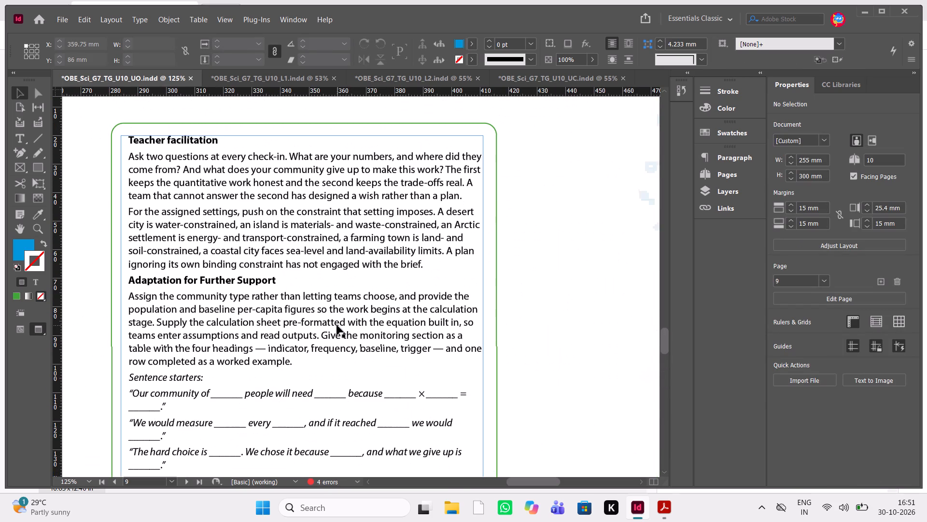
left_click(337, 325)
key("Up")
key("Up")
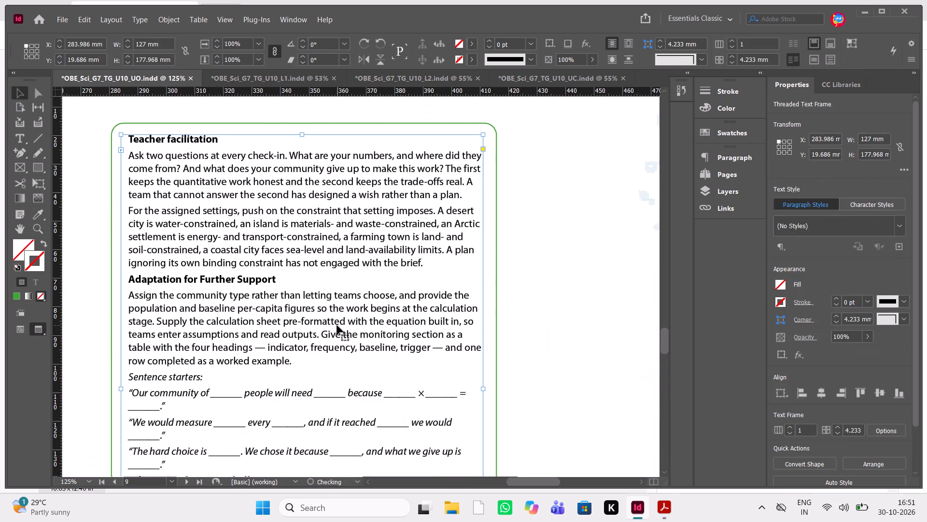
Shorten page 9's green rounded box from its lower edge to about 181.4 mm high, deselect it and show the guides again.
scroll(337, 325, "down", 1)
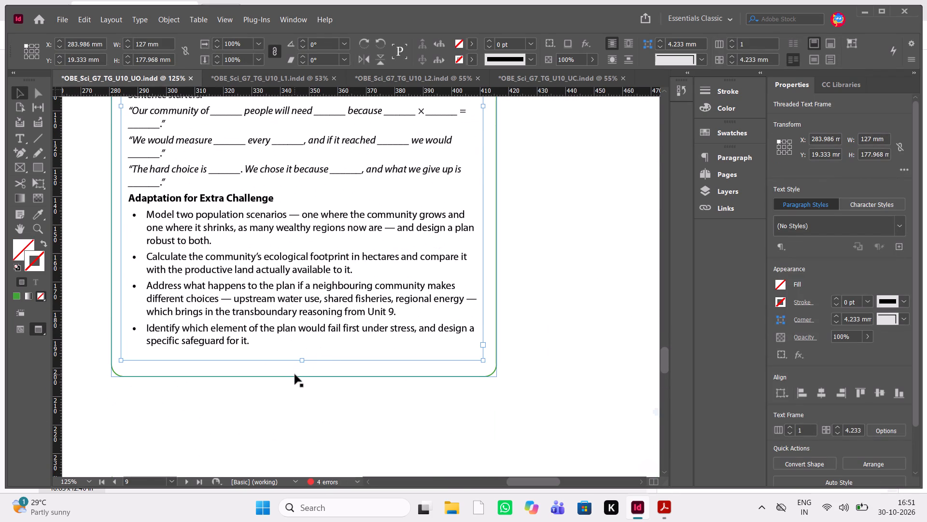
left_click(295, 375)
left_click_drag(305, 375, 305, 363)
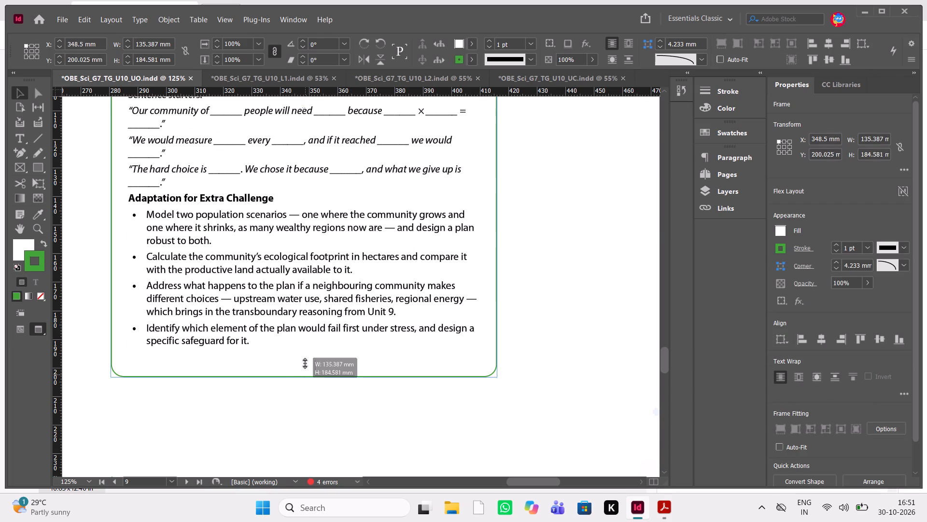
left_click_drag(305, 363, 307, 360)
left_click(304, 381)
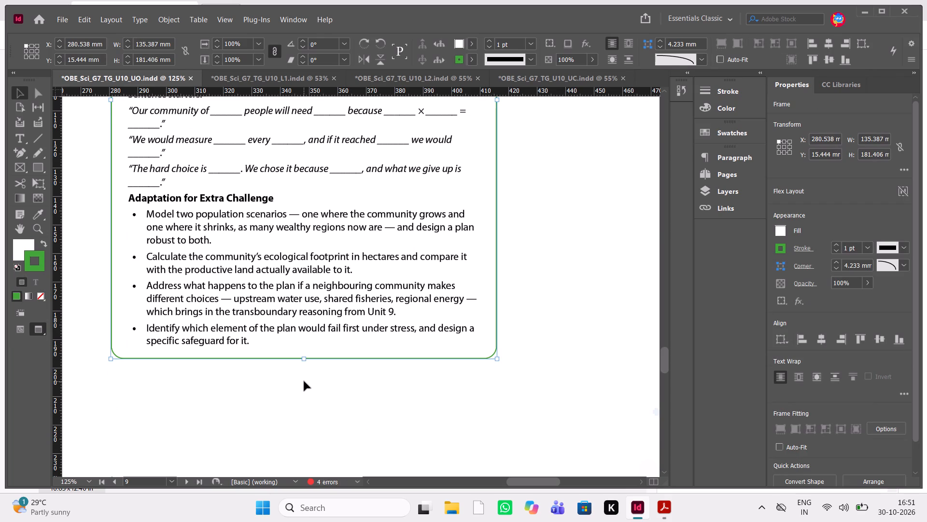
left_click(304, 381)
key("w")
Check page 9's markup in the review PDF, and set the three sentence-starter lines' left indent to about 7.8 mm.
key("alt+Tab")
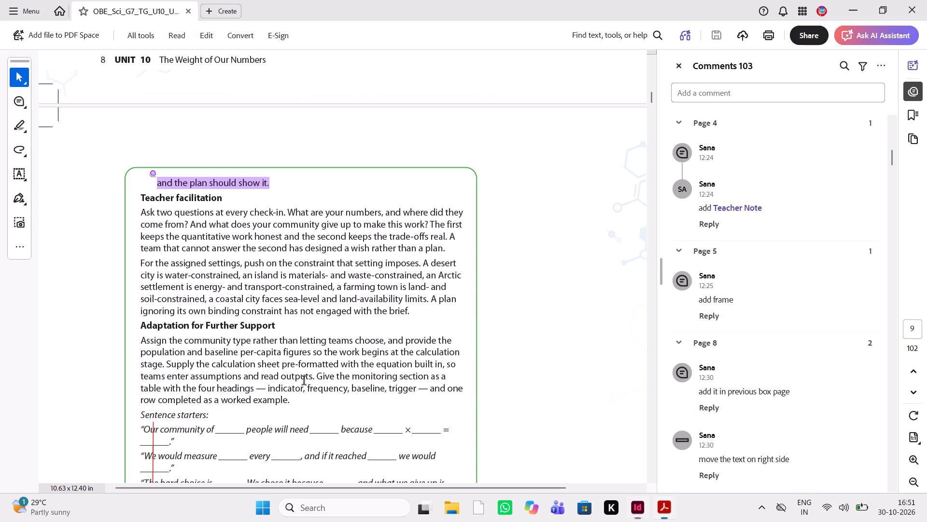
scroll(304, 381, "down", 1)
key("alt+Tab")
scroll(304, 381, "right", 1)
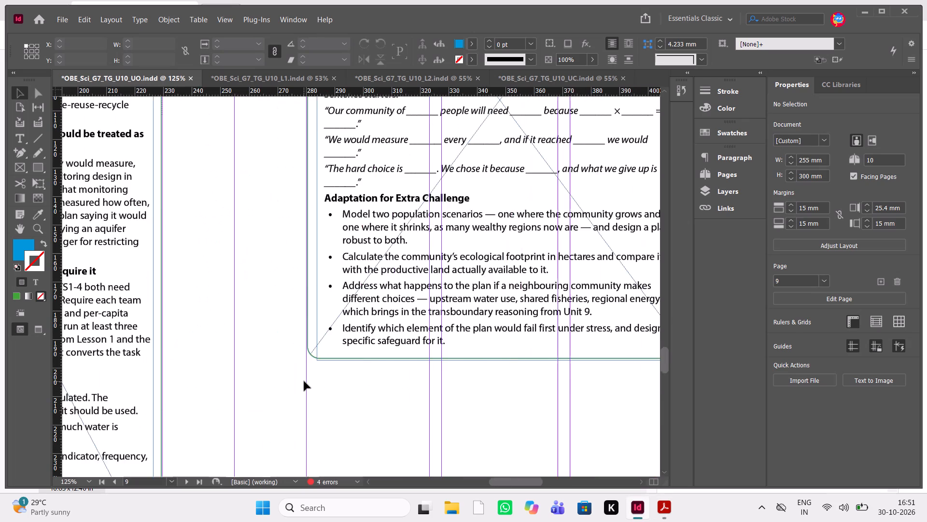
scroll(304, 381, "right", 1)
scroll(304, 381, "up", 1)
key("alt+Tab")
key("alt+Tab")
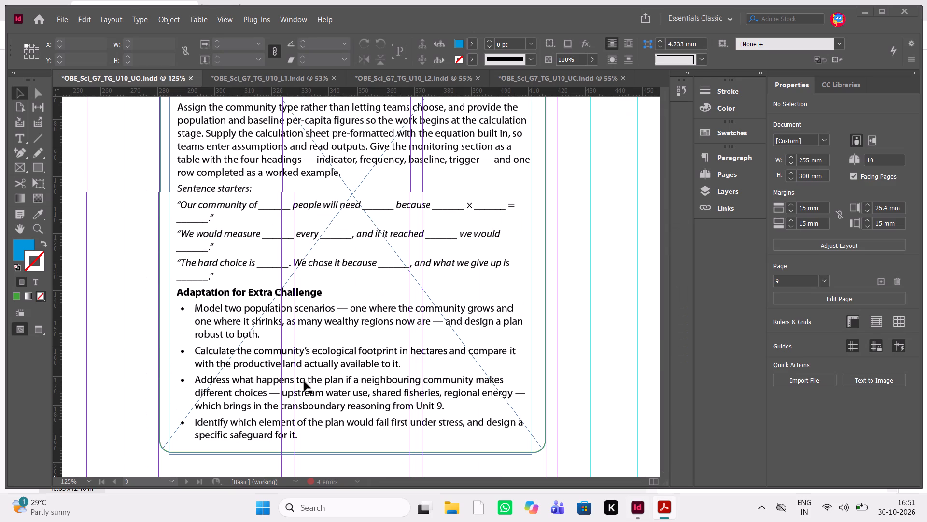
double_click(302, 271)
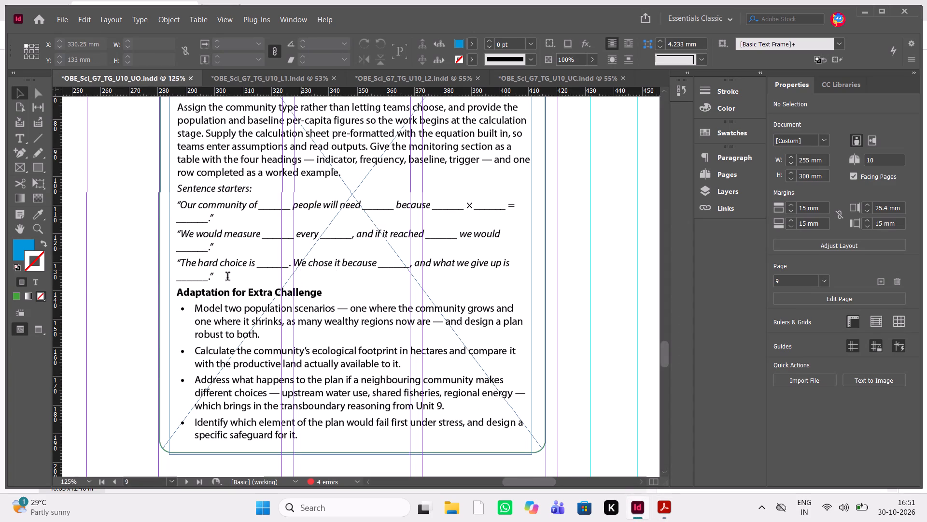
left_click_drag(227, 277, 173, 217)
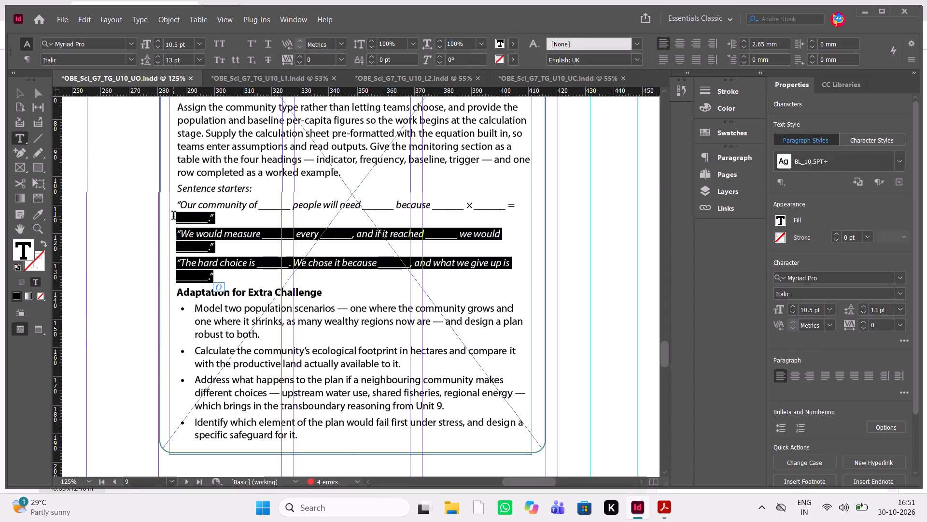
key("shift+Up")
key("shift+Down")
key("shift+Up")
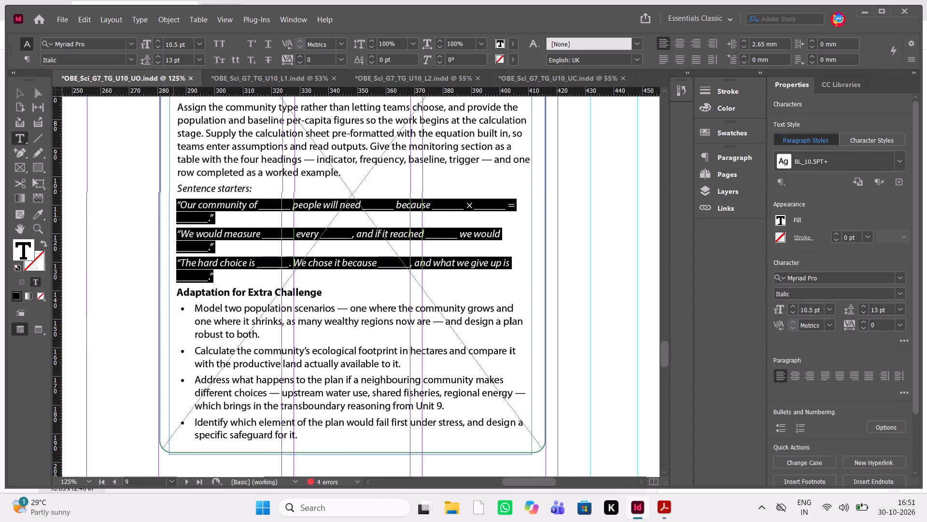
key("ctrl+shift+t")
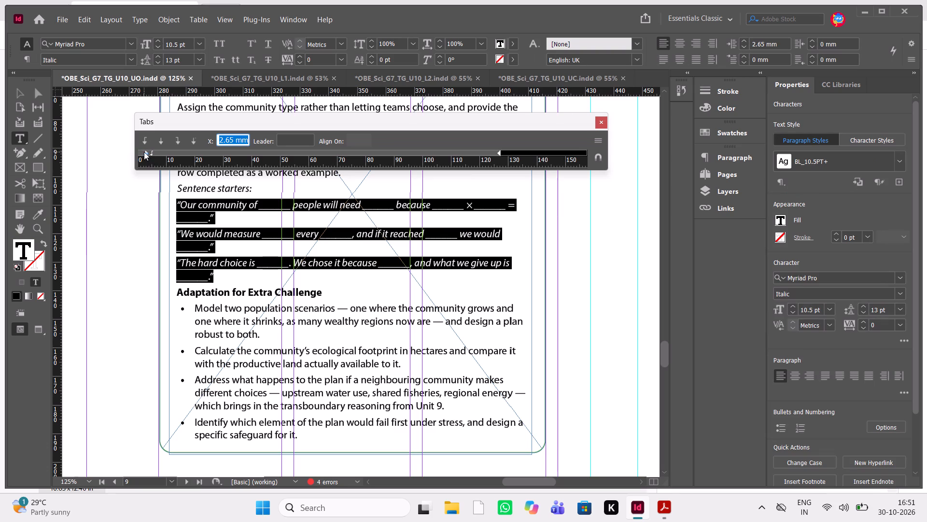
left_click_drag(147, 155, 159, 155)
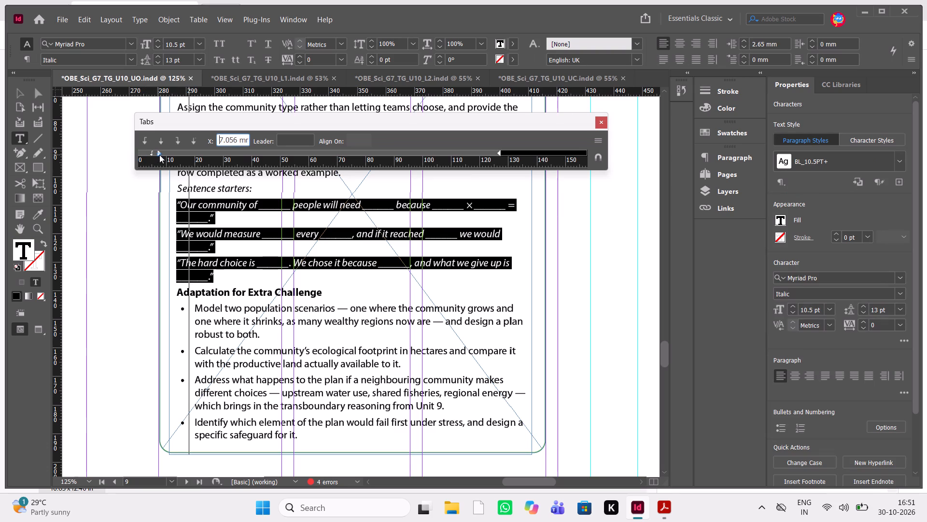
left_click_drag(159, 155, 161, 155)
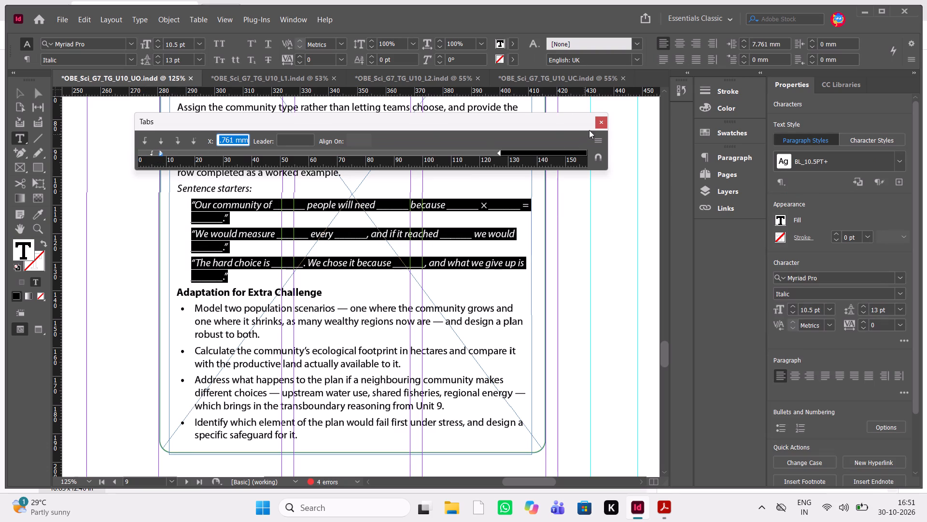
left_click(597, 125)
left_click(372, 267)
Follow the review PDF's page 10 markup and set the "Teacher Background" heading's space after to 5 mm.
scroll(372, 267, "down", 2)
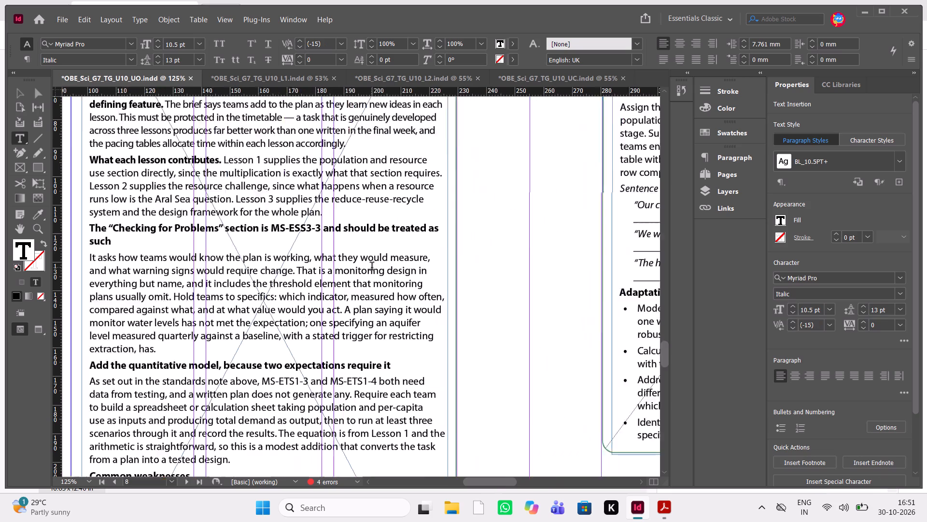
scroll(372, 267, "down", 11)
key("alt+Tab")
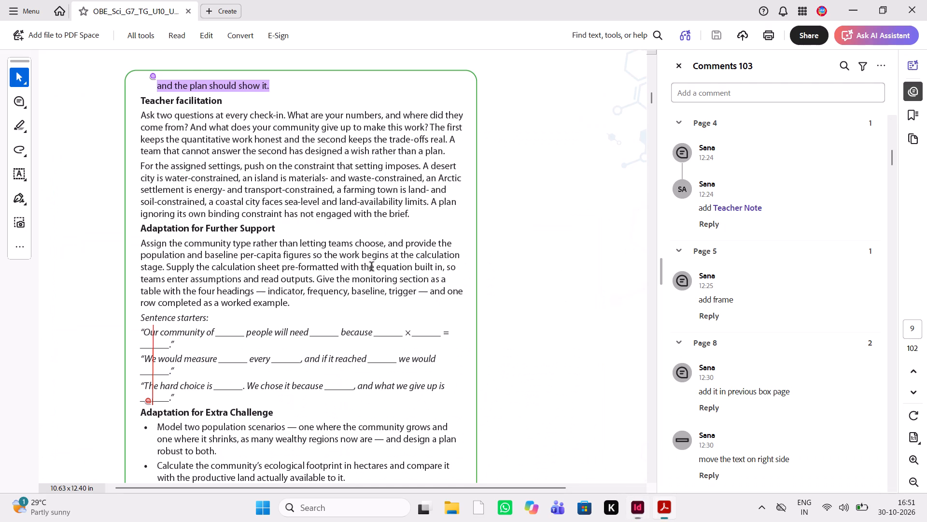
scroll(372, 267, "down", 5)
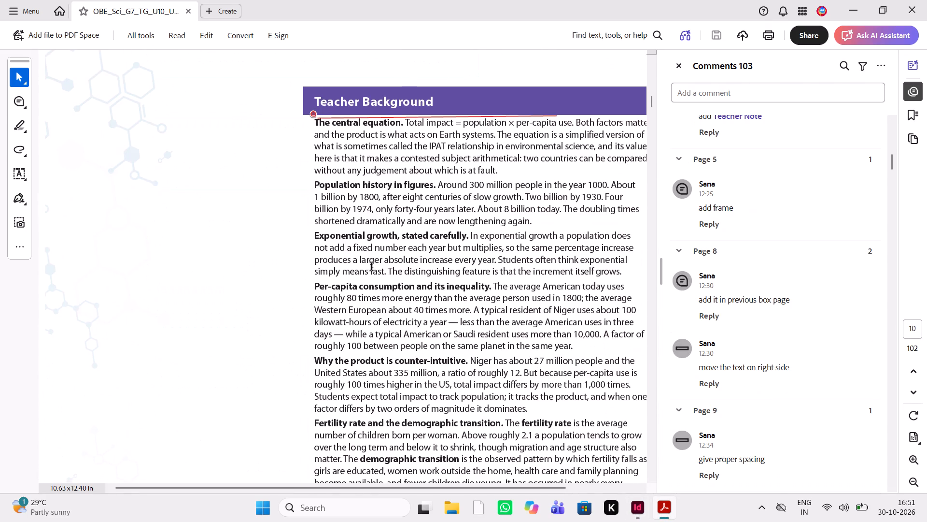
key("alt+Tab")
scroll(426, 322, "left", 1)
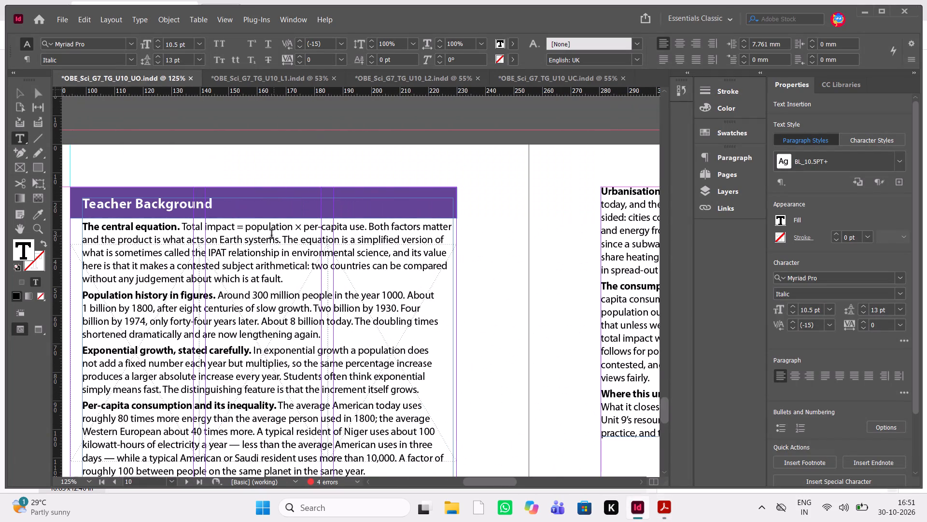
left_click_drag(226, 204, 82, 200)
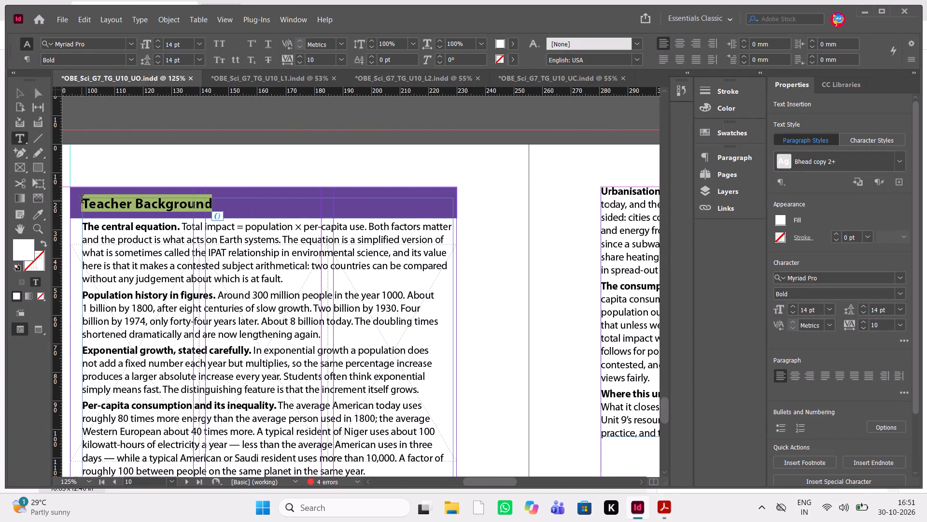
left_click(731, 161)
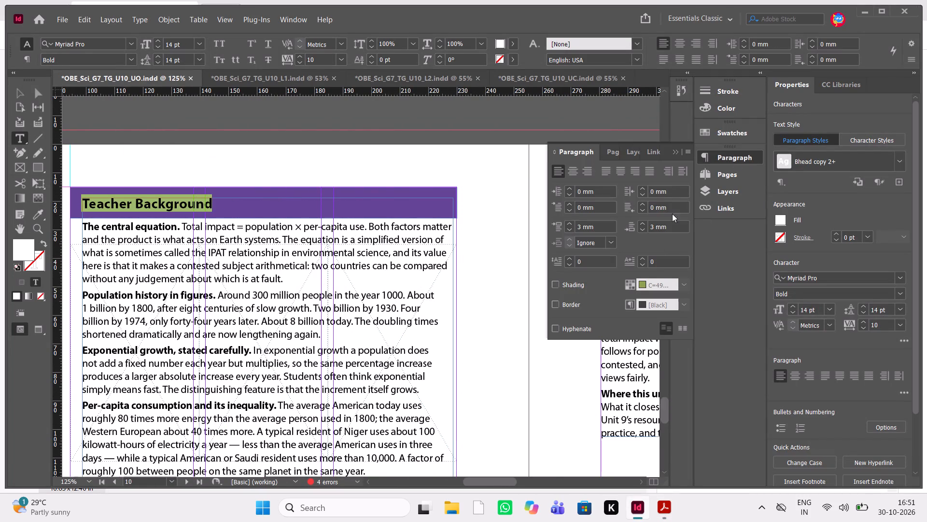
left_click(642, 225)
left_click(642, 225)
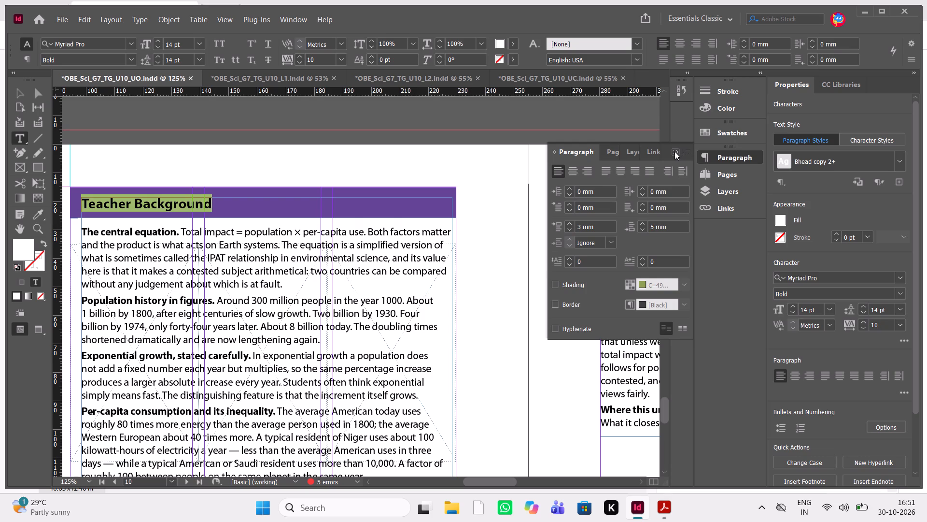
left_click(674, 151)
Check the text flow on pages 10 and 11, and widen page 10's Teacher Background text frame to about 131.3 mm.
scroll(337, 306, "down", 2)
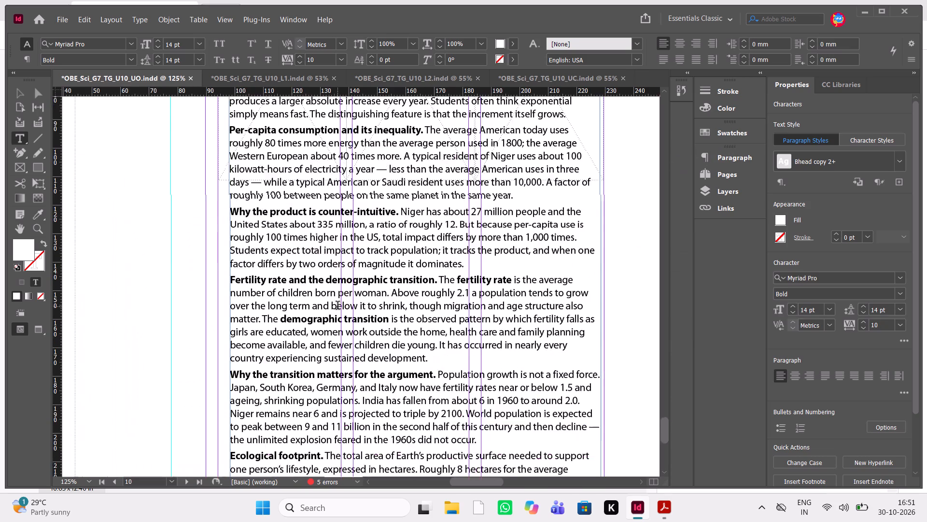
scroll(337, 306, "down", 1)
scroll(337, 306, "up", 1)
scroll(337, 306, "down", 1)
scroll(337, 306, "up", 1)
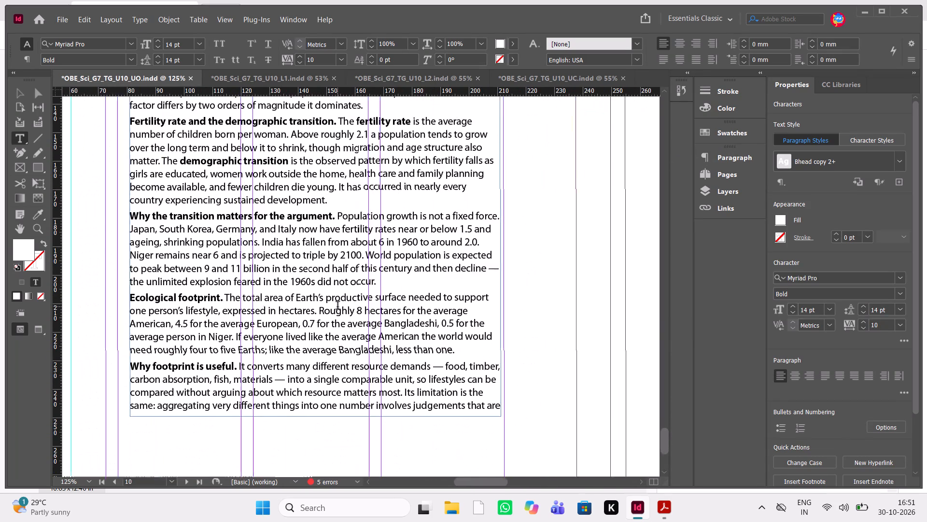
scroll(337, 306, "up", 6)
scroll(337, 306, "down", 1)
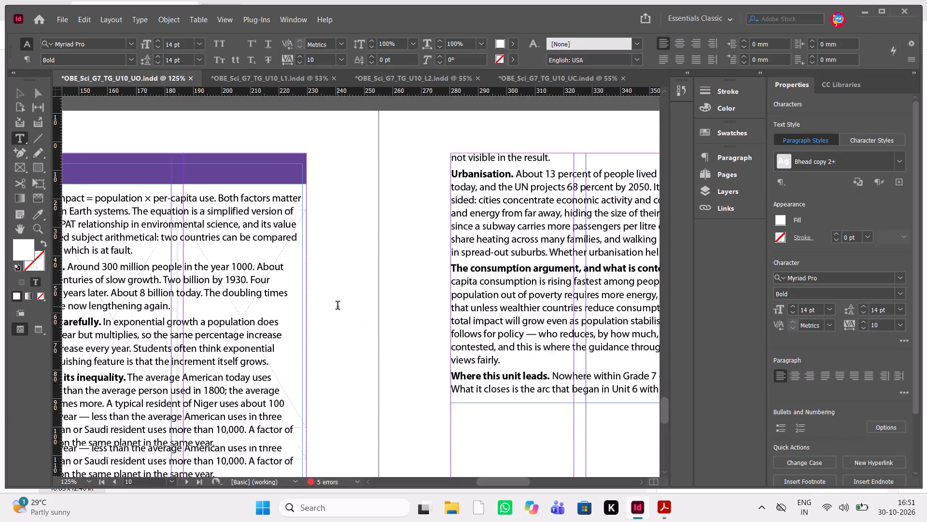
scroll(337, 306, "down", 1)
key("Escape")
left_click(272, 346)
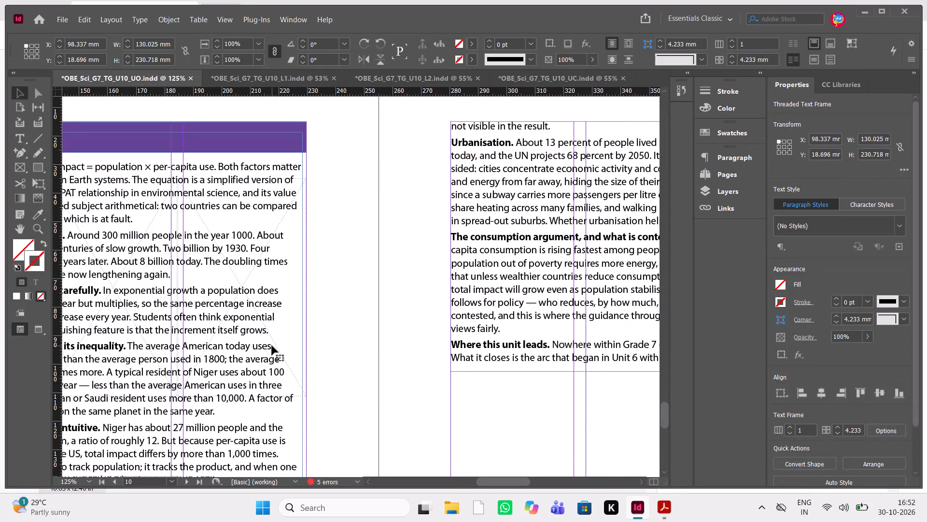
scroll(272, 346, "down", 1)
left_click_drag(302, 365, 307, 366)
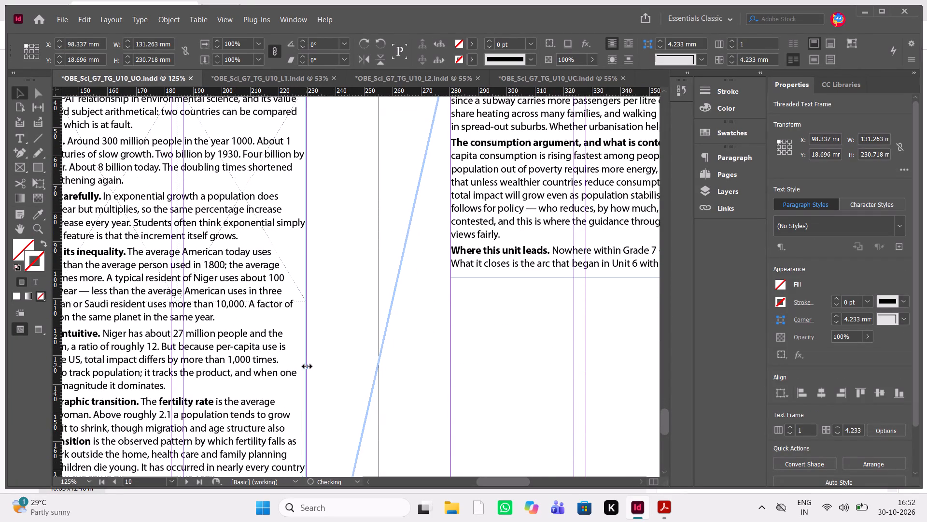
Extend page 11's text frame downward to about 113.3 mm high to fit the "Where this unit leads" paragraph.
scroll(307, 366, "right", 1)
scroll(307, 366, "up", 1)
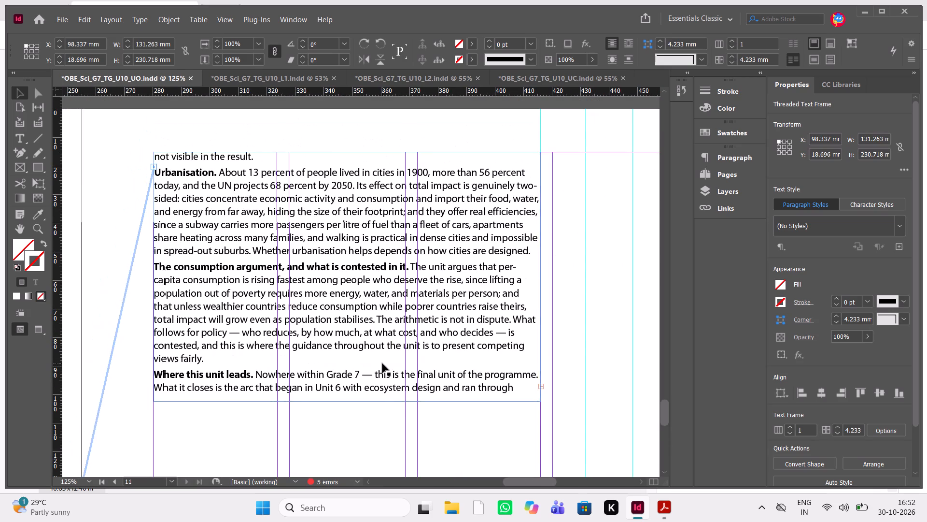
scroll(382, 363, "down", 1)
left_click(365, 301)
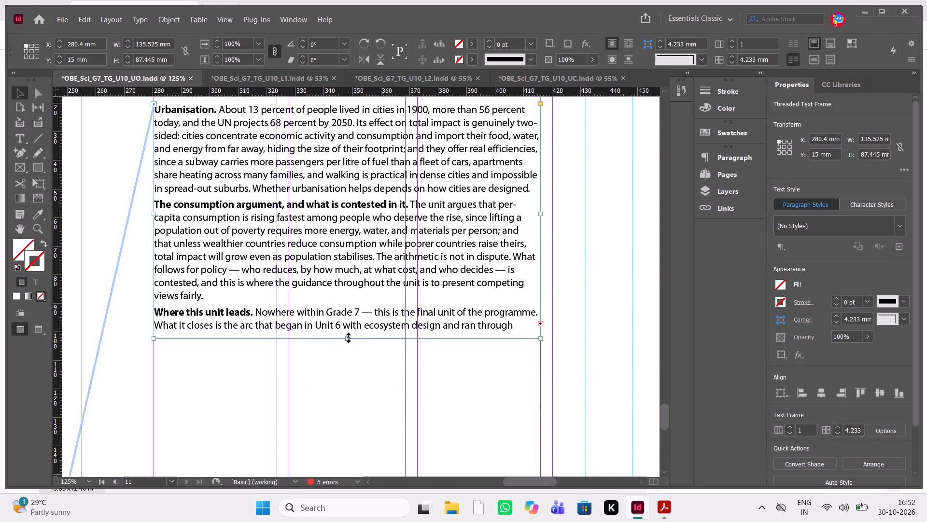
left_click_drag(349, 338, 352, 412)
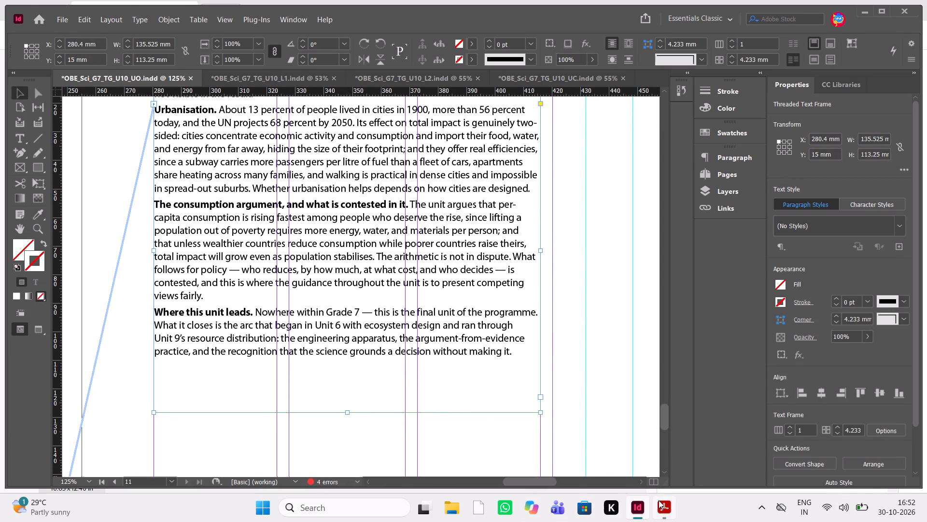
Find the next markup in the review PDF, and in the Lesson 1 document move page 12's "Lesson Overview" heading up to about Y 173.5 mm.
left_click(659, 500)
scroll(512, 380, "down", 4)
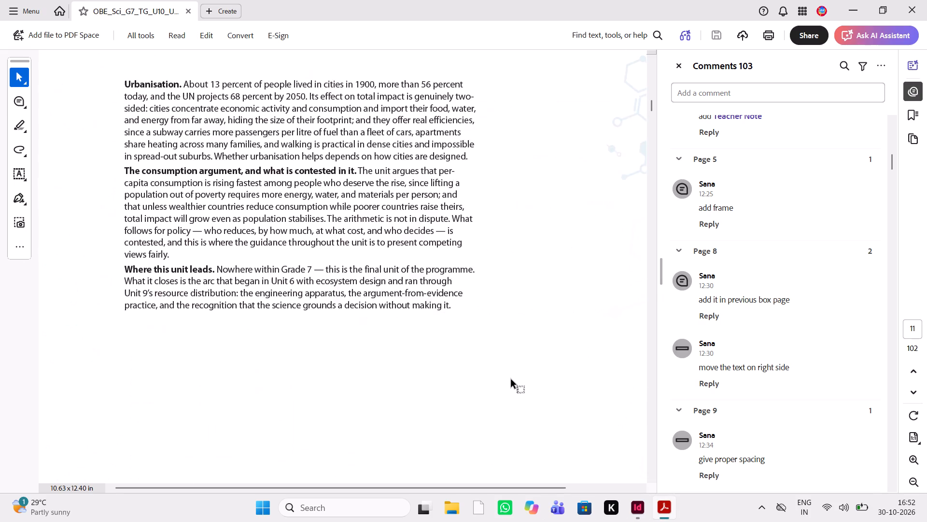
scroll(512, 380, "down", 6)
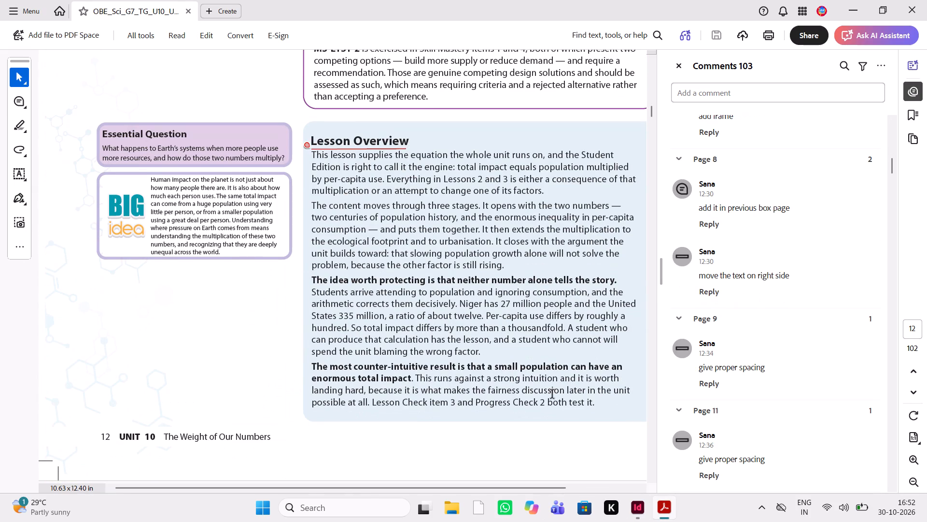
left_click(639, 510)
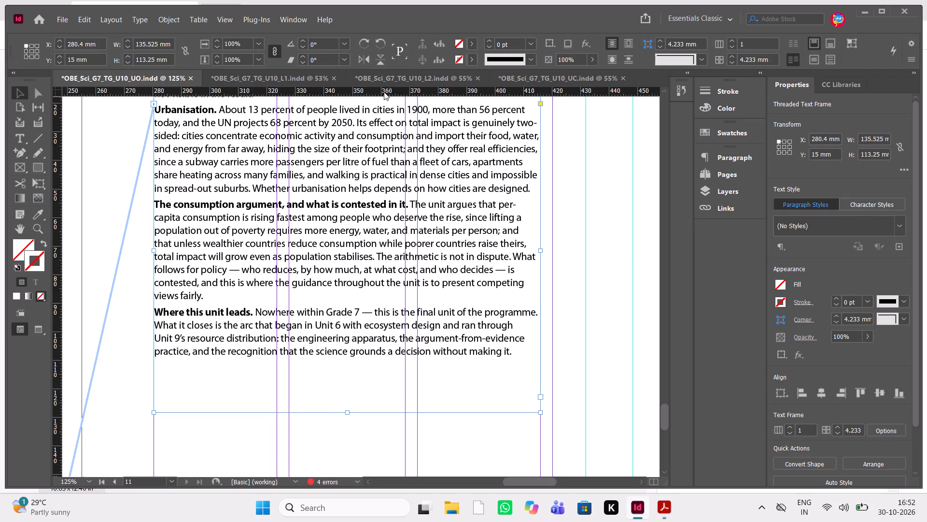
left_click(304, 75)
scroll(416, 251, "left", 1)
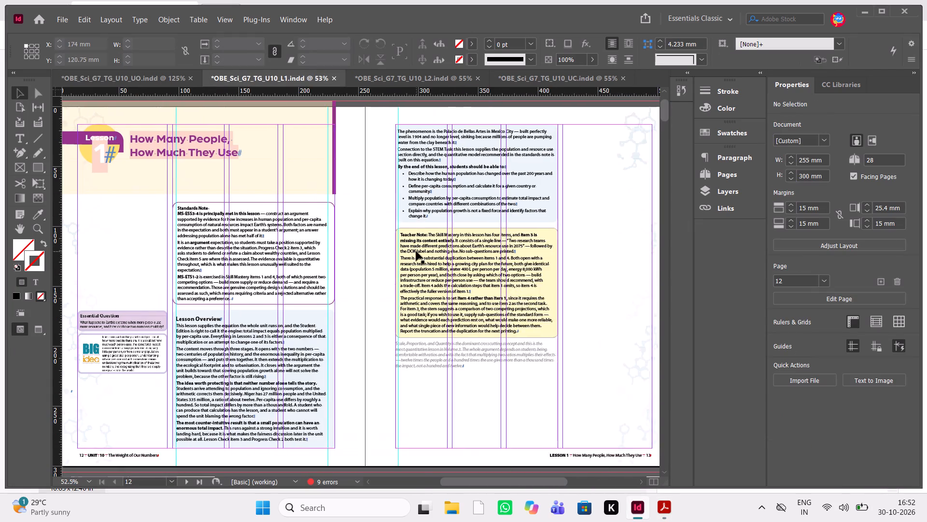
scroll(416, 251, "down", 1)
key("ctrl+equal")
key("ctrl+equal")
key("ctrl+equal")
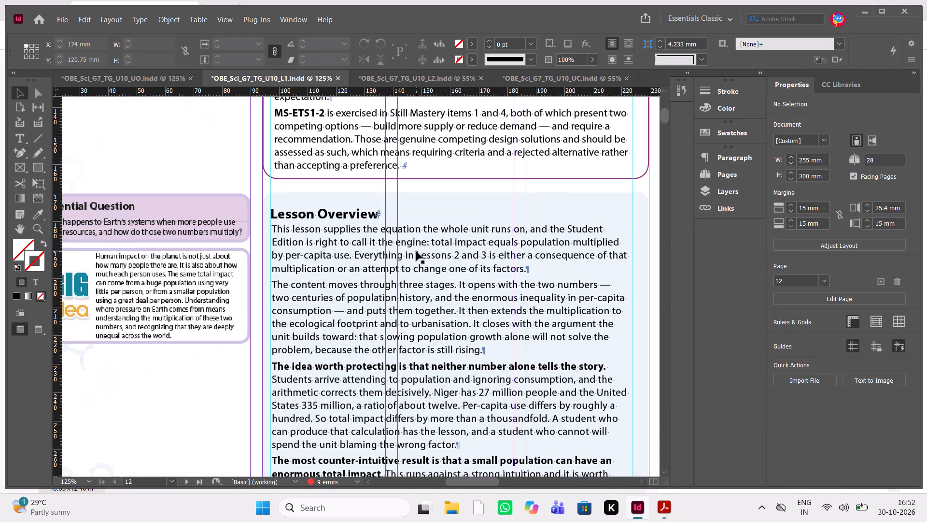
left_click(352, 214)
key("Up")
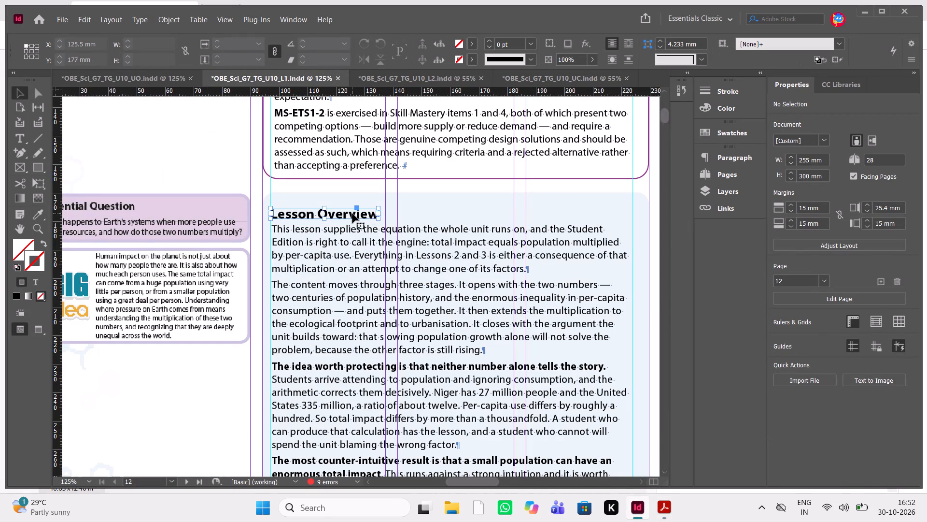
key("Up")
key("Up")
key("Up")
key("Up")
key("Up")
key("Up")
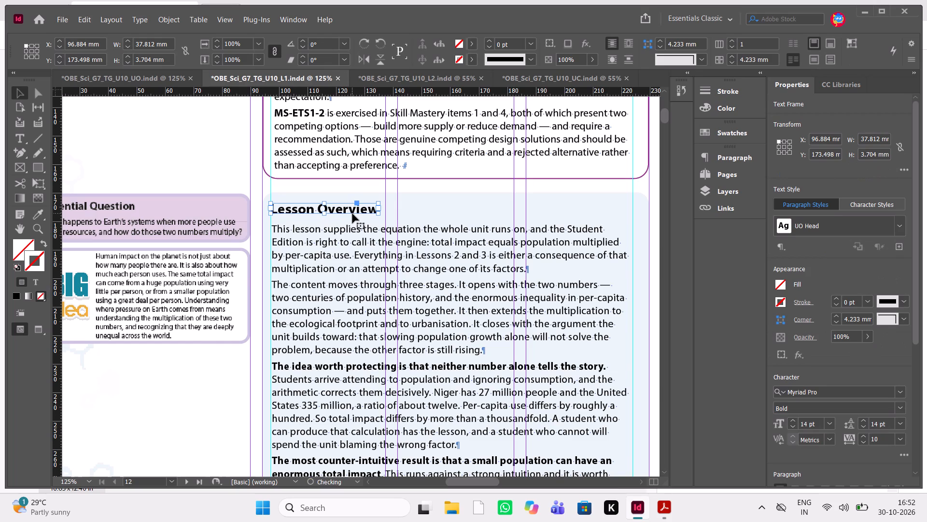
key("alt+Tab")
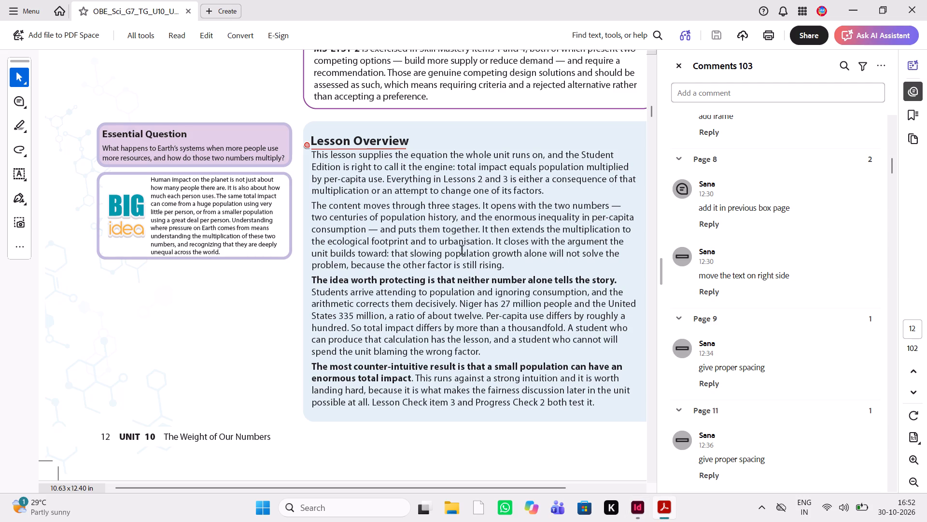
key("alt+Tab")
left_click(221, 183)
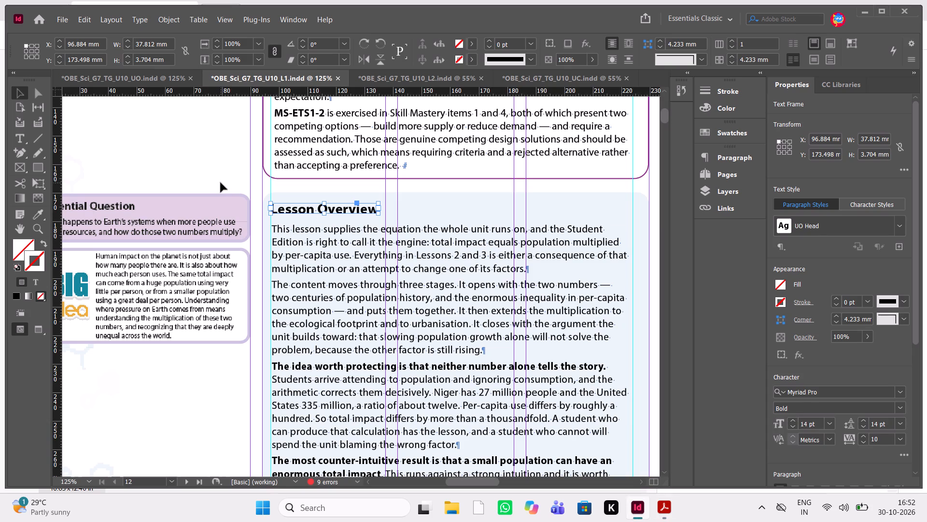
type("ww")
Examine the review PDF's pages 12 to 15 for the next marked corrections, and return to the Lesson 1 document in InDesign.
key("alt+Tab")
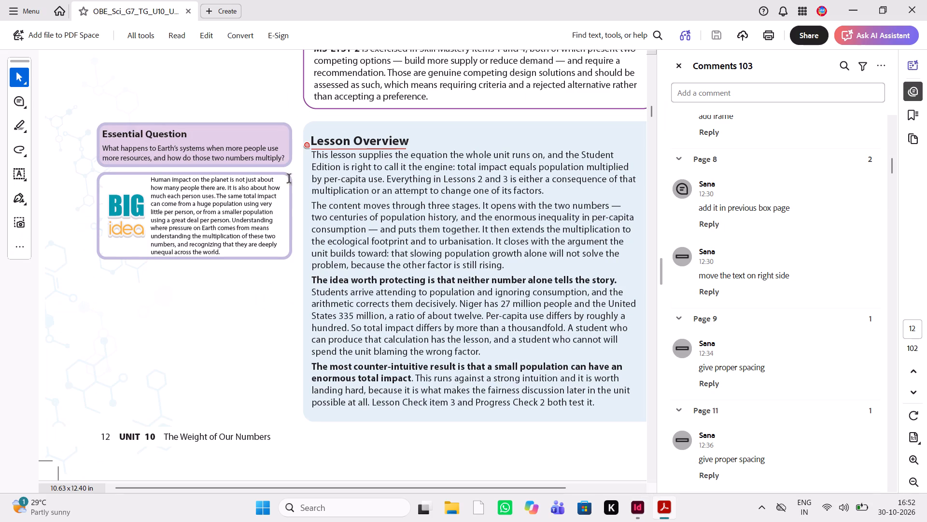
scroll(463, 311, "down", 7)
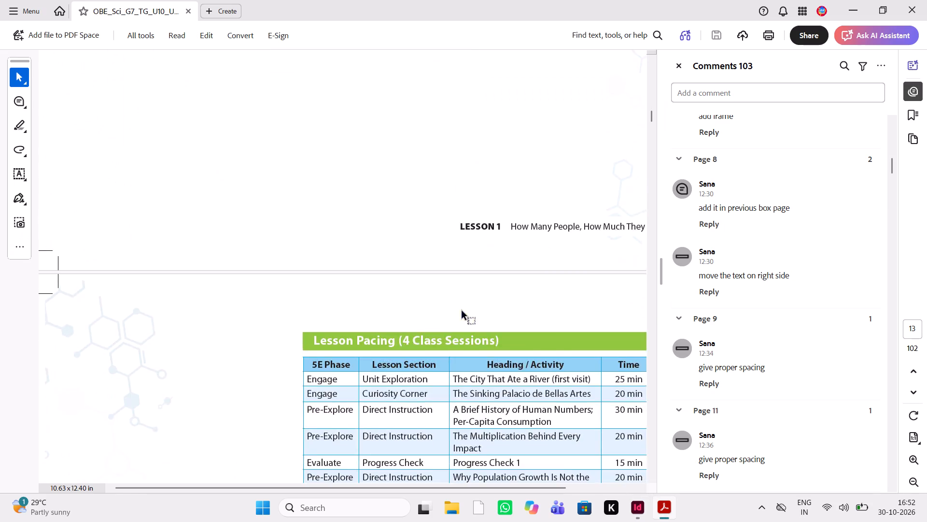
scroll(463, 311, "down", 2)
scroll(463, 311, "left", 1)
scroll(463, 311, "down", 3)
key("alt+Tab")
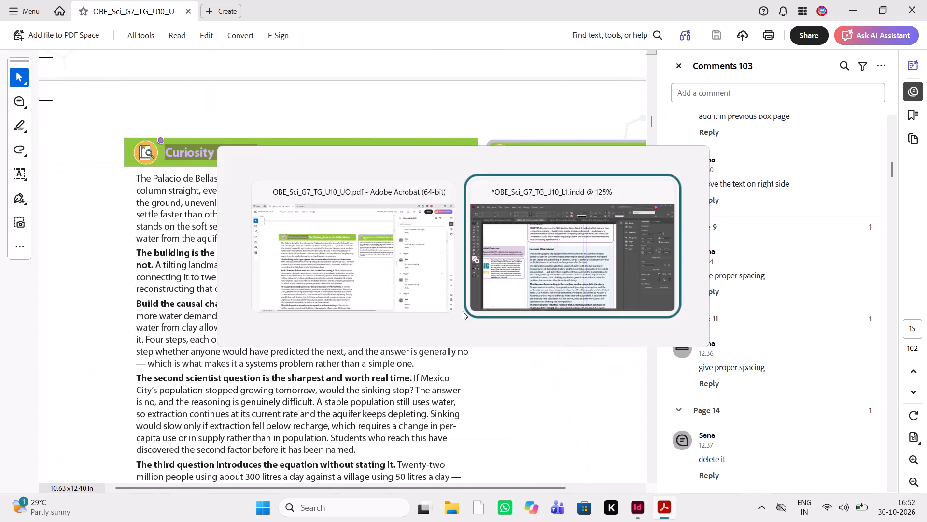
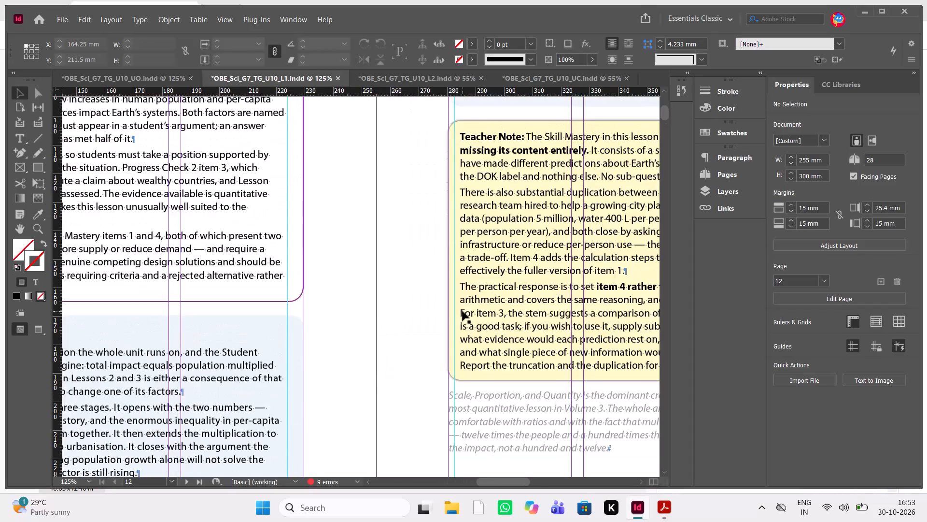
Delete "Curiosity Corner:" from page 15's green heading bar in Lesson 1, leaving "The Sinking Palacio de Bellas Artes".
scroll(463, 311, "up", 1)
scroll(463, 311, "down", 1)
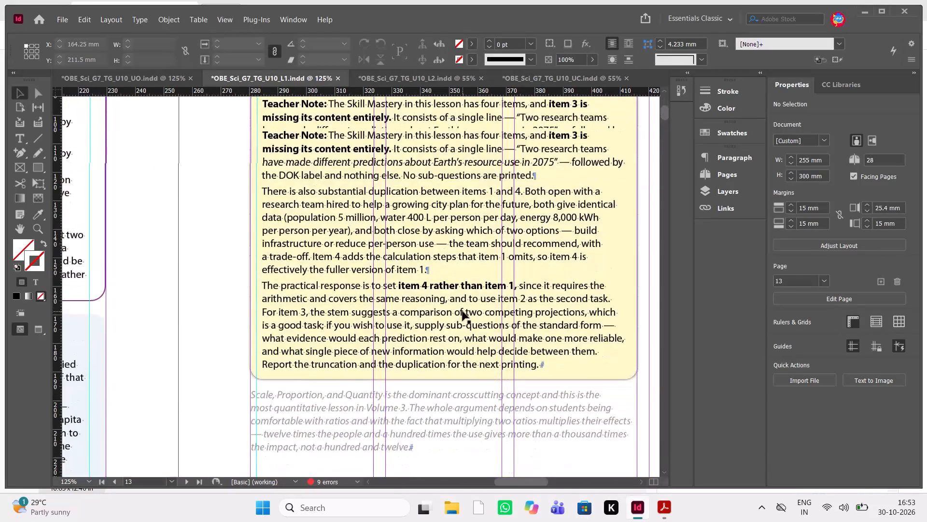
scroll(463, 311, "down", 1)
key("alt+Tab")
scroll(463, 311, "down", 1)
key("alt+Tab")
scroll(463, 311, "down", 3)
scroll(463, 311, "left", 2)
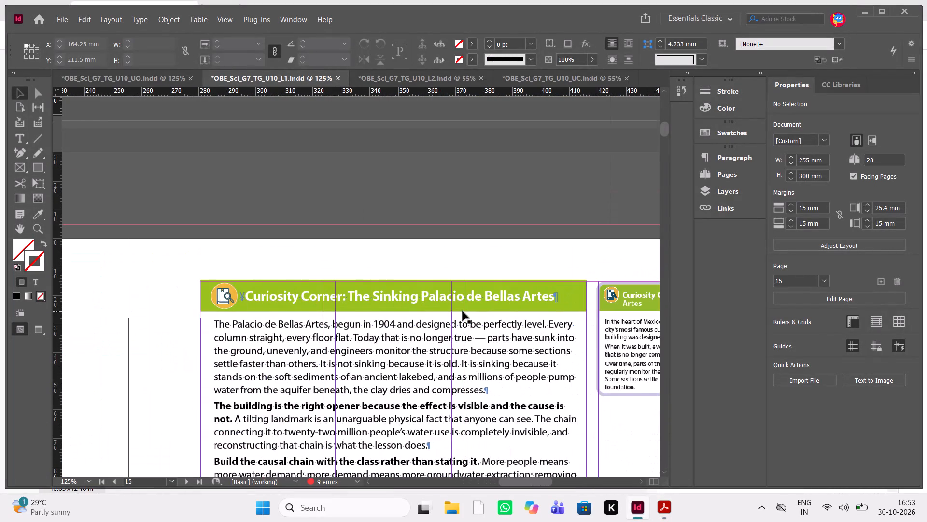
double_click(307, 304)
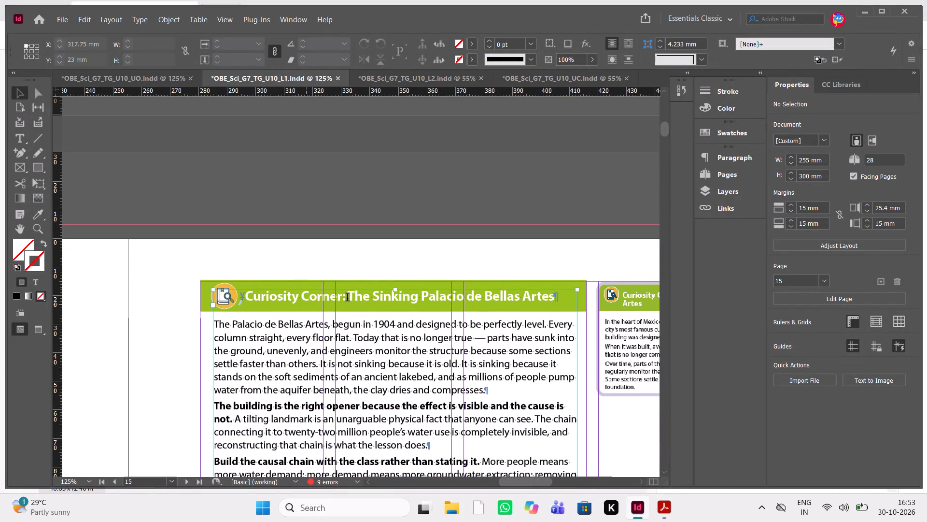
left_click_drag(347, 298, 266, 299)
double_click(266, 299)
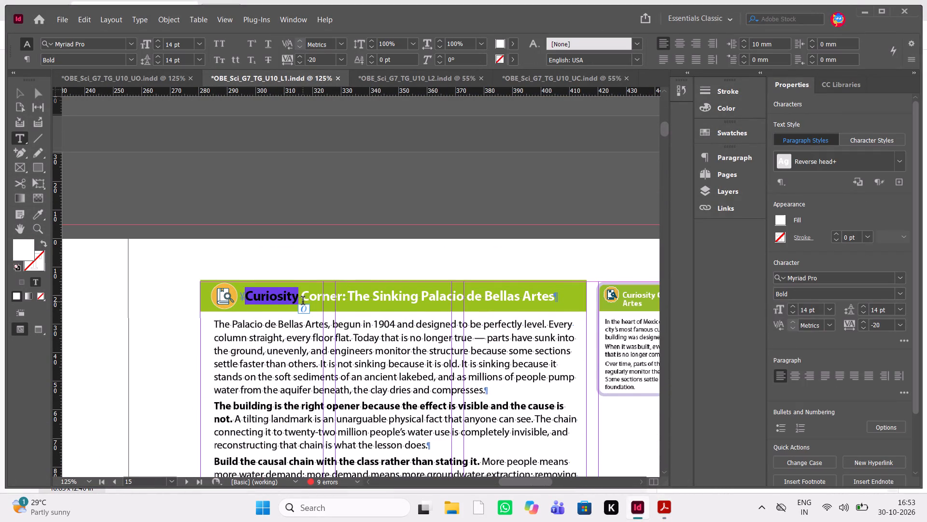
key("Delete")
key("Delete")
key("Delete")
key("Delete")
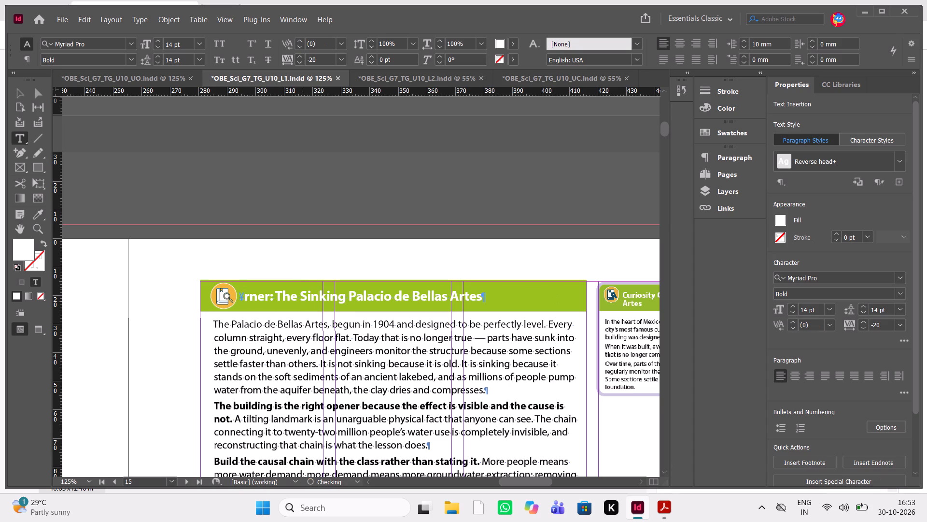
key("Delete")
key("Delete")
key("Delete")
key("Delete")
Following page 16's markup in the review PDF, set the tracking of the "For most of human history" paragraph to 10.
key("alt+Tab")
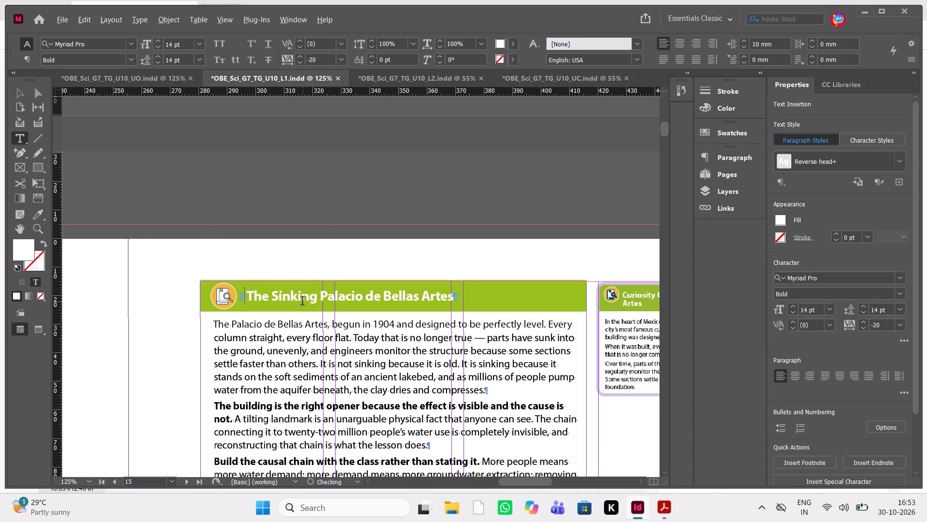
scroll(333, 313, "down", 4)
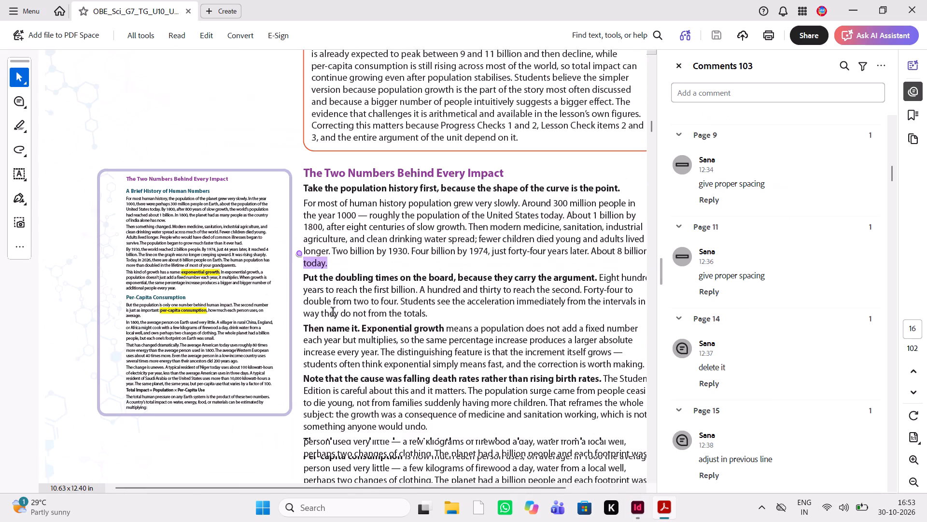
scroll(333, 313, "down", 1)
key("alt+Tab")
scroll(421, 327, "down", 2)
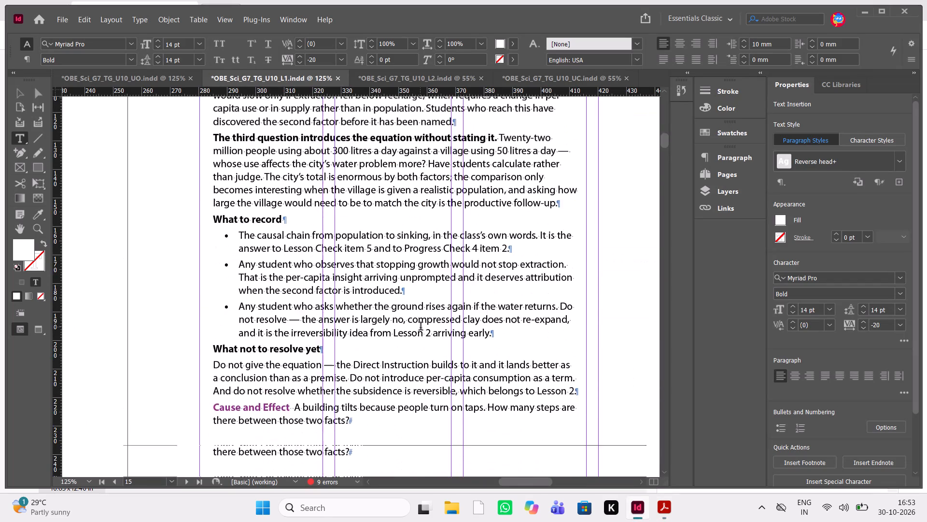
scroll(421, 327, "down", 6)
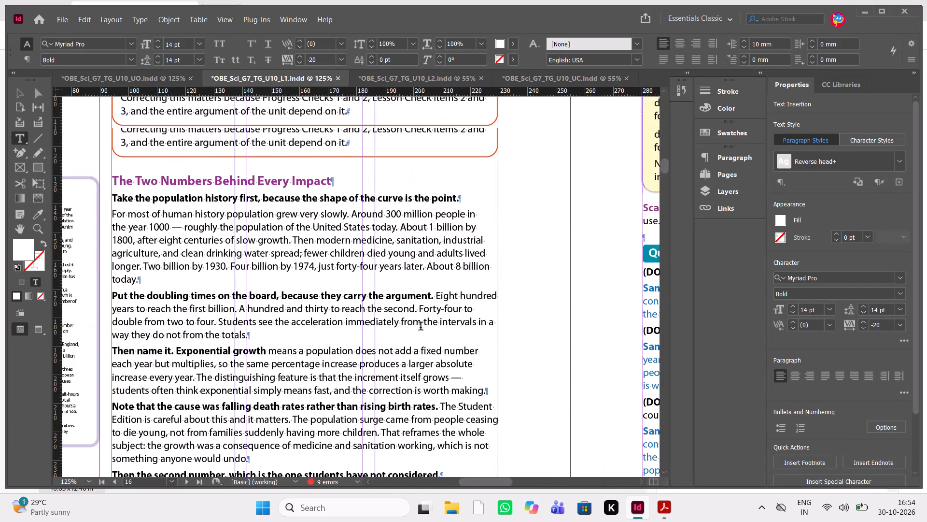
scroll(421, 327, "down", 1)
left_click_drag(296, 277, 257, 213)
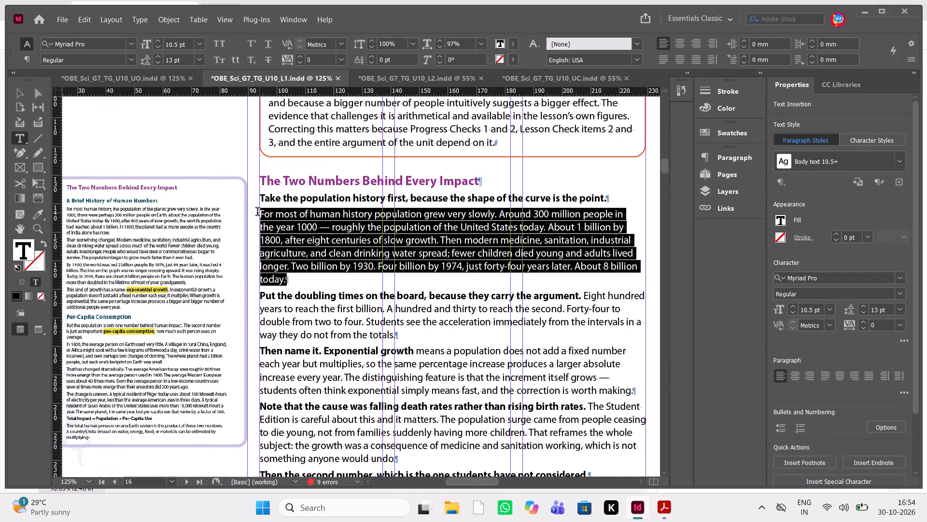
left_click_drag(257, 213, 256, 213)
left_click(900, 323)
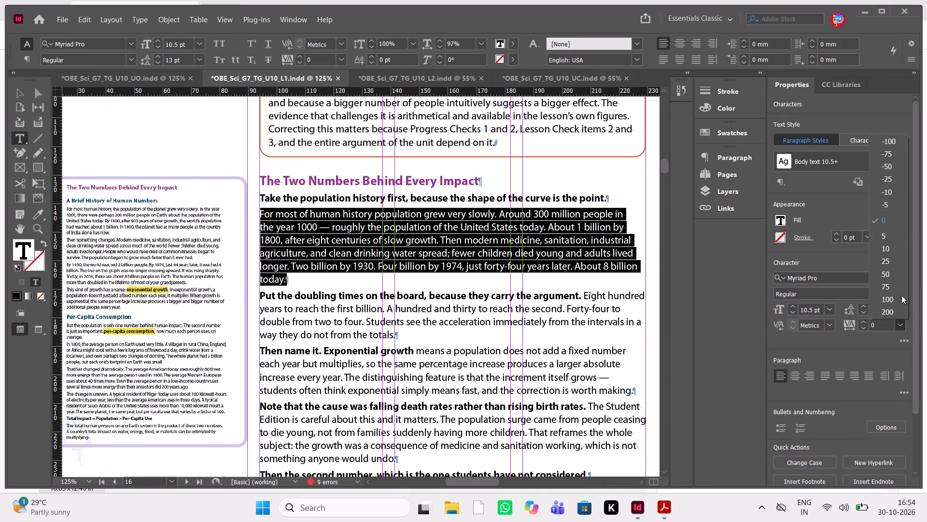
left_click(886, 207)
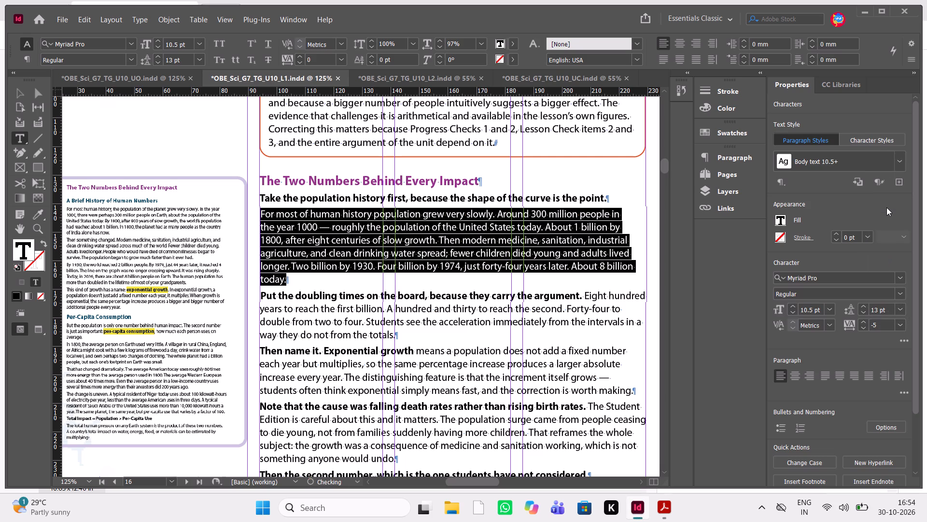
left_click(899, 326)
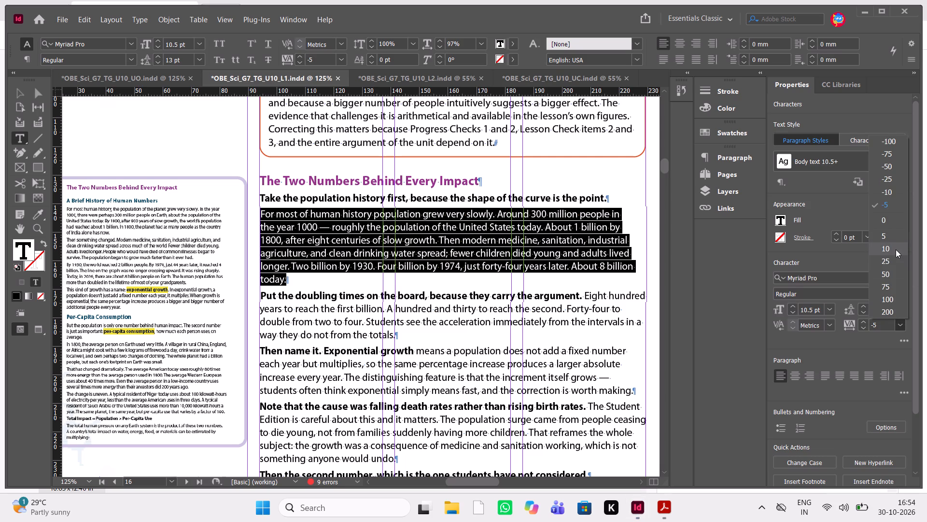
left_click(896, 249)
left_click(489, 219)
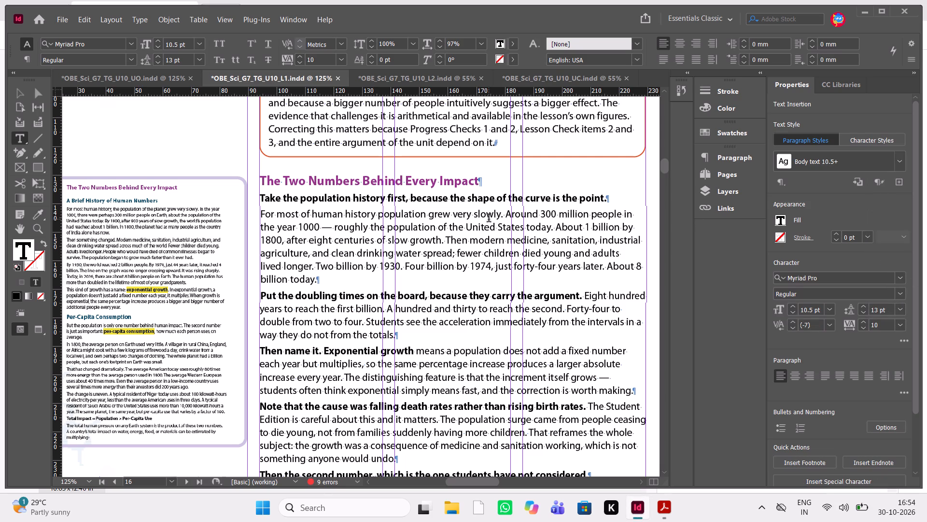
Find the next markup in the review PDF, and set the tracking of page 18's first "Look for" paragraph, under question 1, to -5.
scroll(473, 281, "down", 1)
key("alt+Tab")
scroll(473, 281, "down", 1)
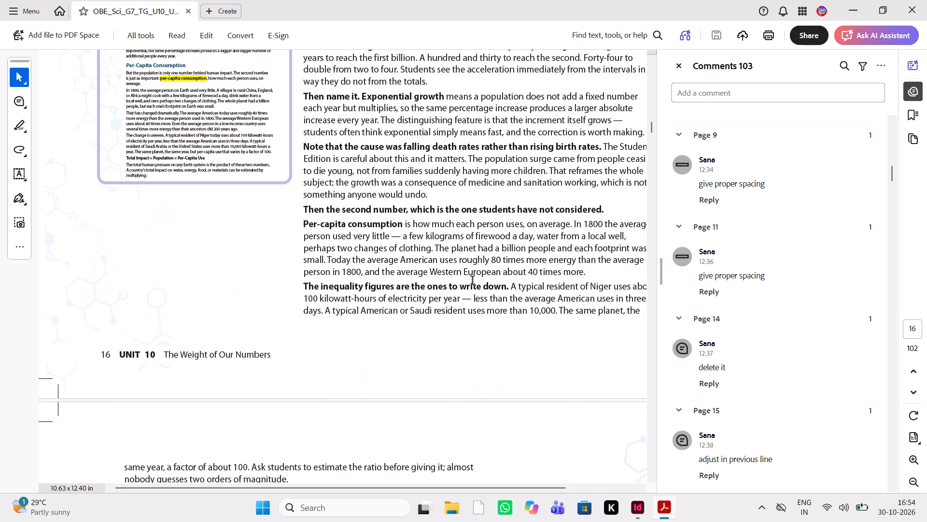
scroll(473, 281, "down", 4)
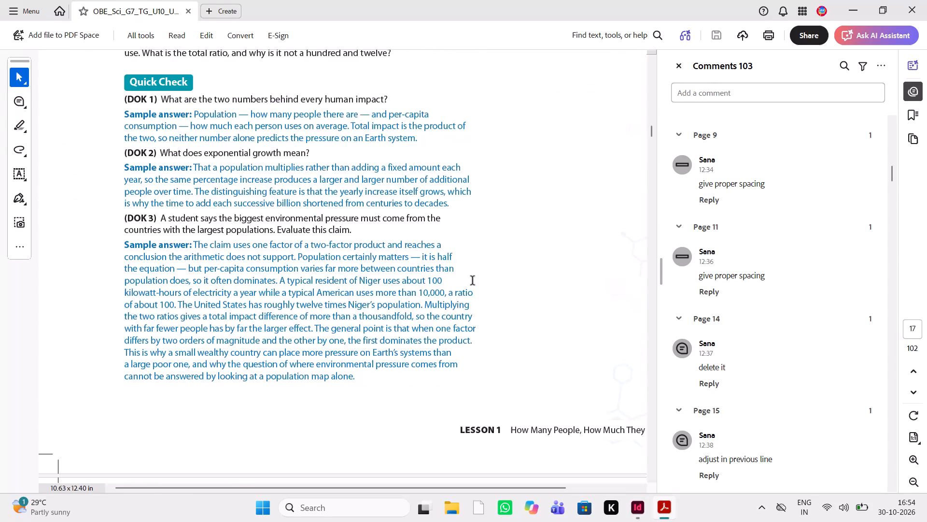
scroll(473, 281, "down", 2)
scroll(473, 281, "left", 1)
key("alt+Tab")
scroll(473, 281, "down", 1)
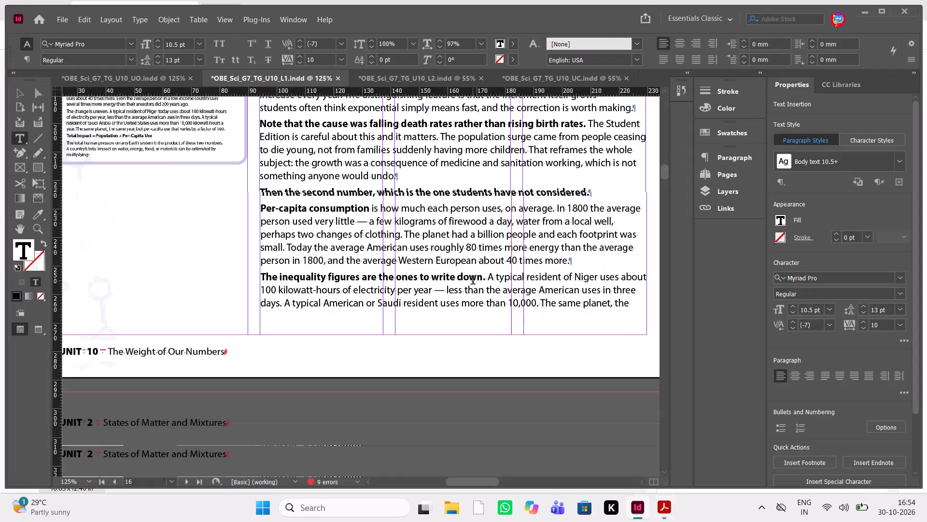
scroll(473, 281, "down", 1)
scroll(473, 281, "left", 2)
scroll(473, 281, "down", 3)
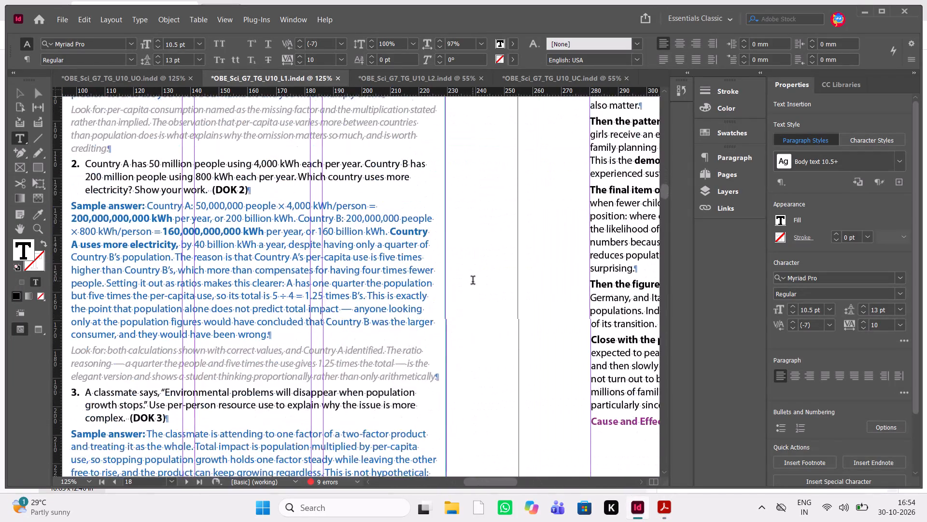
scroll(473, 281, "down", 1)
scroll(473, 281, "up", 1)
key("alt+Tab")
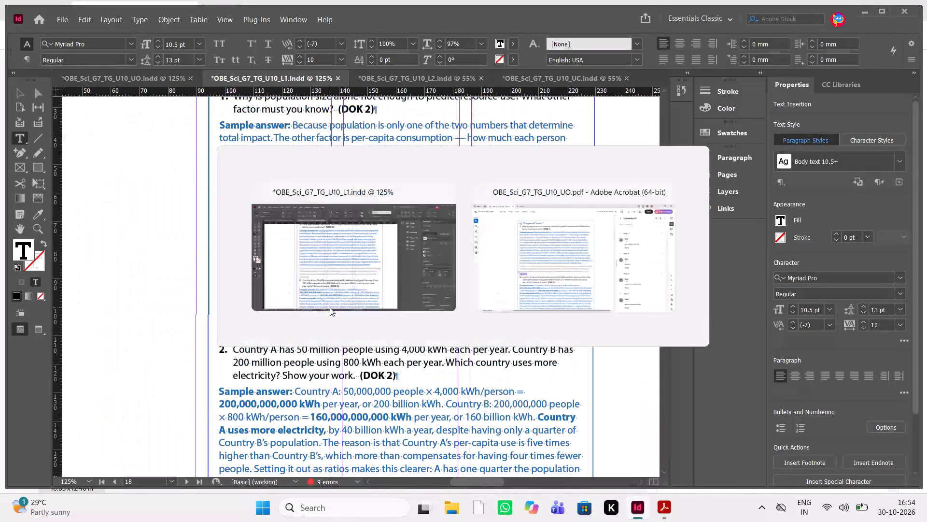
key("alt+Tab")
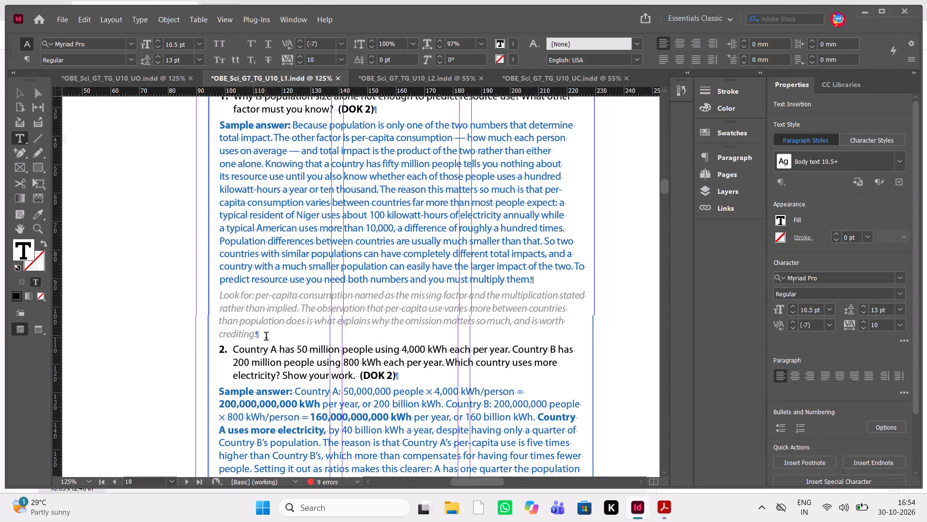
left_click_drag(266, 337, 217, 295)
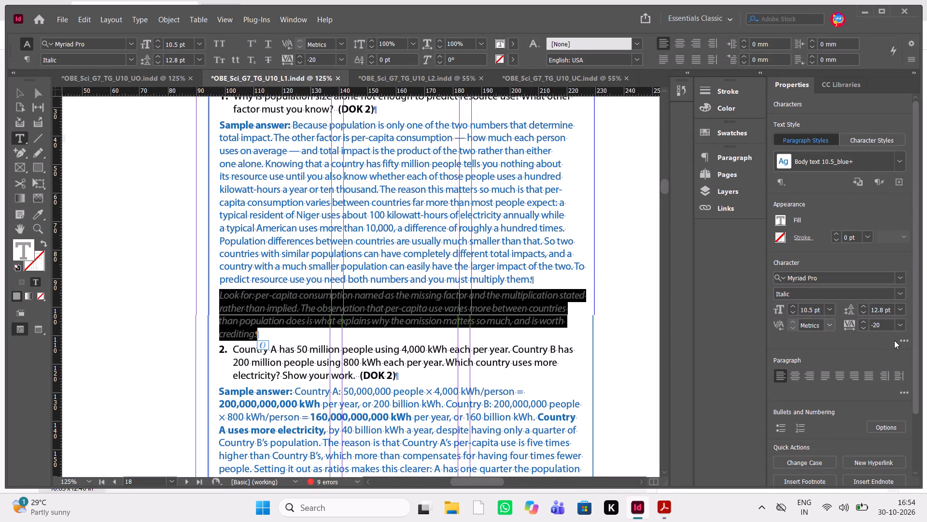
left_click(897, 327)
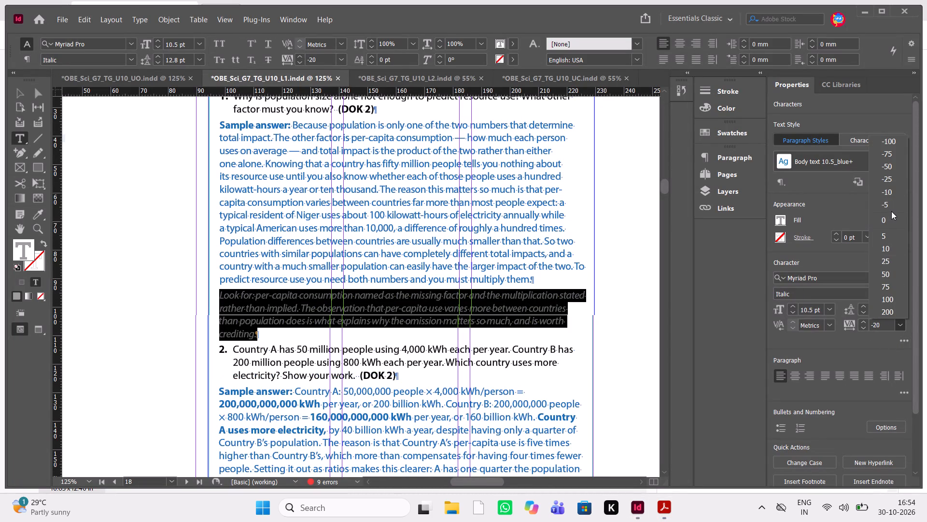
left_click(896, 201)
left_click(392, 323)
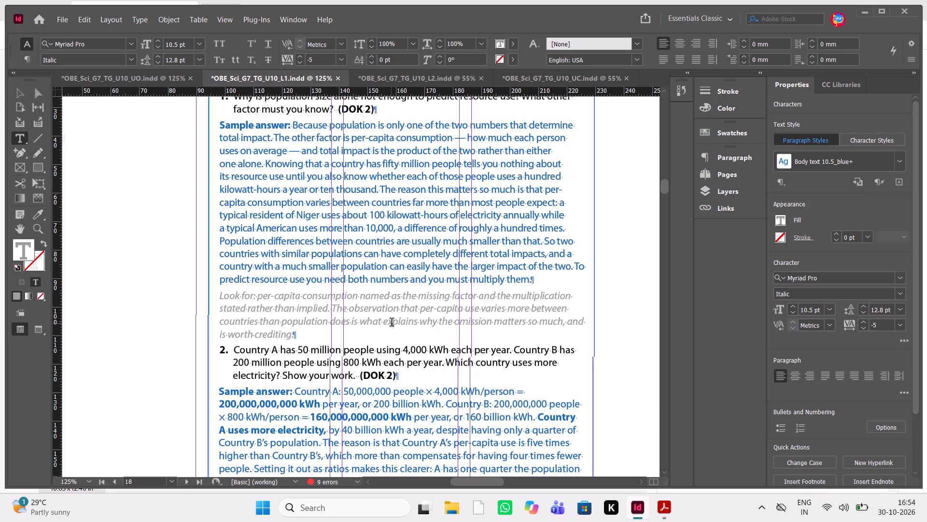
Examine the markups on page 19 of the review PDF and locate the matching passages in the Lesson 1 document.
key("alt+Tab")
scroll(392, 323, "down", 3)
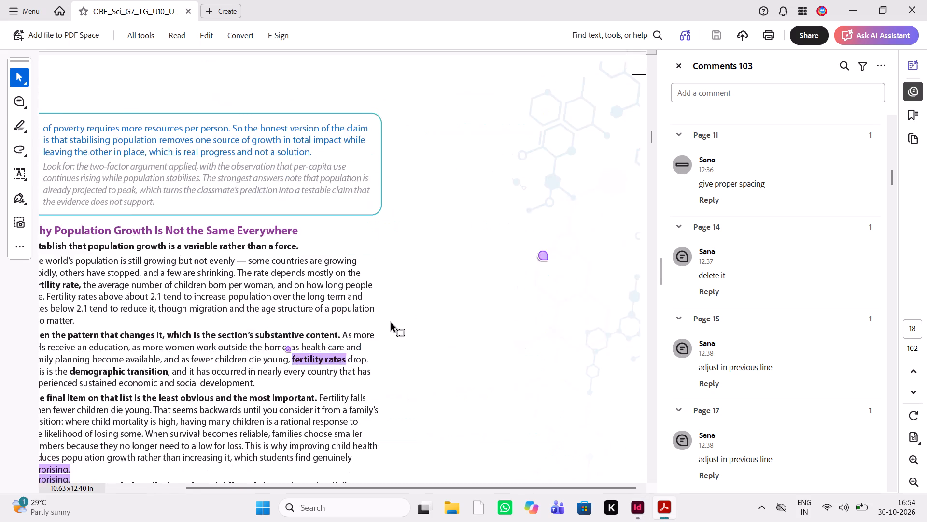
scroll(392, 323, "down", 4)
key("alt+Tab")
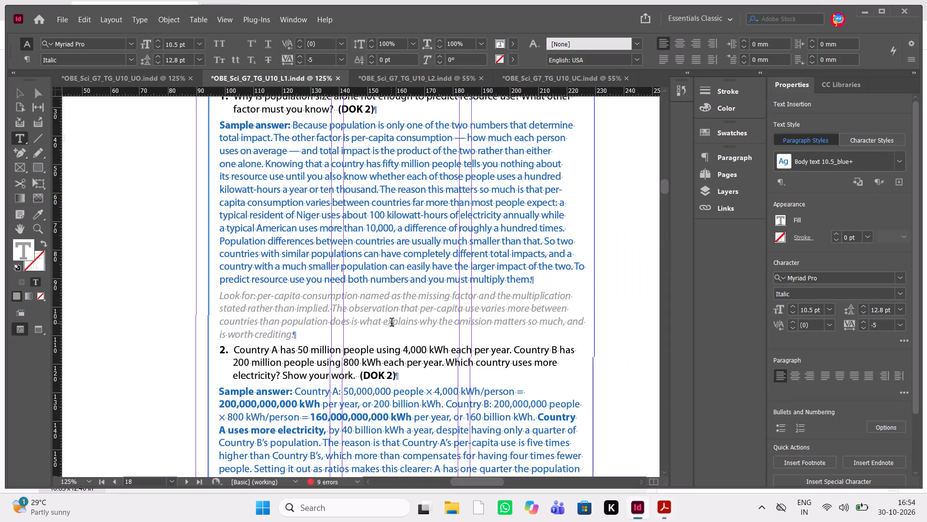
key("alt+Tab")
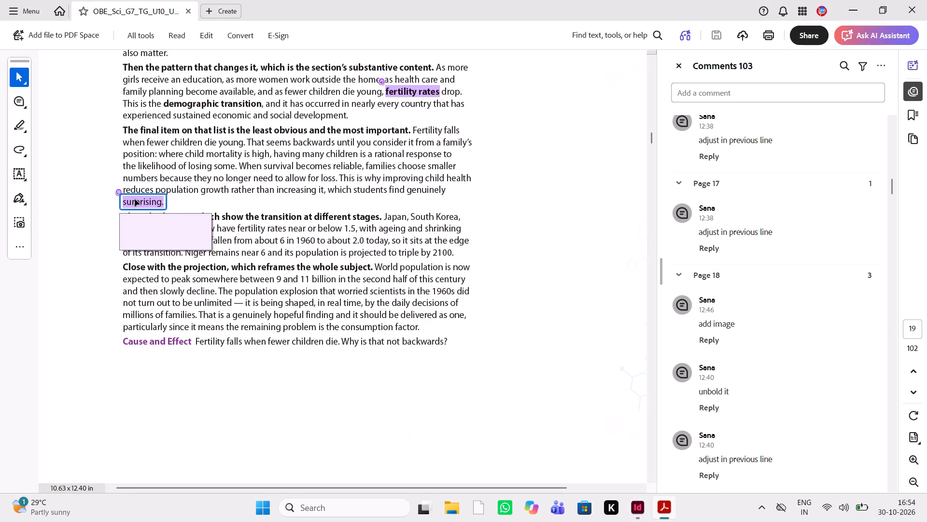
key("alt+Tab")
scroll(441, 319, "down", 1)
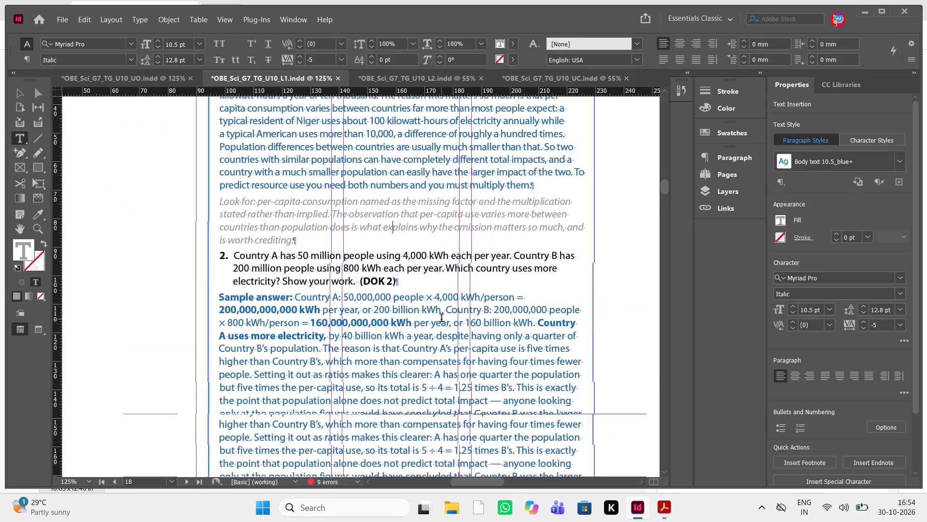
scroll(441, 319, "down", 1)
scroll(441, 319, "up", 2)
scroll(441, 319, "down", 1)
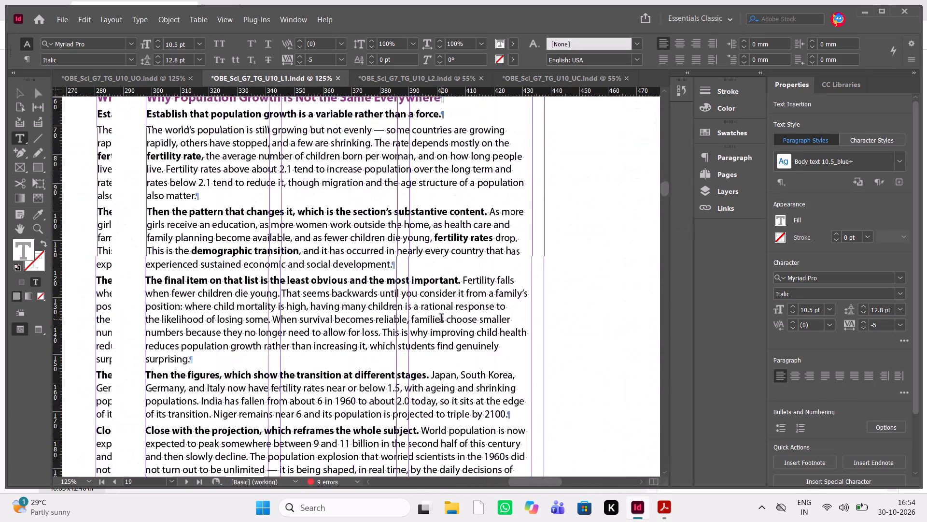
scroll(441, 319, "down", 2)
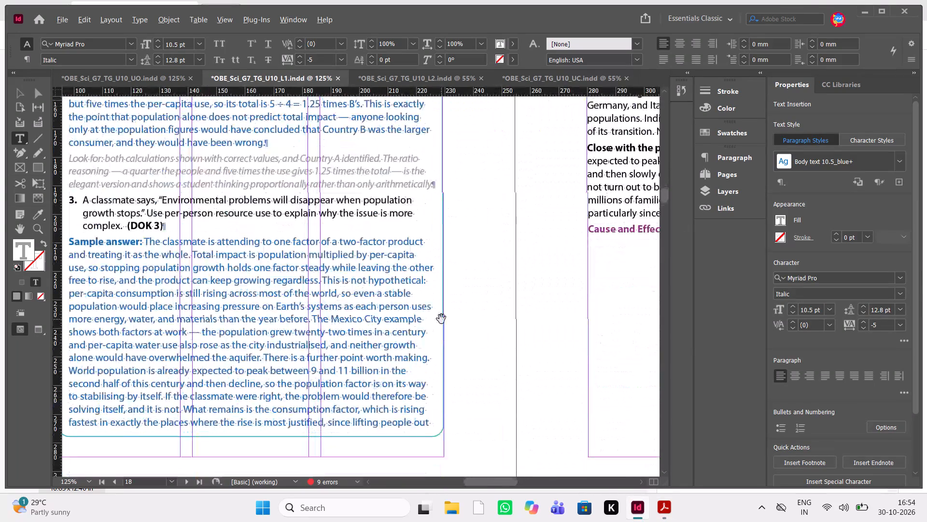
key("alt+Tab")
key("alt+Tab")
scroll(441, 319, "up", 1)
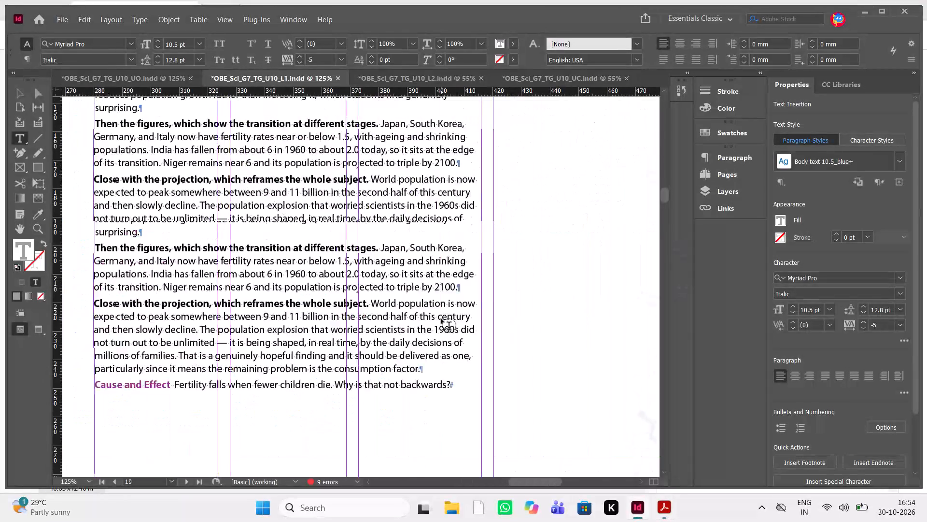
scroll(441, 319, "up", 2)
scroll(441, 319, "right", 1)
key("alt+Tab")
scroll(441, 319, "up", 1)
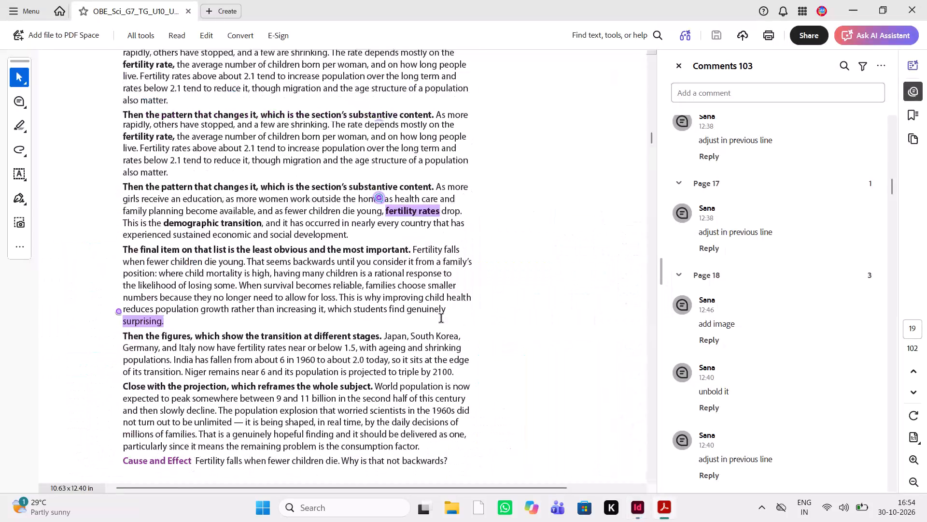
scroll(441, 319, "up", 1)
Unbold "fertility rates" in page 19's "Then the pattern that changes it" paragraph of Lesson 1.
key("alt+Tab")
scroll(441, 319, "down", 1)
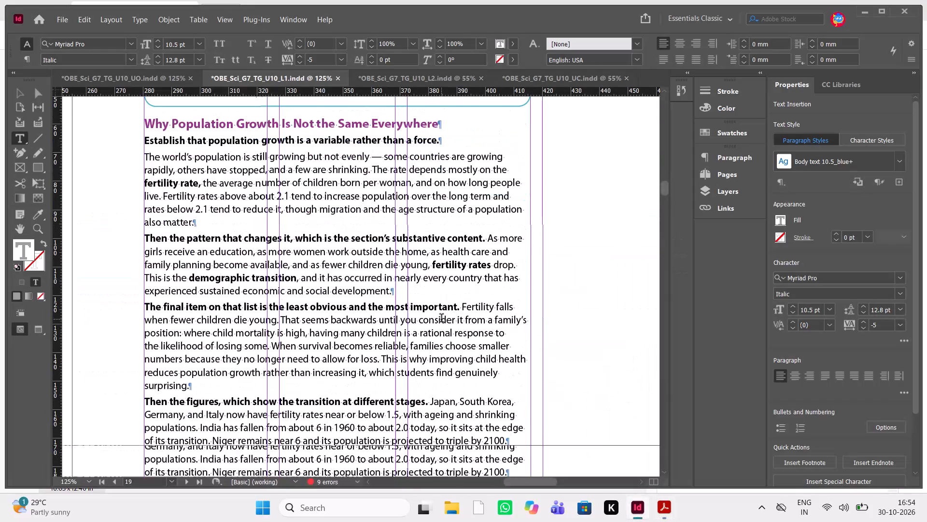
scroll(441, 319, "down", 1)
left_click_drag(431, 263, 472, 264)
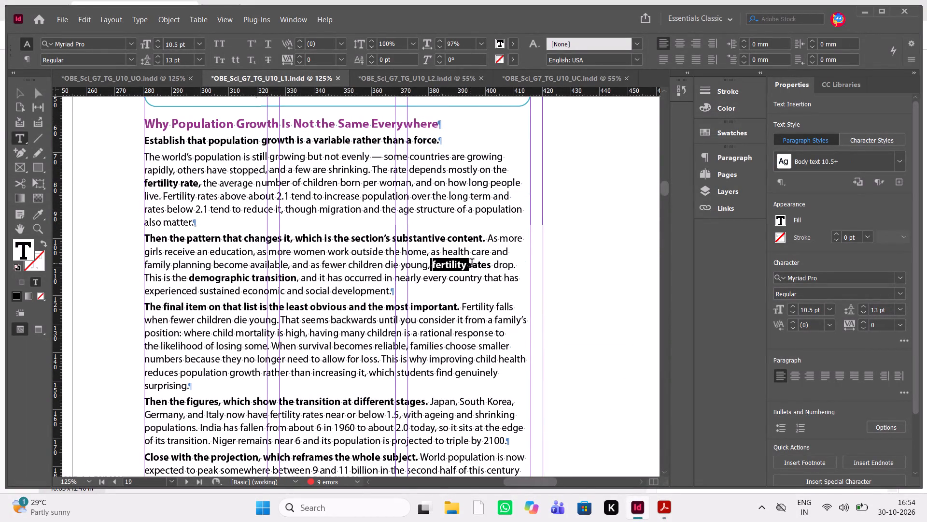
left_click_drag(472, 264, 490, 267)
key("ctrl+shift+b")
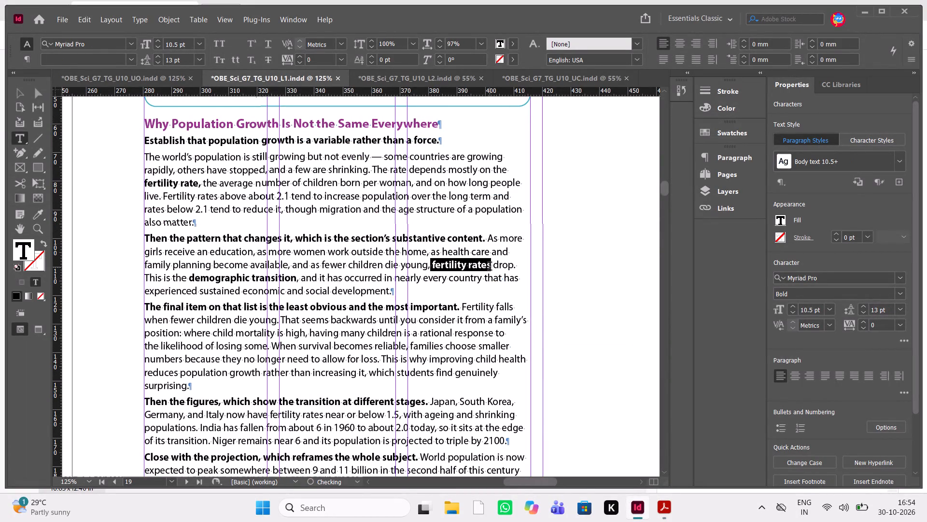
left_click(412, 297)
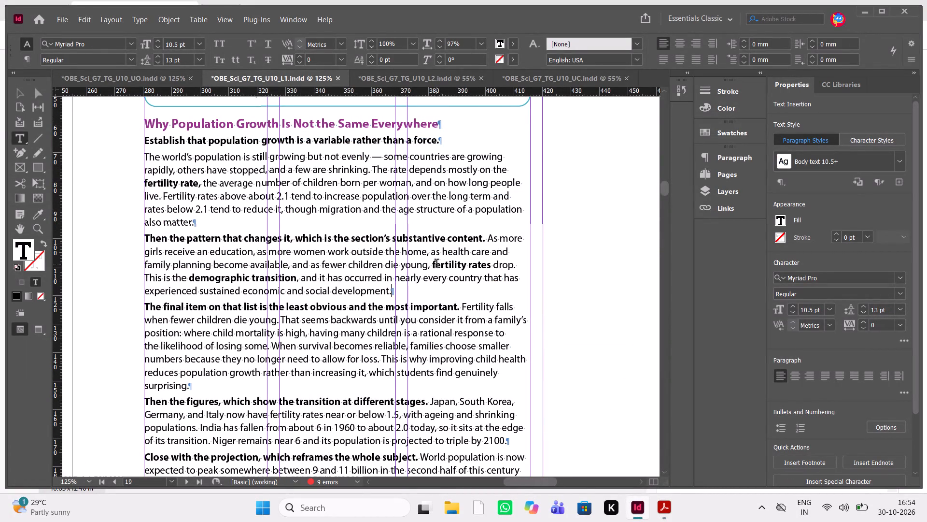
left_click_drag(432, 266, 492, 266)
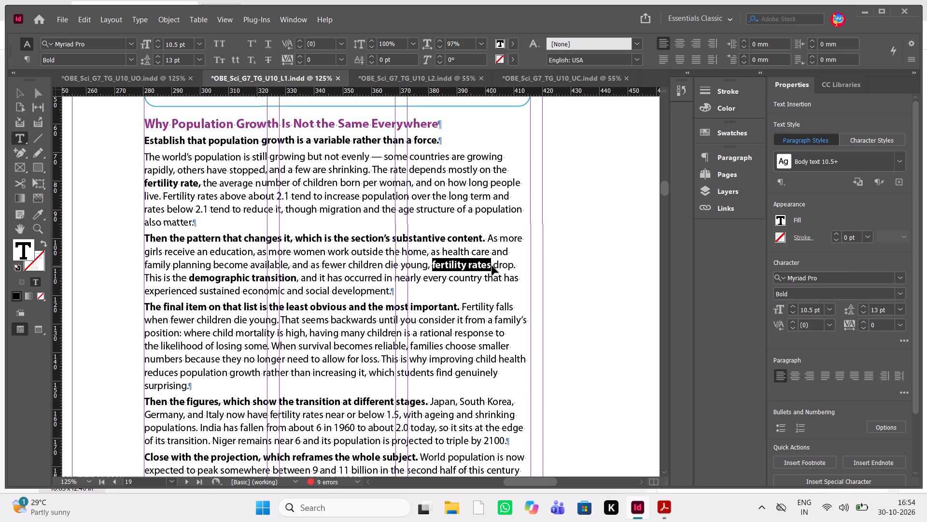
key("ctrl+shift+b")
Following the review PDF's markup on "surprising.", set the tracking of page 19's "The final item on that list" paragraph to -5.
scroll(335, 312, "down", 3)
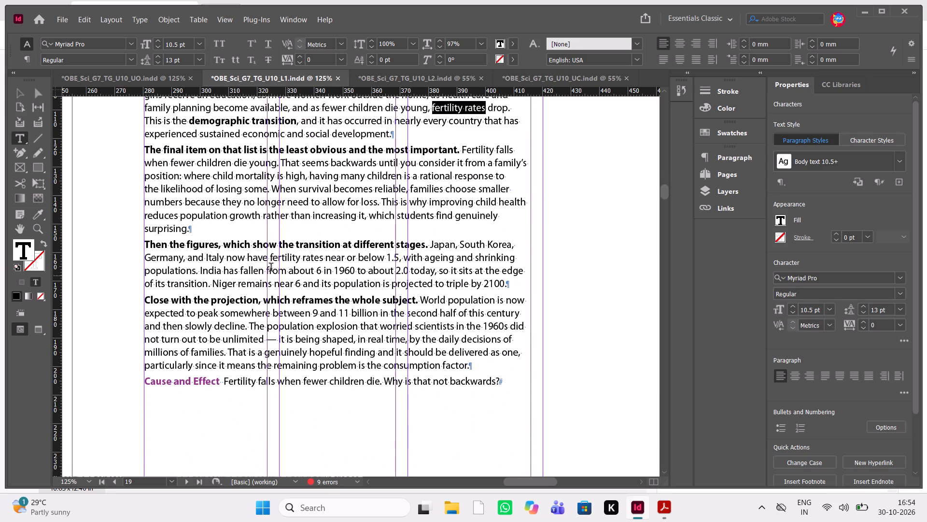
key("alt+Tab")
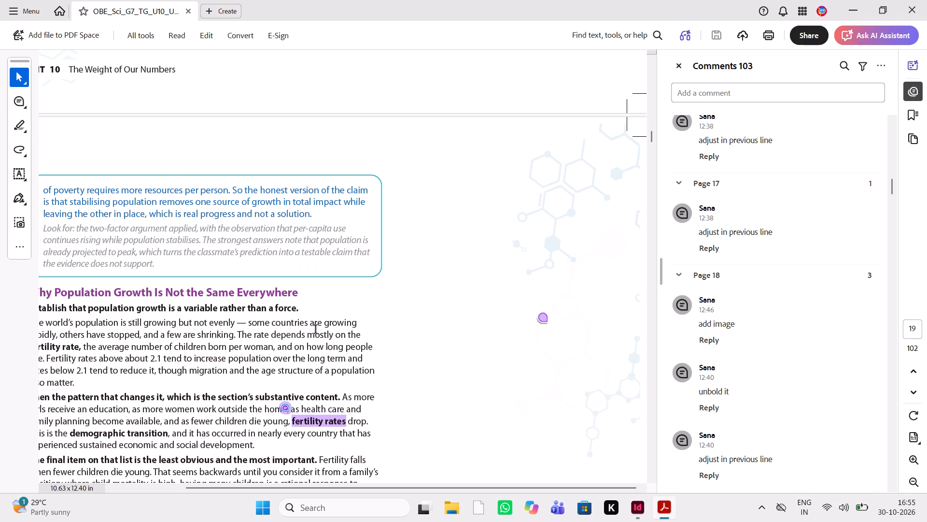
scroll(316, 330, "down", 1)
key("alt+Tab")
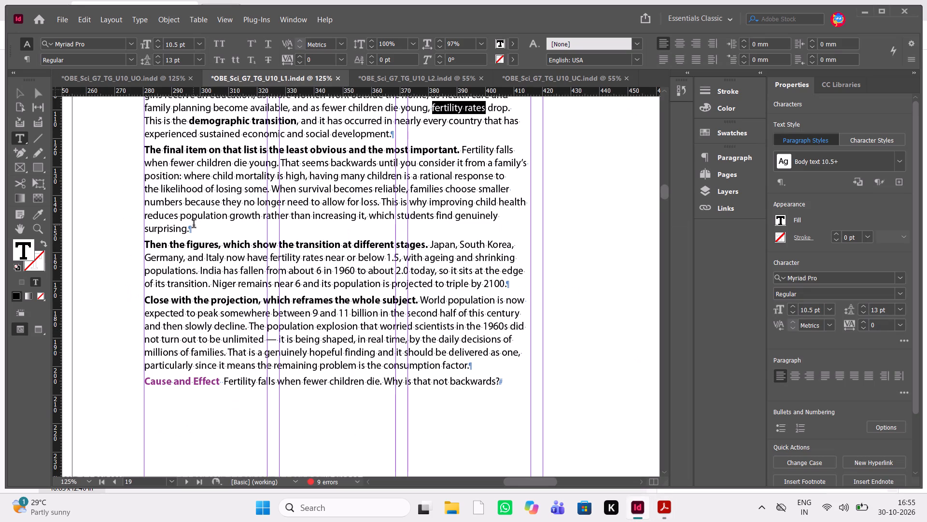
left_click_drag(194, 225, 137, 152)
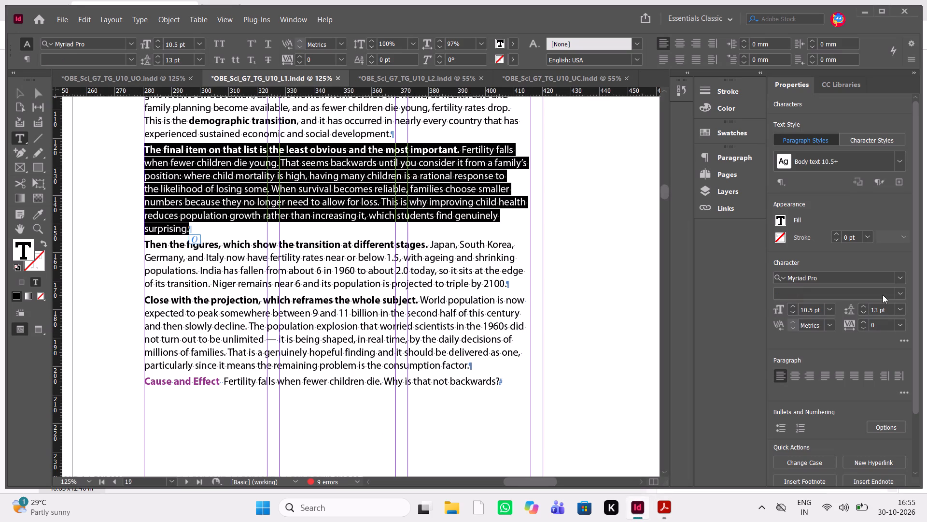
left_click(900, 322)
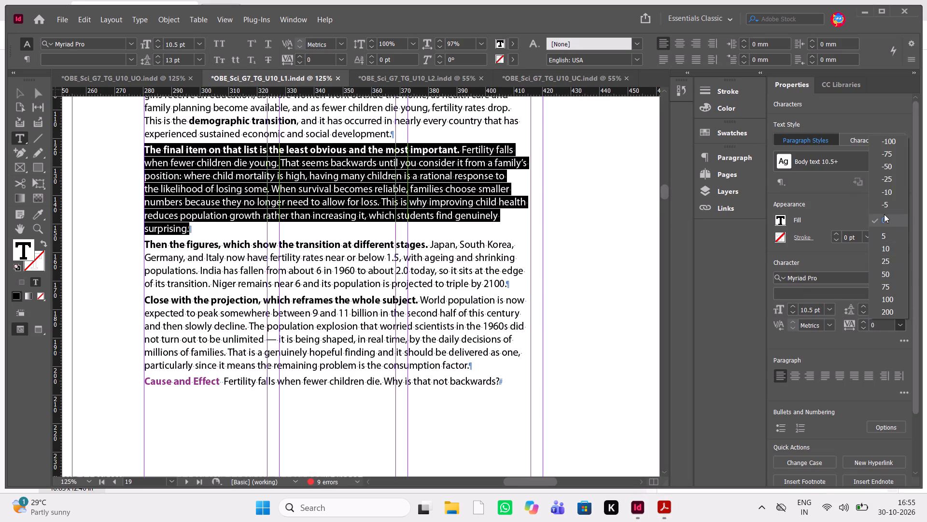
left_click(886, 205)
left_click(524, 300)
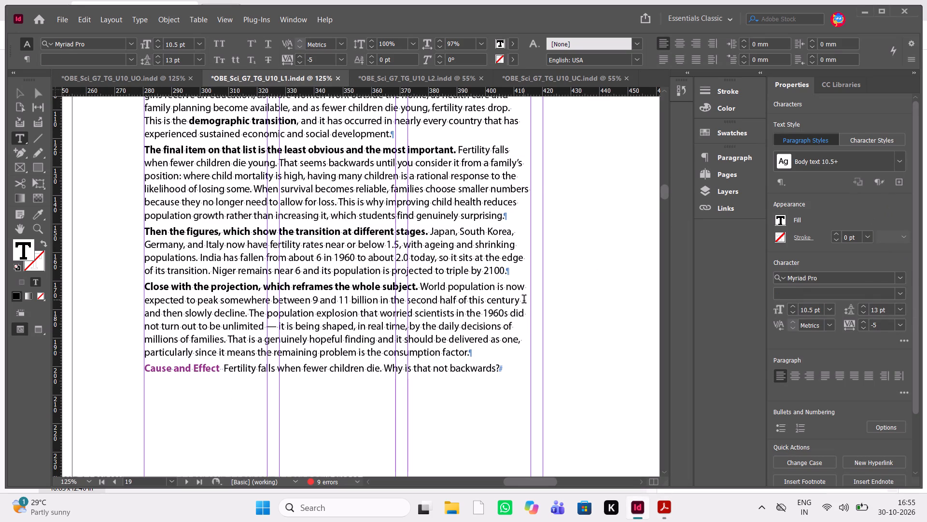
Find the next markup in the review PDF, and recolour page 20's "Procedure — Teacher Guide–authored" heading with the [Black] swatch.
key("alt+Tab")
scroll(524, 300, "down", 3)
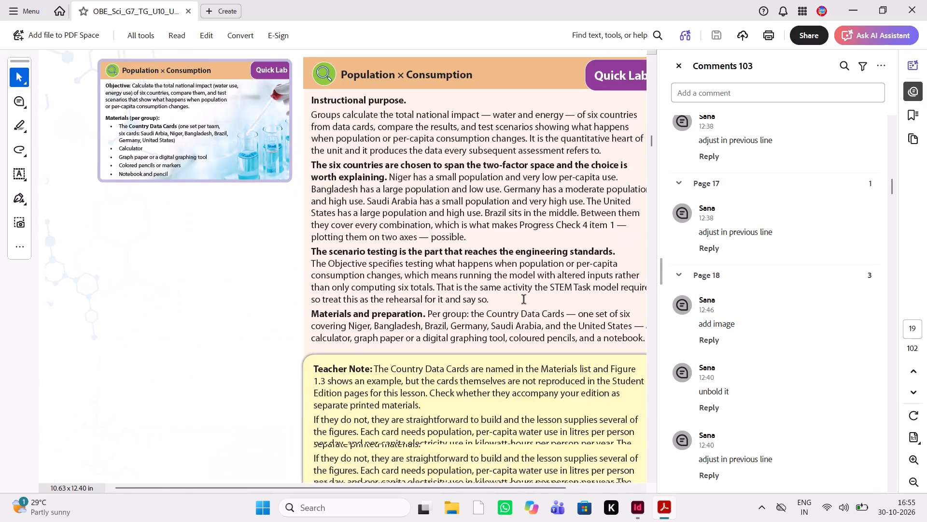
scroll(524, 300, "down", 1)
scroll(524, 300, "left", 1)
scroll(524, 300, "down", 2)
key("alt+Tab")
scroll(524, 300, "down", 6)
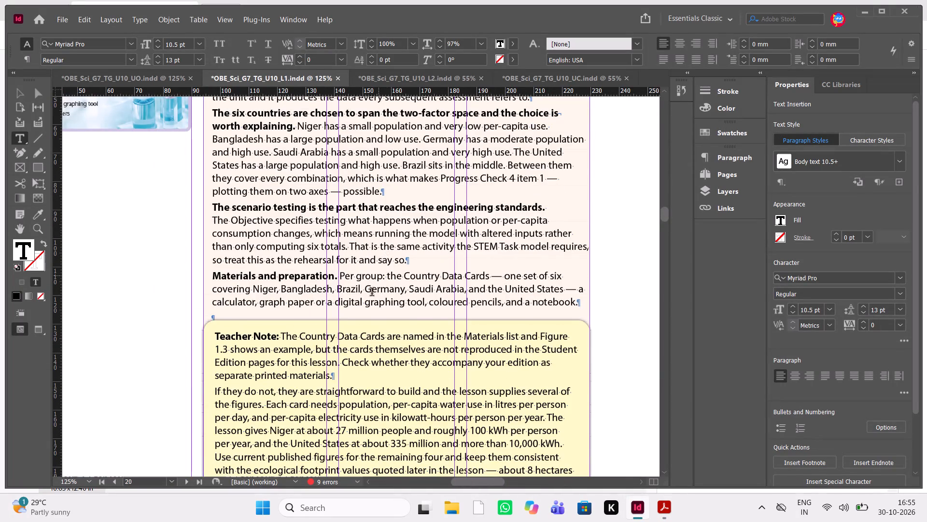
scroll(367, 297, "up", 1)
scroll(367, 297, "down", 2)
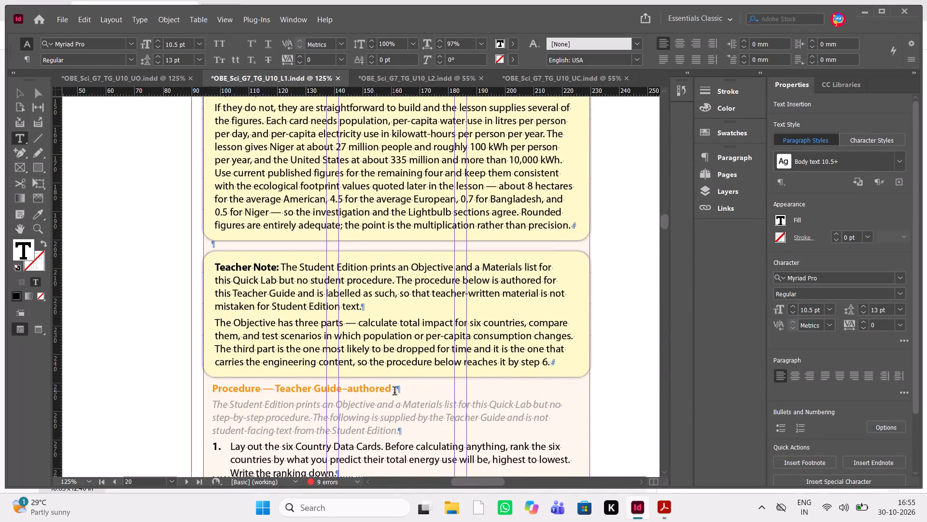
left_click_drag(405, 389, 204, 385)
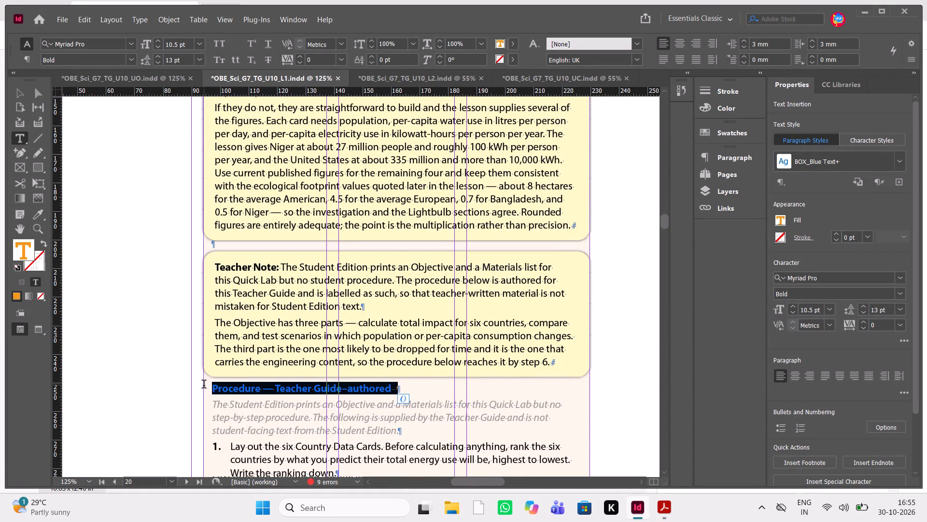
left_click(735, 127)
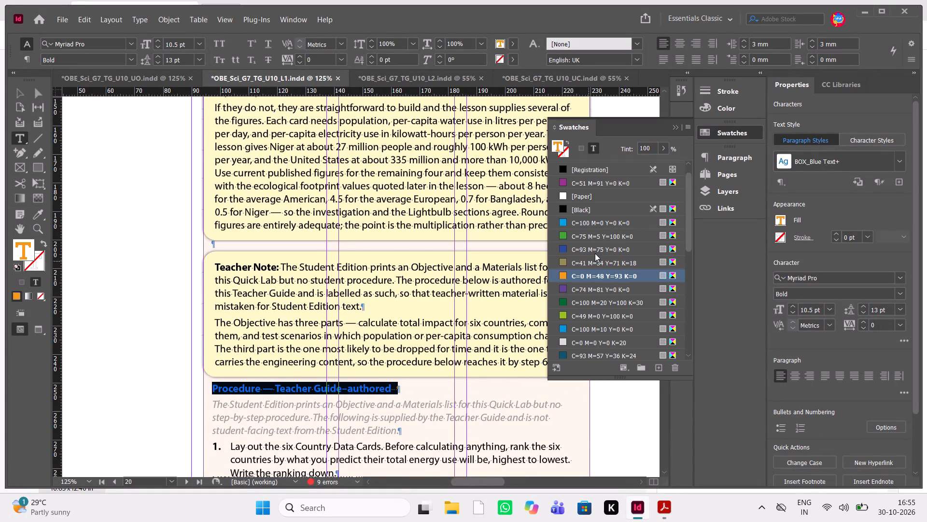
left_click(615, 204)
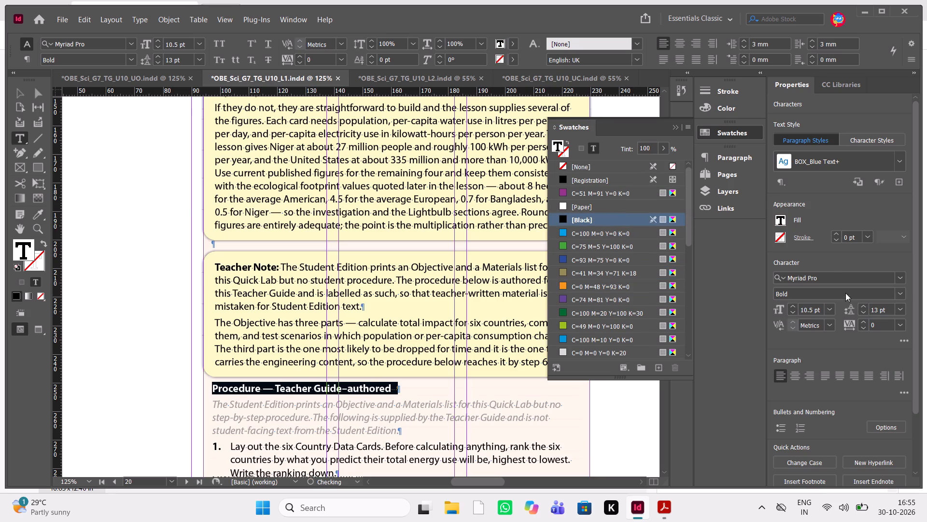
left_click(318, 395)
Following page 22's markup in the review PDF, unbold the discussion question "How did your ranking prediction compare with the actual totals?" in Lesson 1.
scroll(318, 395, "down", 1)
key("alt+Tab")
scroll(318, 395, "down", 1)
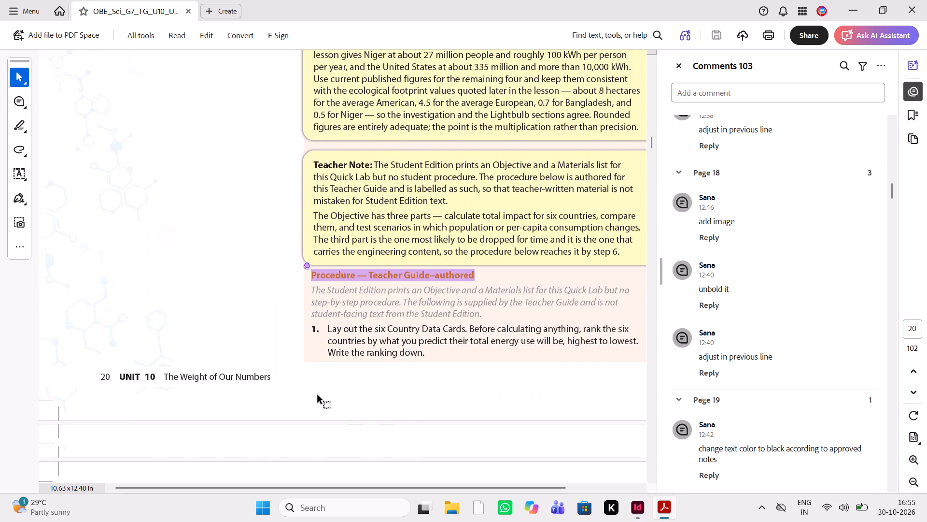
scroll(318, 395, "down", 8)
scroll(318, 395, "left", 1)
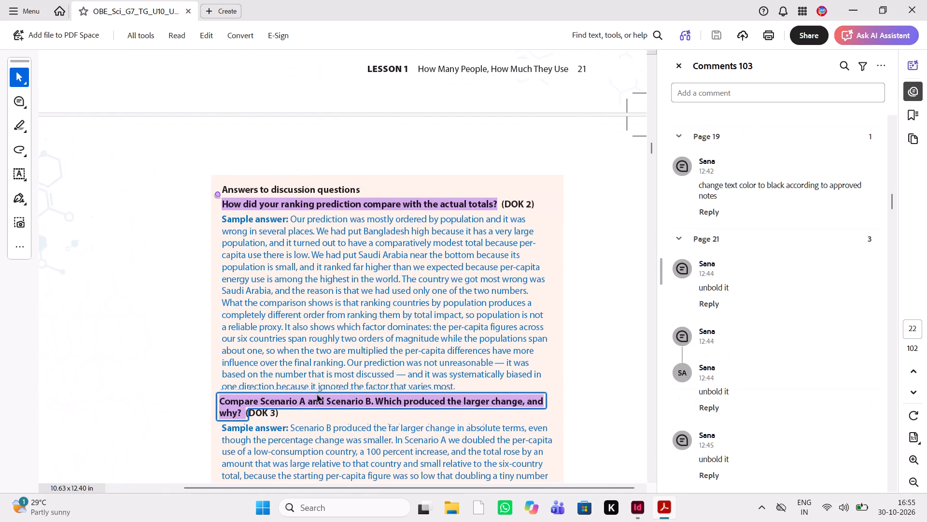
scroll(318, 395, "left", 1)
key("alt+Tab")
scroll(318, 395, "left", 5)
scroll(318, 395, "down", 2)
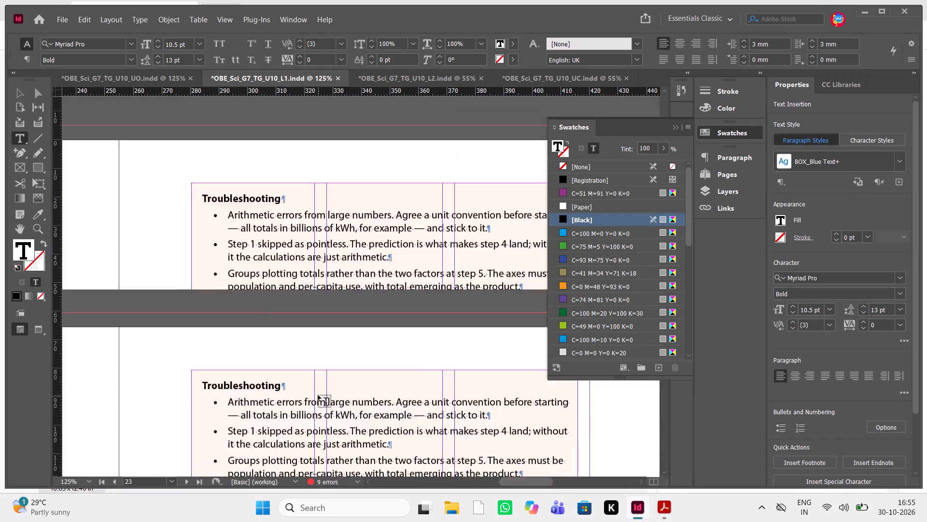
scroll(318, 395, "down", 2)
scroll(318, 395, "up", 1)
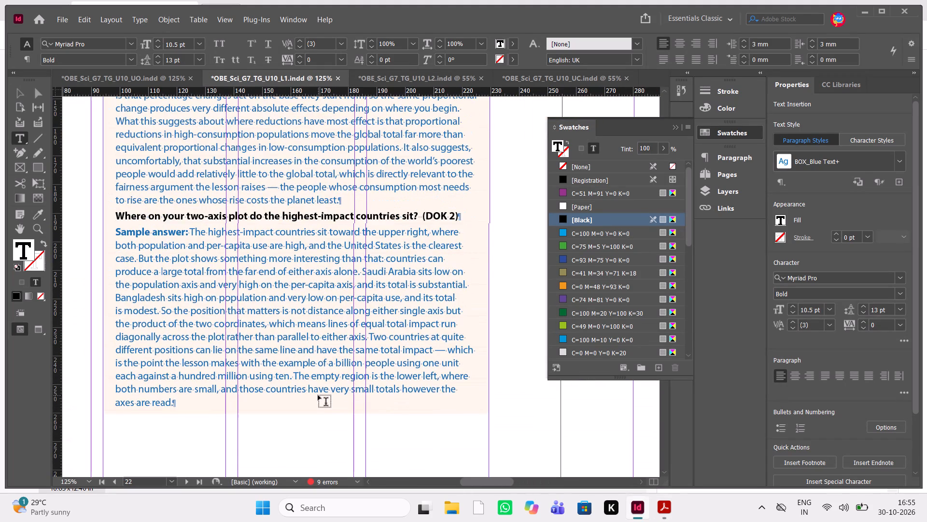
scroll(318, 395, "up", 1)
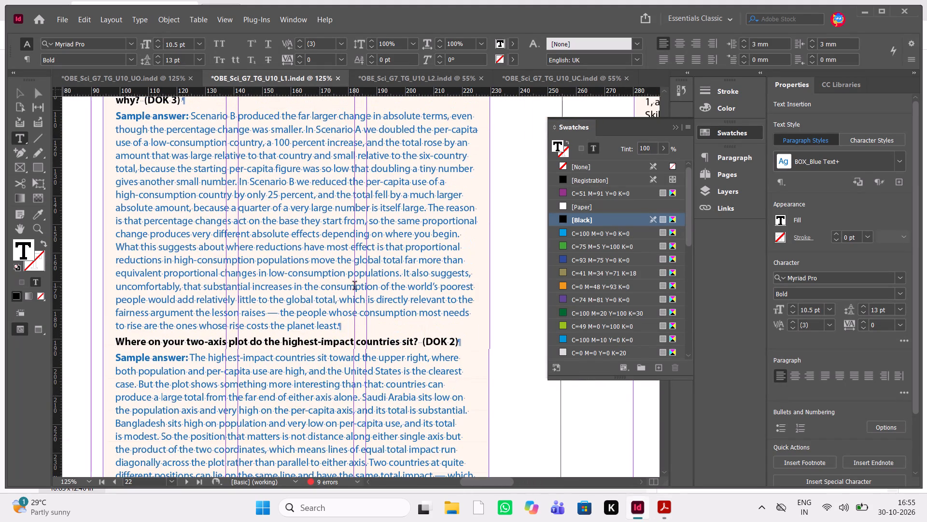
scroll(341, 284, "up", 2)
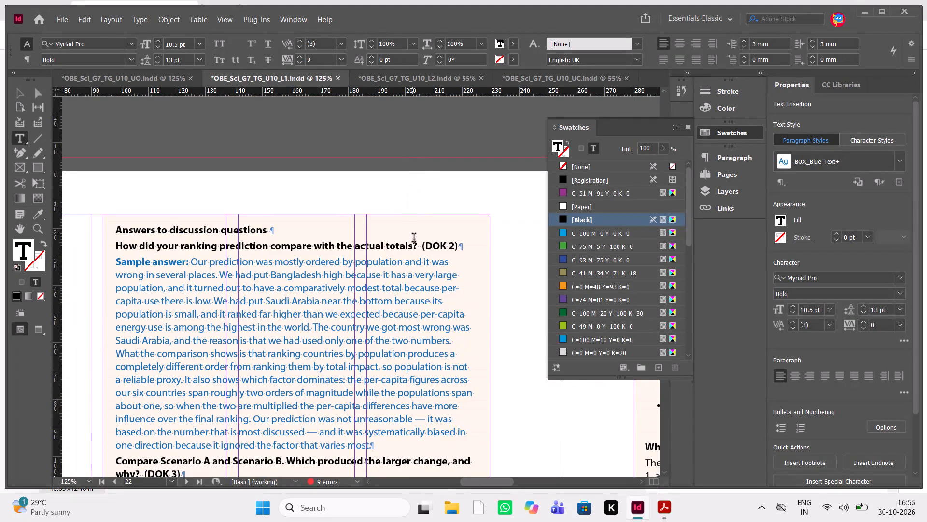
left_click_drag(418, 244, 117, 246)
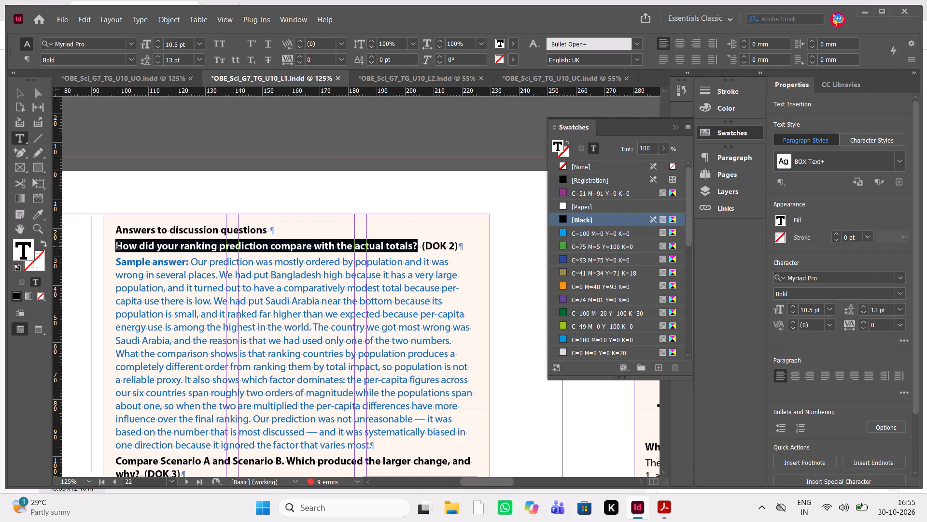
left_click_drag(117, 246, 114, 244)
key("ctrl+shift+n")
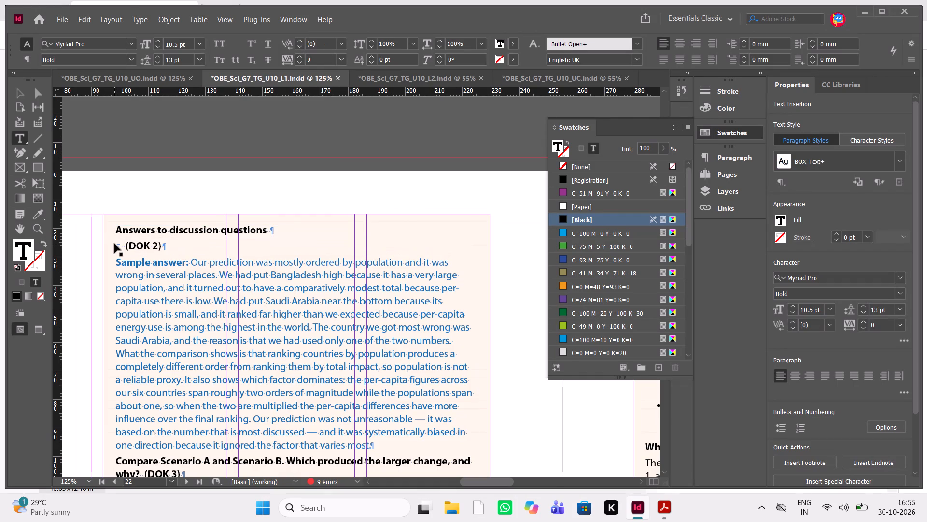
key("ctrl+z")
key("ctrl+shift+b")
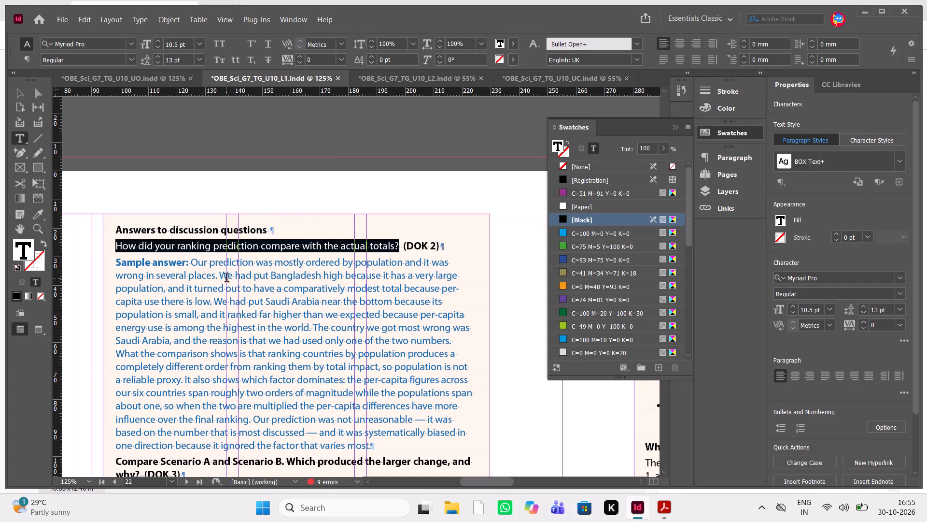
Unbold page 22's discussion question "Compare Scenario A and Scenario B. Which produced the larger change, and why?".
scroll(226, 279, "down", 1)
left_click_drag(141, 255, 111, 246)
key("ctrl+shift+b")
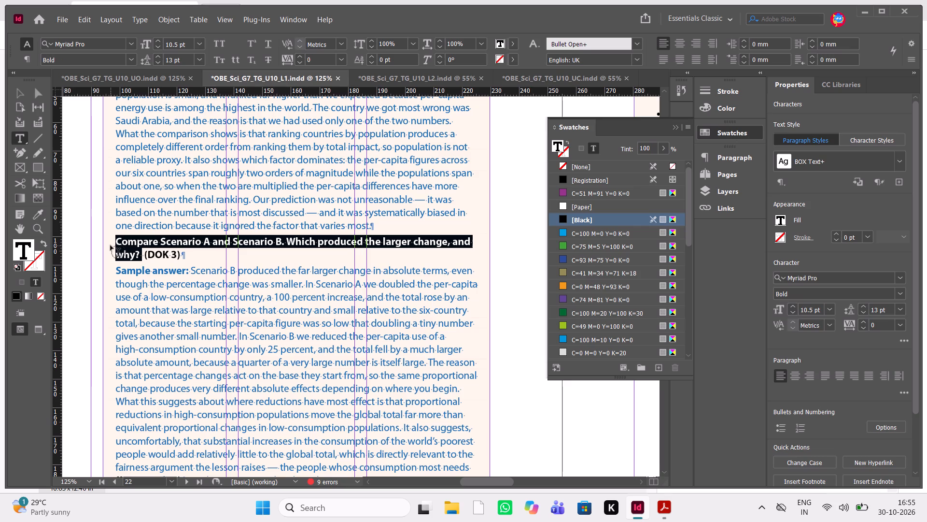
Remove the bold from page 22's selected discussion question "Compare Scenario A and Scenario B. Which produced the larger change, and why?".
key("ctrl+shift+b")
Unbold page 22's discussion question "Where on your two-axis plot do the highest-impact countries sit?", leaving out its DOK label.
scroll(267, 298, "down", 1)
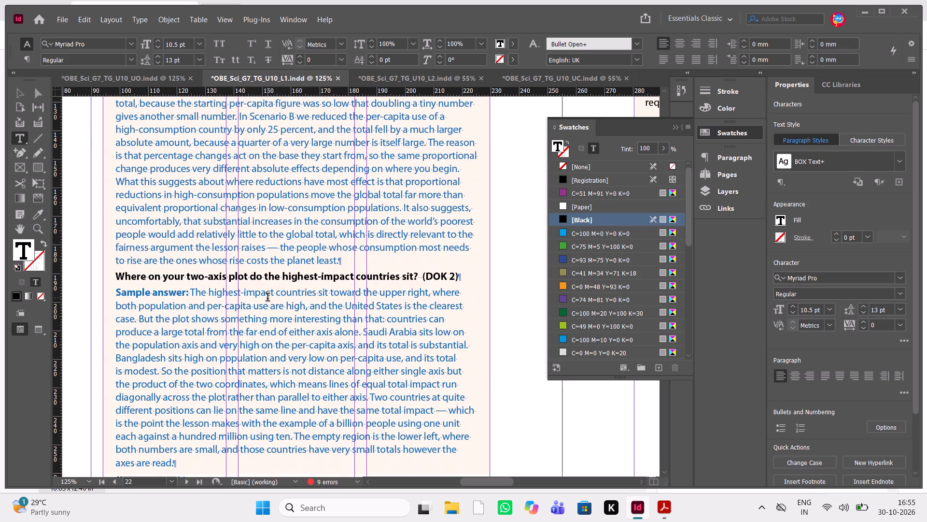
left_click_drag(422, 278, 125, 272)
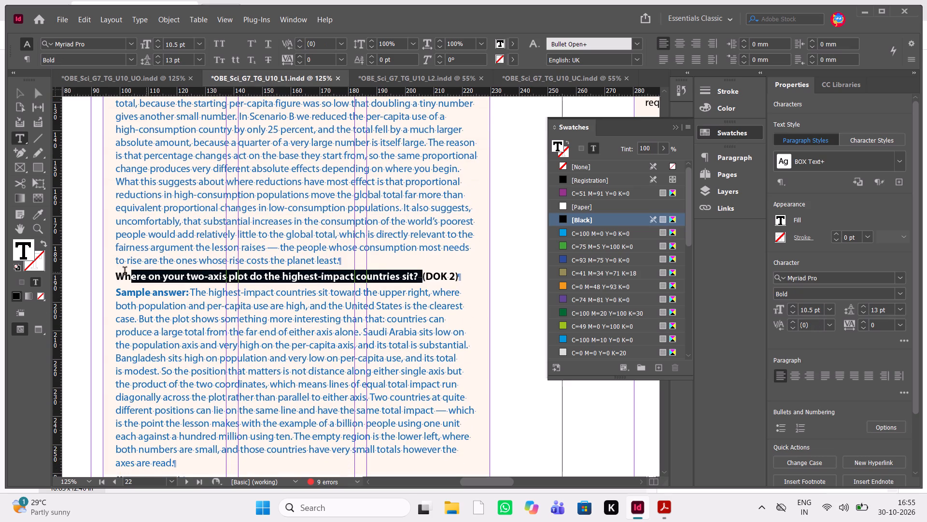
left_click_drag(125, 272, 114, 272)
key("ctrl+shift+b")
Look through the pages following page 22 in Lesson 1 and in the review PDF to find the next markup.
scroll(324, 294, "left", 1)
scroll(324, 294, "down", 1)
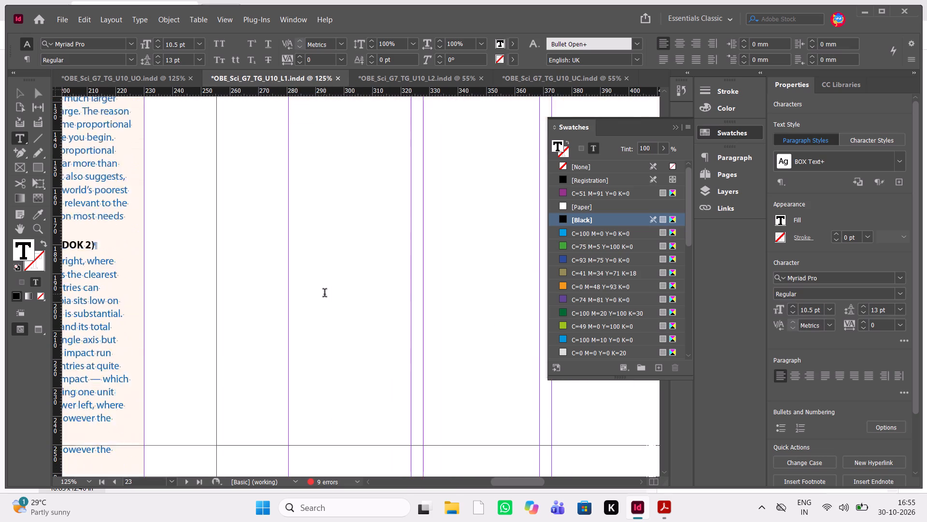
scroll(324, 294, "down", 1)
scroll(324, 294, "up", 4)
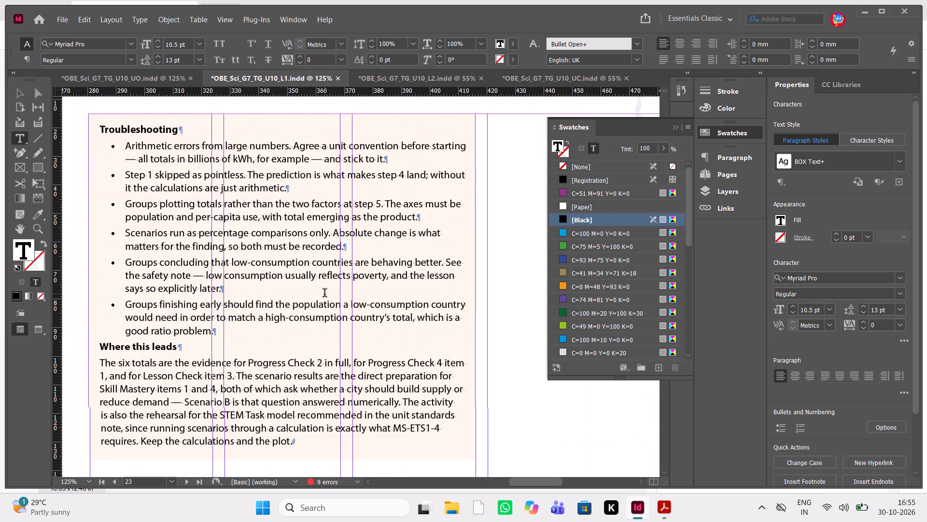
scroll(324, 294, "down", 3)
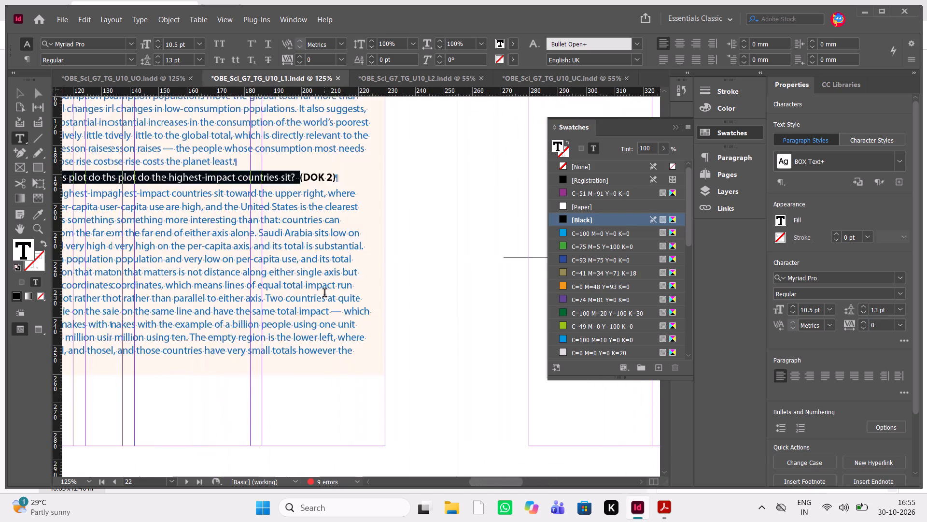
scroll(324, 294, "down", 7)
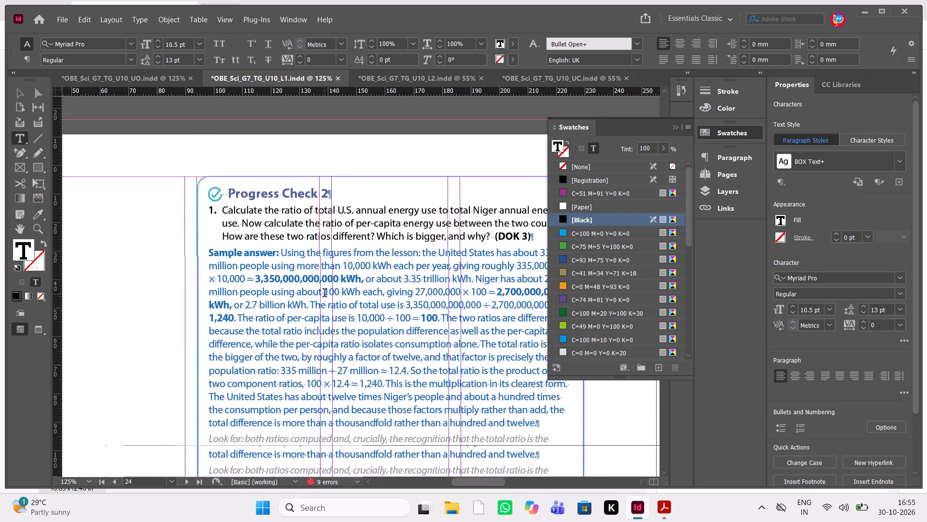
scroll(324, 294, "down", 1)
left_click(666, 508)
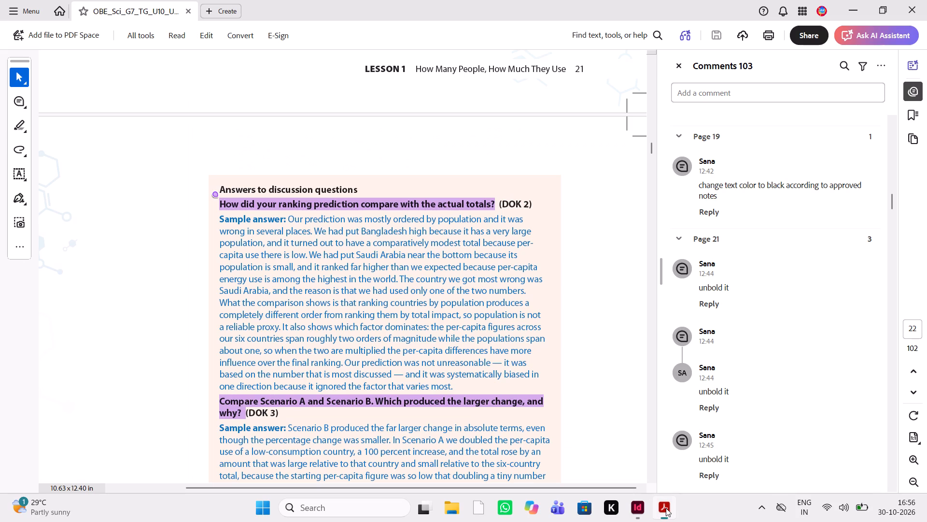
scroll(425, 329, "down", 5)
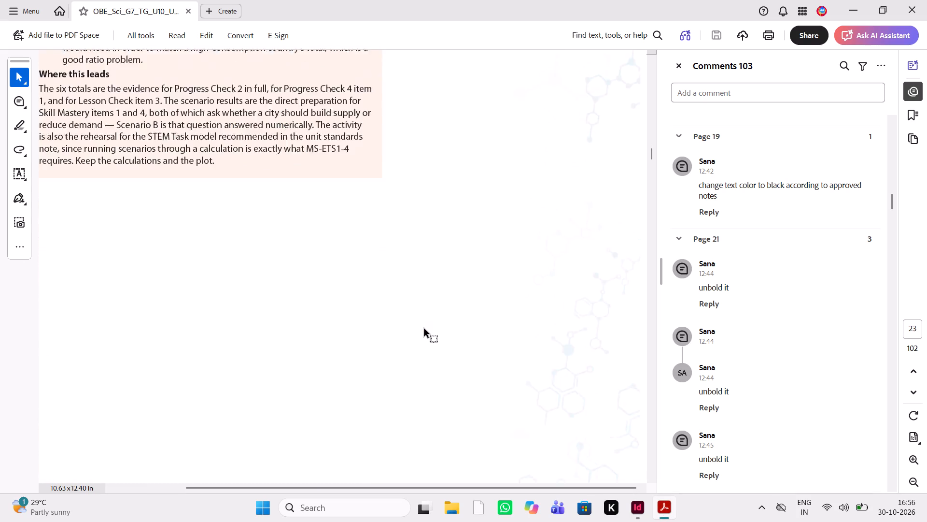
scroll(425, 329, "down", 4)
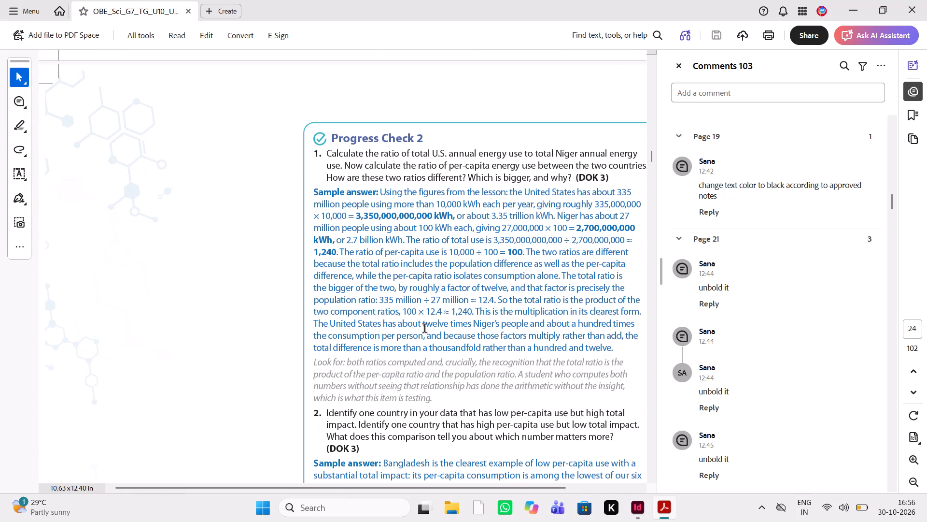
scroll(425, 329, "down", 4)
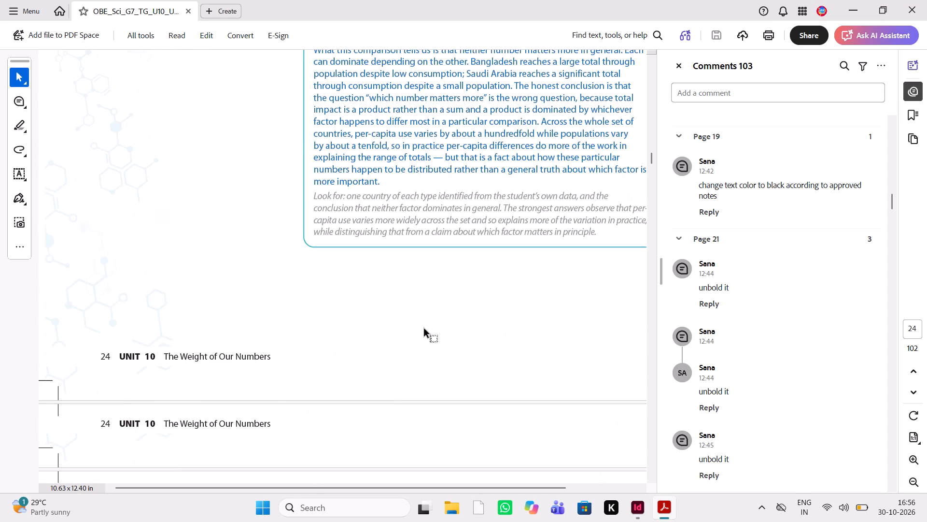
scroll(425, 329, "down", 3)
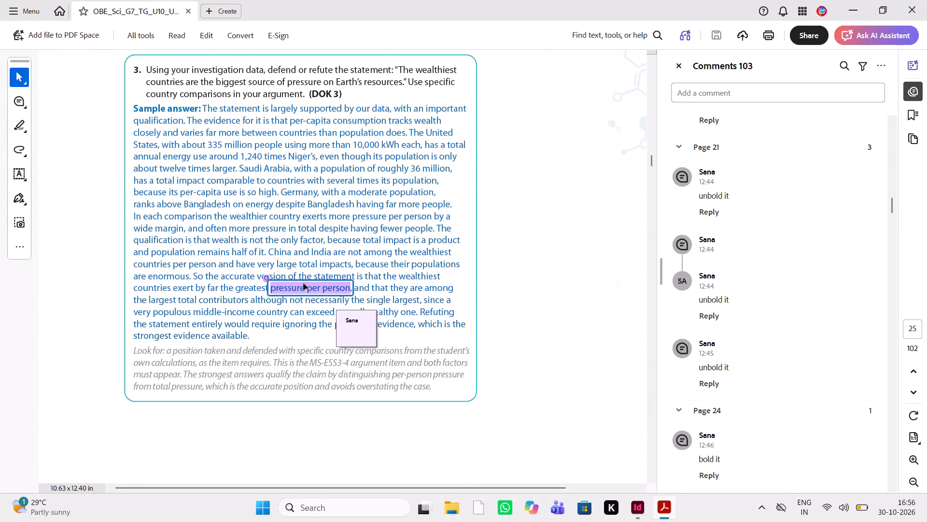
scroll(465, 354, "down", 2)
scroll(465, 354, "left", 1)
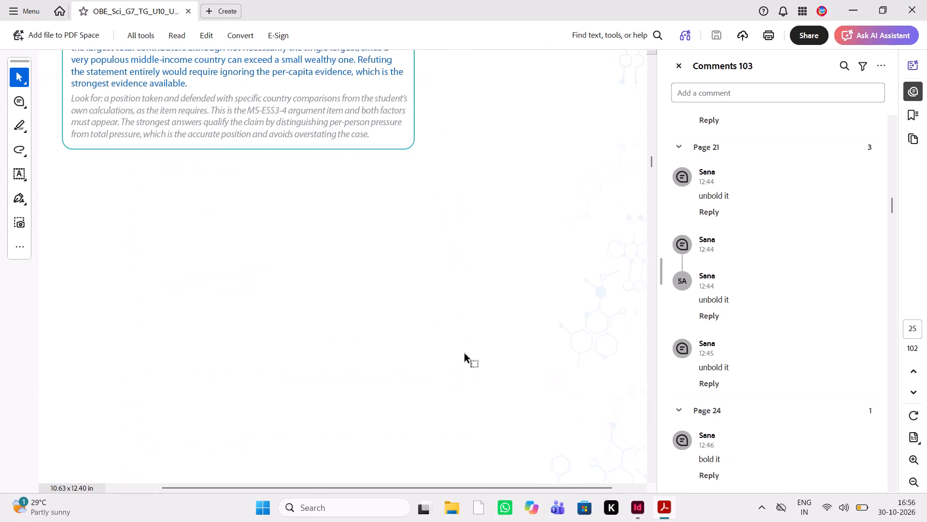
scroll(465, 354, "left", 1)
scroll(465, 354, "right", 1)
scroll(465, 354, "up", 2)
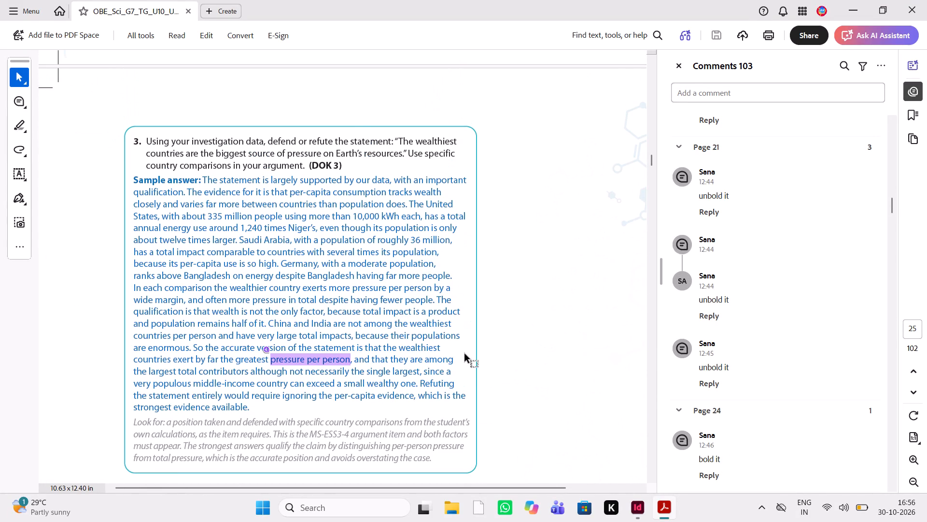
Switch back to InDesign's Lesson 1 document and collapse the Swatches panel covering the page.
key("alt+Tab")
scroll(558, 334, "left", 2)
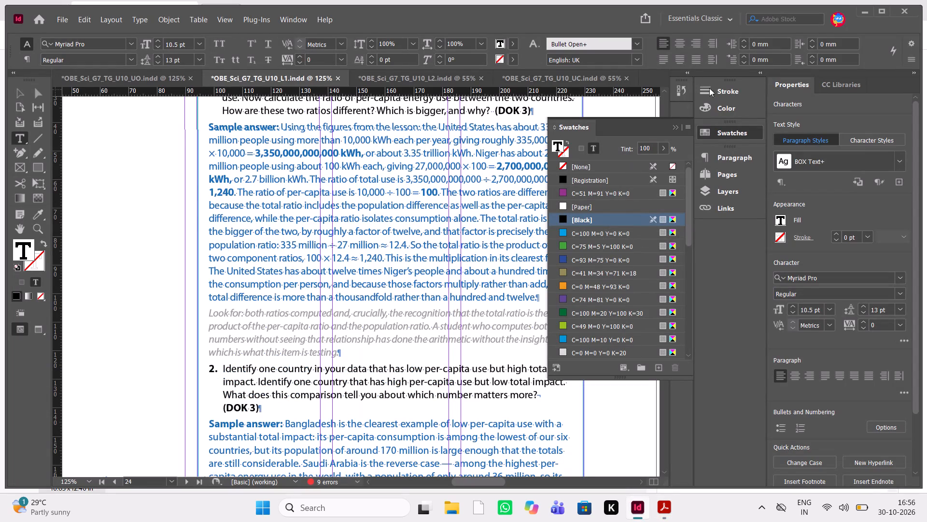
left_click(675, 125)
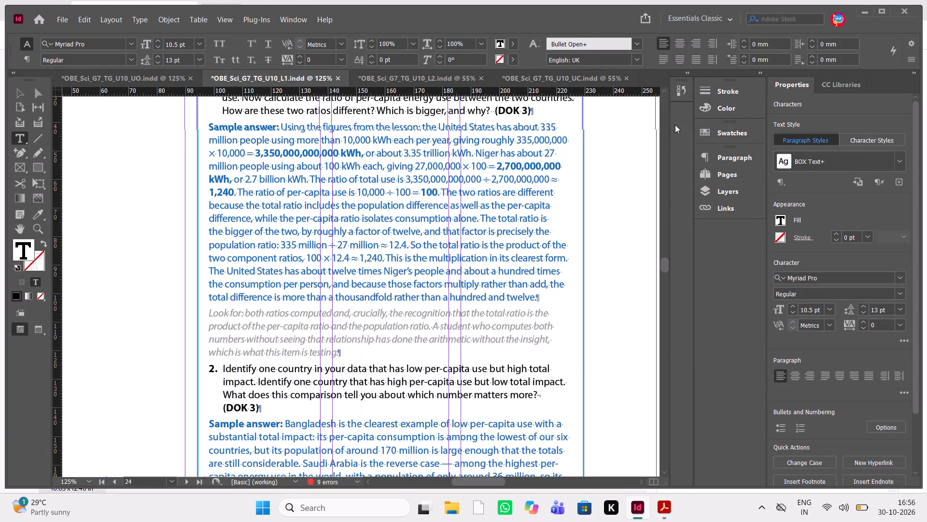
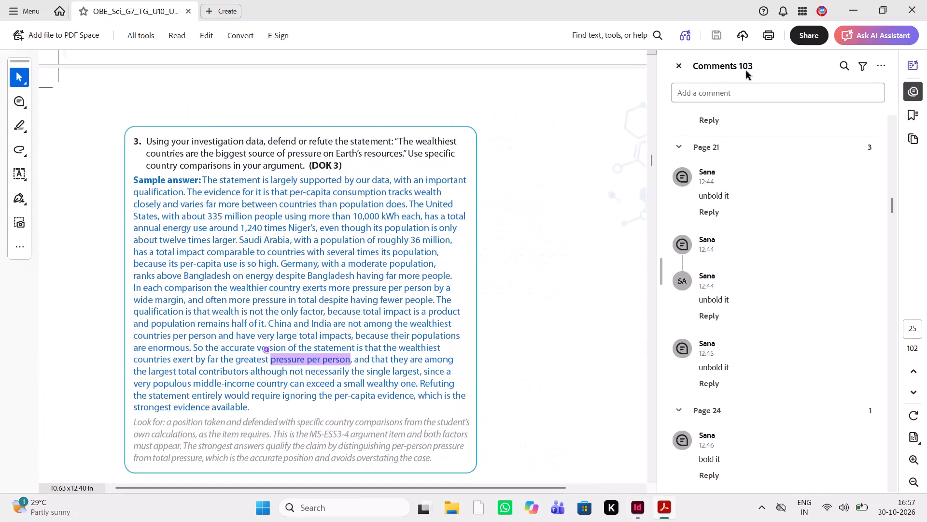
Bold the phrase "pressure per person" in question 3's sample answer on page 25, as marked in the review PDF.
key("alt+Tab")
scroll(403, 310, "down", 1)
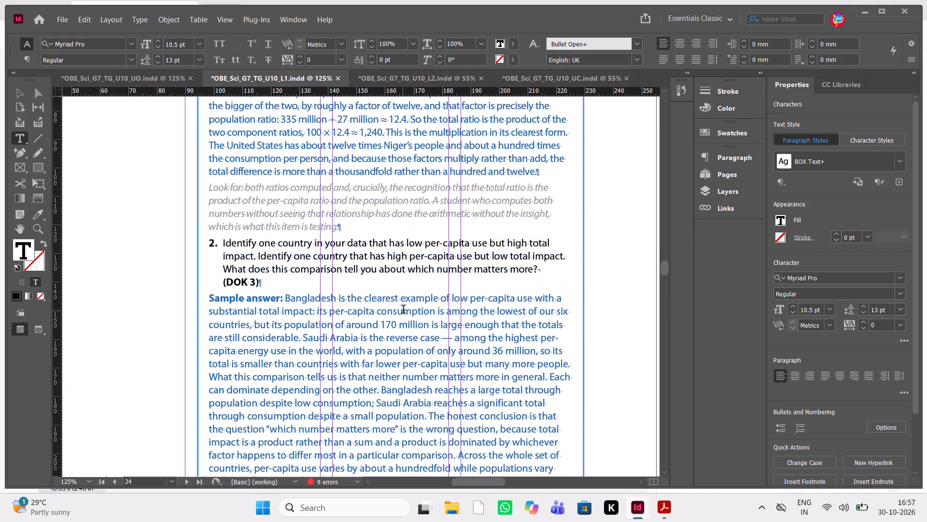
scroll(403, 310, "down", 1)
scroll(403, 310, "up", 2)
scroll(403, 310, "down", 1)
key("alt+Tab")
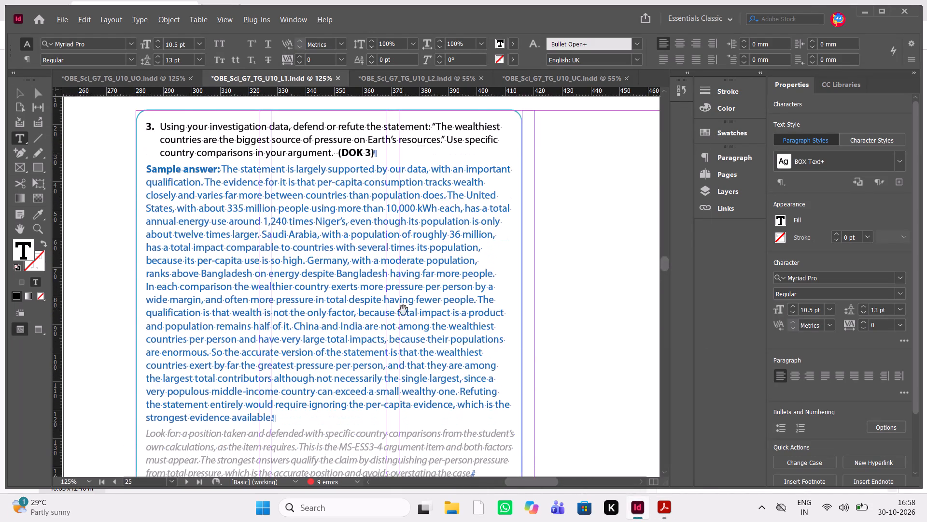
key("alt+Tab")
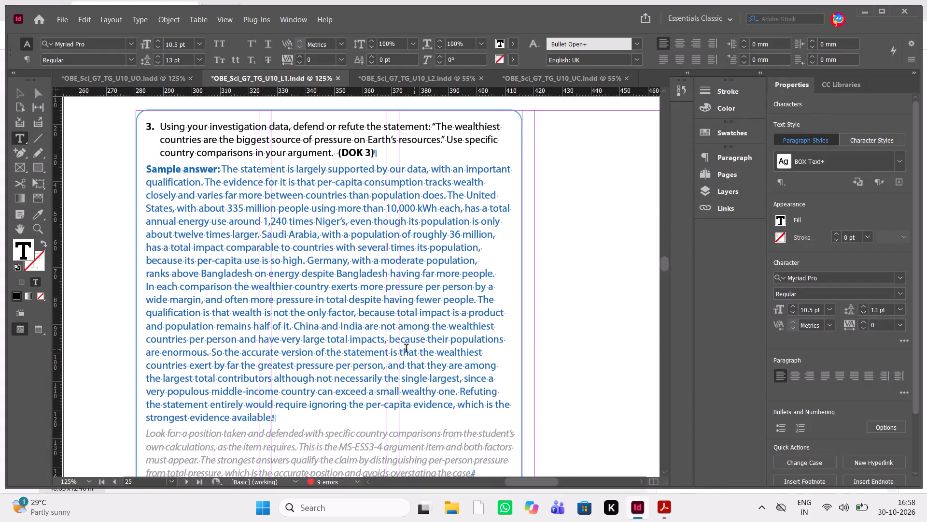
key("alt+Tab")
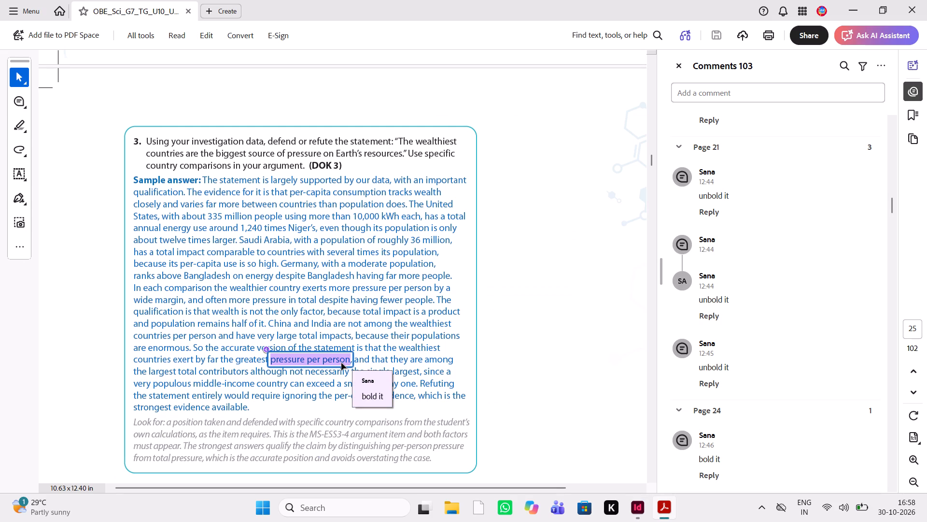
key("alt+Tab")
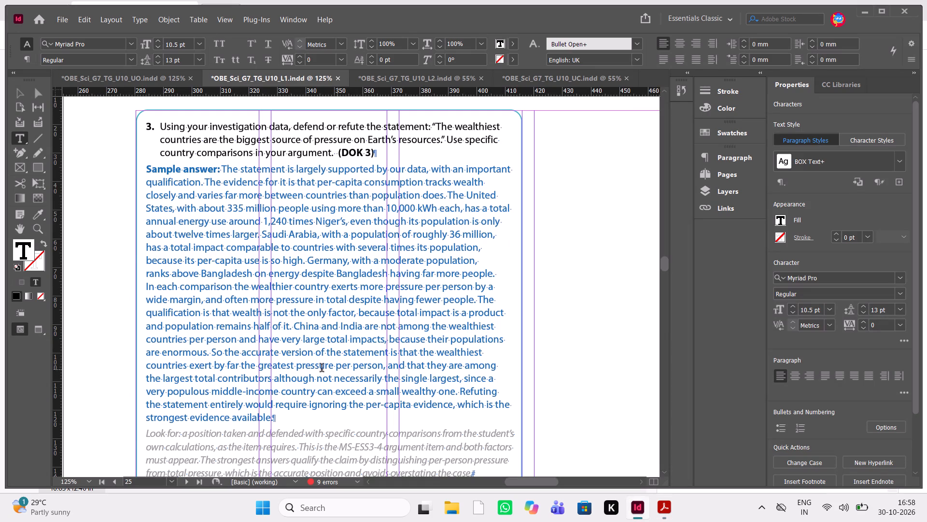
left_click_drag(296, 365, 386, 365)
key("ctrl+shift+b")
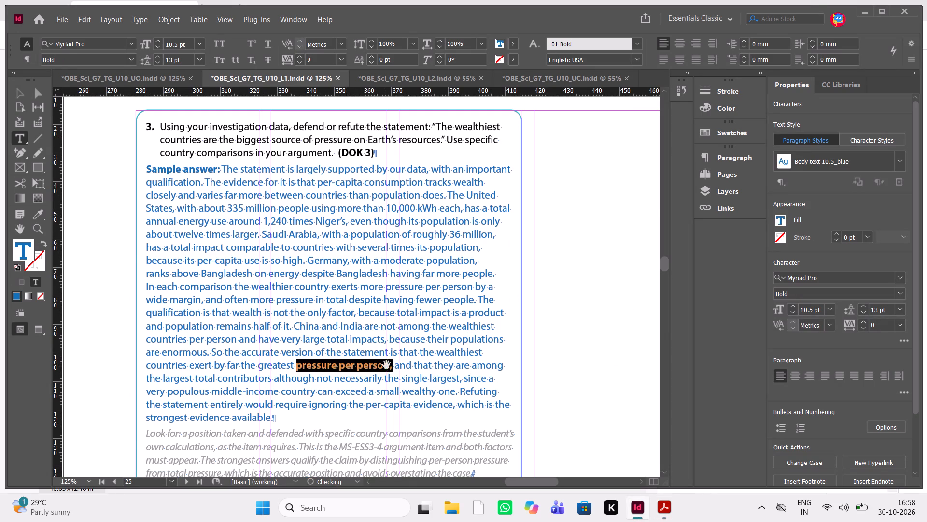
Following the next PDF markups, delete the tinted background frame behind page 26's "The Ecological Footprint" and "Why the World Is Becoming a City" text.
key("alt+Tab")
scroll(386, 365, "down", 6)
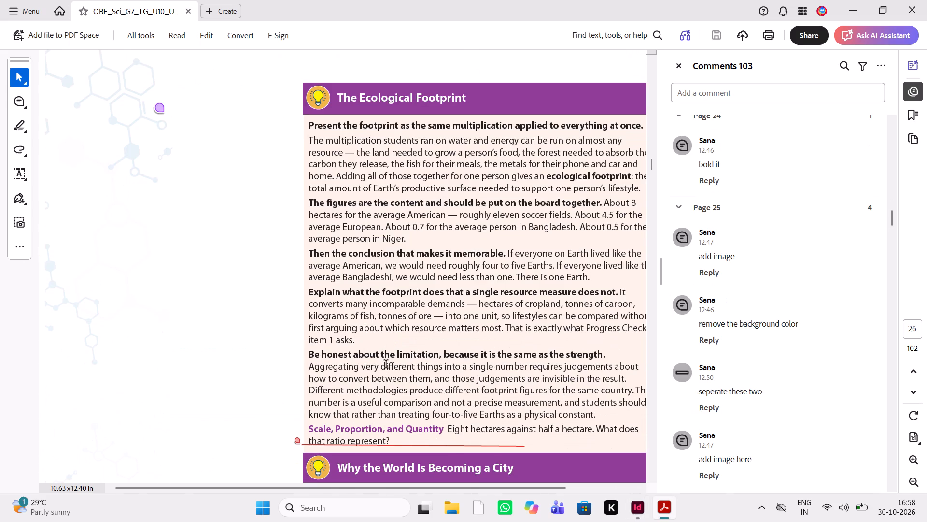
scroll(386, 365, "down", 1)
scroll(386, 365, "left", 1)
key("alt+Tab")
scroll(386, 365, "down", 3)
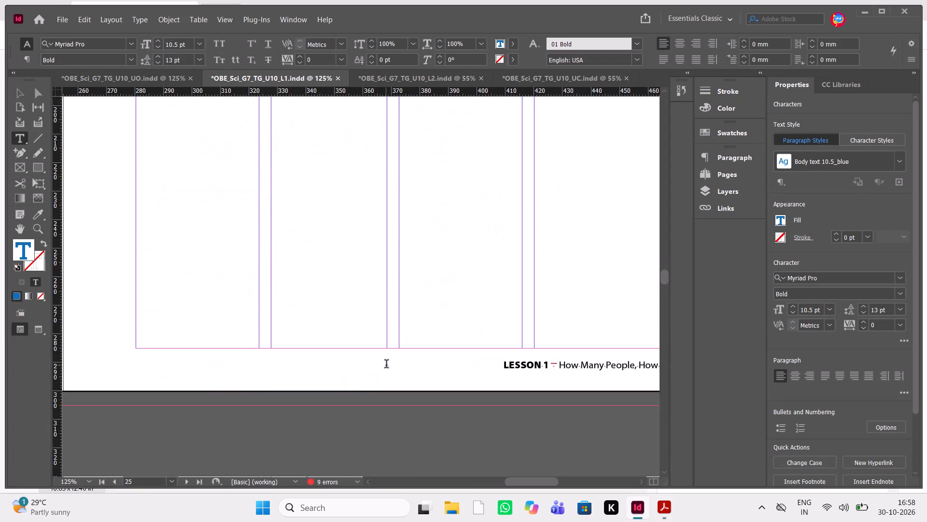
scroll(386, 365, "down", 4)
scroll(386, 365, "up", 1)
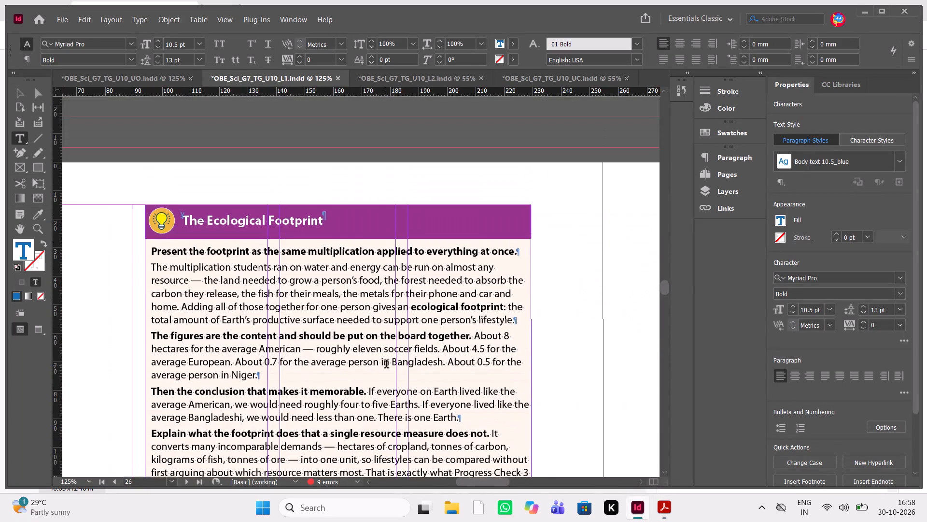
key("Escape")
scroll(185, 425, "down", 3)
scroll(185, 425, "up", 1)
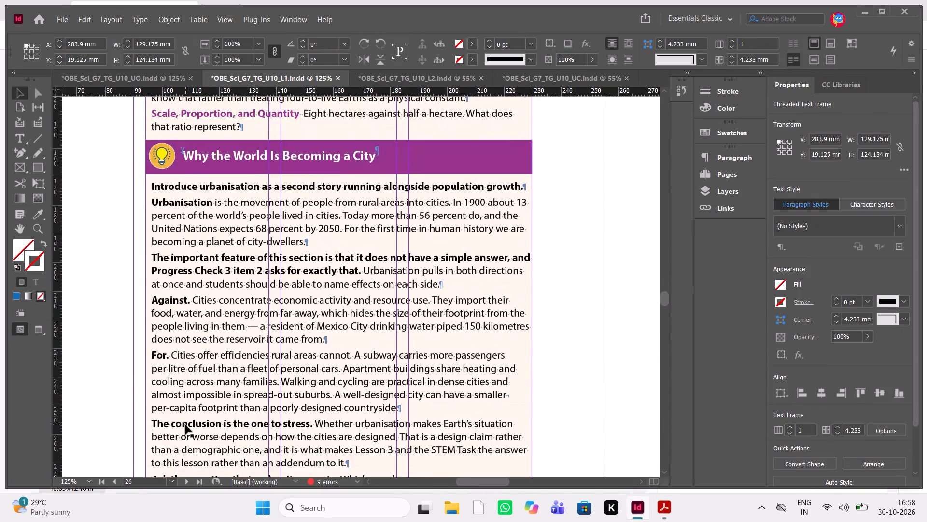
scroll(185, 425, "up", 1)
scroll(185, 425, "down", 1)
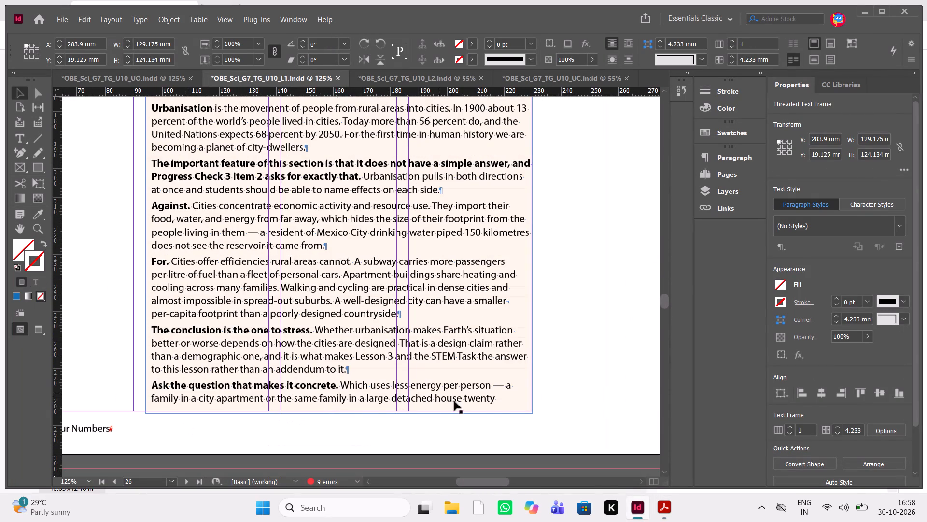
left_click(503, 413)
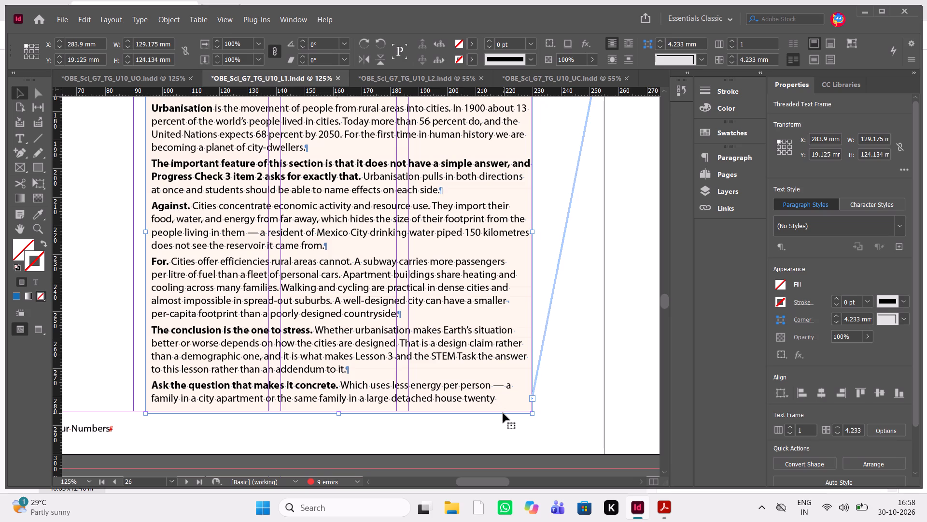
left_click_drag(338, 414, 338, 383)
left_click(348, 398)
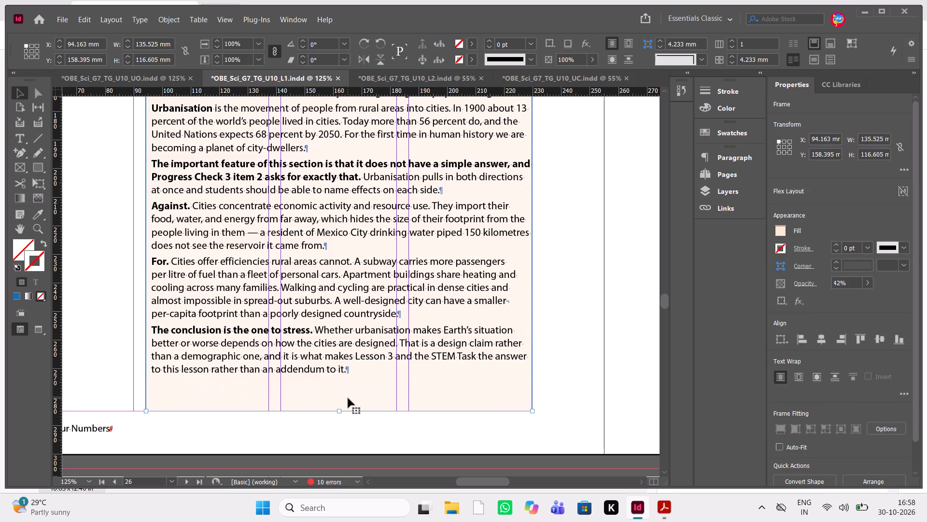
key("Delete")
Extend the "Why the World Is Becoming a City" text frame down to page 26's bottom margin, making it about 126.6 mm high.
scroll(348, 398, "up", 5)
scroll(348, 398, "down", 1)
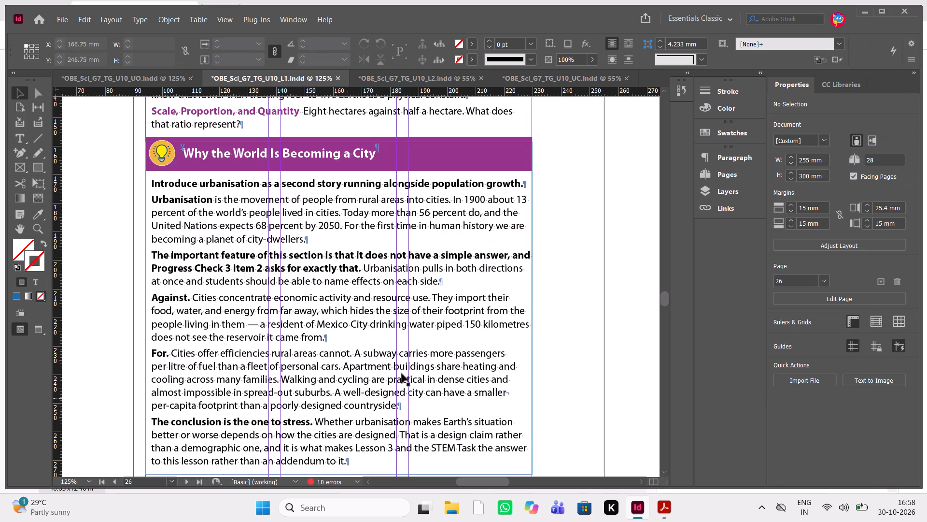
left_click(409, 386)
scroll(409, 386, "down", 1)
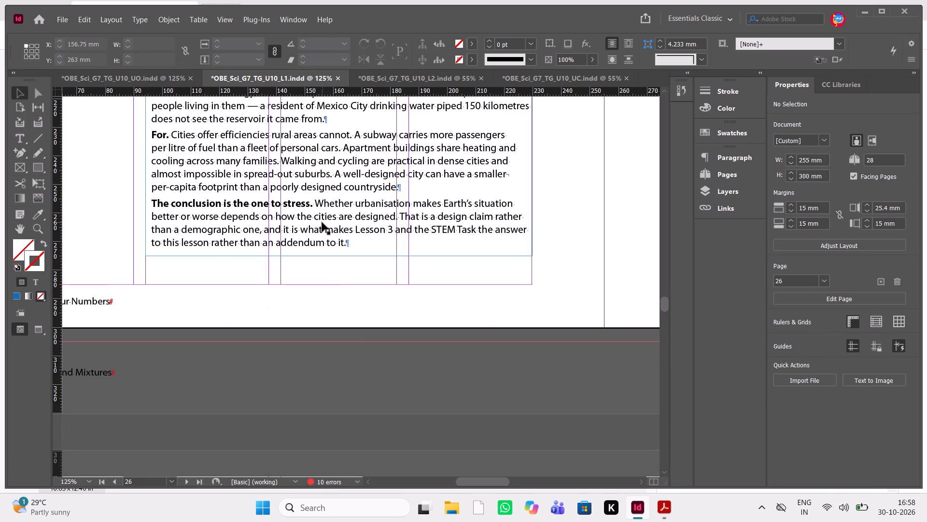
left_click(319, 256)
scroll(319, 256, "up", 1)
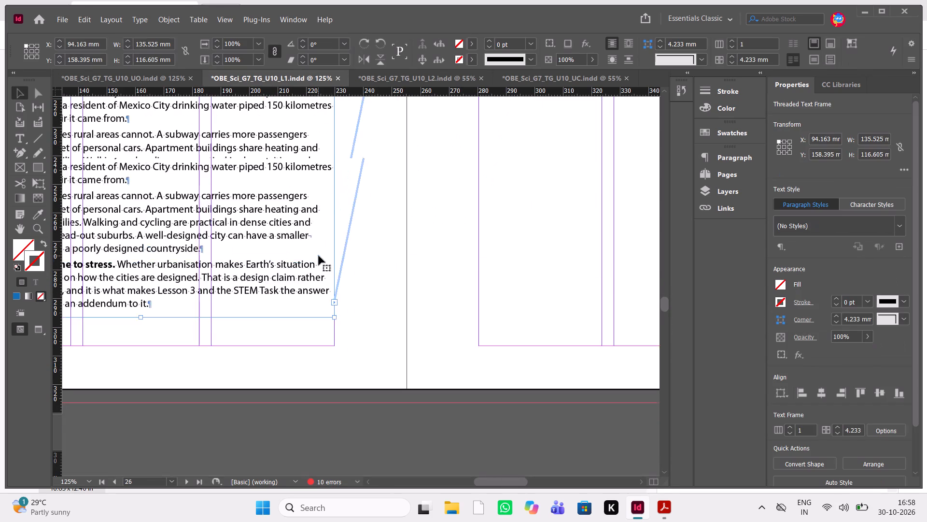
scroll(319, 256, "up", 1)
scroll(319, 256, "right", 1)
scroll(319, 256, "up", 1)
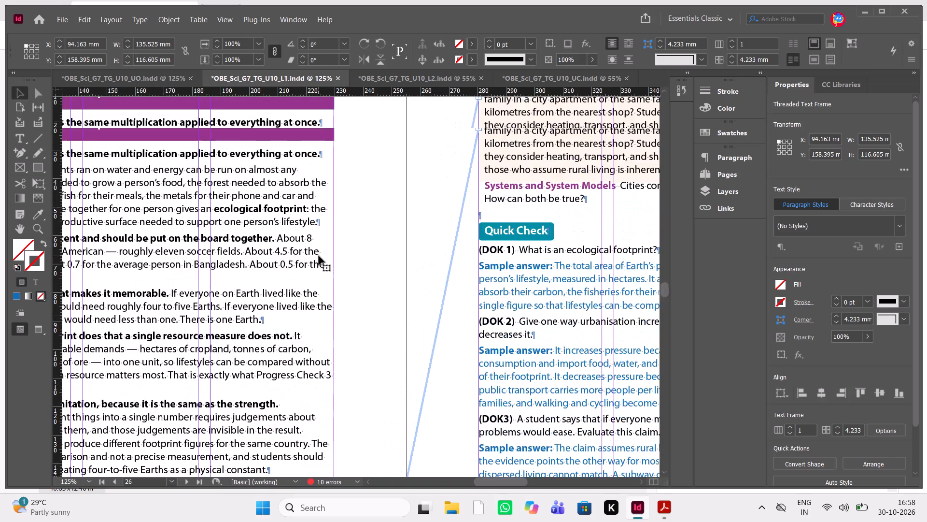
scroll(319, 256, "down", 3)
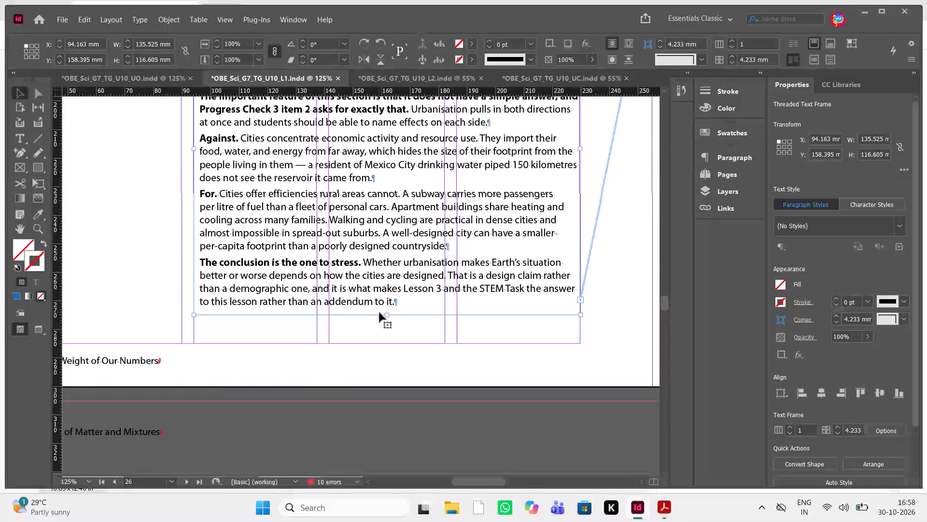
left_click_drag(386, 315, 387, 335)
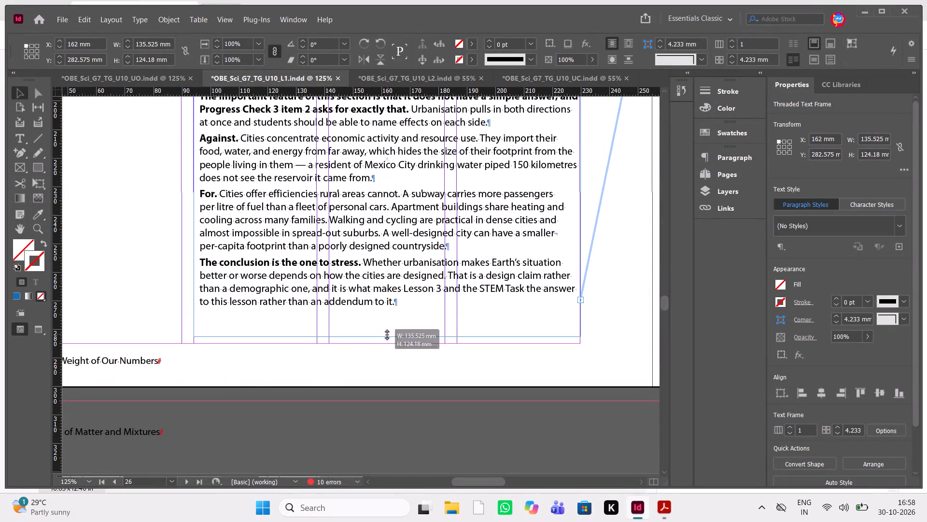
left_click_drag(387, 335, 387, 342)
Shorten "The Ecological Footprint" text frame to about 138 mm high, ending just above the "Why the World Is Becoming a City" heading.
scroll(387, 342, "up", 1)
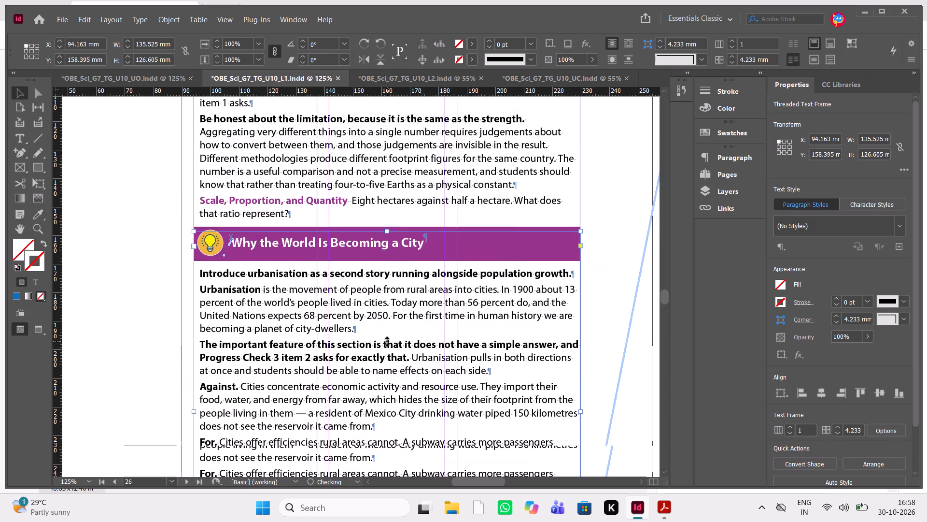
scroll(387, 342, "up", 1)
scroll(235, 334, "down", 1)
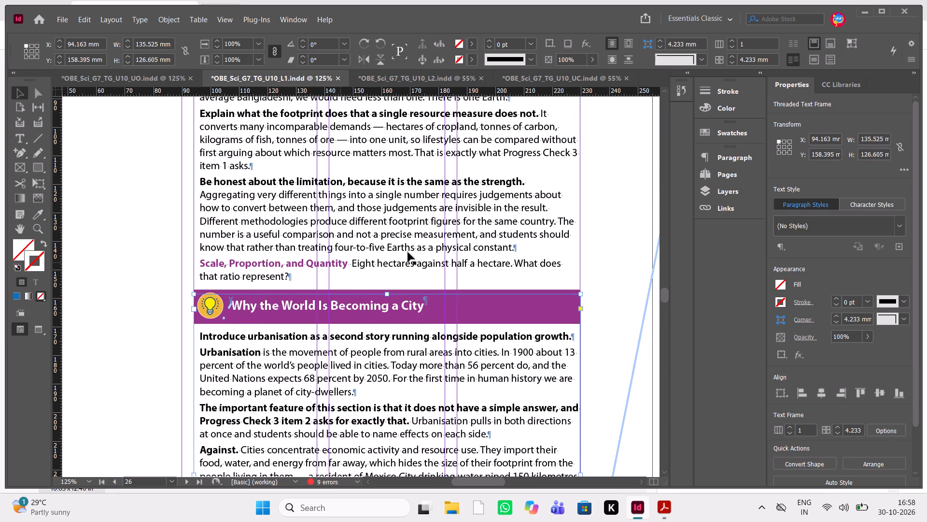
left_click(439, 272)
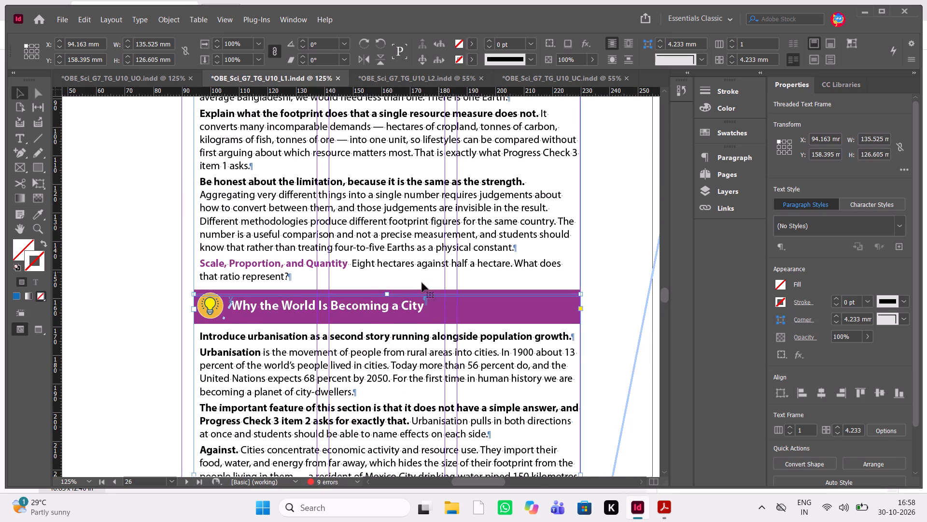
left_click_drag(388, 295, 388, 283)
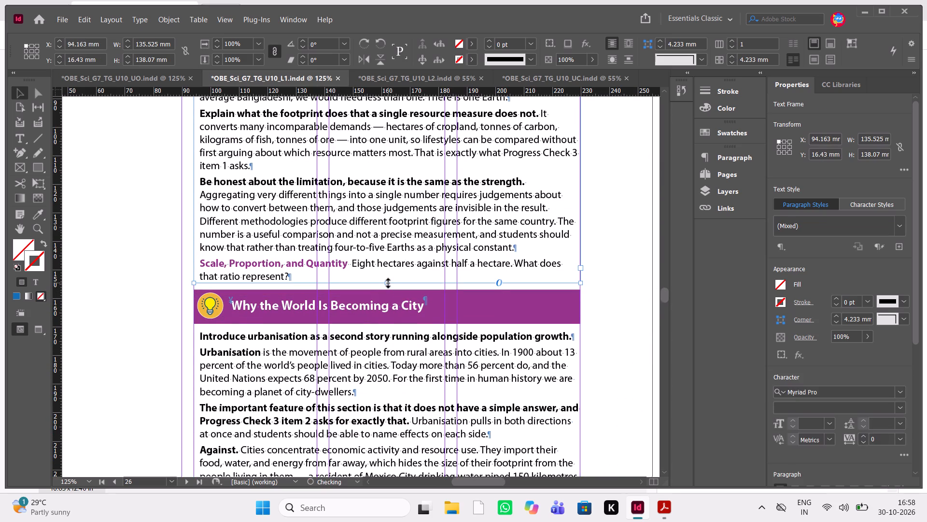
left_click(99, 339)
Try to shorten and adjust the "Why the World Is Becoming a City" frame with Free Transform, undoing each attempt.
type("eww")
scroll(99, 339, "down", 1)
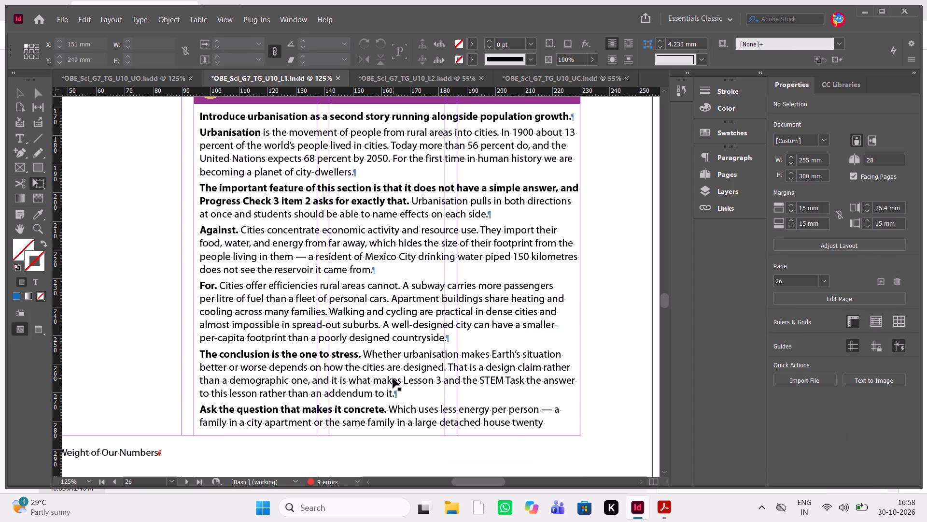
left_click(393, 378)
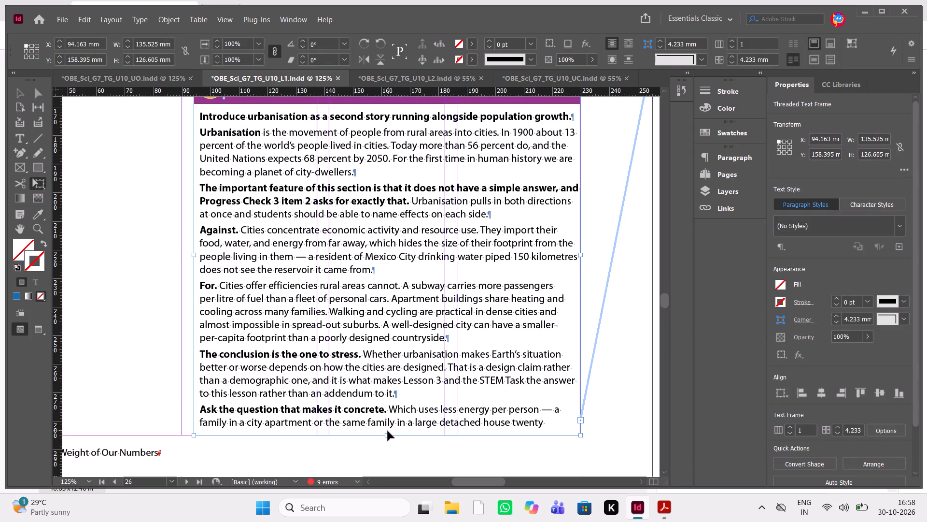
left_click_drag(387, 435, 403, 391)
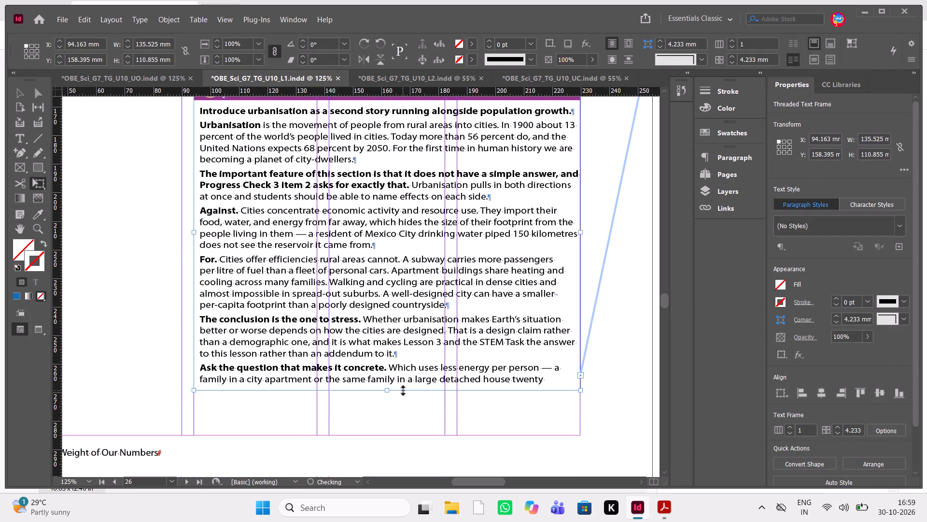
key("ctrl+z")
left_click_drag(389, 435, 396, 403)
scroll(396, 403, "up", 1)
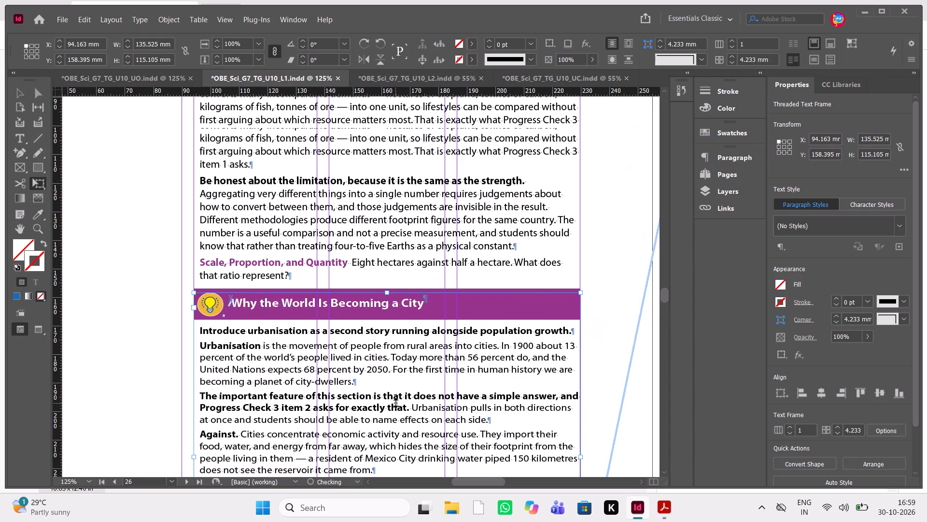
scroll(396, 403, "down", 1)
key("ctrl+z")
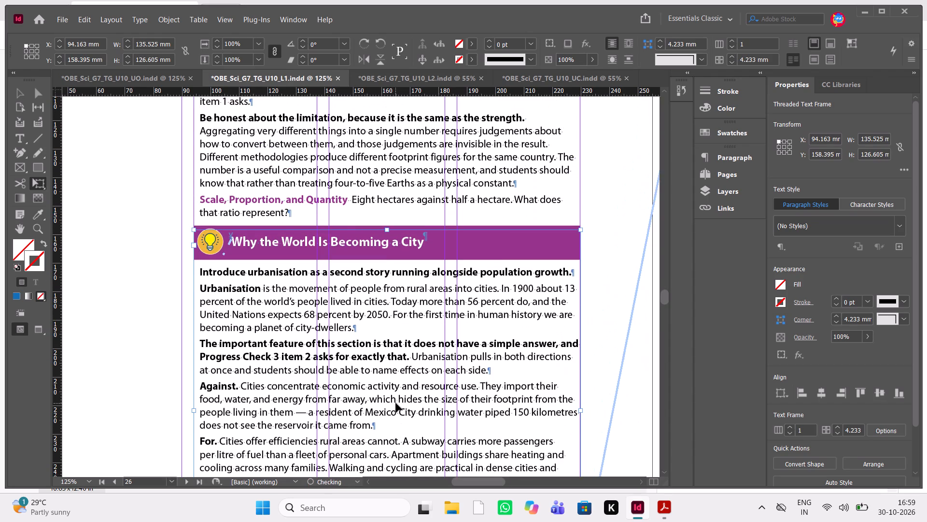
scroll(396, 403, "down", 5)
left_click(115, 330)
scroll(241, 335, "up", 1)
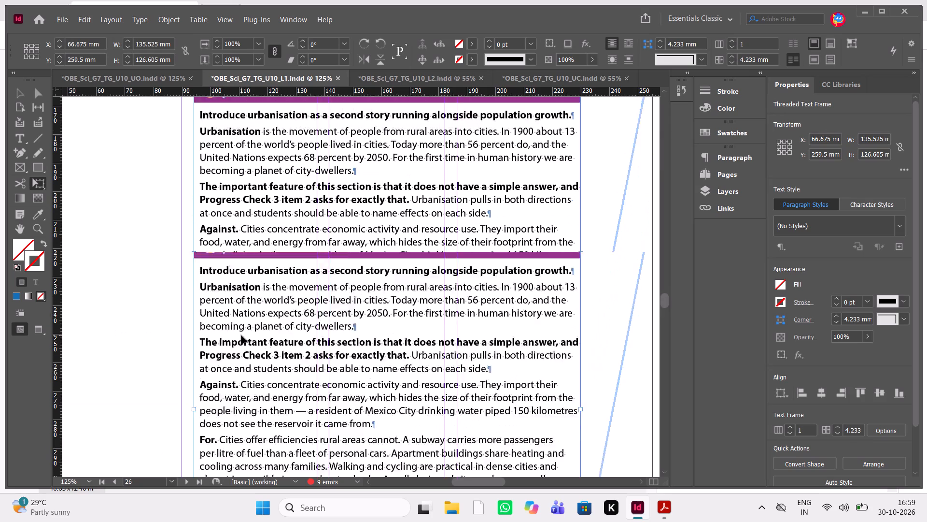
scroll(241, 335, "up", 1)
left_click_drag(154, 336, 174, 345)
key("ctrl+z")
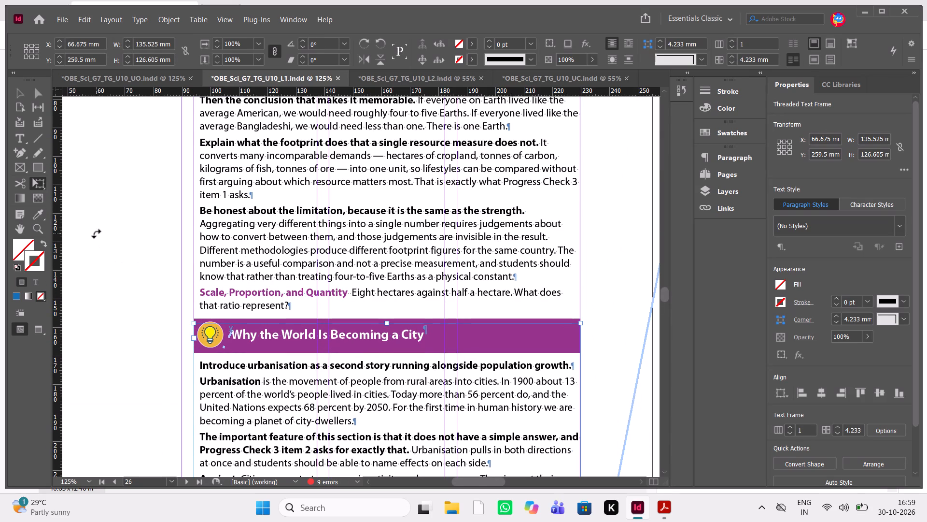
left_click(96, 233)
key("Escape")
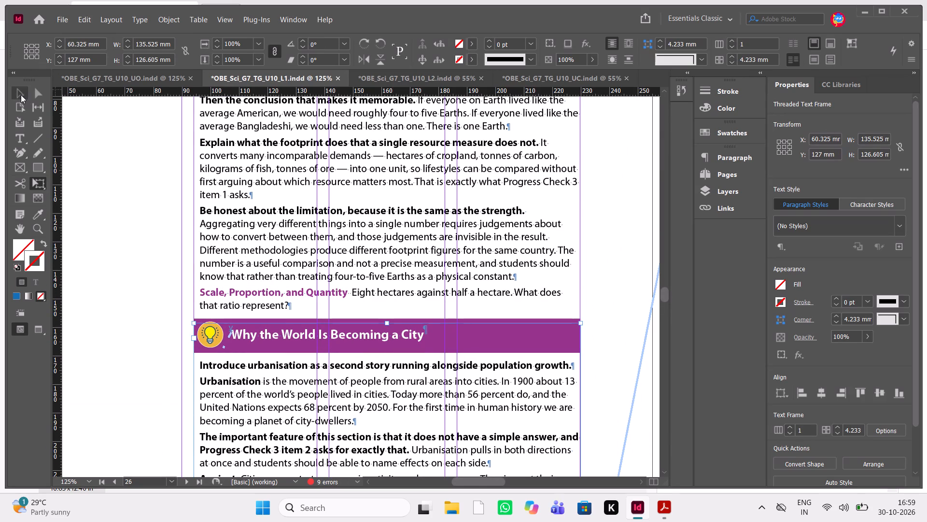
Move the "Why the World Is Becoming a City" frame down 2.5 mm to separate it from the Ecological Footprint section.
left_click(21, 95)
left_click_drag(162, 344, 286, 427)
key("shift+Down")
key("shift+Down")
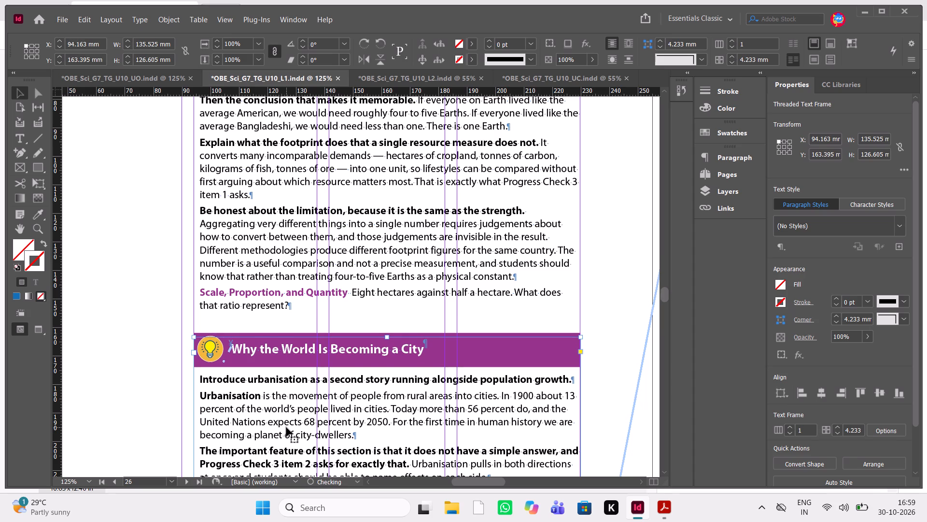
key("shift+Up")
scroll(286, 427, "down", 3)
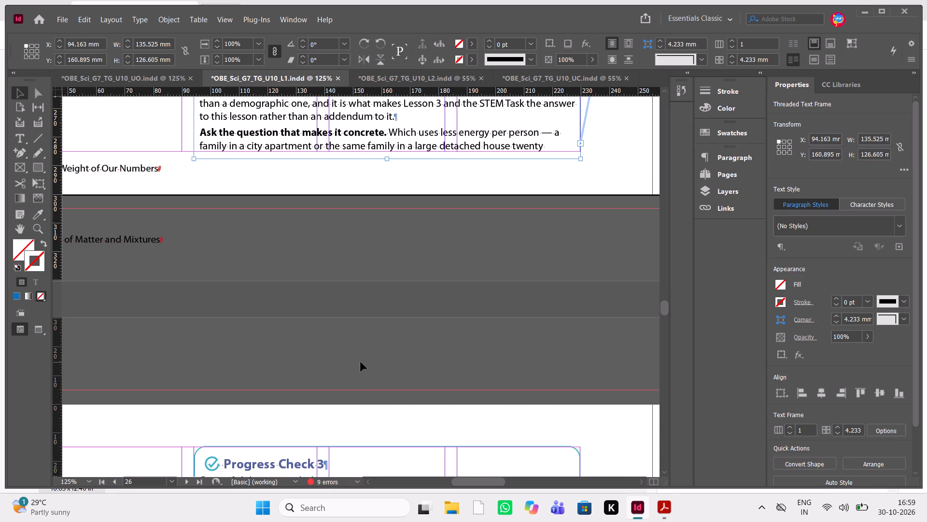
left_click(361, 362)
scroll(361, 362, "up", 1)
left_click(448, 333)
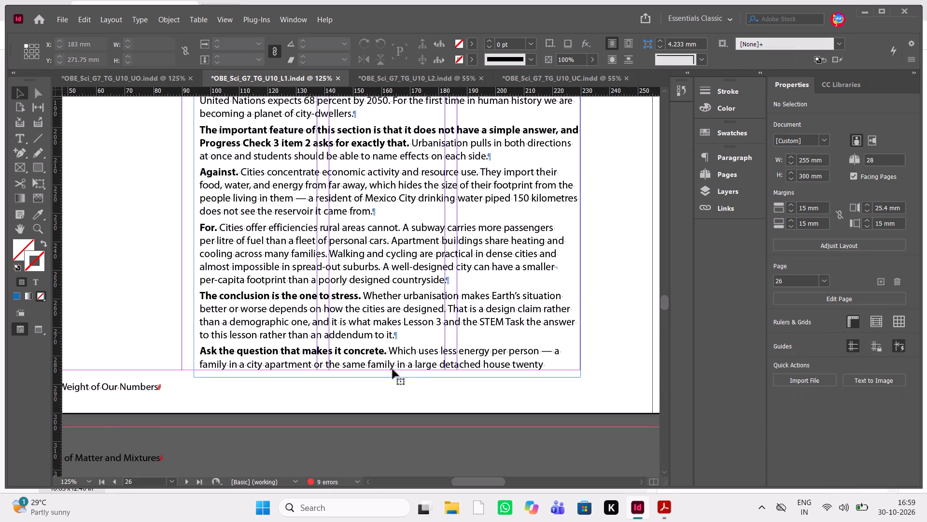
Shorten the "Why the World Is Becoming a City" text frame to about 115.3 mm high, moving its "Ask the question" paragraph onto page 27.
left_click_drag(387, 377, 408, 348)
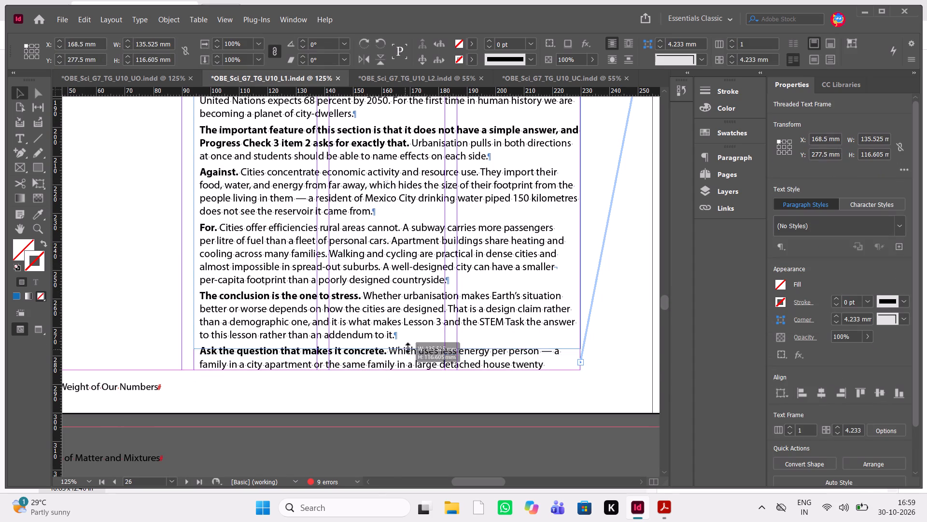
left_click_drag(408, 348, 409, 347)
scroll(409, 347, "up", 2)
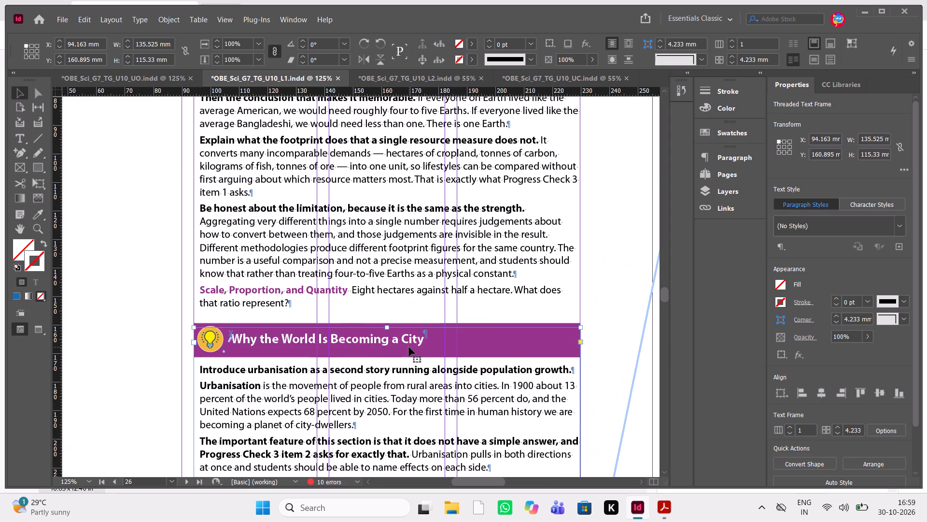
left_click(151, 328)
type("ww")
Delete the peach background frame behind the "Ask the question that makes it concrete" paragraph at the top of page 27.
scroll(151, 328, "up", 2)
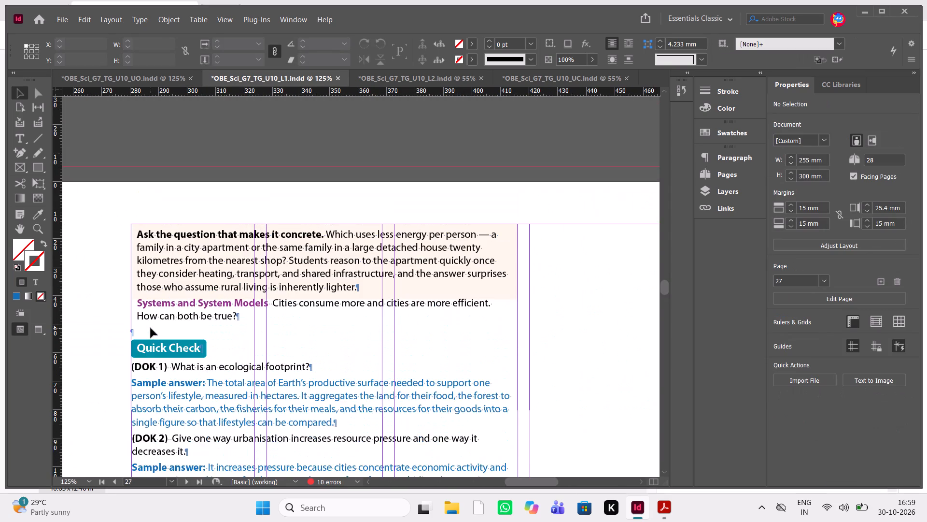
scroll(151, 328, "down", 1)
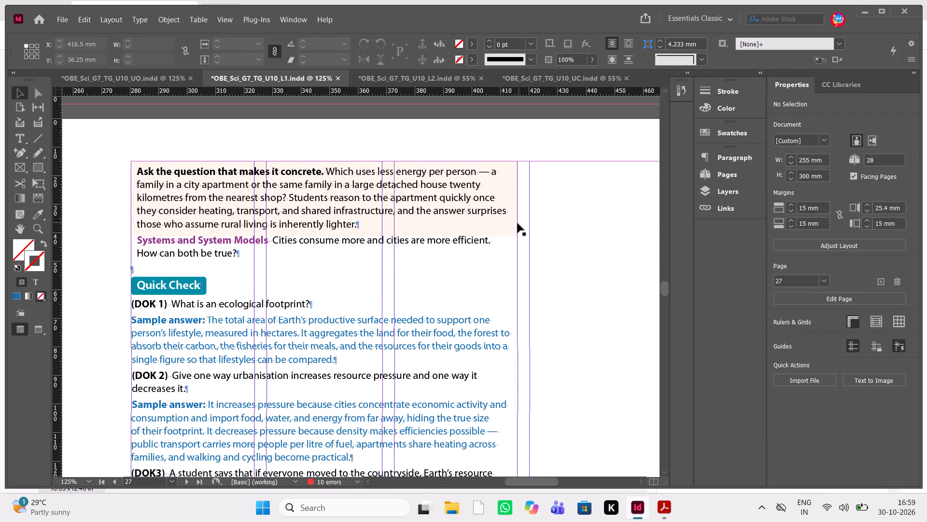
left_click(531, 221)
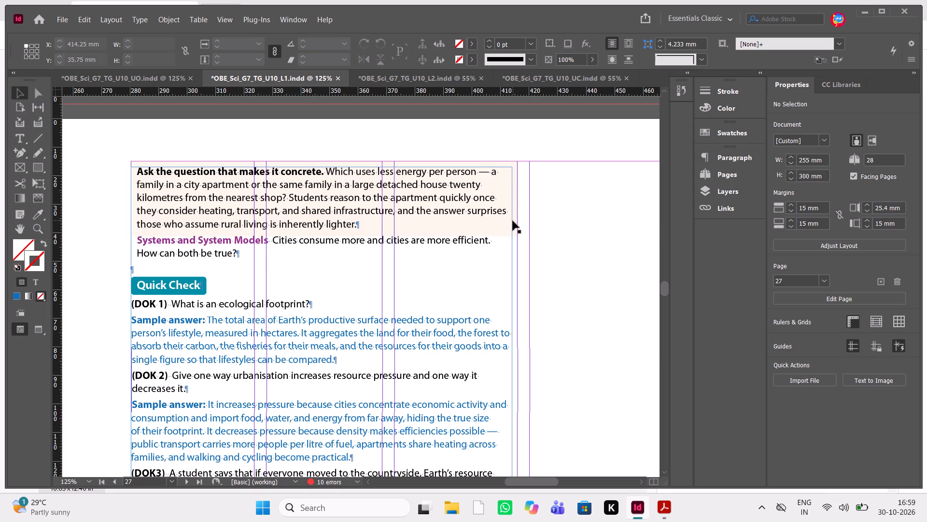
left_click(517, 163)
left_click(517, 163)
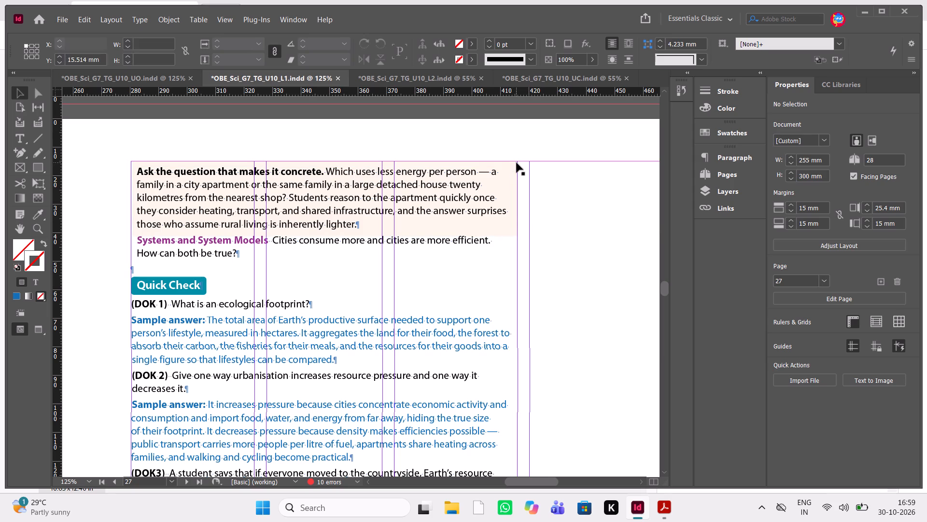
left_click(163, 166)
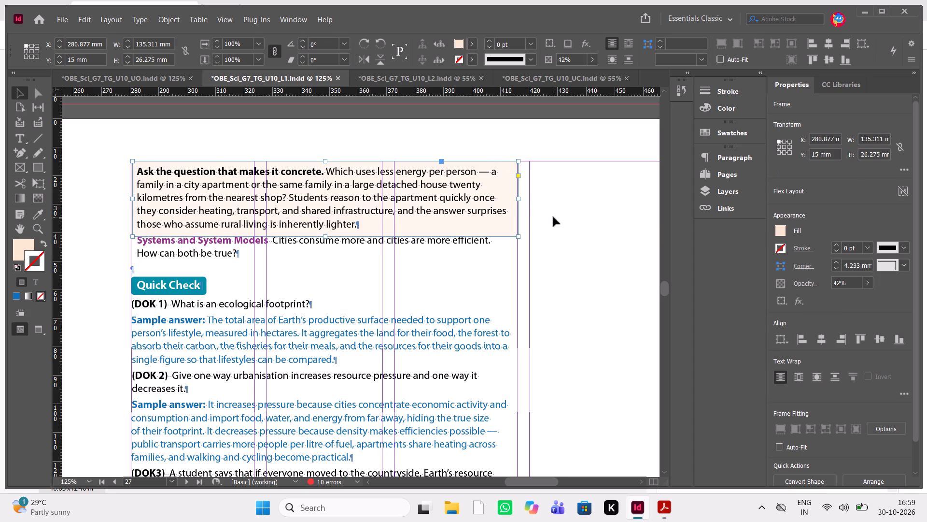
left_click(553, 217)
left_click(463, 222)
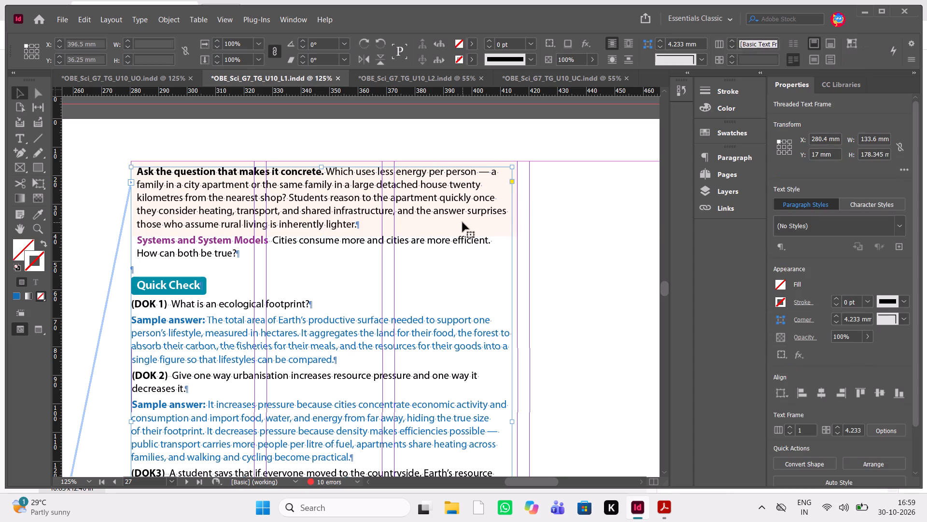
left_click(517, 214)
left_click(517, 214)
left_click(568, 219)
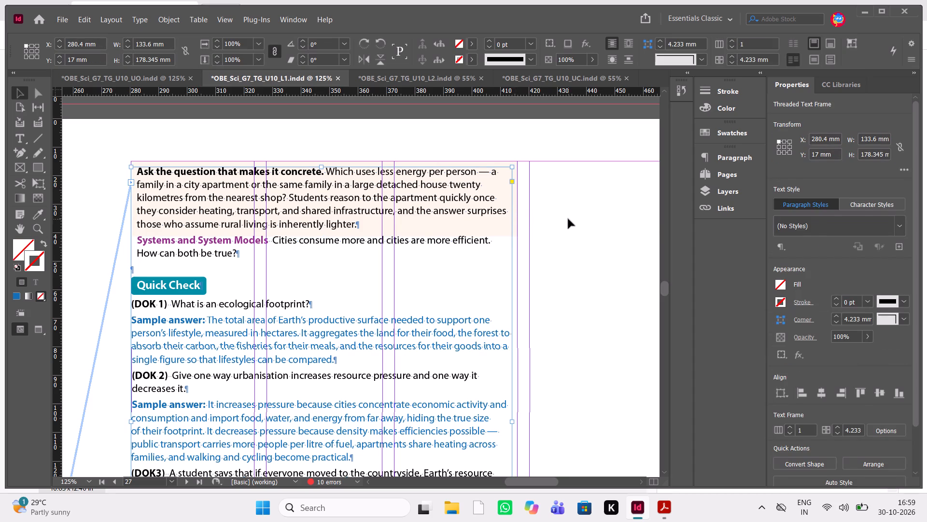
left_click(514, 227)
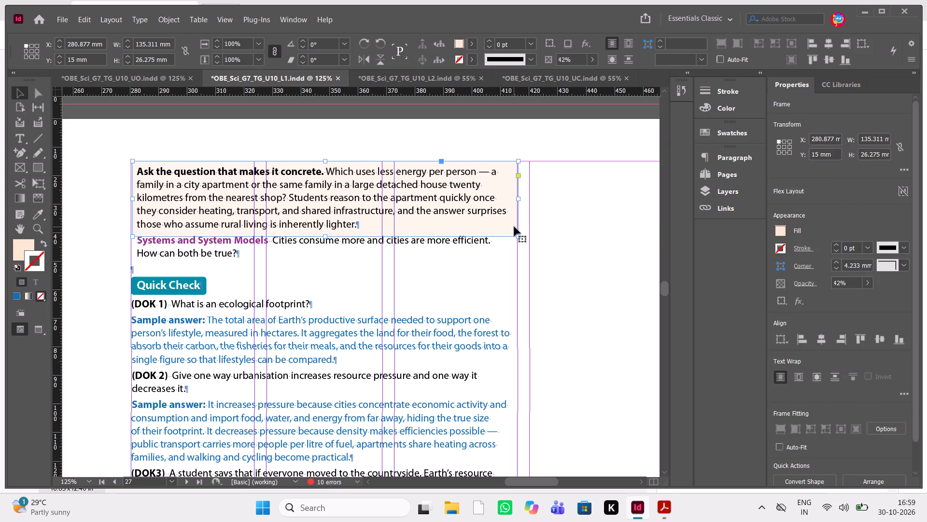
key("Delete")
Look over the rest of page 27, then switch to the review PDF in Acrobat and examine the markups on pages 26 to 29.
scroll(403, 223, "down", 1)
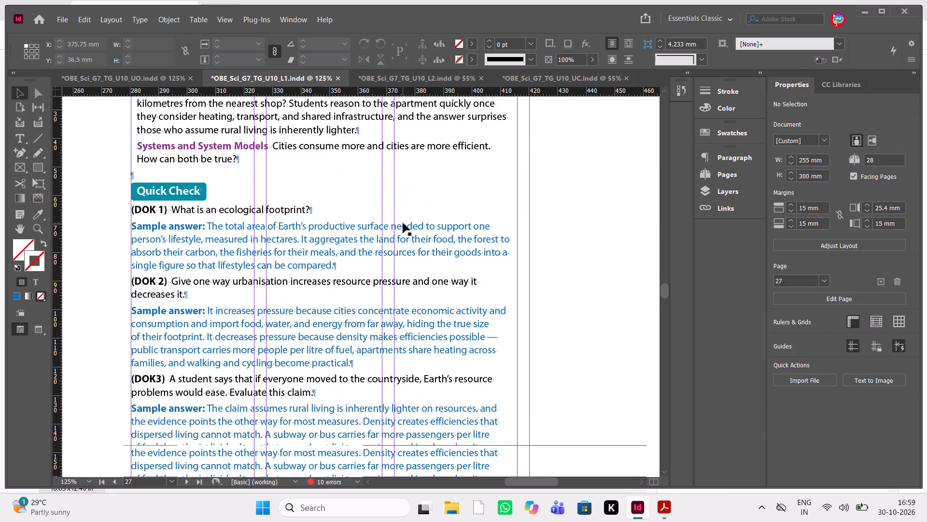
scroll(403, 223, "up", 1)
scroll(403, 223, "down", 2)
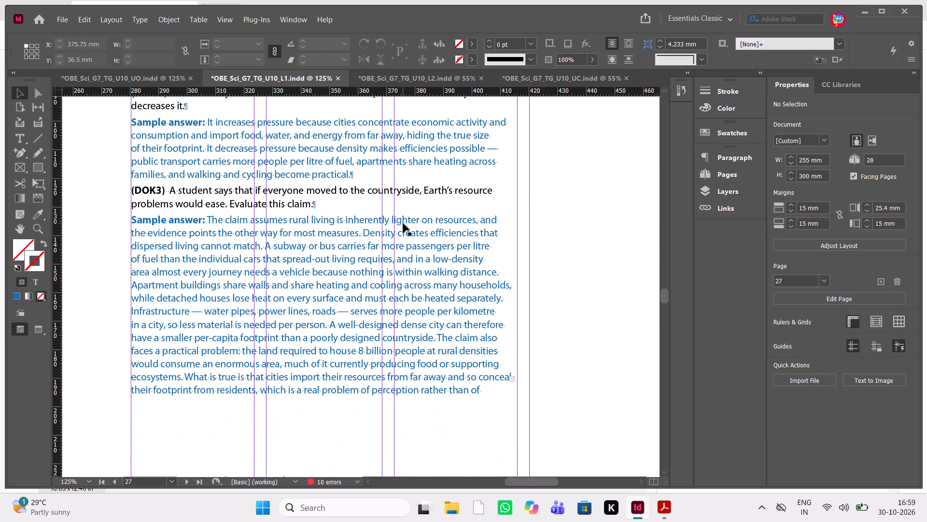
key("alt+Tab")
scroll(403, 223, "down", 2)
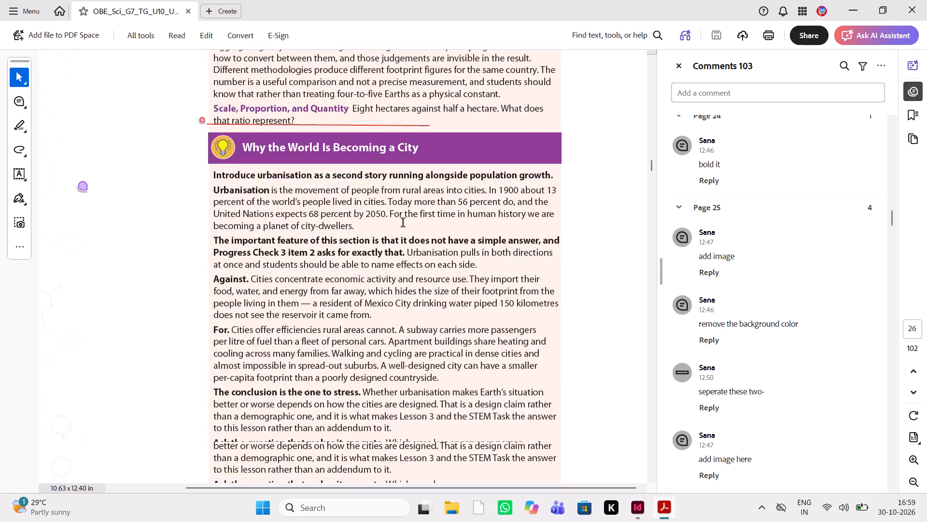
scroll(403, 223, "down", 4)
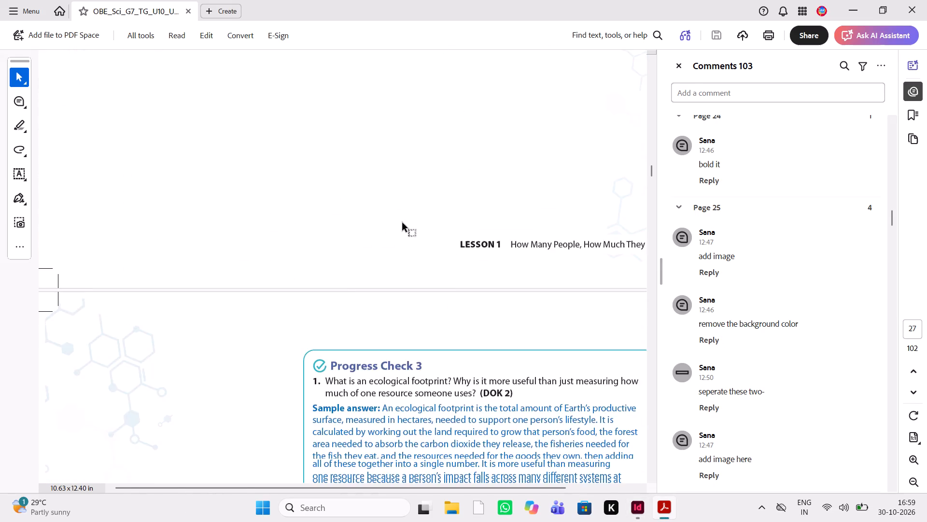
scroll(403, 223, "down", 6)
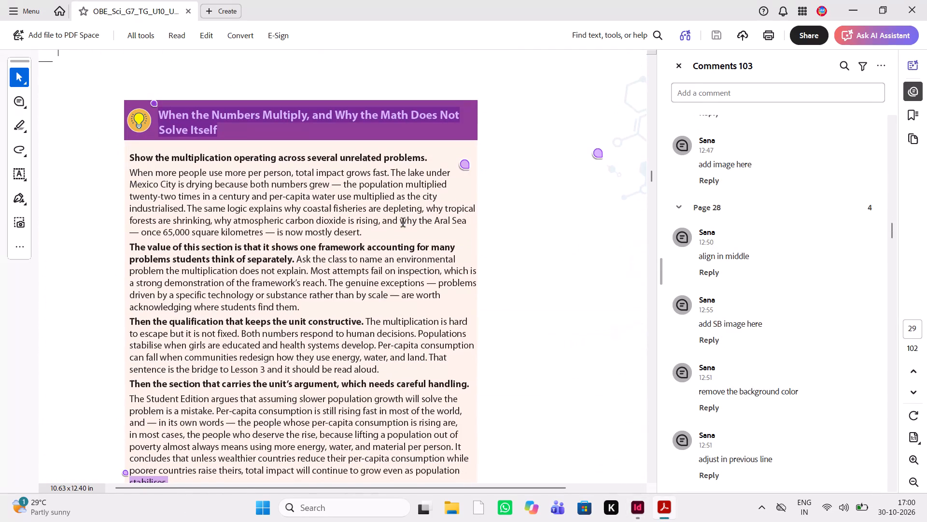
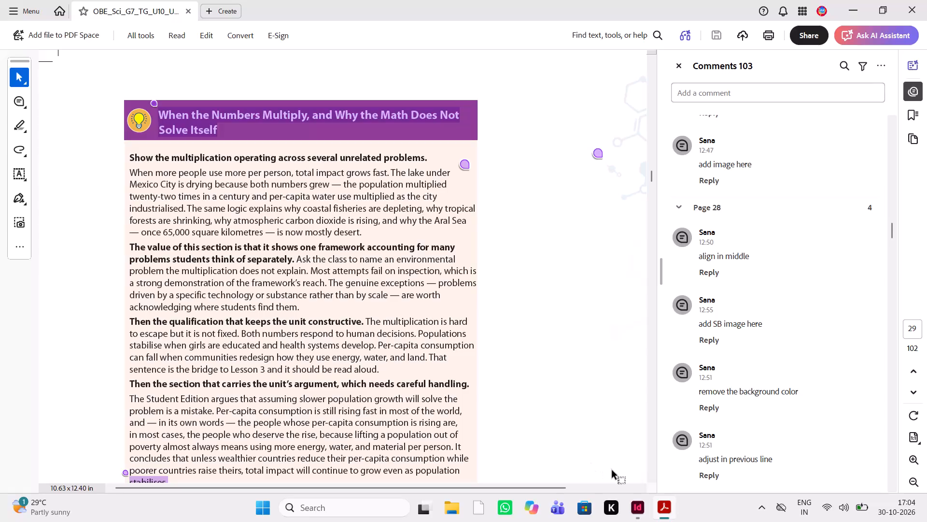
Compare the Progress Check 3 page in the Lesson 1 layout with the review PDF's pages 28 and 29.
left_click(641, 510)
scroll(566, 373, "down", 2)
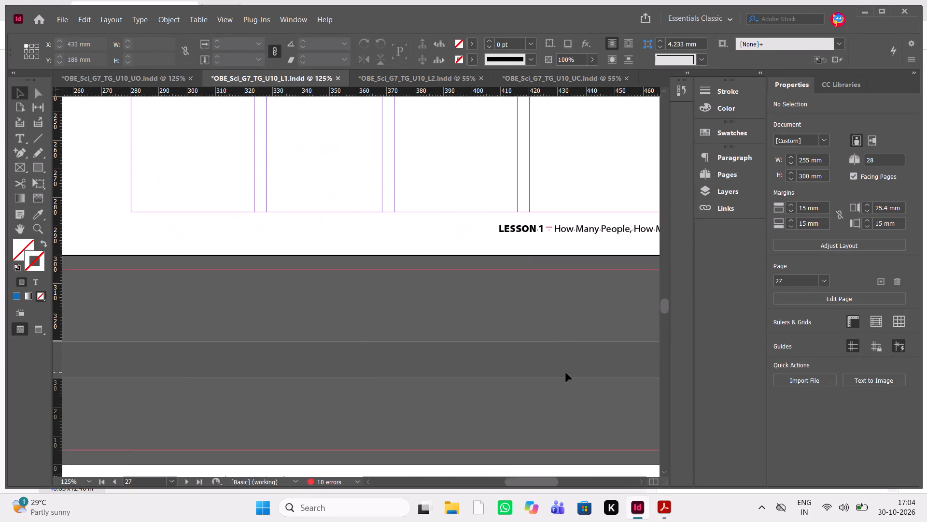
scroll(566, 373, "down", 5)
scroll(566, 373, "up", 2)
key("x")
key("Tab")
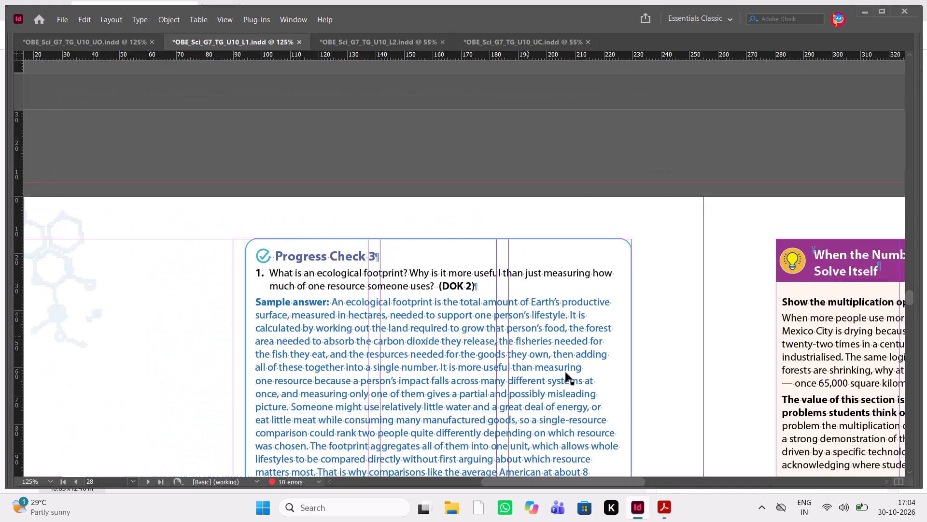
scroll(566, 373, "down", 2)
key("alt+Tab")
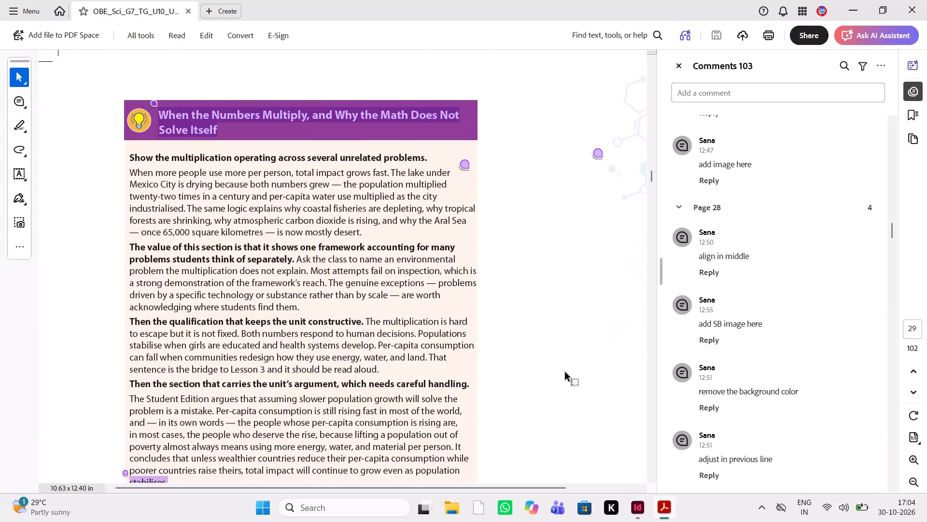
scroll(566, 373, "up", 7)
scroll(566, 373, "down", 4)
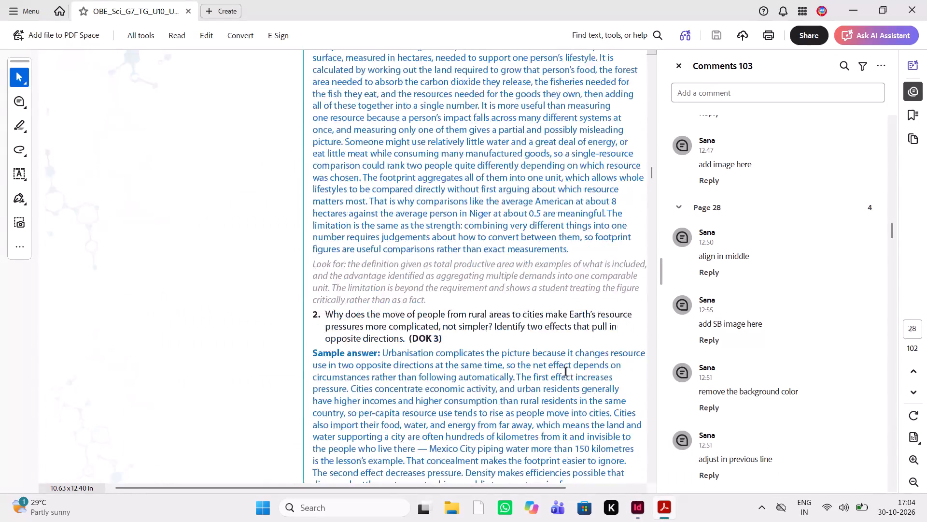
scroll(566, 373, "down", 5)
scroll(566, 373, "up", 1)
scroll(566, 373, "down", 1)
scroll(566, 373, "up", 1)
Back in InDesign, delete the peach background frame behind the "When the Numbers Multiply" text on page 29.
key("alt+Tab")
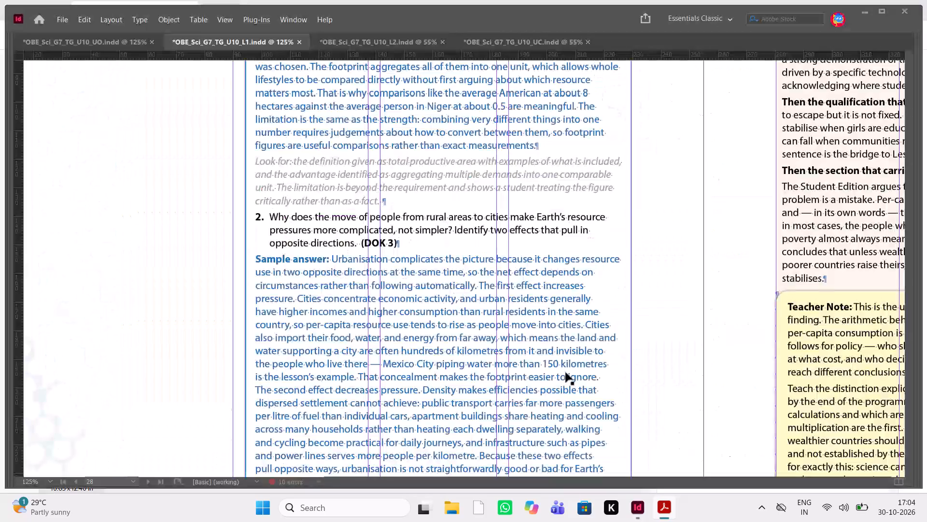
scroll(566, 373, "down", 2)
scroll(566, 373, "up", 1)
scroll(566, 373, "right", 2)
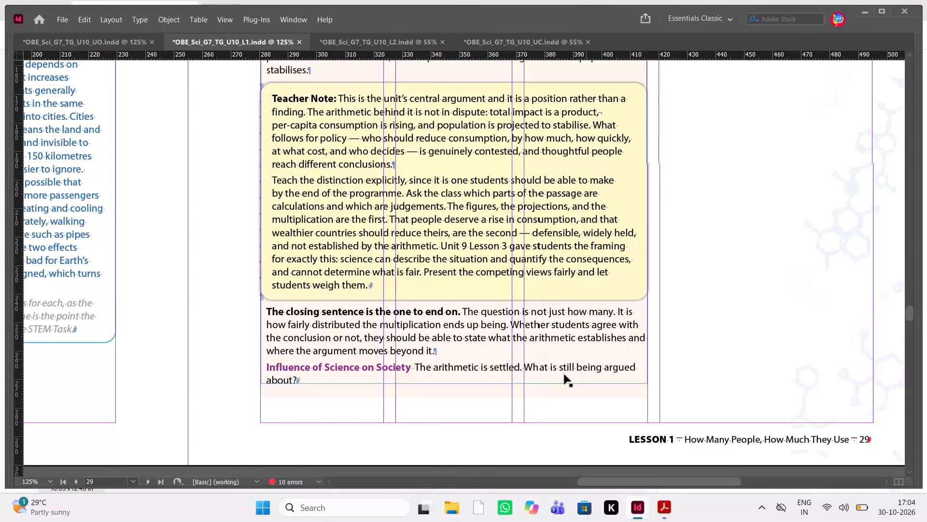
left_click(538, 396)
key("Delete")
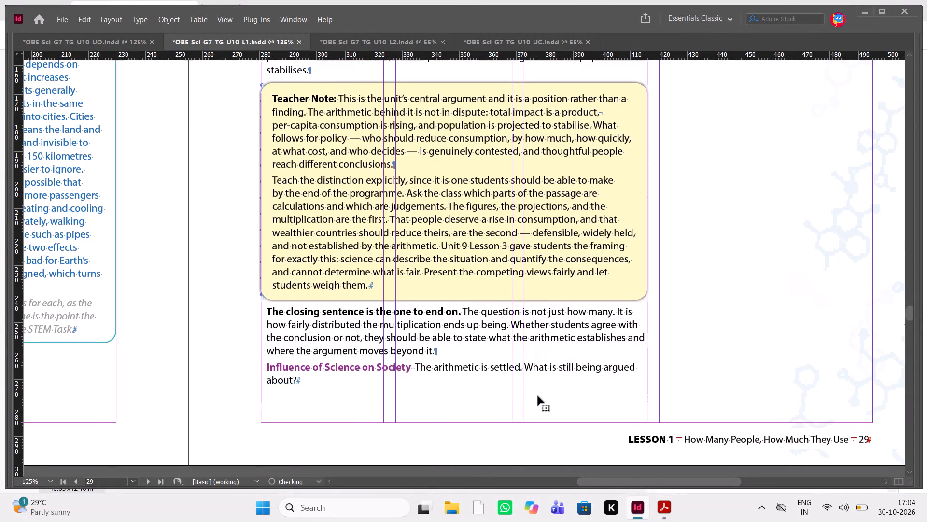
Restore the workspace panels and set tracking to -5 on the "Then the section that carries the unit's argument" line and the paragraph below it.
scroll(538, 396, "up", 3)
key("alt+Tab")
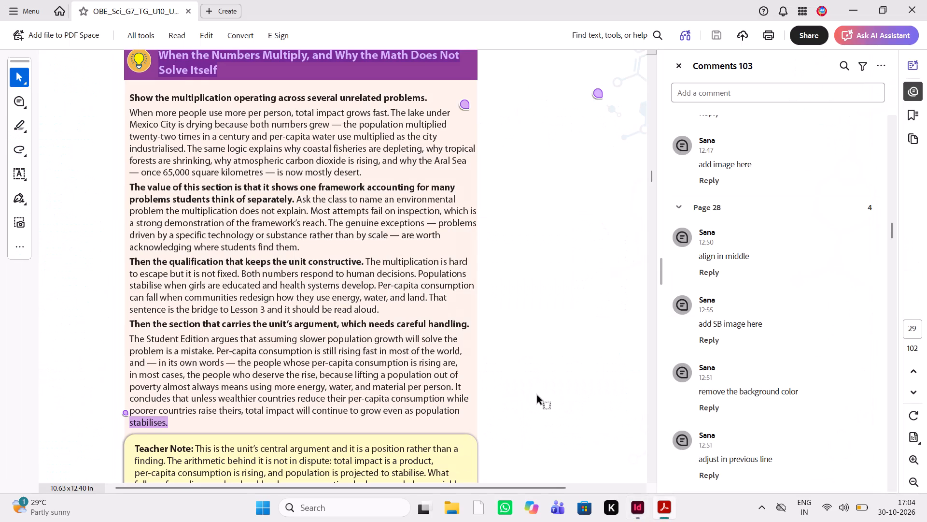
key("alt+Tab")
double_click(349, 449)
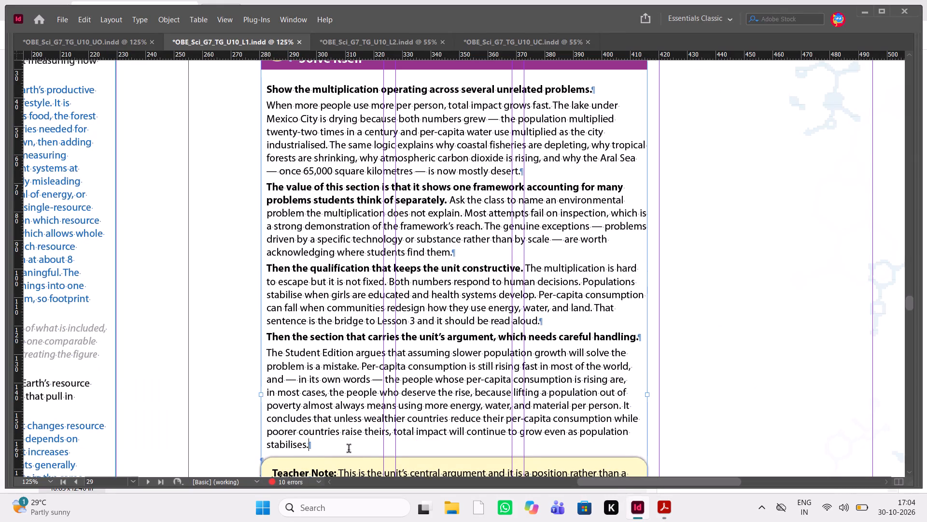
left_click_drag(326, 449, 233, 343)
left_click(285, 12)
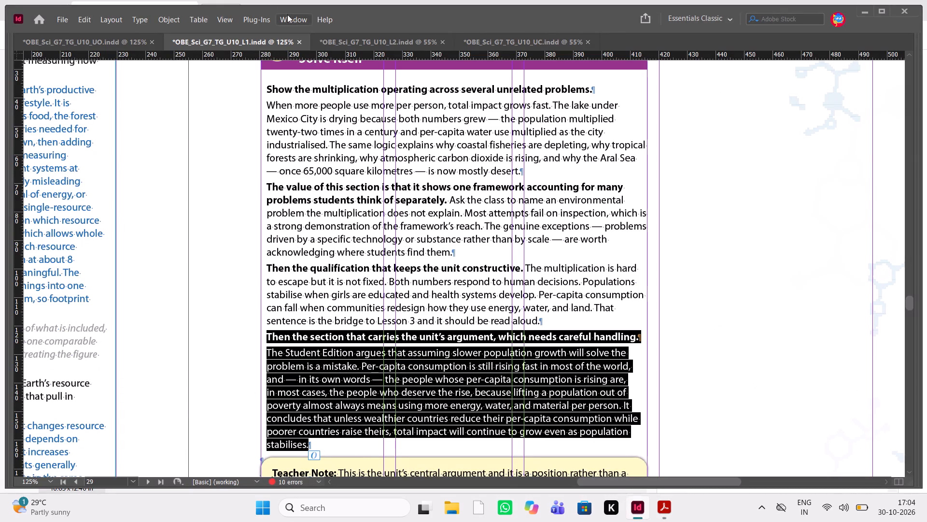
left_click(290, 17)
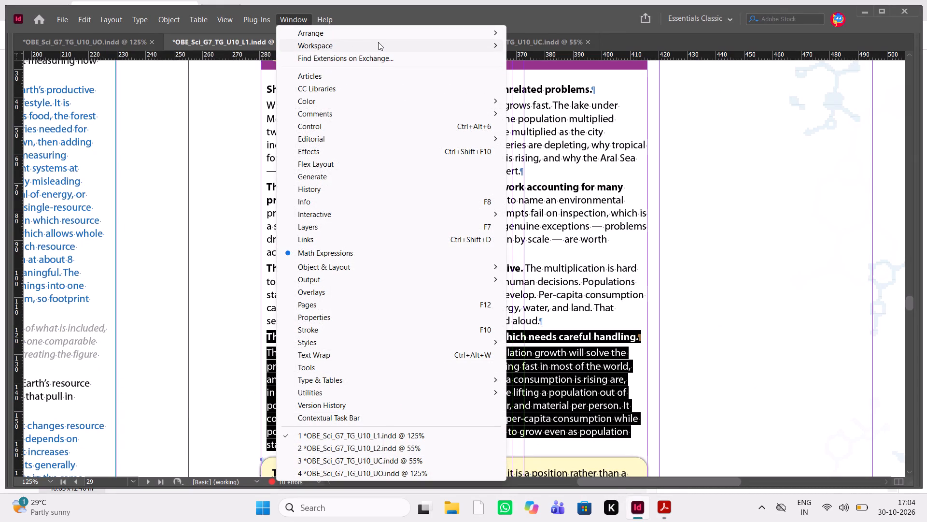
left_click(378, 42)
left_click(569, 161)
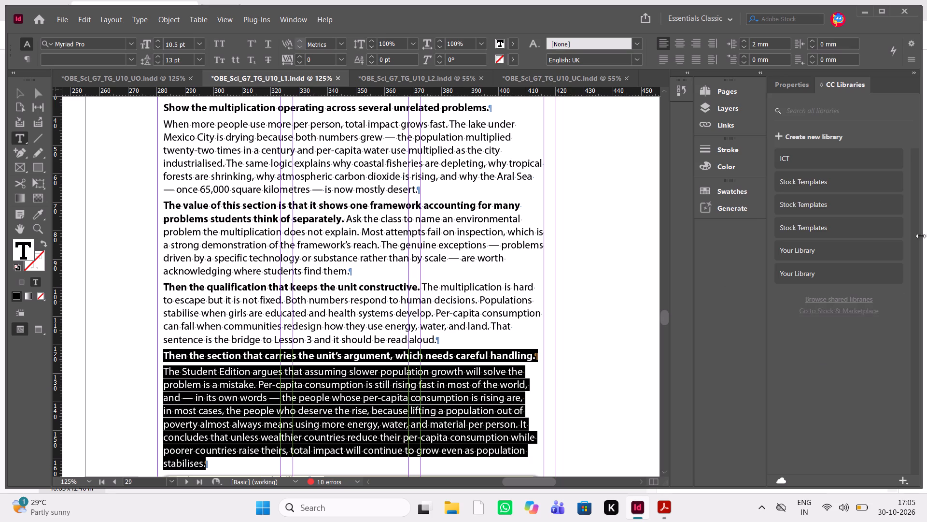
left_click(793, 81)
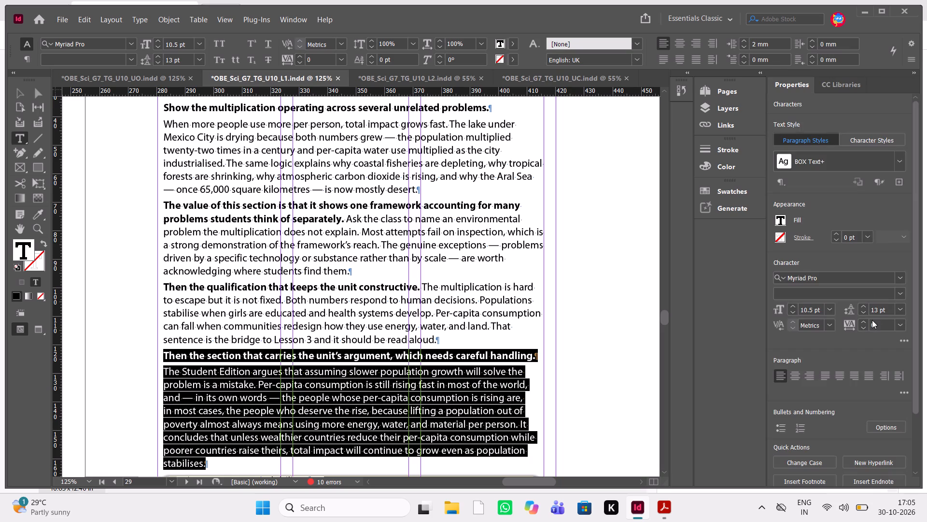
left_click(901, 323)
left_click(884, 203)
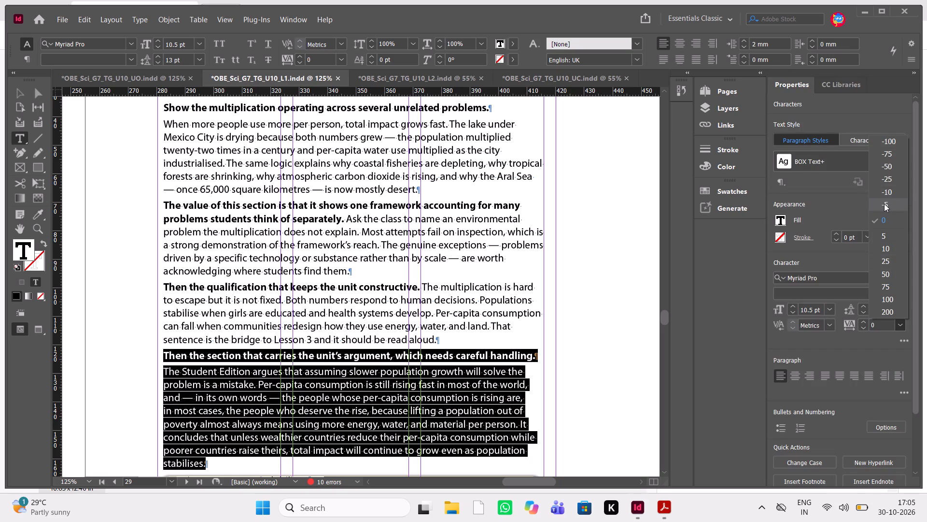
left_click(489, 423)
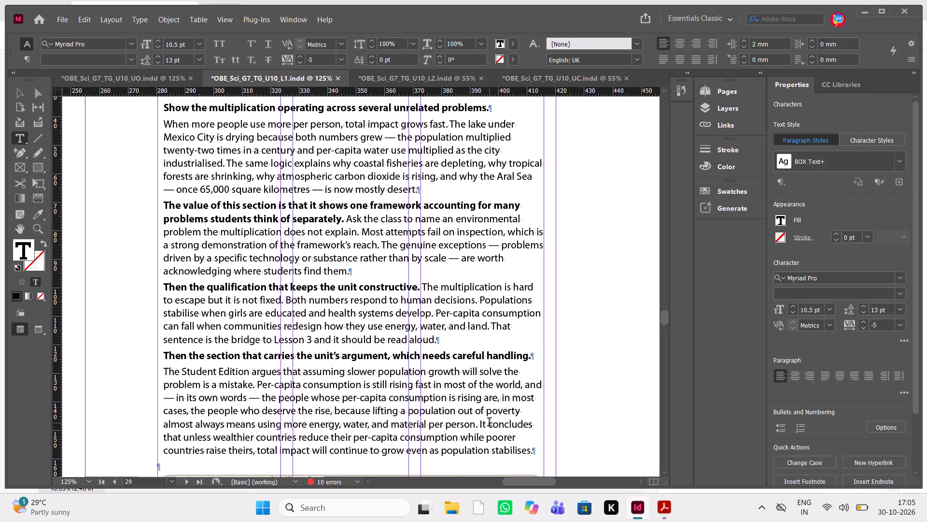
Move the yellow Teacher Note box on page 29 up 4 mm, to Y 162 mm, clearing the "closing sentence" paragraph.
scroll(489, 423, "down", 1)
scroll(355, 298, "left", 1)
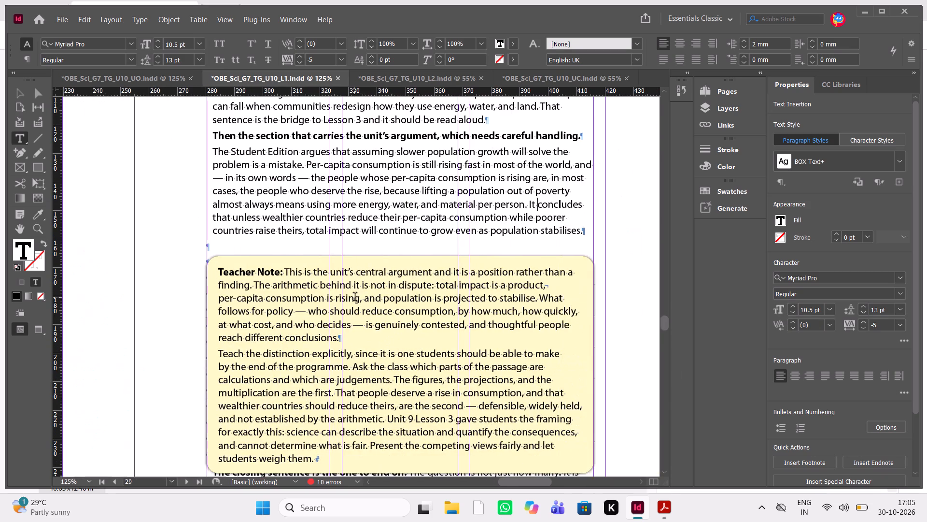
scroll(355, 298, "down", 1)
scroll(355, 298, "up", 1)
key("Escape")
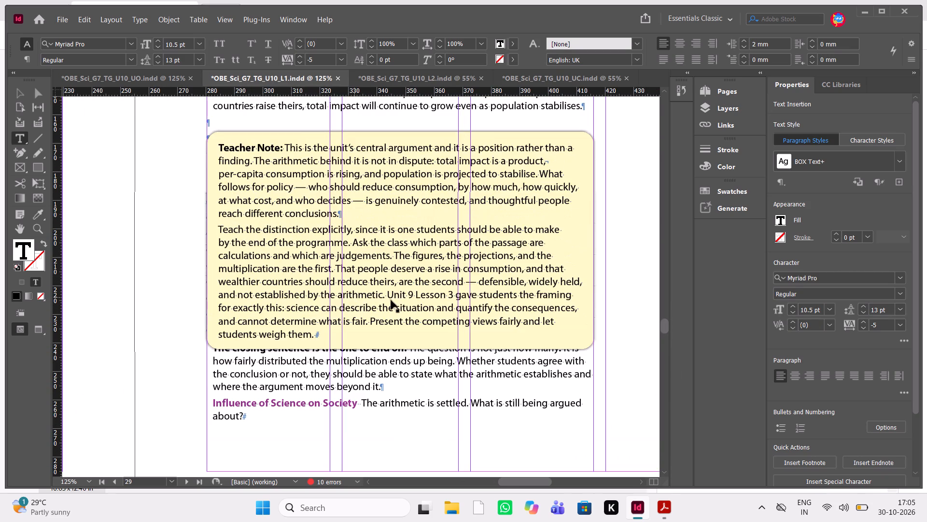
left_click(392, 301)
scroll(392, 301, "up", 1)
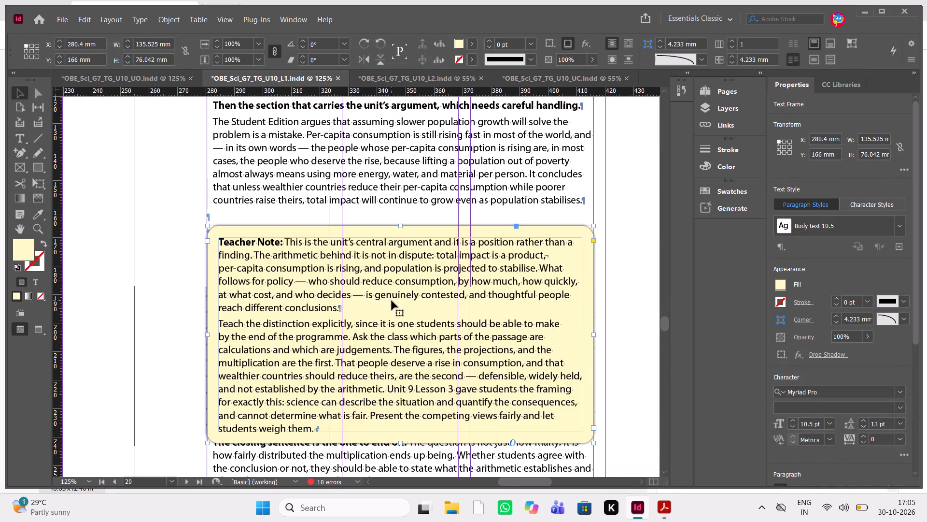
key("Up")
key("Up")
key("Up")
key("Up")
key("Up")
key("Up")
key("Up")
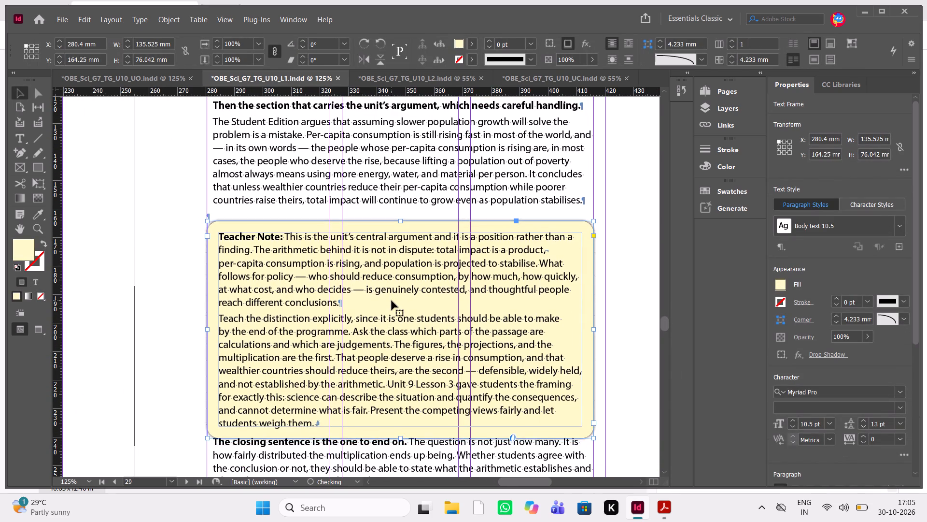
key("Up")
key("Up")
key("Up")
key("Up")
key("Up")
key("Up")
key("Up")
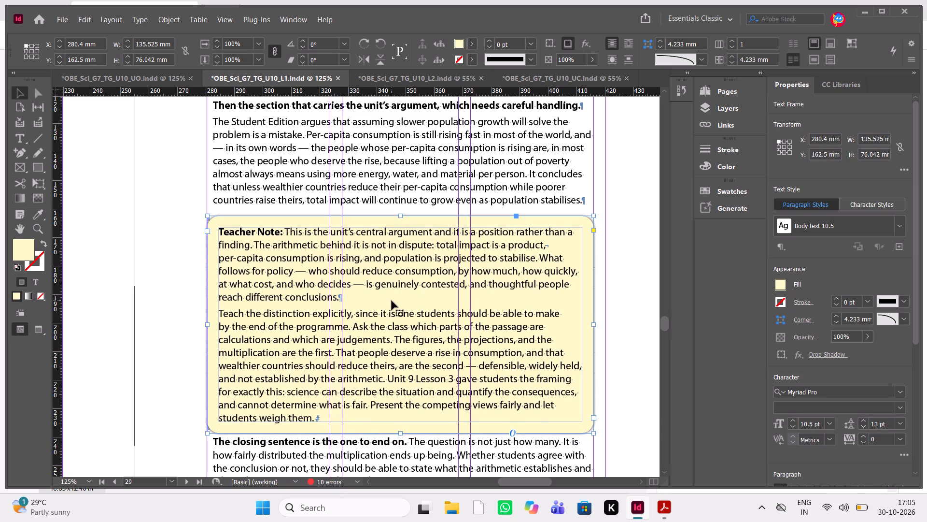
key("Up")
key("Up")
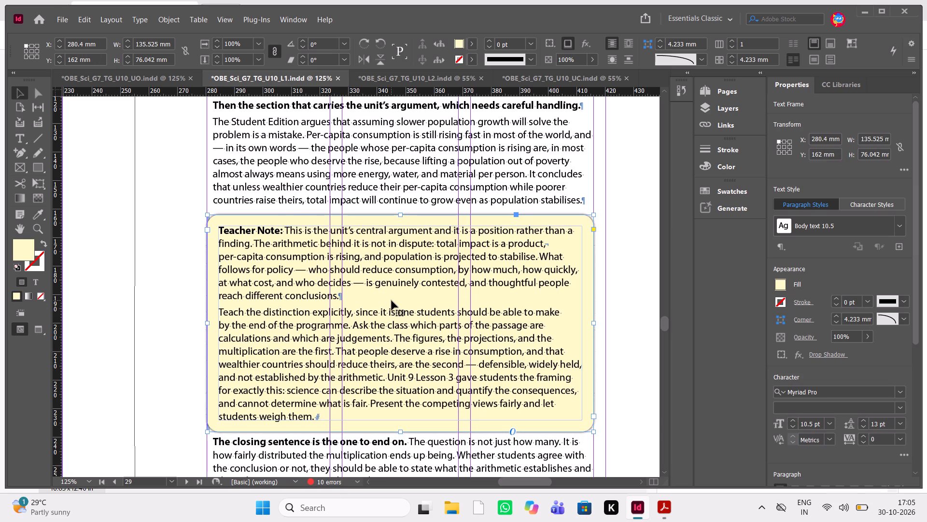
Switch to the review PDF in Acrobat and examine the markups on pages 29 to 32.
key("alt+Tab")
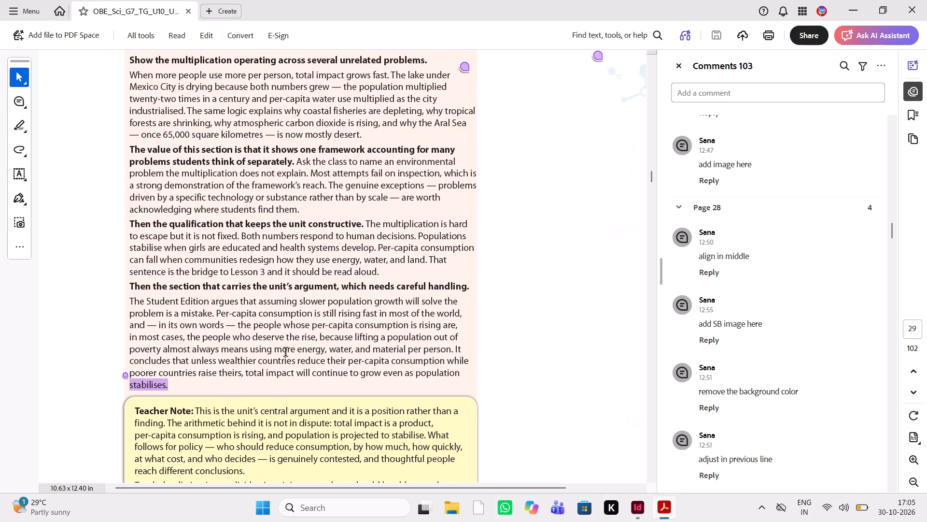
scroll(286, 353, "down", 5)
scroll(286, 353, "left", 1)
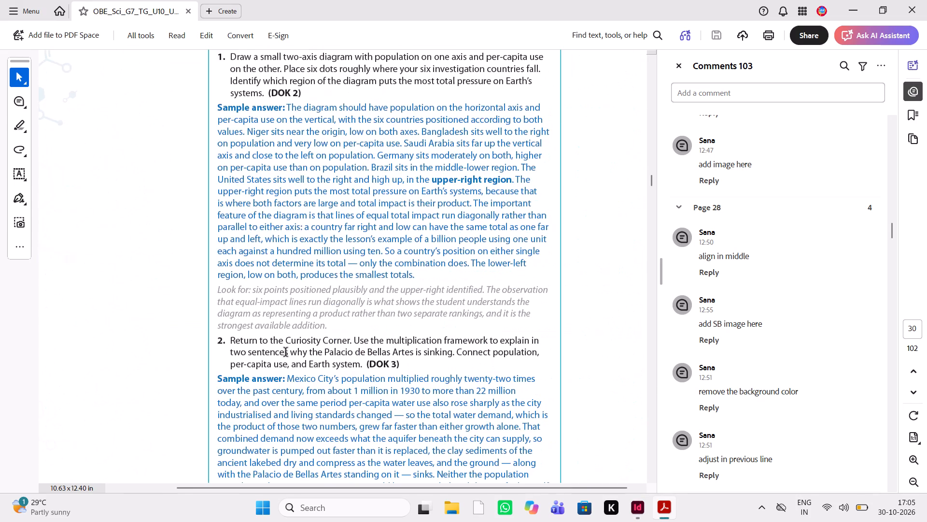
scroll(286, 353, "down", 5)
scroll(286, 353, "up", 3)
scroll(286, 353, "down", 3)
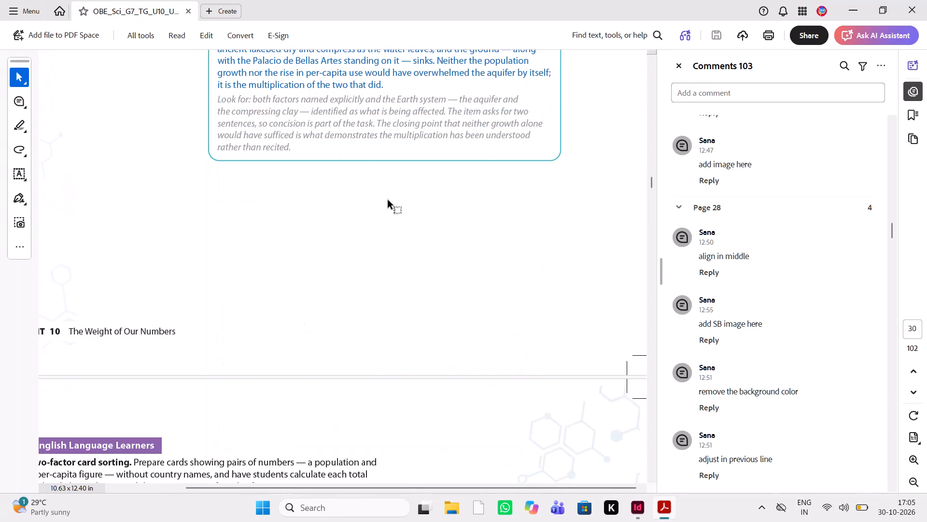
scroll(389, 201, "down", 5)
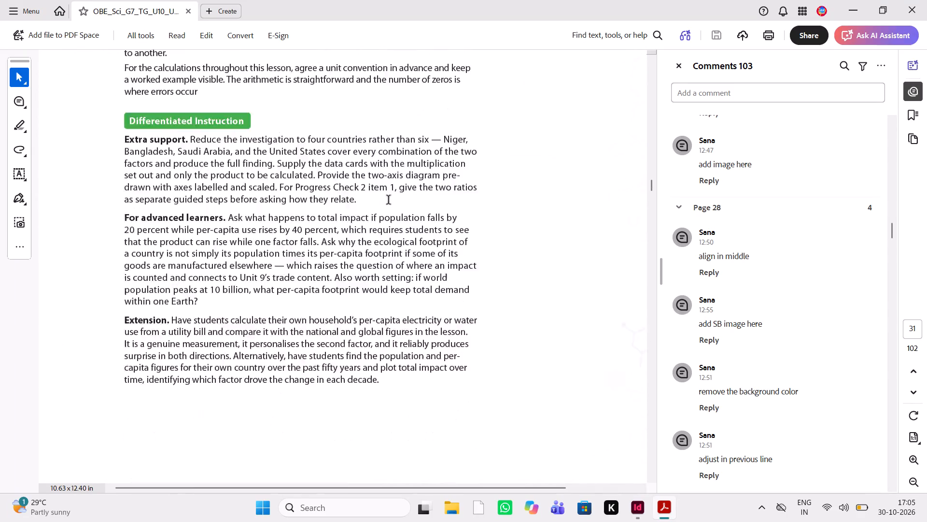
scroll(389, 201, "down", 4)
In InDesign, set tracking to 5 on the opening "Kerala, in southern India" paragraph of the Power Up section on page 32.
key("alt+Tab")
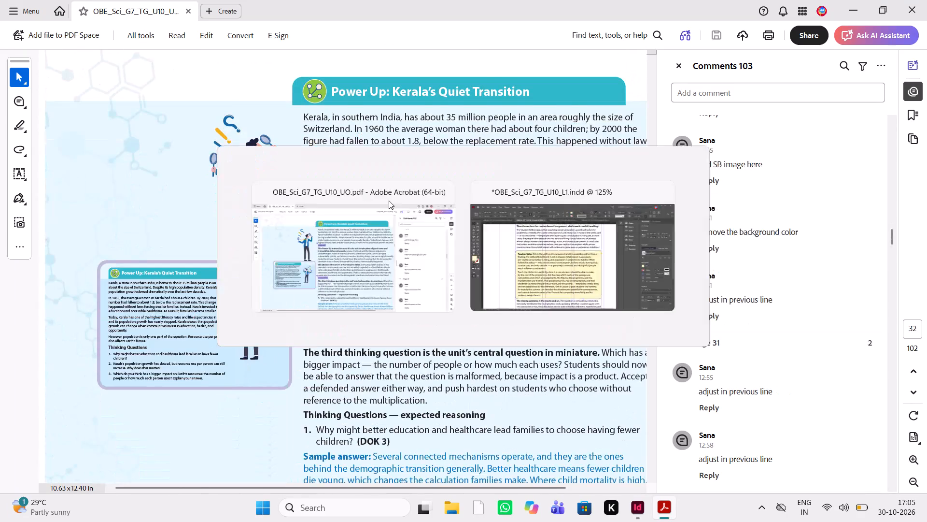
scroll(389, 201, "down", 5)
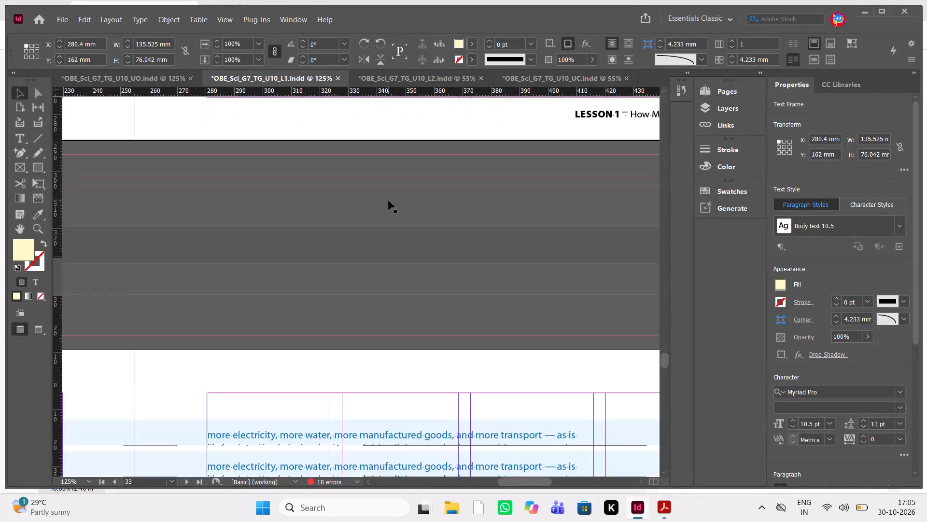
scroll(389, 201, "down", 5)
scroll(383, 218, "up", 1)
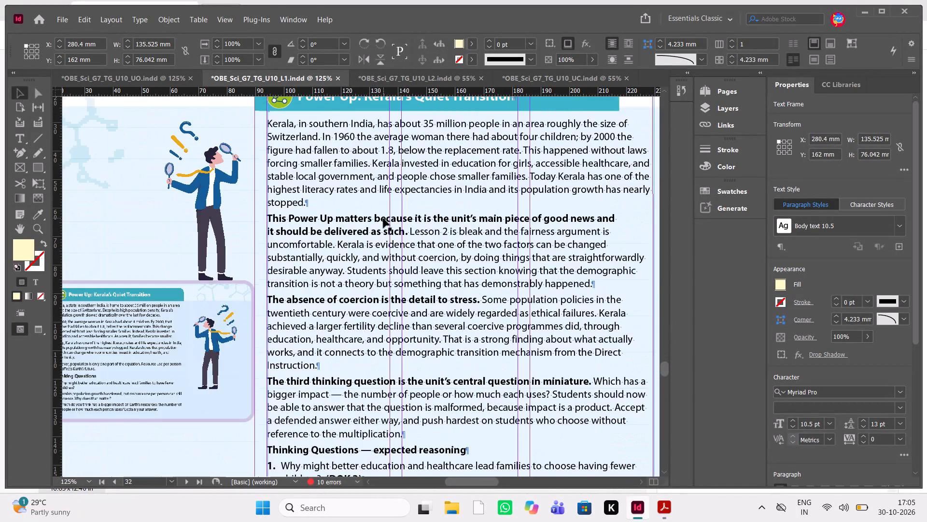
scroll(383, 218, "up", 1)
triple_click(326, 323)
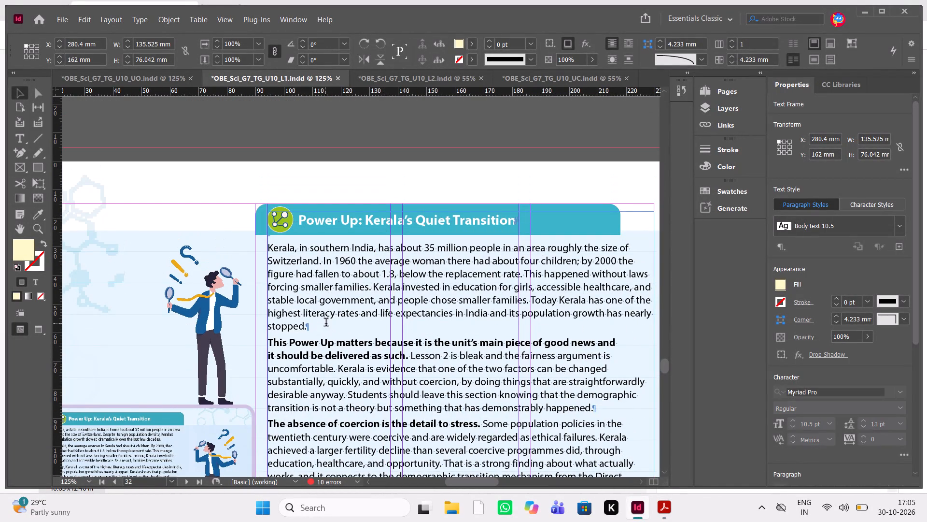
left_click_drag(307, 328, 255, 261)
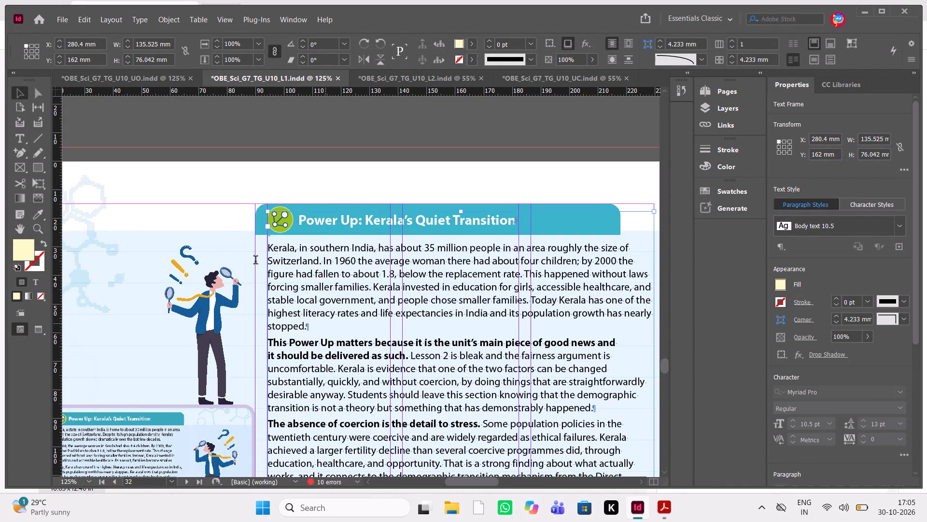
left_click_drag(255, 261, 262, 246)
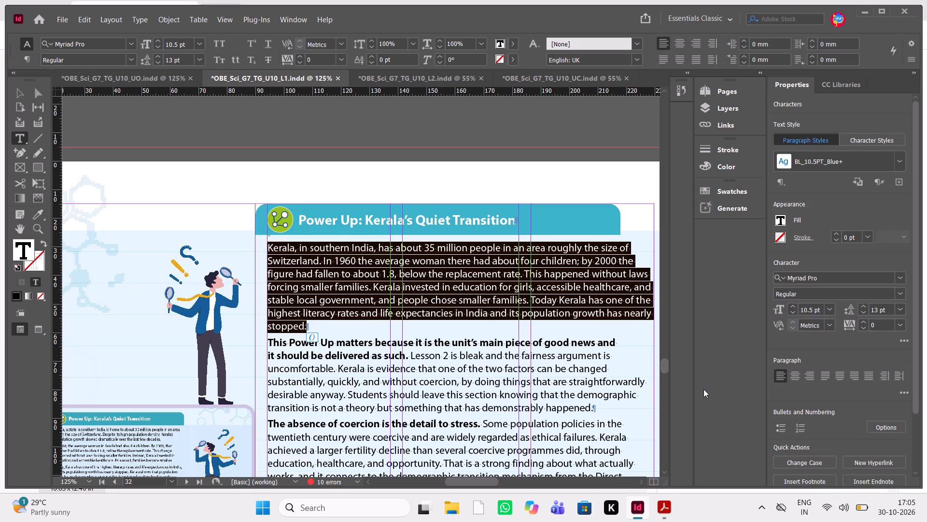
left_click(901, 321)
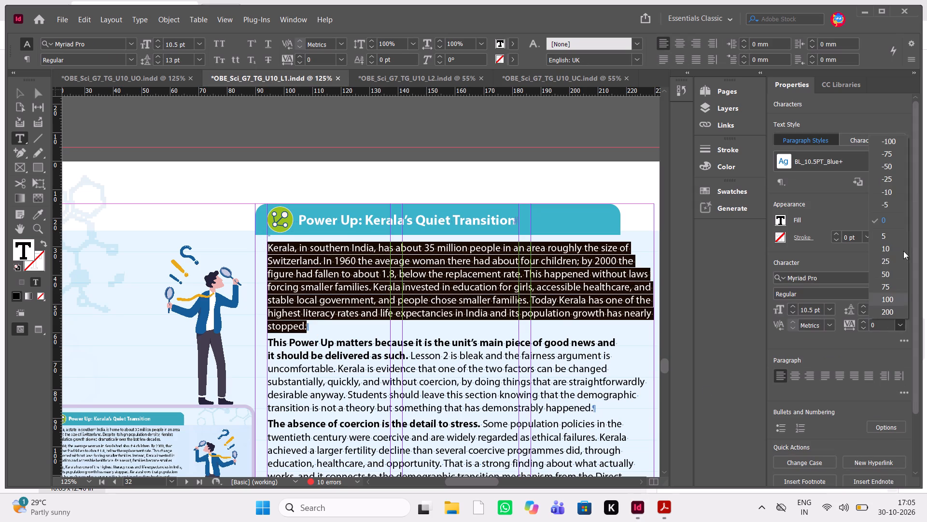
left_click(900, 203)
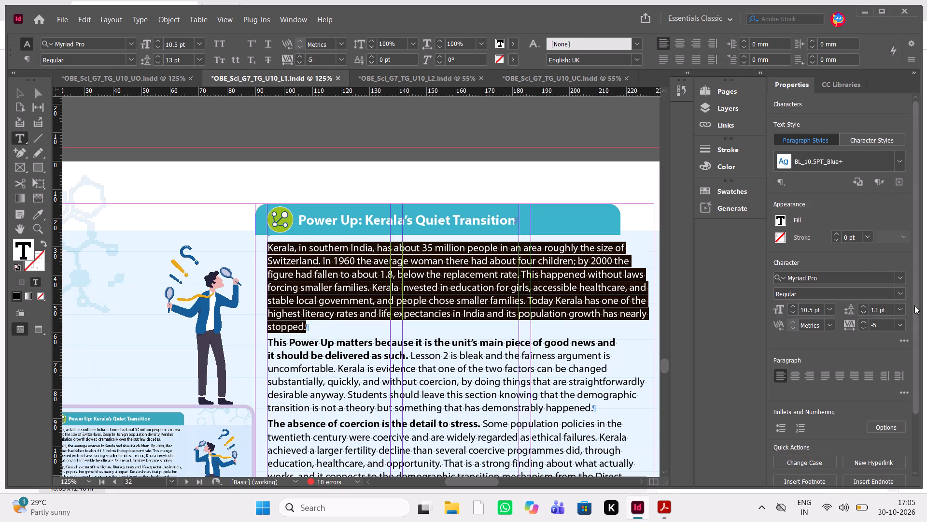
left_click(896, 322)
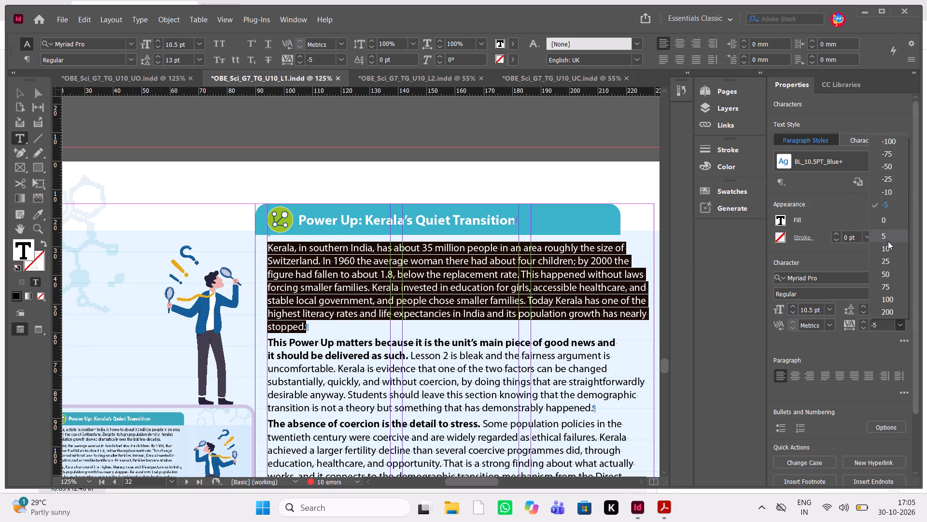
left_click(888, 241)
scroll(475, 306, "down", 1)
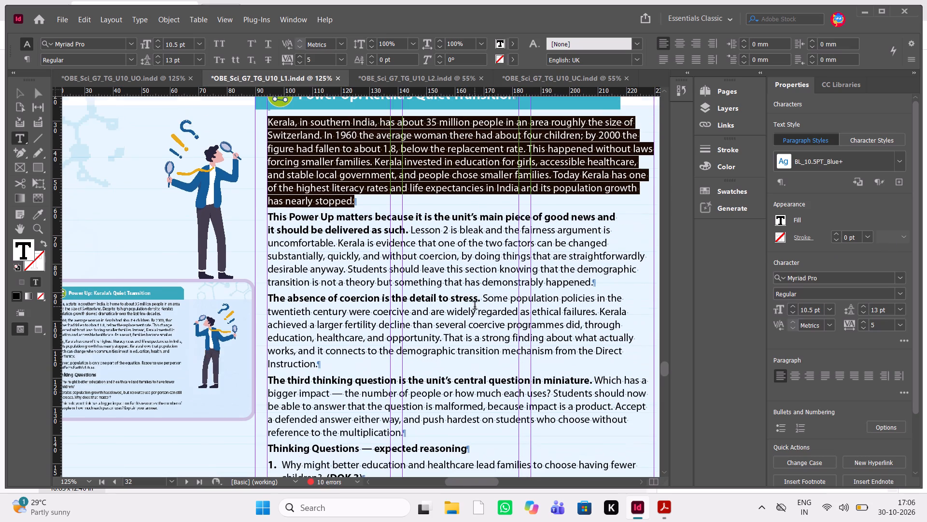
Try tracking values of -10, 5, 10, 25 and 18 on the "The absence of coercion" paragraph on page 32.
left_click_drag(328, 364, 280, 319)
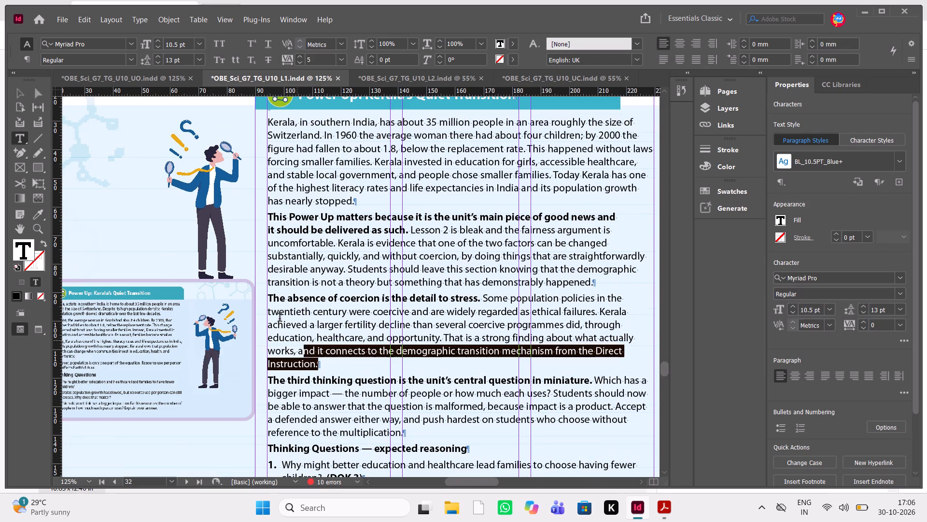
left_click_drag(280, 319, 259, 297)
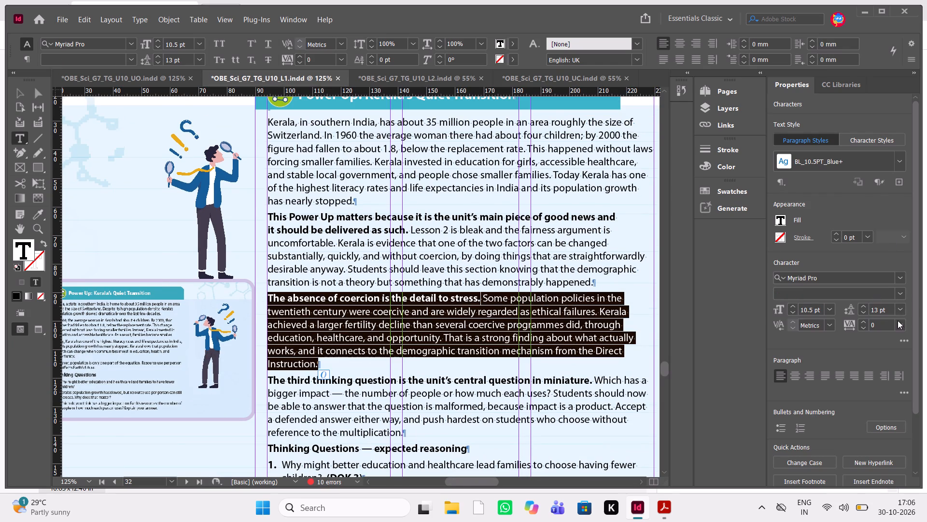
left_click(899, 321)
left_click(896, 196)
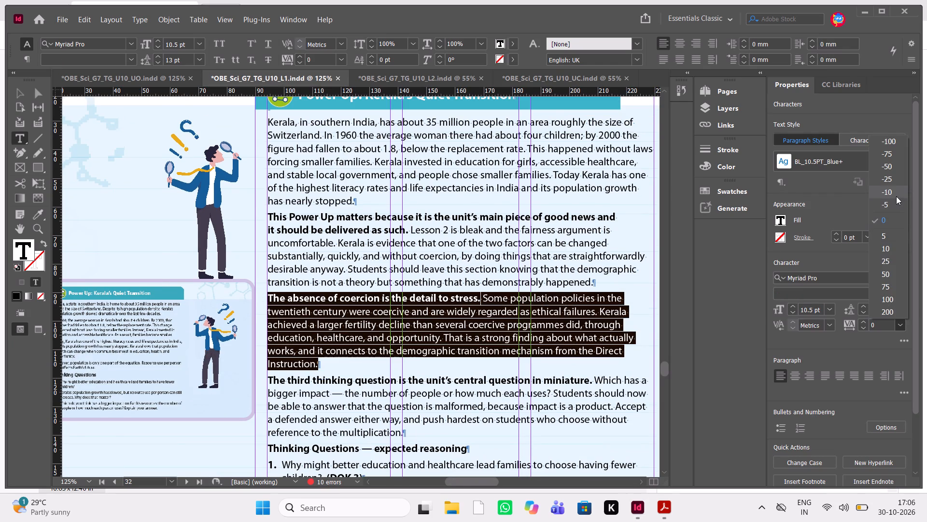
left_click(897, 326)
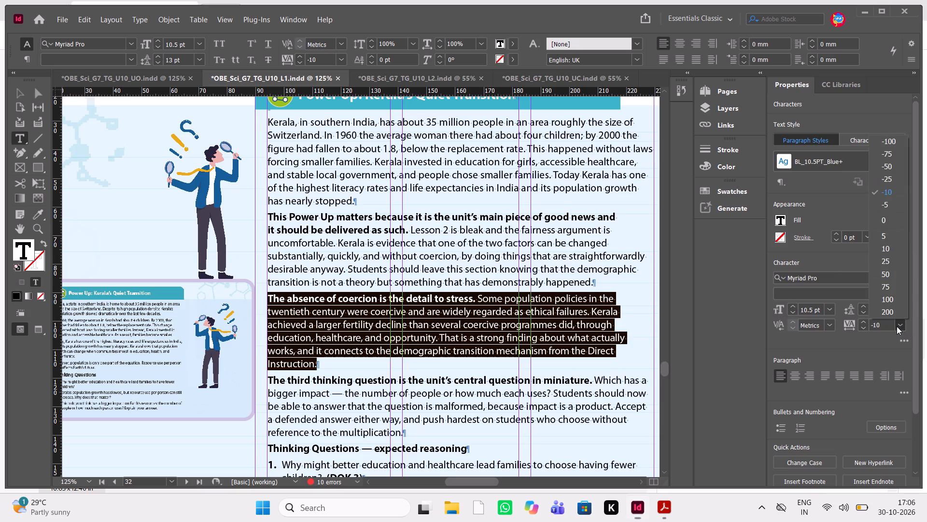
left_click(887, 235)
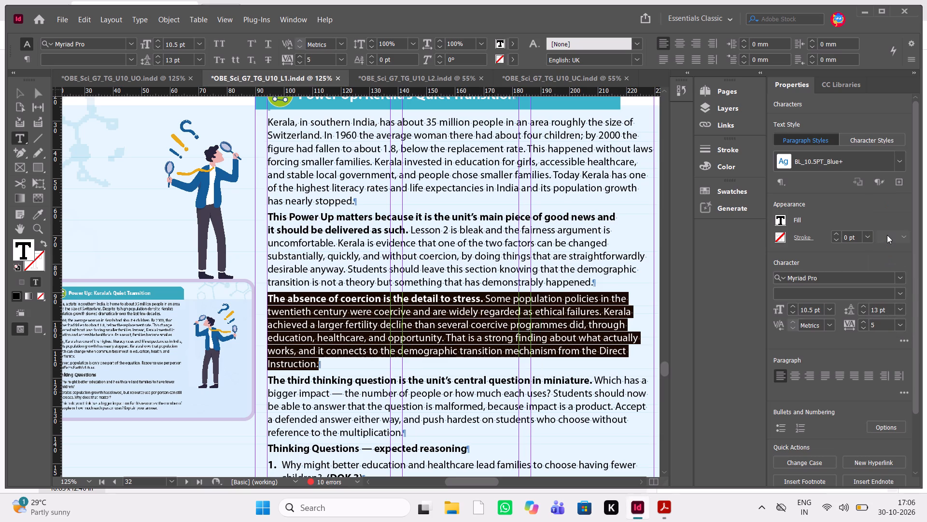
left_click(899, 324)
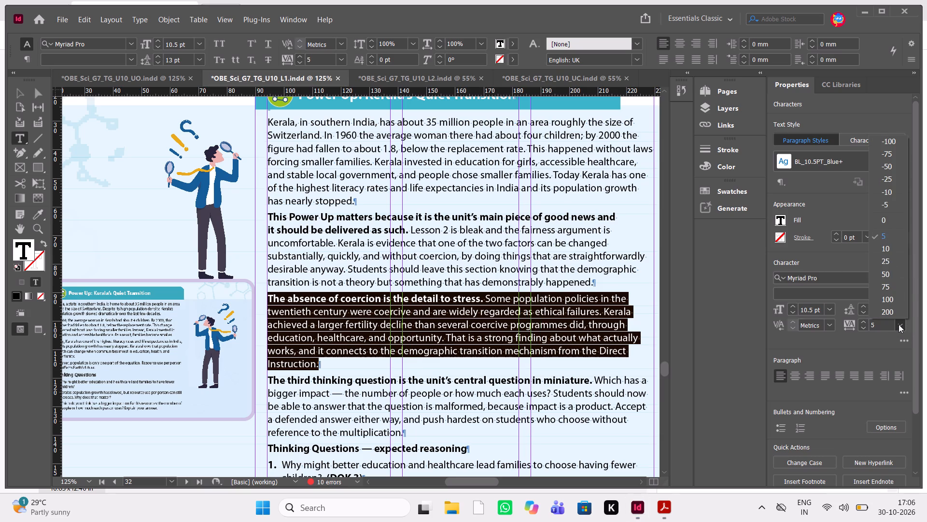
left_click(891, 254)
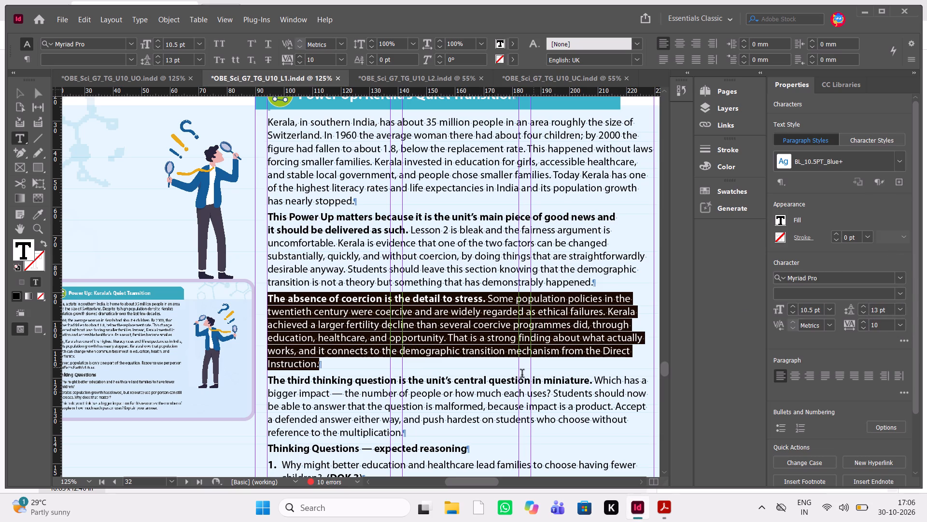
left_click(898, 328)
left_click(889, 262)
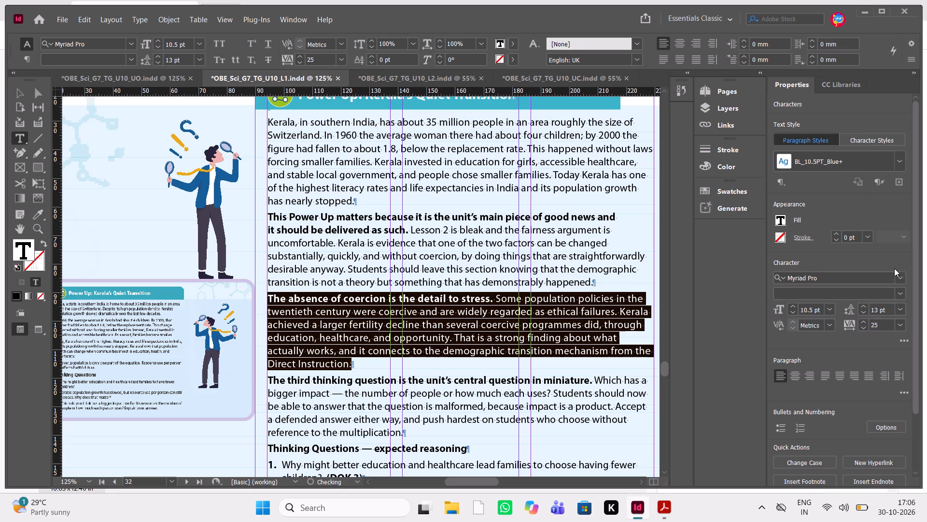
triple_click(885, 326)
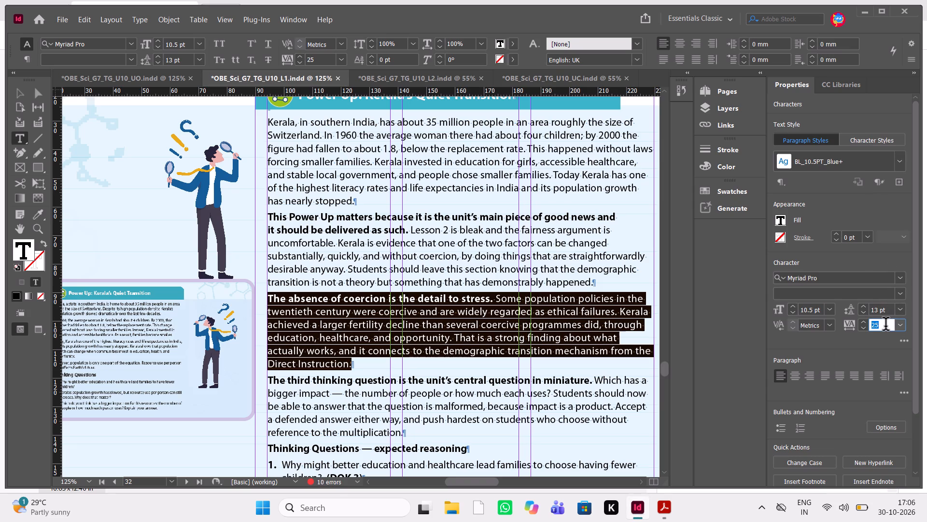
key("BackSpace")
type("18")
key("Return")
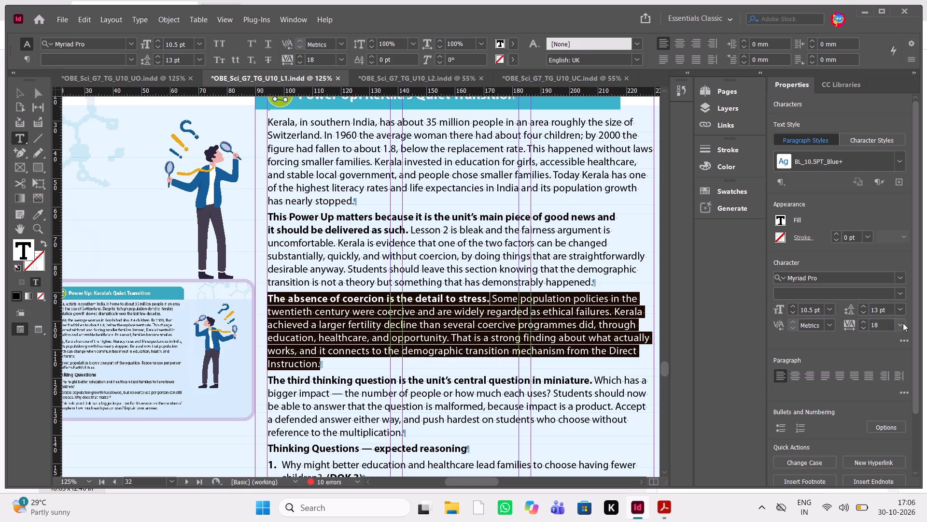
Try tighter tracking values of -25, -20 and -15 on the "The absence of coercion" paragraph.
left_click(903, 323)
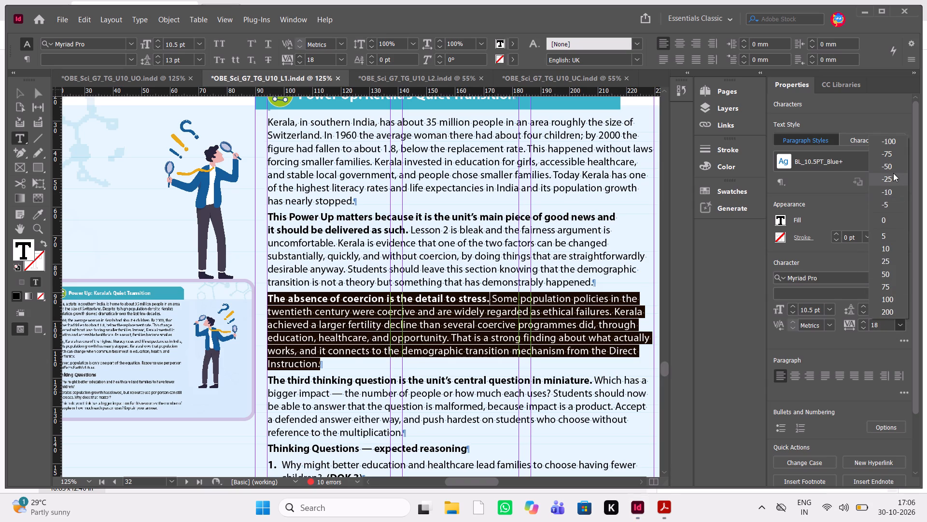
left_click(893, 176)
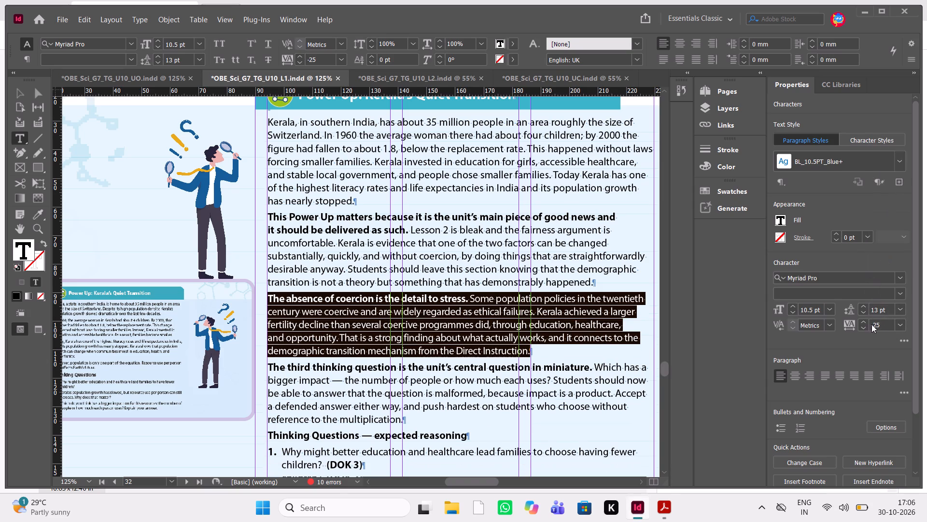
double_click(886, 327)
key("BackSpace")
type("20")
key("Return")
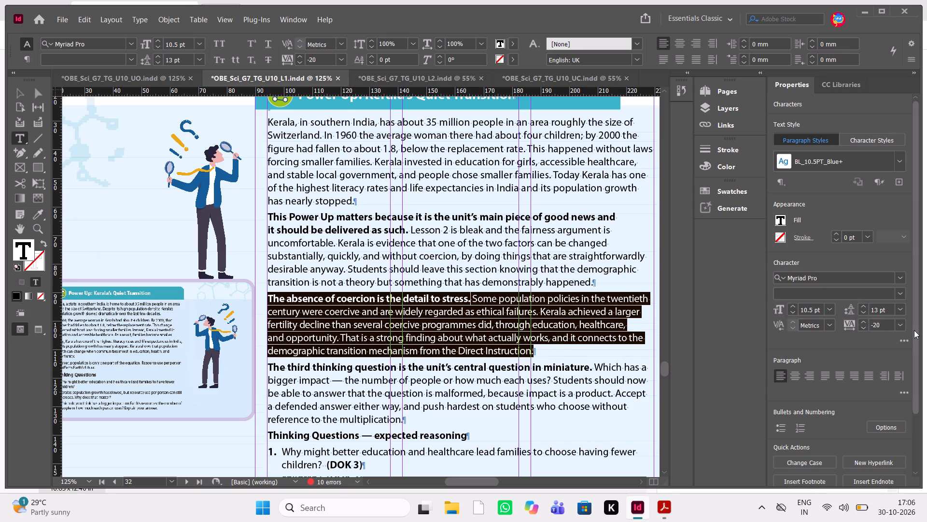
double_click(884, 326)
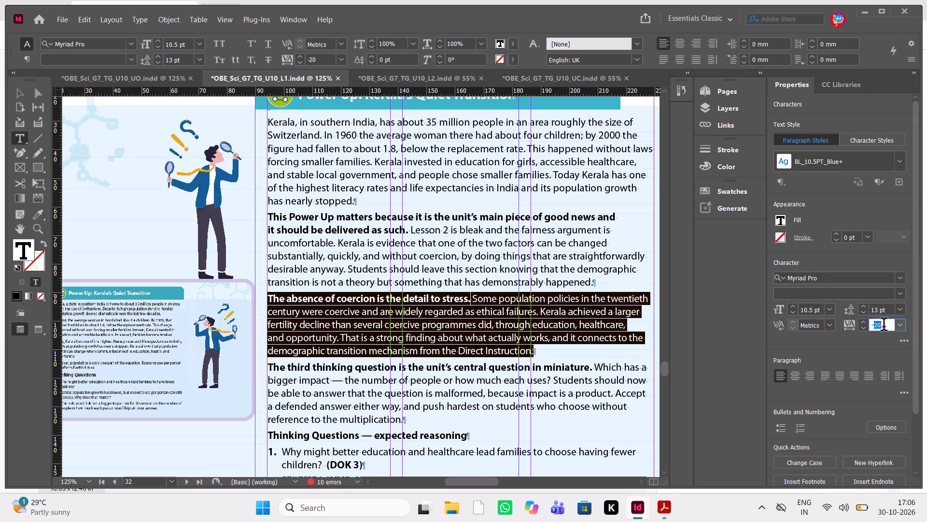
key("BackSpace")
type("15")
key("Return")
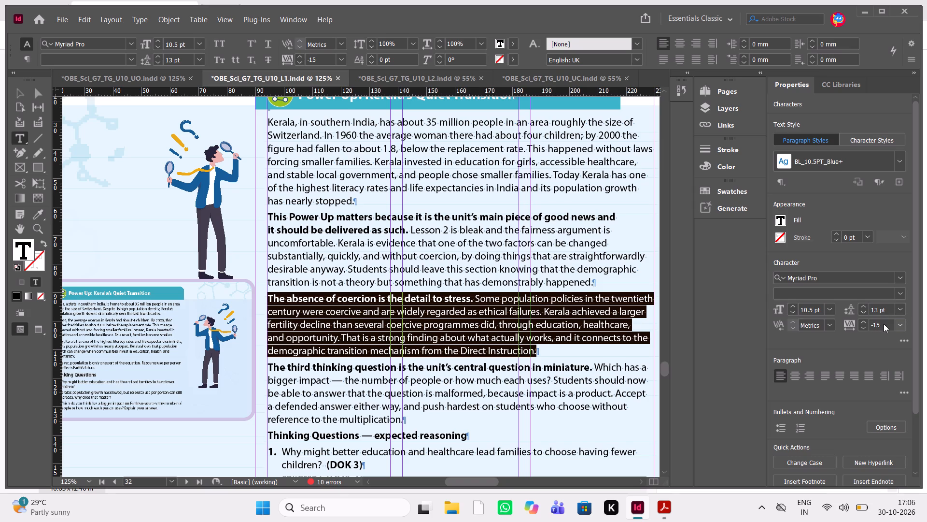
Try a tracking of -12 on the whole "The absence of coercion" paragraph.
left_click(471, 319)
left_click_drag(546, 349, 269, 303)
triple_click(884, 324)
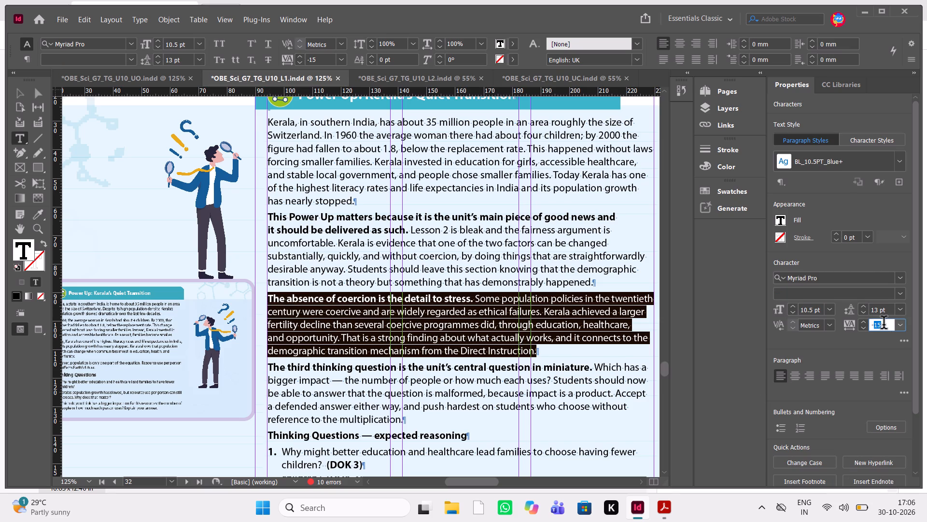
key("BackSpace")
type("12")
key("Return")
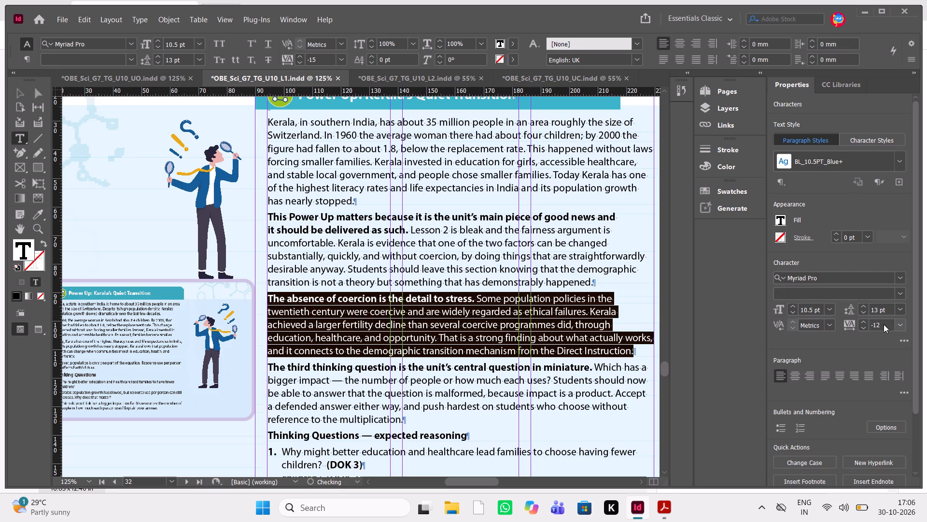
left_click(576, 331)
Set tracking to 25 on the whole "The absence of coercion" paragraph in the Power Up section.
scroll(576, 331, "down", 1)
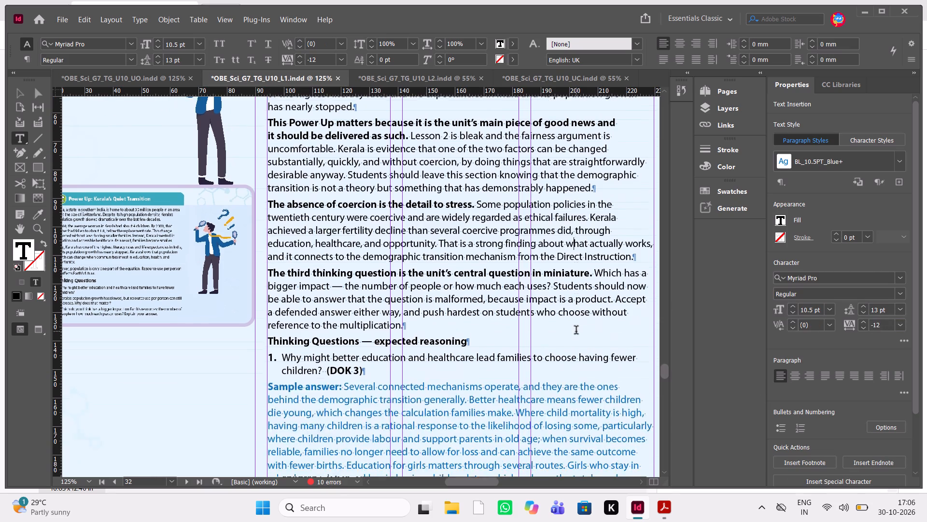
scroll(576, 331, "down", 1)
scroll(576, 331, "up", 1)
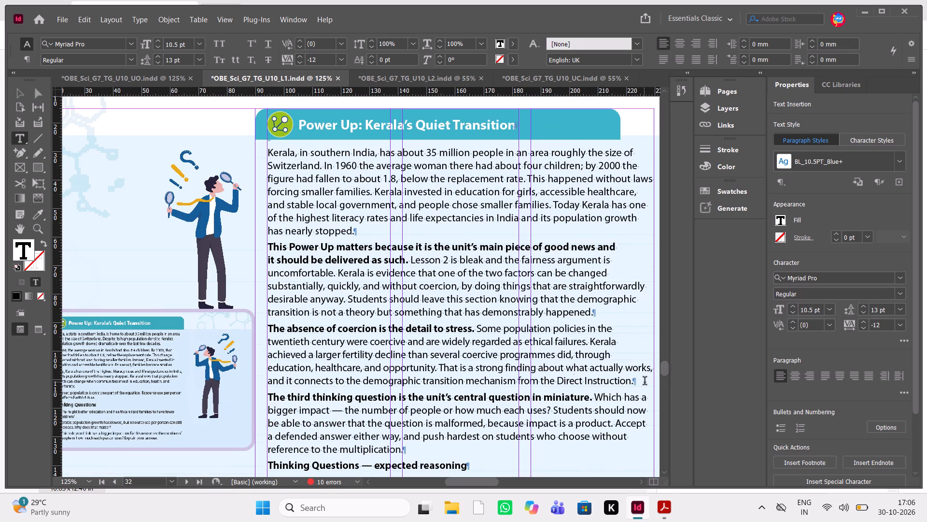
left_click_drag(645, 382, 286, 326)
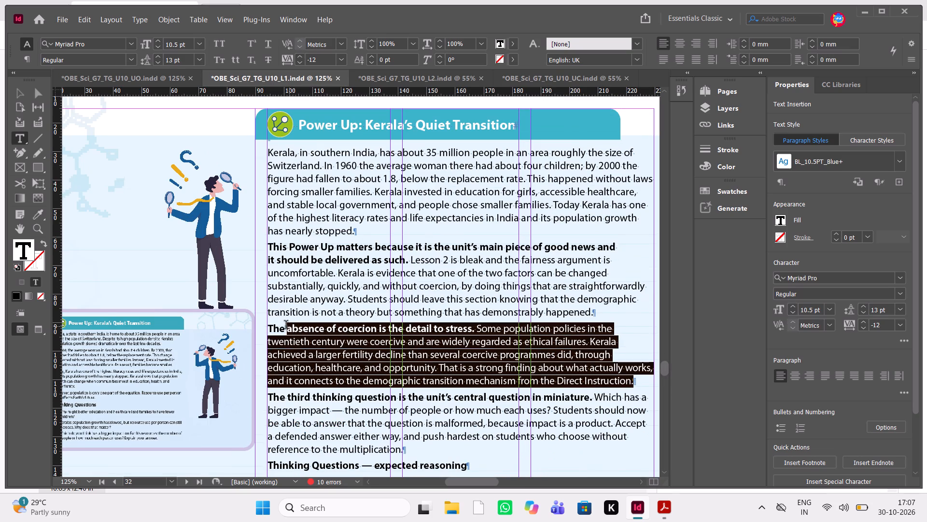
left_click_drag(286, 326, 265, 324)
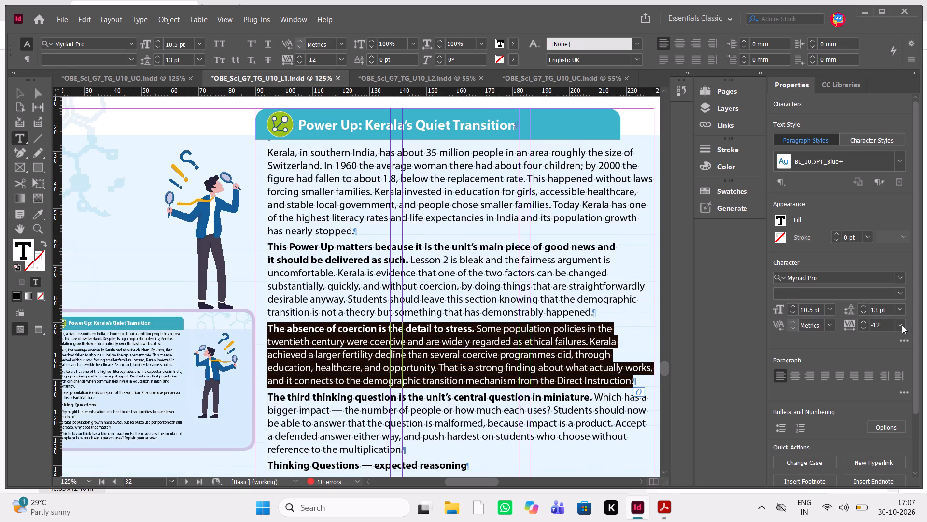
left_click(902, 325)
left_click(894, 258)
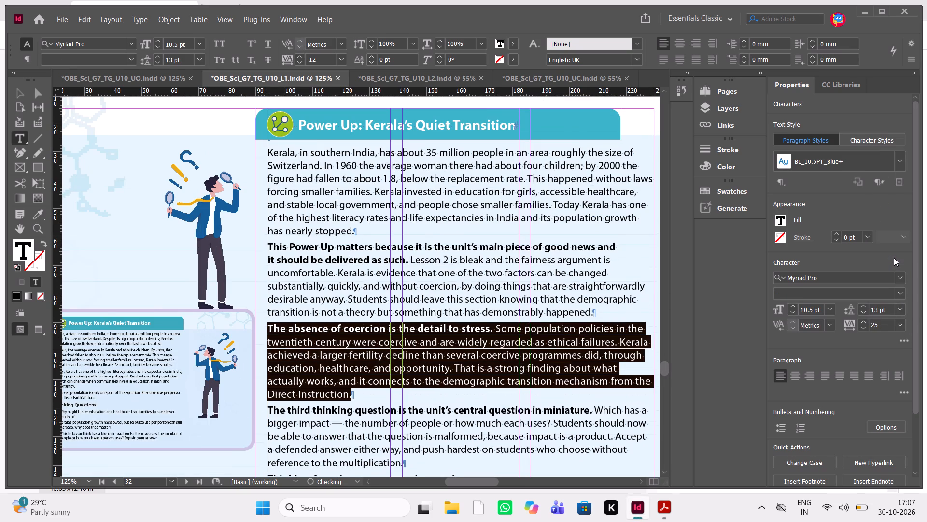
left_click(535, 338)
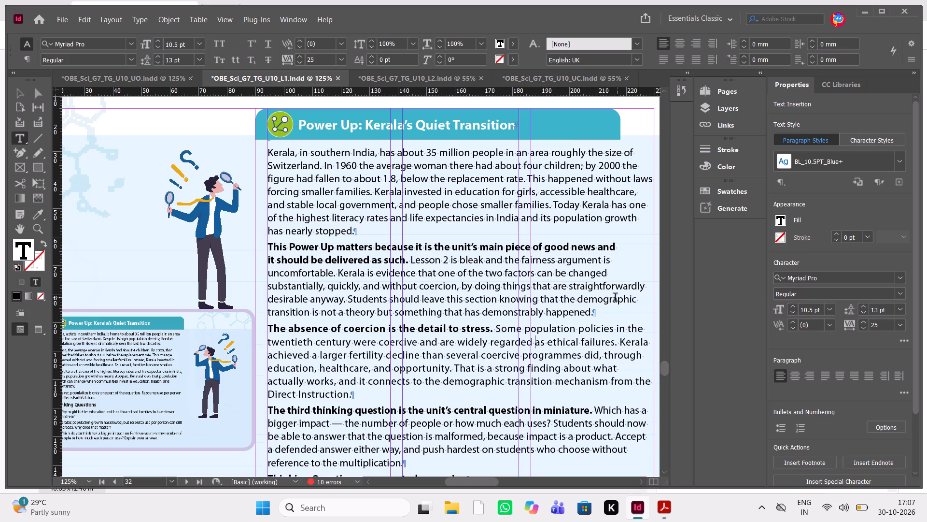
Set tracking to 10 on the "This Power Up matters" paragraph on page 32.
left_click_drag(602, 313, 273, 253)
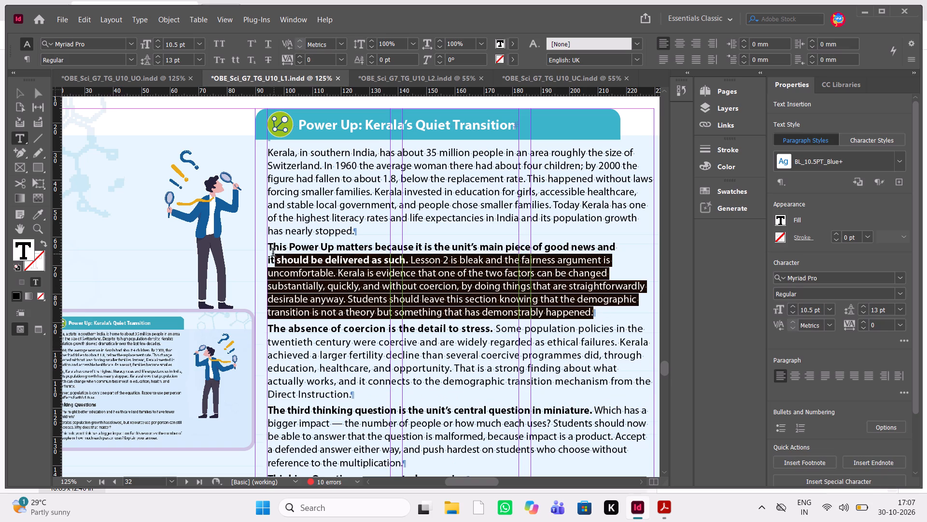
left_click_drag(273, 253, 267, 248)
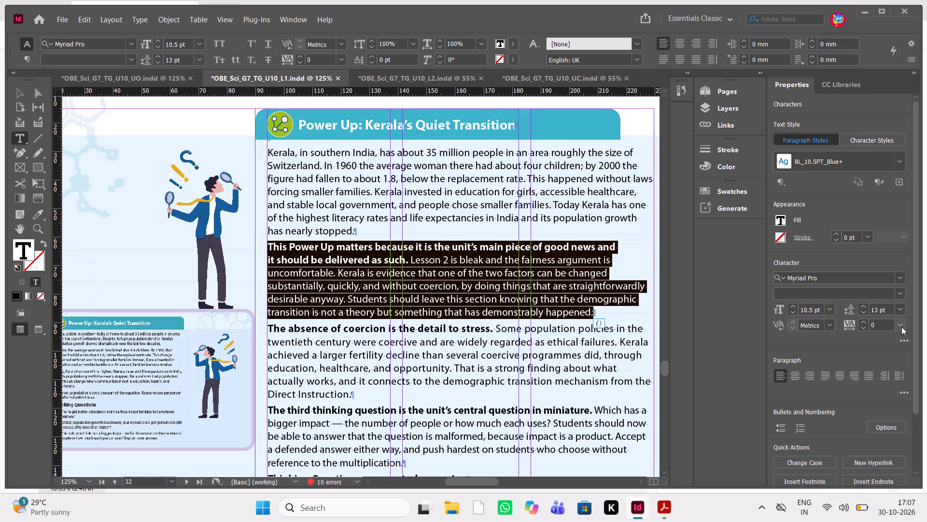
left_click(901, 327)
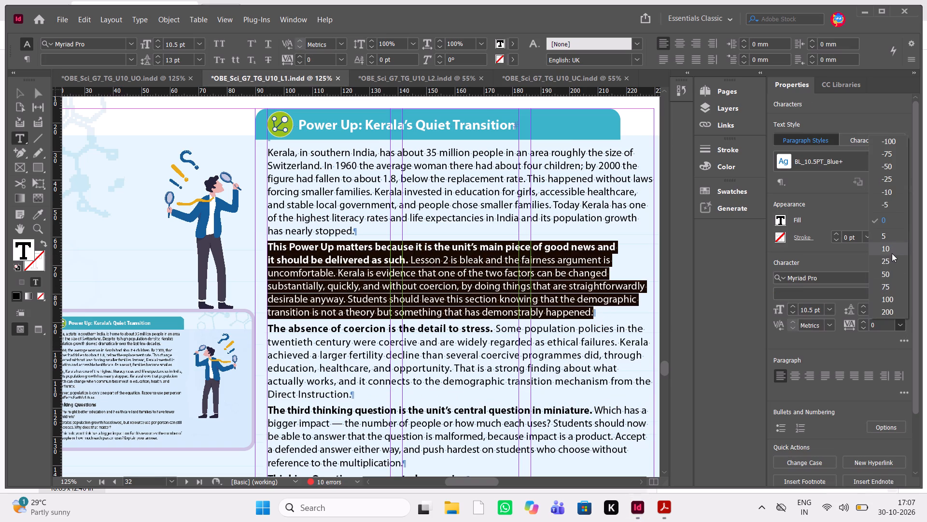
left_click(891, 249)
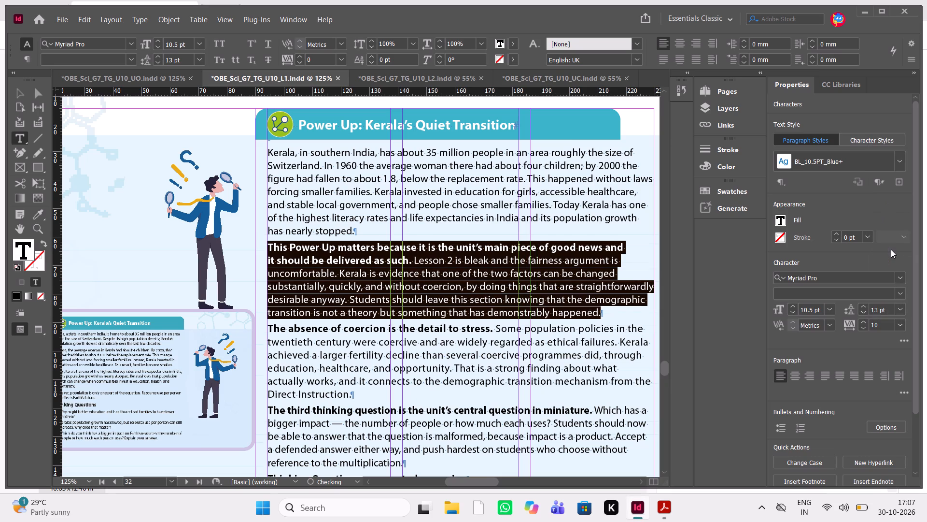
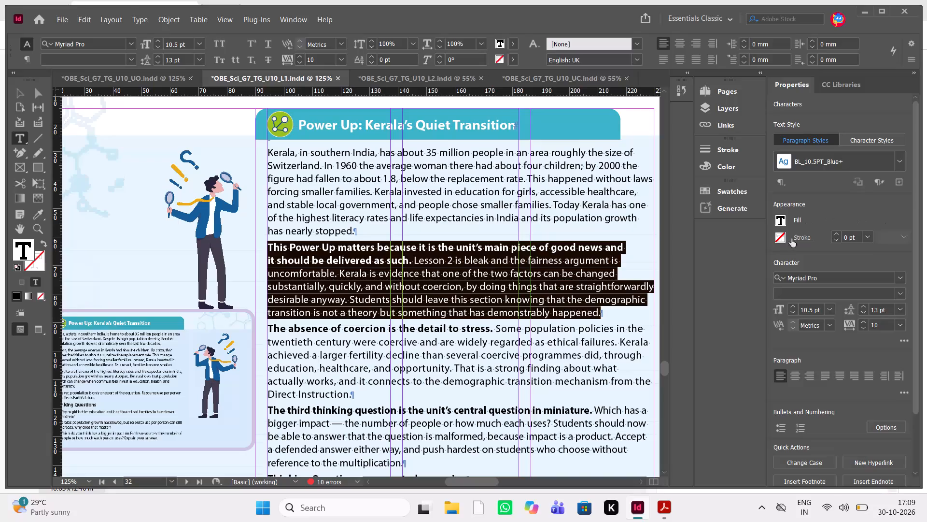
Following the review PDF, make the word "population" bold in the sample answer to question 5 on page 35.
left_click(626, 305)
scroll(626, 305, "down", 1)
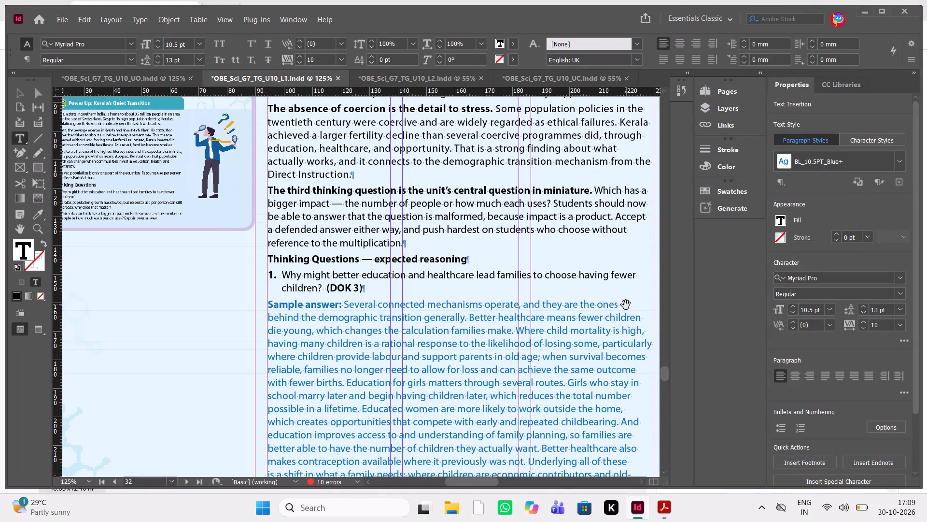
key("alt+Tab")
scroll(454, 376, "down", 1)
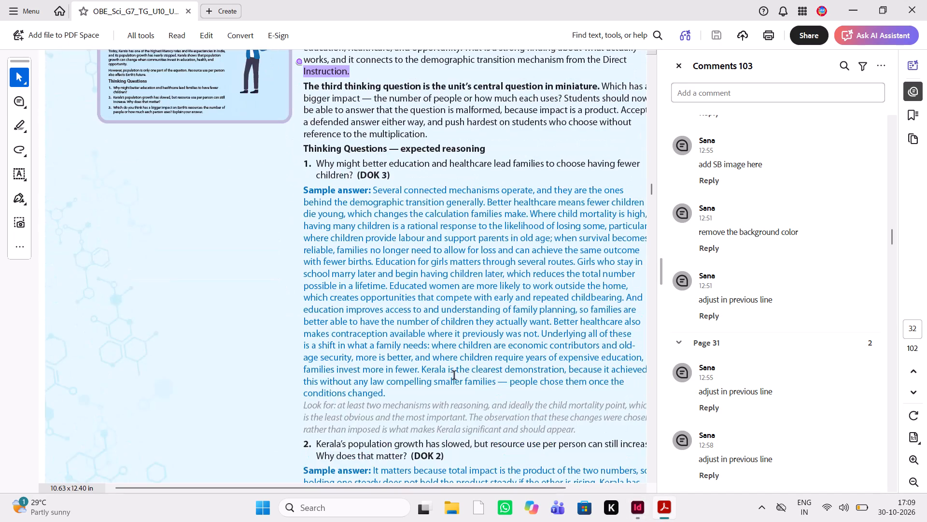
scroll(454, 376, "down", 5)
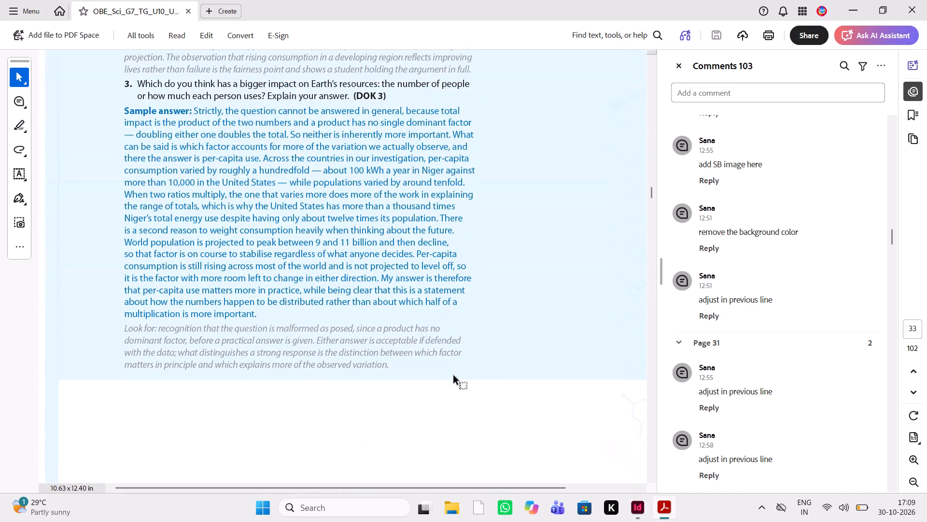
scroll(454, 376, "down", 4)
scroll(454, 376, "up", 1)
scroll(454, 376, "down", 8)
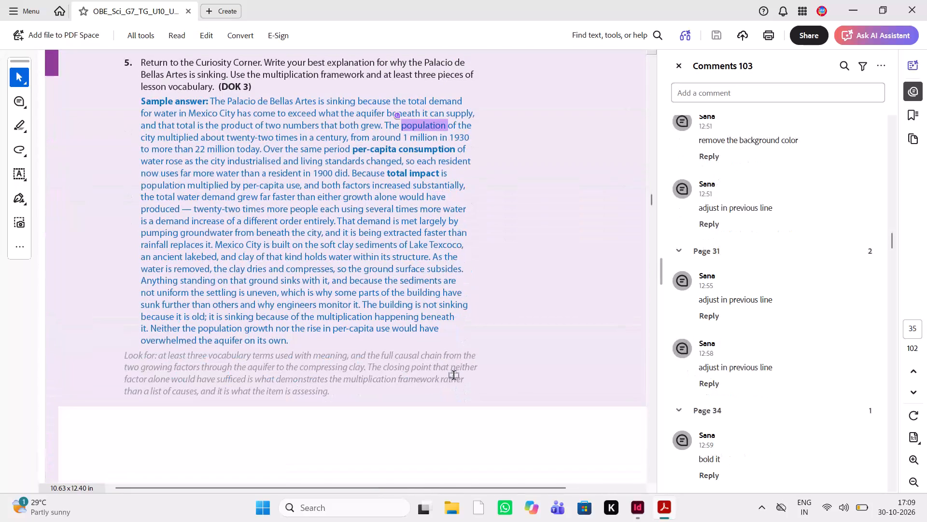
key("alt+Tab")
scroll(454, 376, "down", 5)
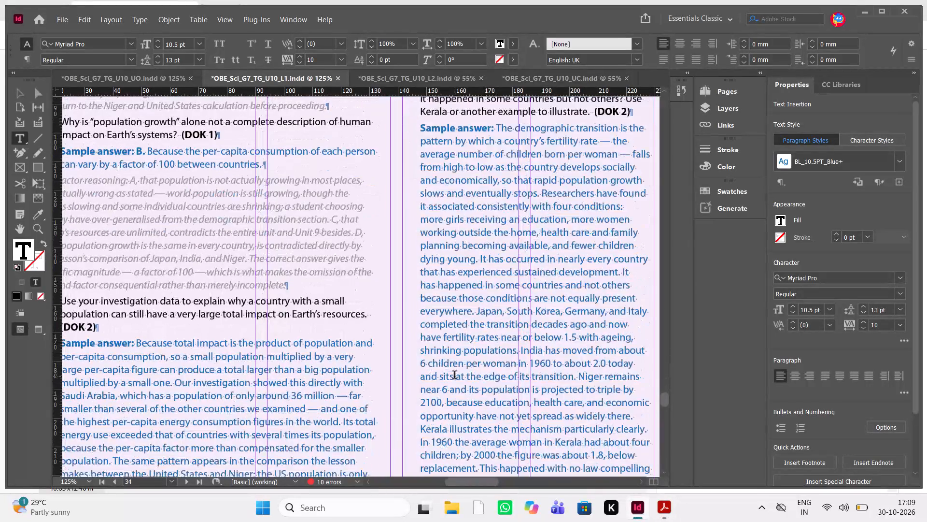
scroll(454, 376, "down", 1)
scroll(454, 376, "up", 2)
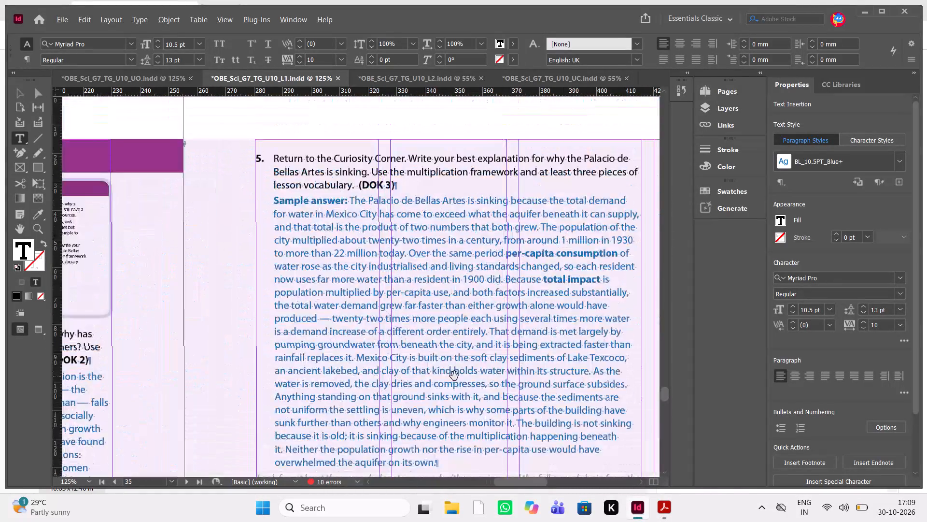
key("alt+Tab")
scroll(454, 376, "up", 1)
key("alt+Tab")
scroll(454, 376, "left", 1)
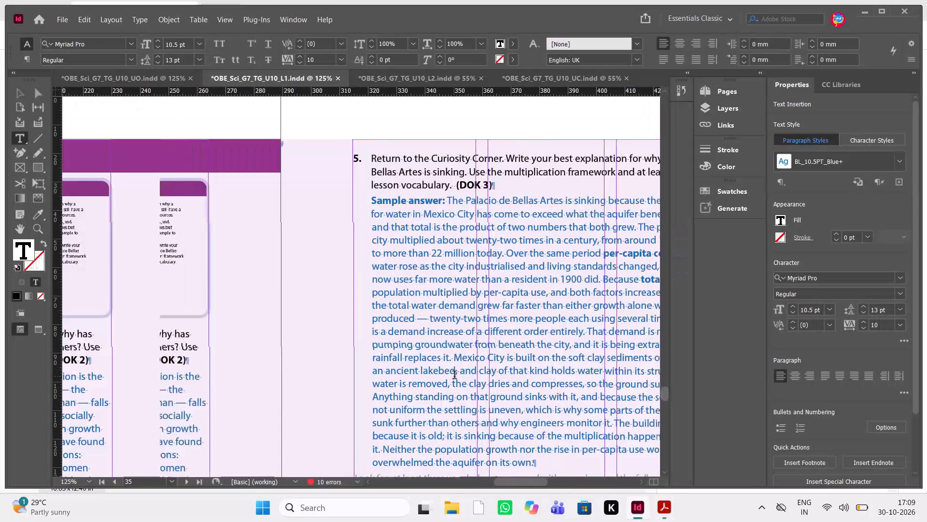
scroll(454, 376, "left", 1)
scroll(454, 376, "right", 1)
key("alt+Tab")
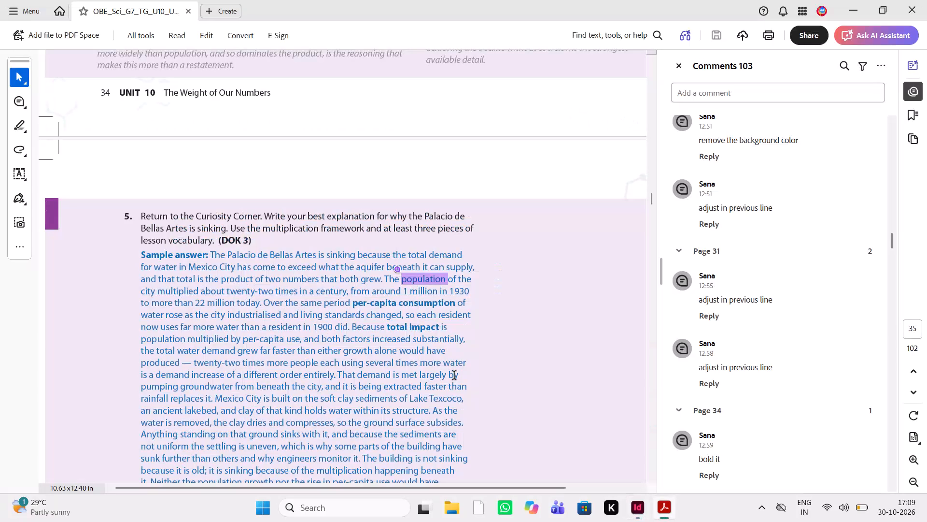
key("alt+Tab")
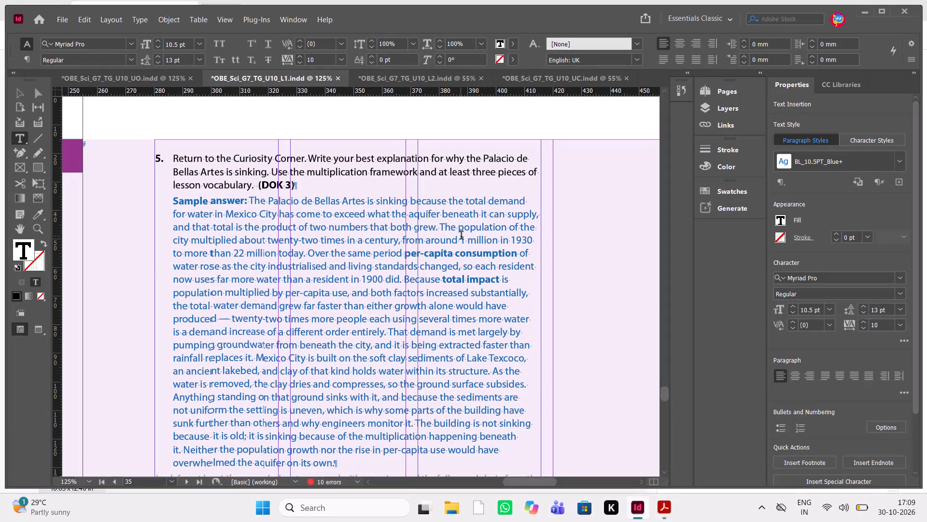
left_click_drag(458, 230, 506, 225)
key("ctrl+shift+b")
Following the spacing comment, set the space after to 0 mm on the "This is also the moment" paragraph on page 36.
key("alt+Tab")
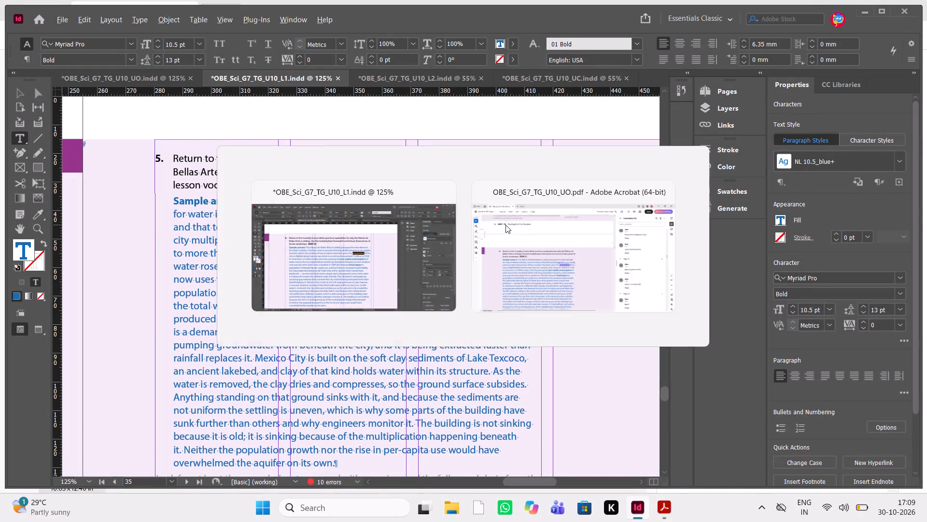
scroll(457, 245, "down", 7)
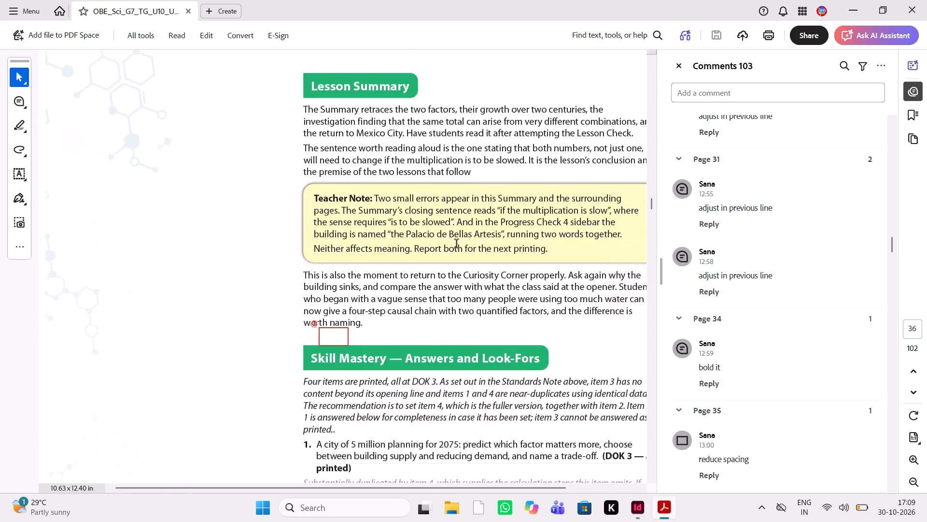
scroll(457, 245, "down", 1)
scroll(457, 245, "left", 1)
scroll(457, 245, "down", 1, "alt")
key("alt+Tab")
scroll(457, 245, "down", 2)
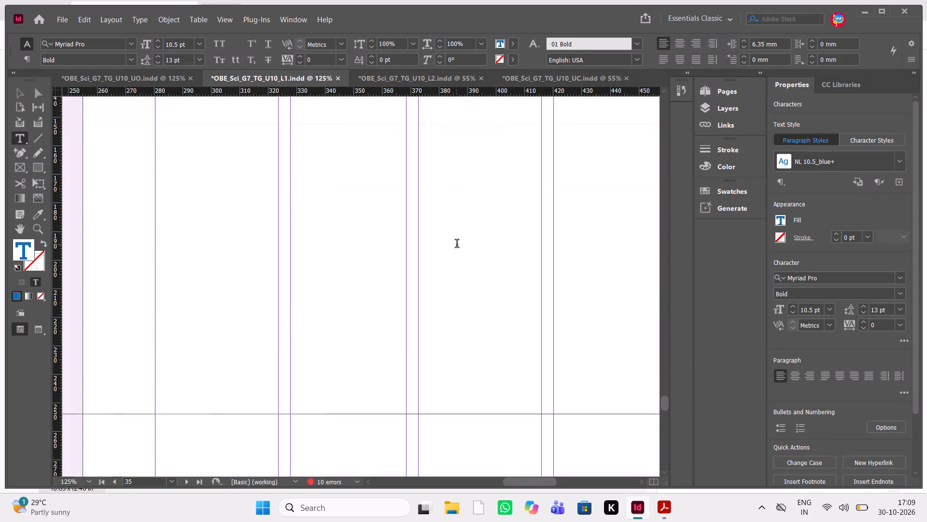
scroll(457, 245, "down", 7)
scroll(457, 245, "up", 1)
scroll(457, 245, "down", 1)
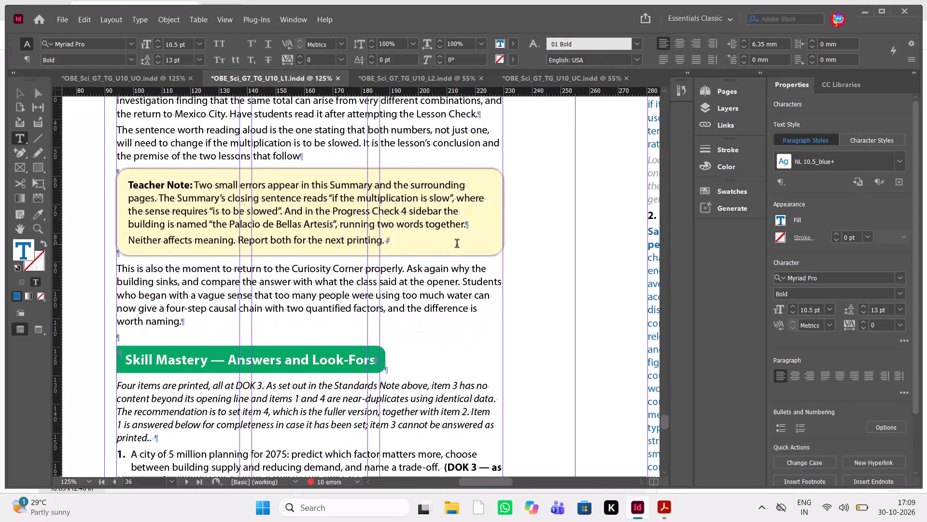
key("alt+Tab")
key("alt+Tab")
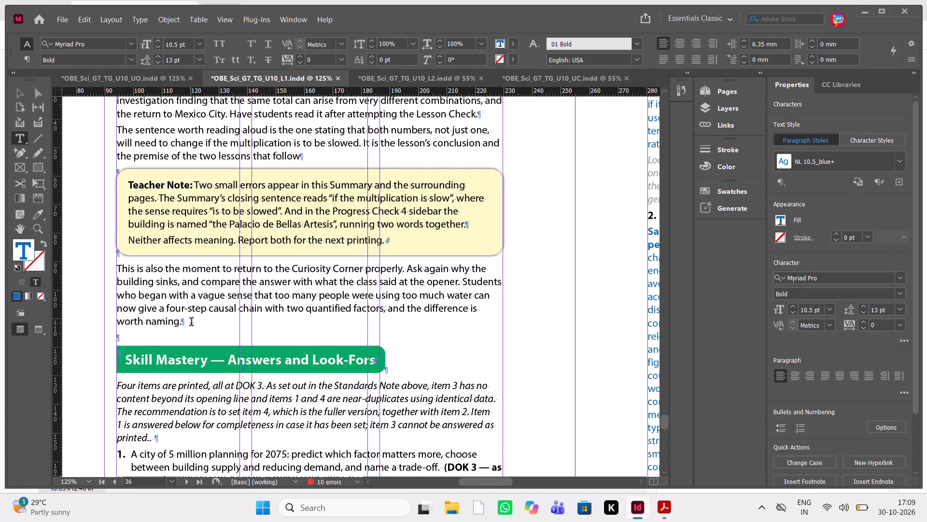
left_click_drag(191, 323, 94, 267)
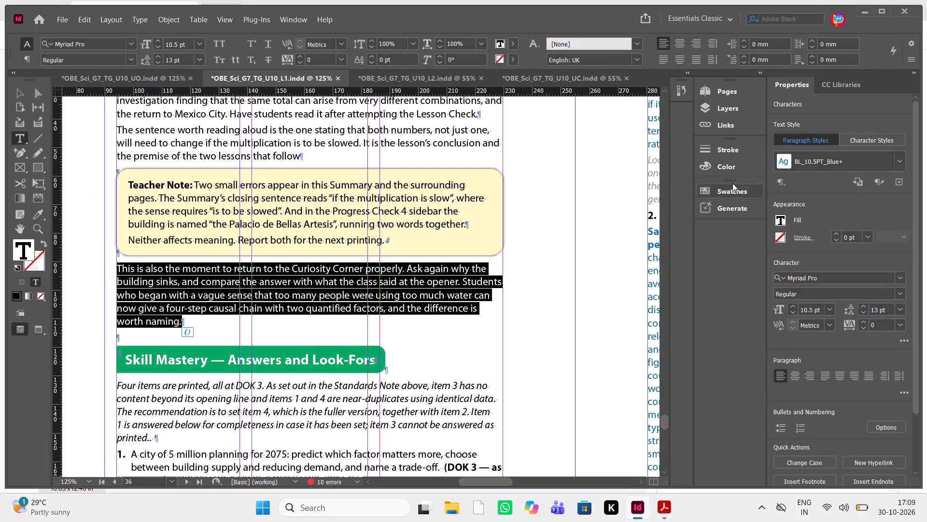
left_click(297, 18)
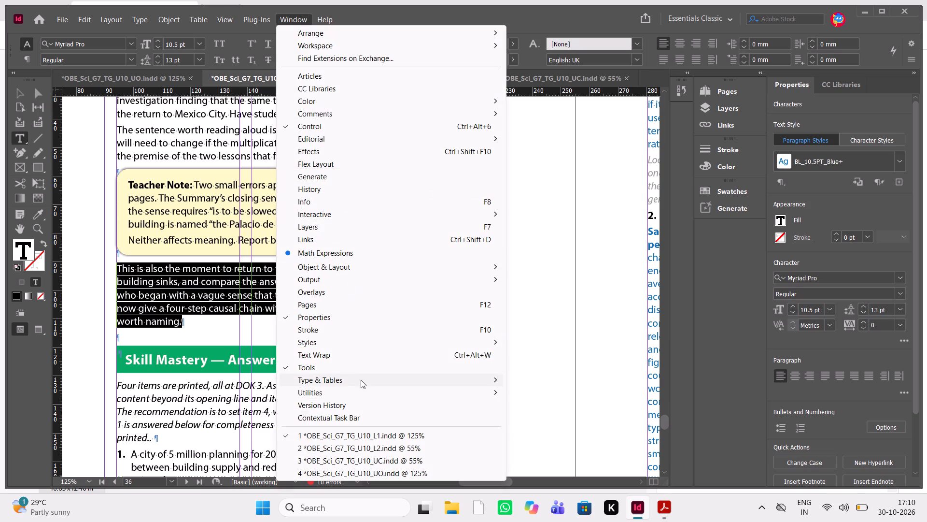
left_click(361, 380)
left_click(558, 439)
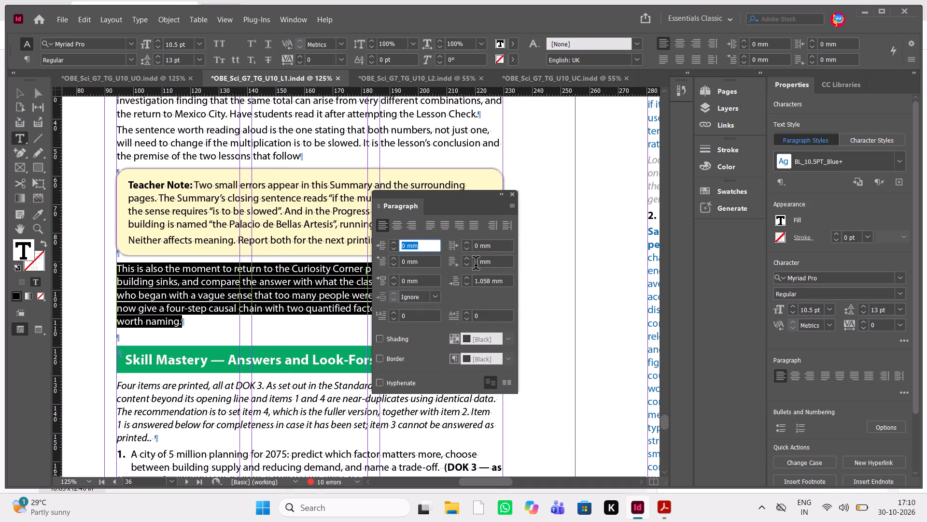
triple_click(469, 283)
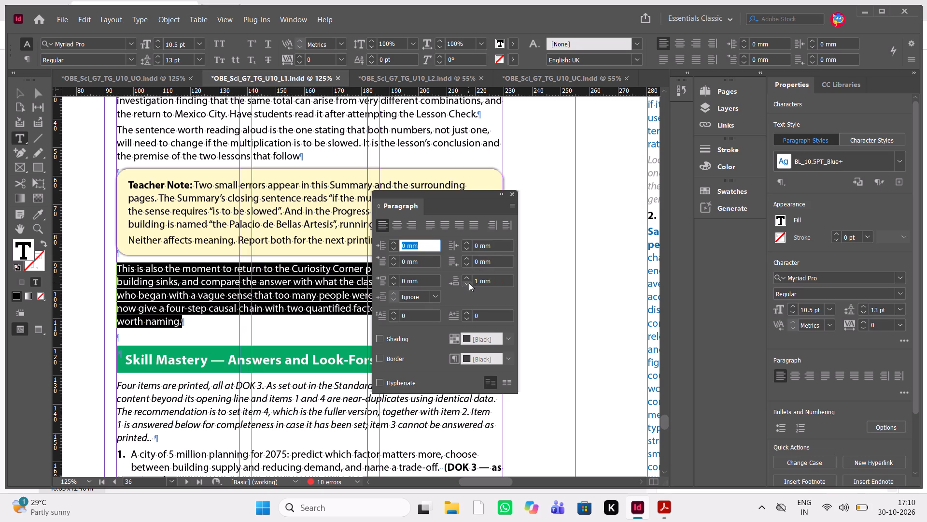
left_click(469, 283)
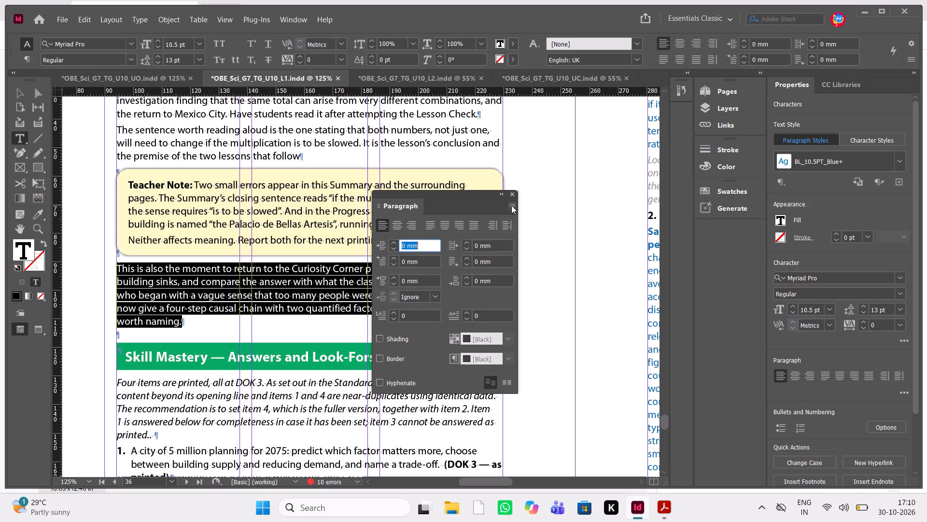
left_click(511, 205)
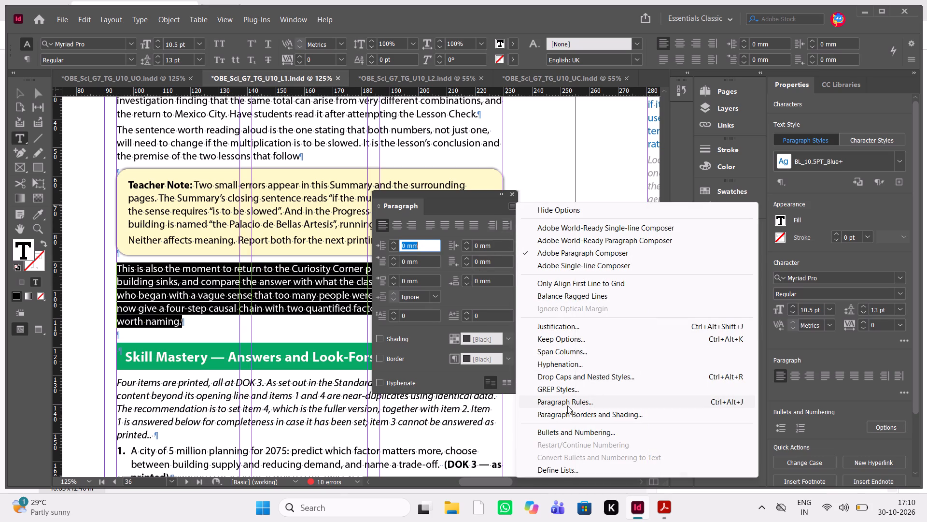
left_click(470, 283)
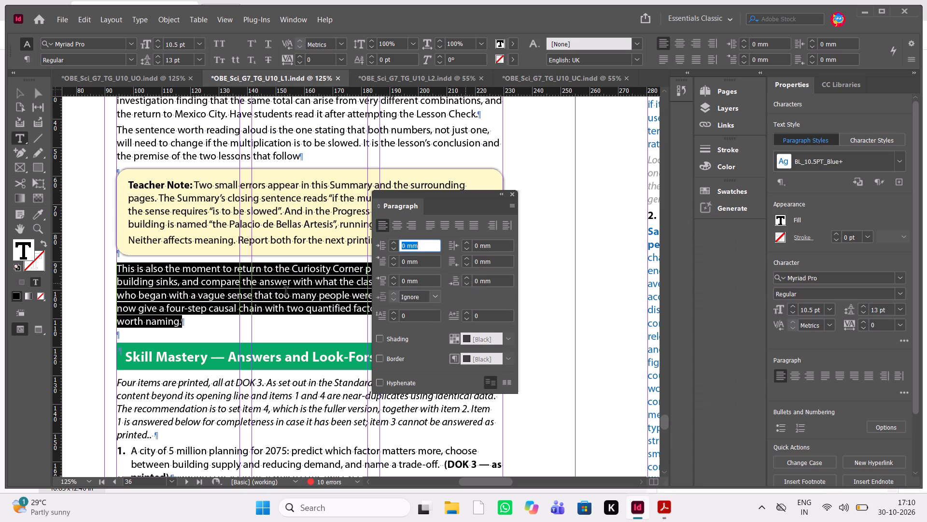
Delete the empty paragraph above the "Skill Mastery — Answers and Look-Fors" heading on page 36.
left_click(140, 314)
left_click(125, 335)
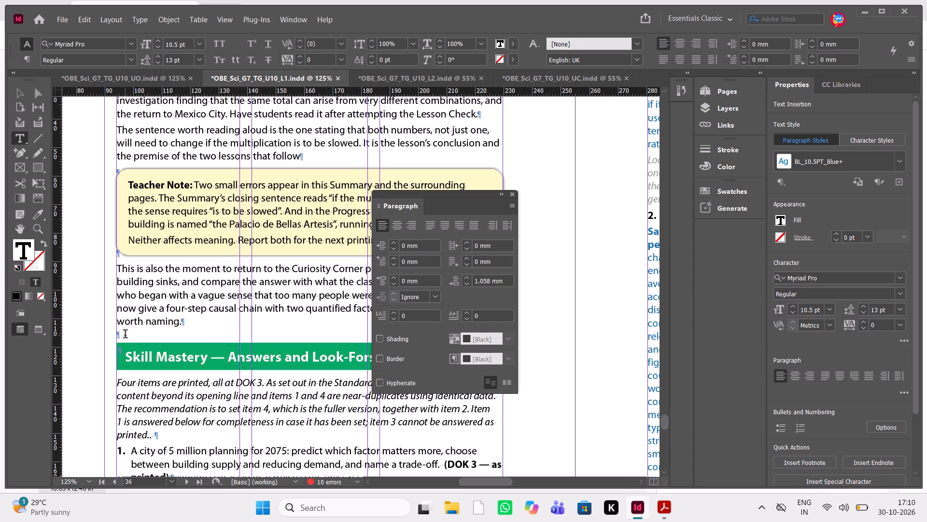
key("Delete")
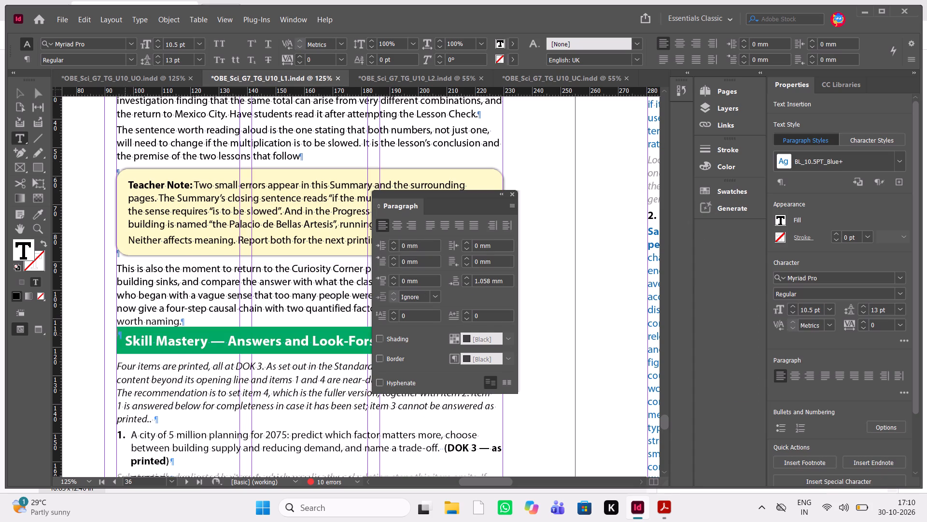
Set the space after to 4 mm on the "This is also the moment" paragraph above the Skill Mastery heading.
left_click_drag(202, 322, 97, 223)
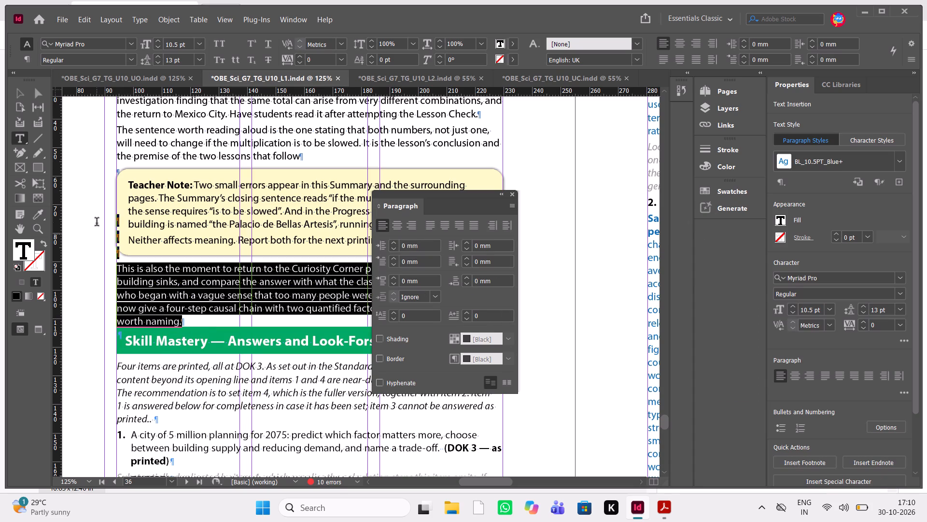
left_click_drag(97, 223, 98, 266)
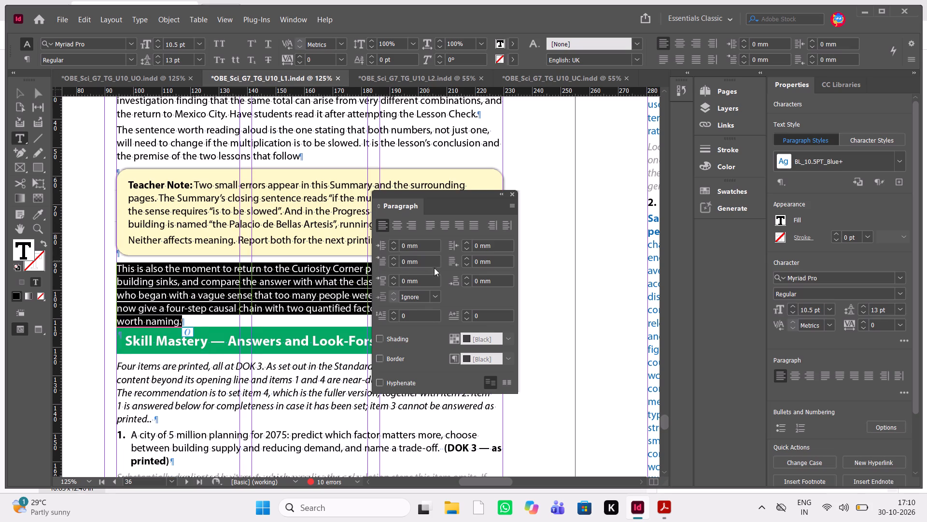
triple_click(465, 277)
left_click(465, 277)
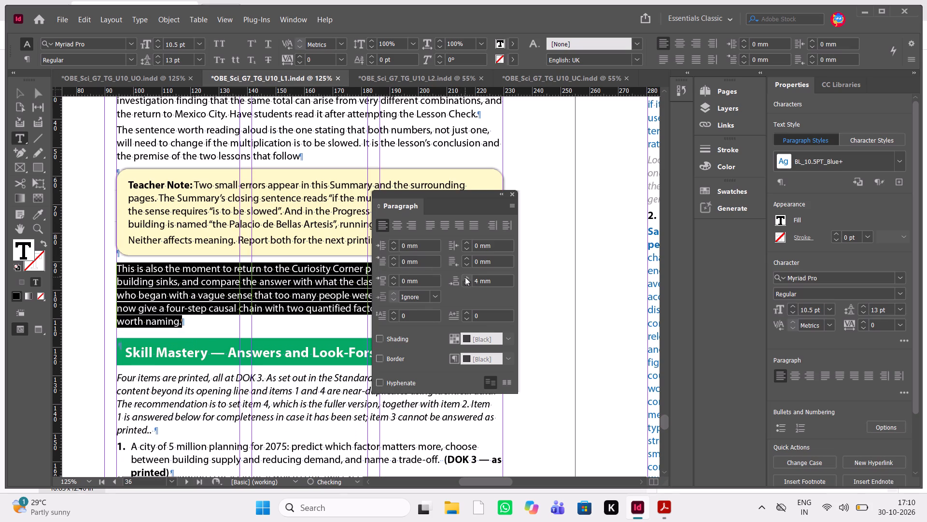
left_click(221, 347)
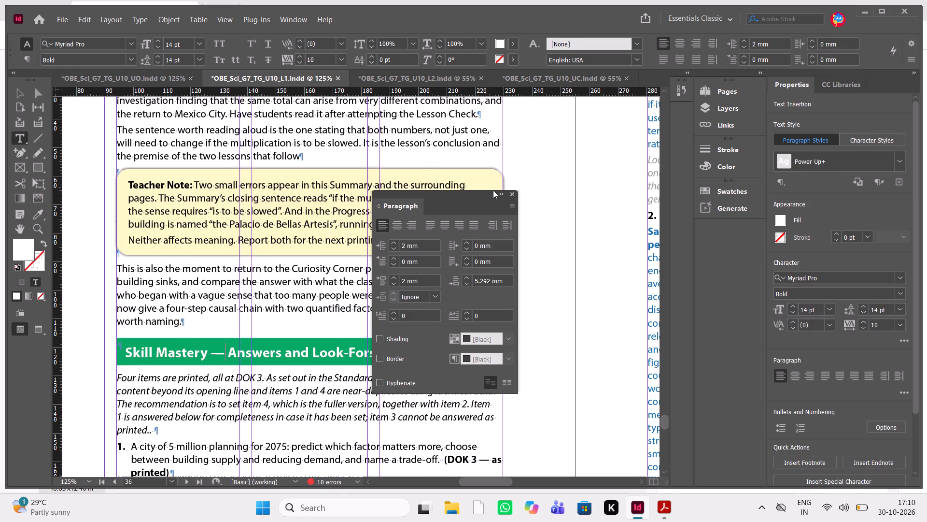
Dock the floating Paragraph panel with the collapsed panels, below Generate.
left_click_drag(461, 200, 700, 203)
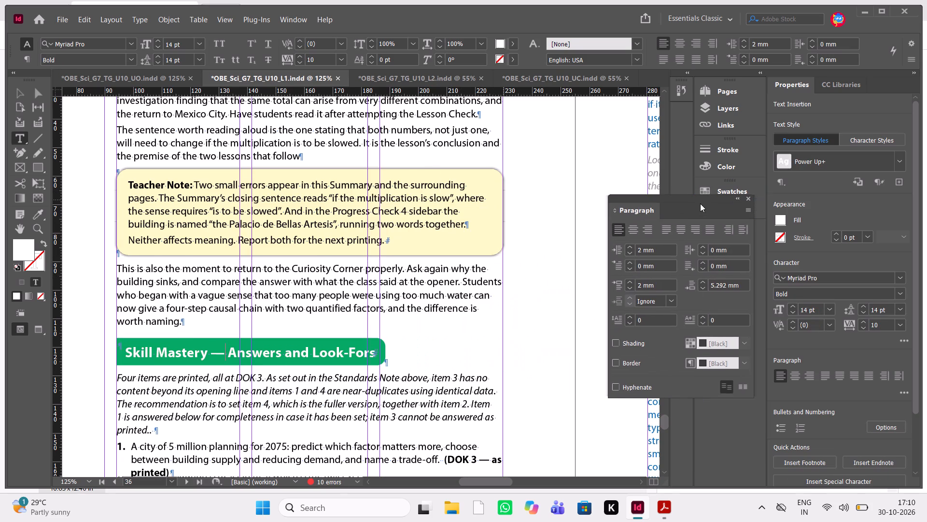
left_click_drag(692, 203, 741, 235)
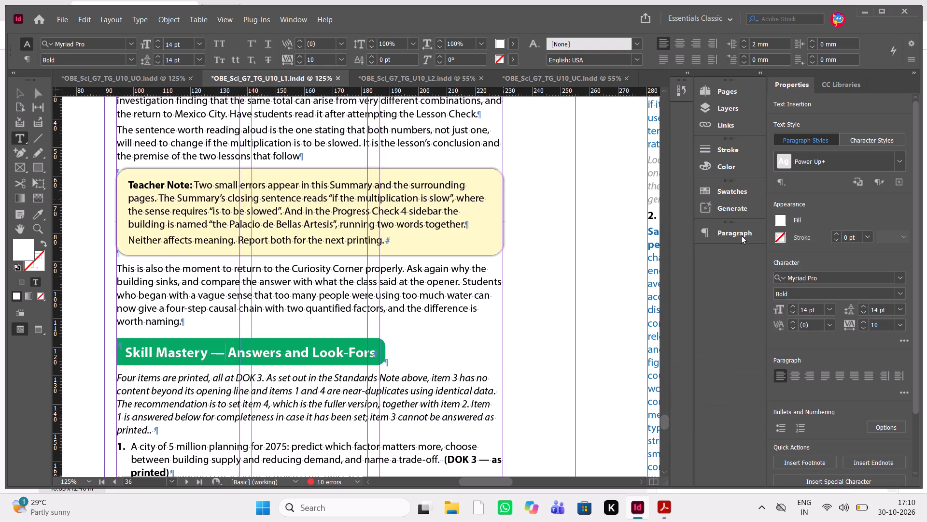
Following the review PDF, delete the extra period and space after "Per Capita Use is missing" in Skill Mastery item 2 on page 37.
scroll(498, 290, "down", 3)
key("alt+Tab")
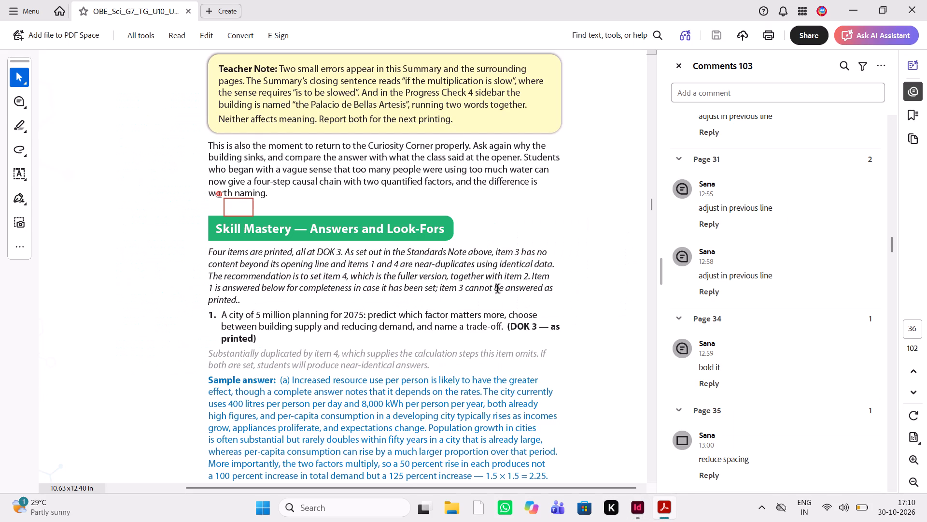
scroll(498, 290, "down", 4)
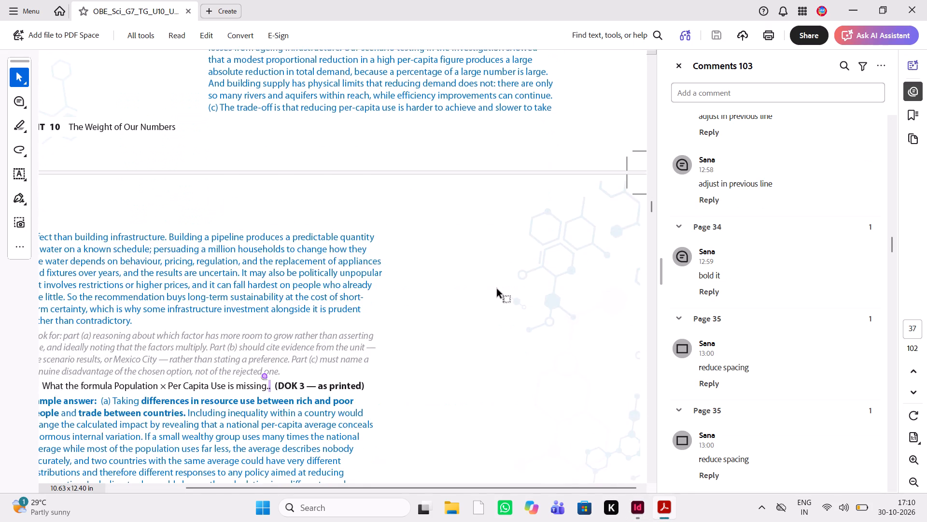
scroll(498, 290, "down", 1)
key("alt+Tab")
scroll(498, 290, "up", 1)
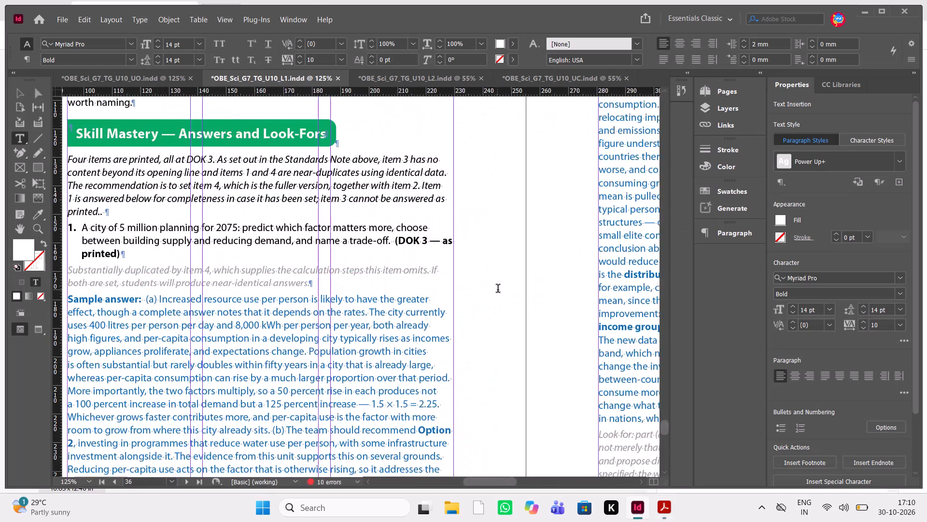
scroll(498, 290, "up", 2)
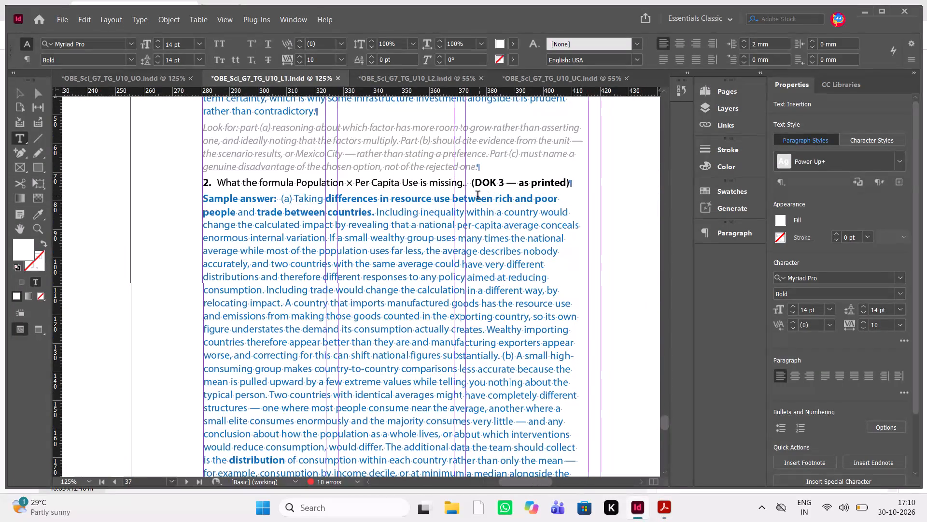
left_click(470, 188)
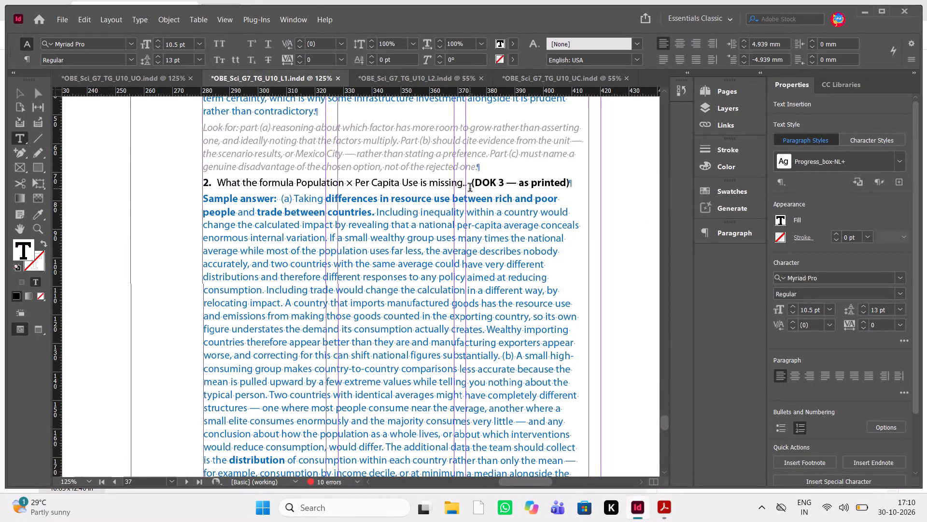
key("BackSpace")
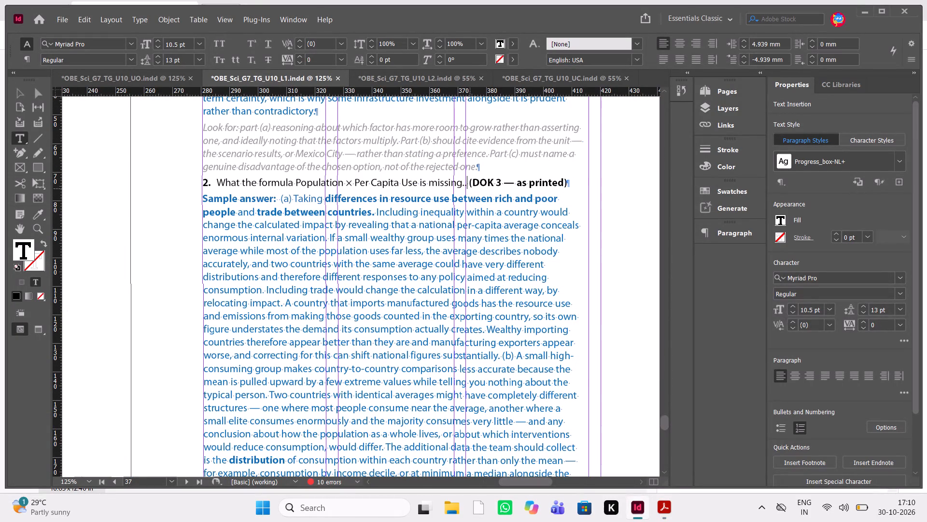
key("BackSpace")
Delete "— Sample Discussion" from the Reflection heading on page 39, leaving only "Reflection".
key("alt+Tab")
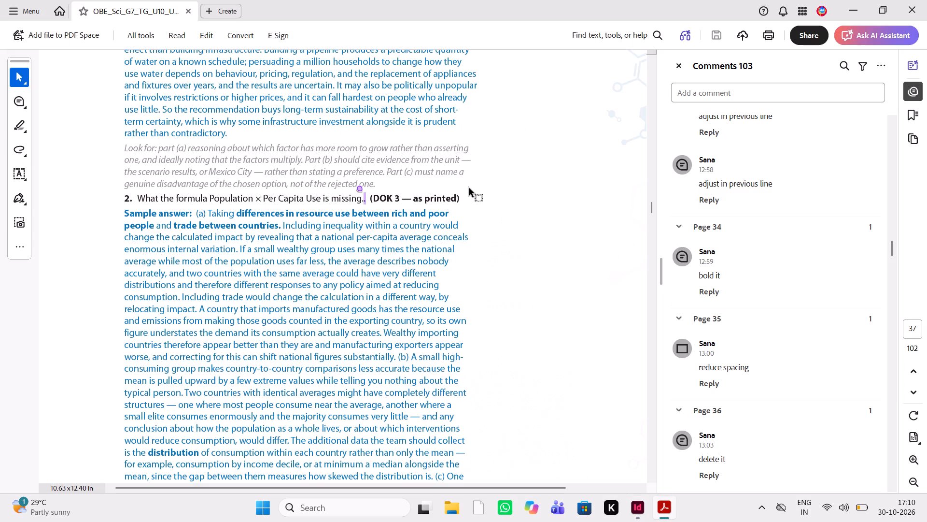
scroll(470, 188, "down", 4)
scroll(470, 188, "left", 1)
scroll(471, 188, "down", 1)
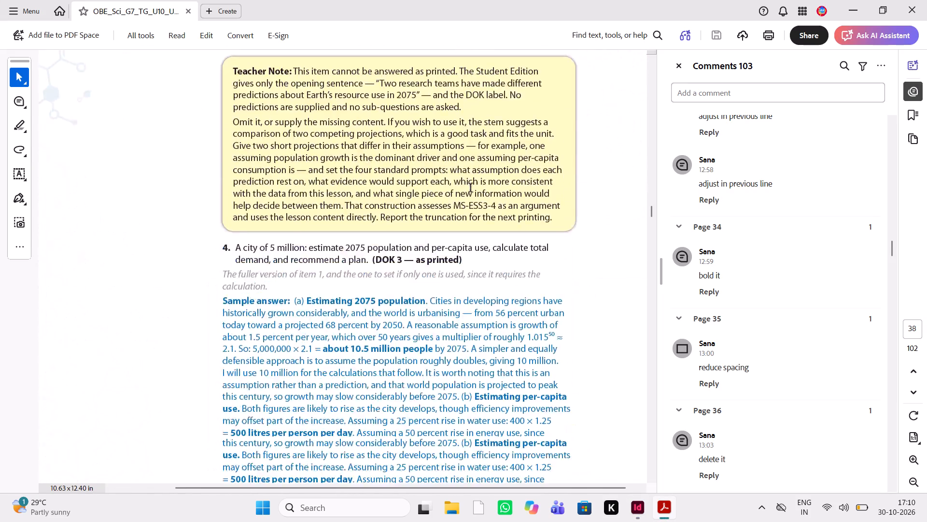
scroll(471, 188, "down", 2)
scroll(471, 188, "up", 1)
scroll(471, 188, "down", 3)
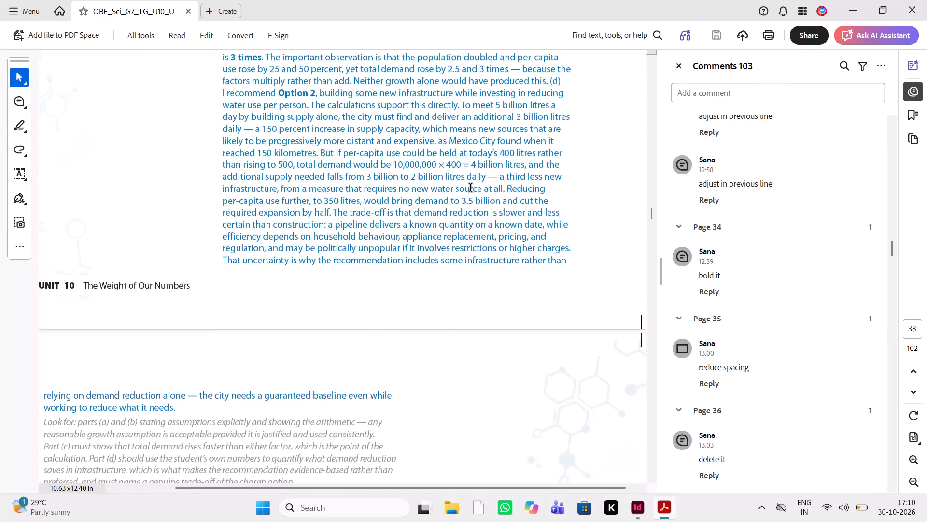
scroll(471, 188, "down", 4)
key("alt+Tab")
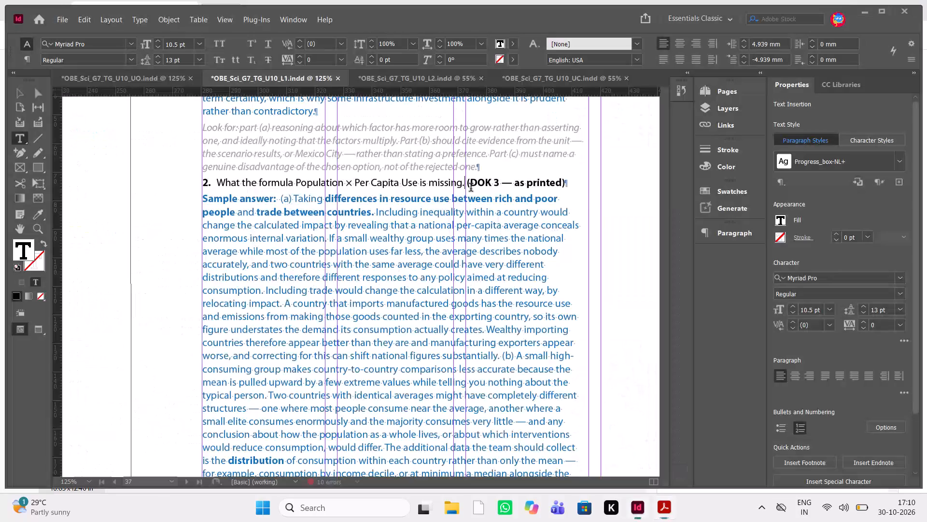
scroll(471, 188, "down", 7)
scroll(471, 188, "up", 1)
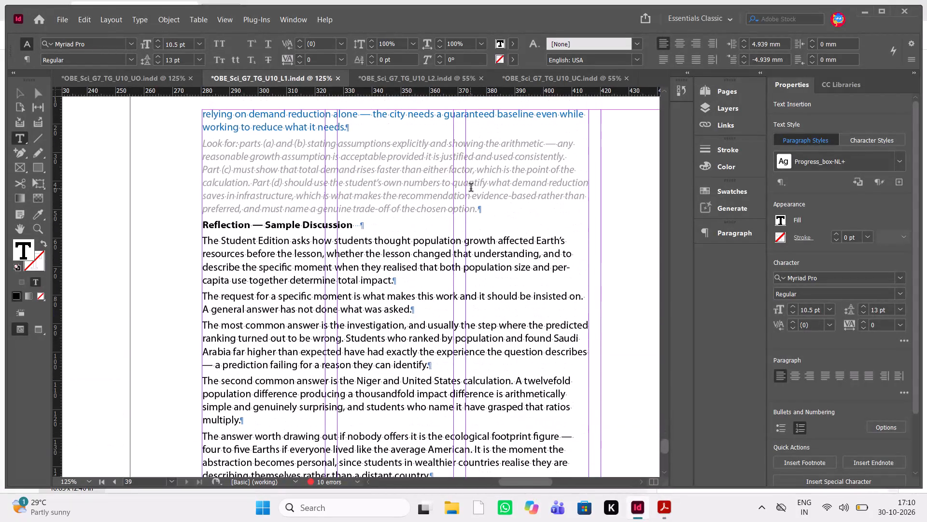
left_click_drag(366, 226, 258, 231)
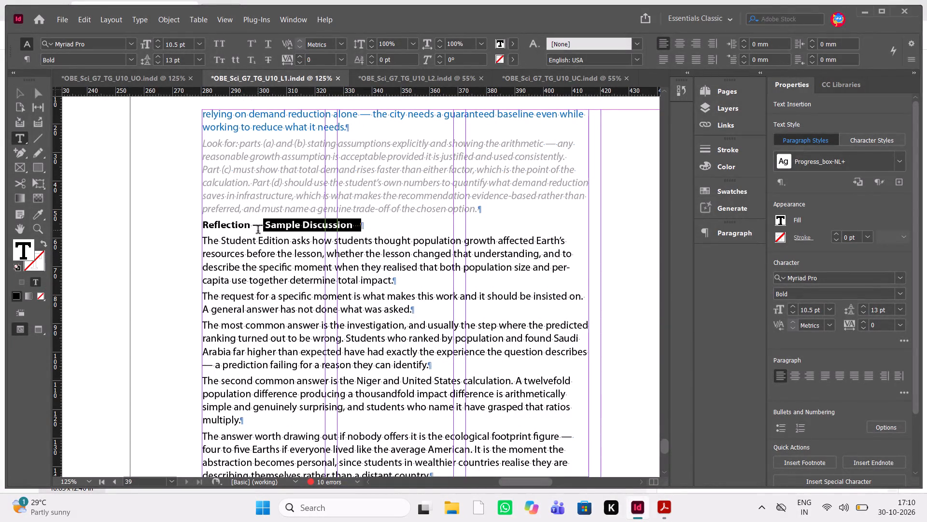
left_click_drag(258, 231, 253, 230)
key("Delete")
Find the next comment in the review PDF and bring up the Lesson 2 document, OBE_Sci_G7_TG_U10_L2, at page 40.
key("alt+Tab")
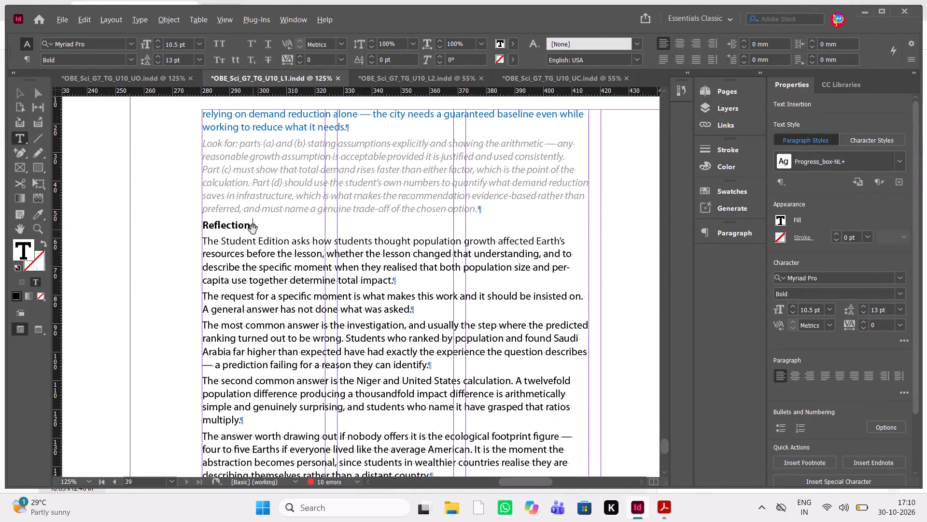
scroll(253, 230, "down", 7)
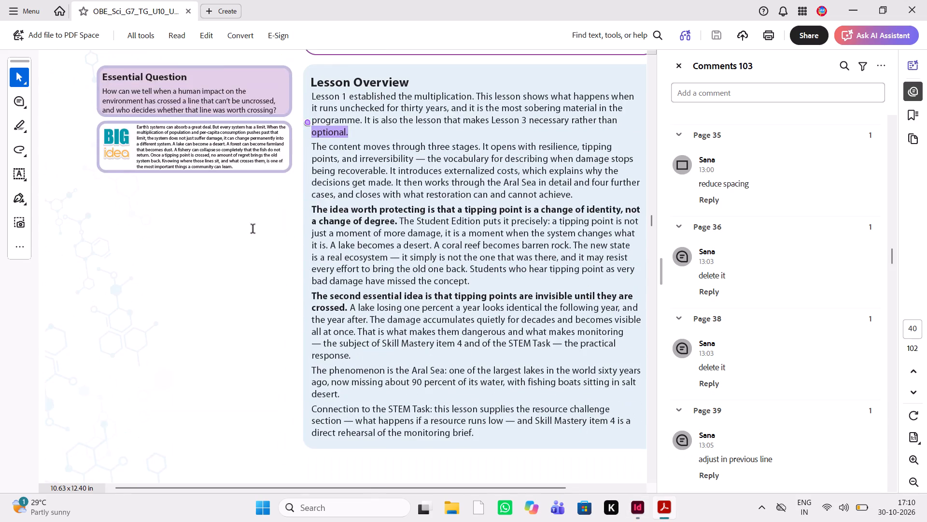
key("alt+Tab")
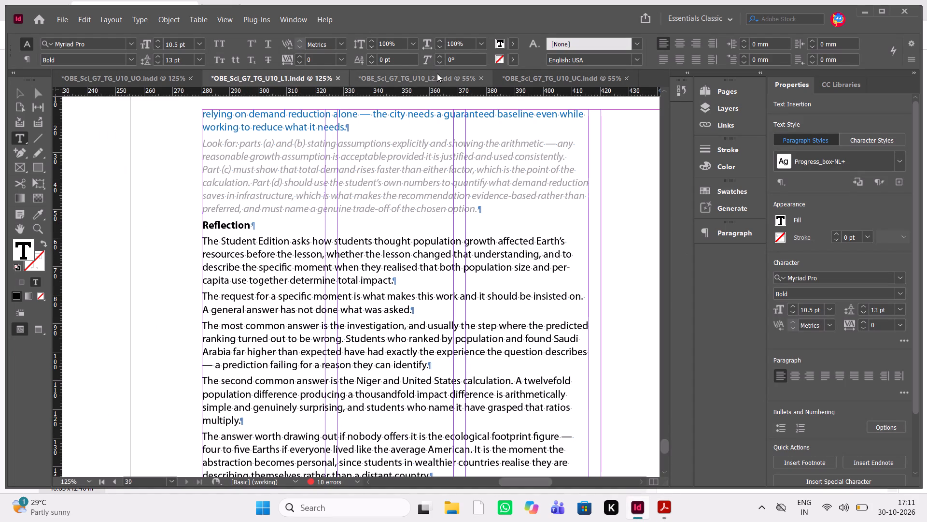
left_click(437, 73)
key("alt+Tab")
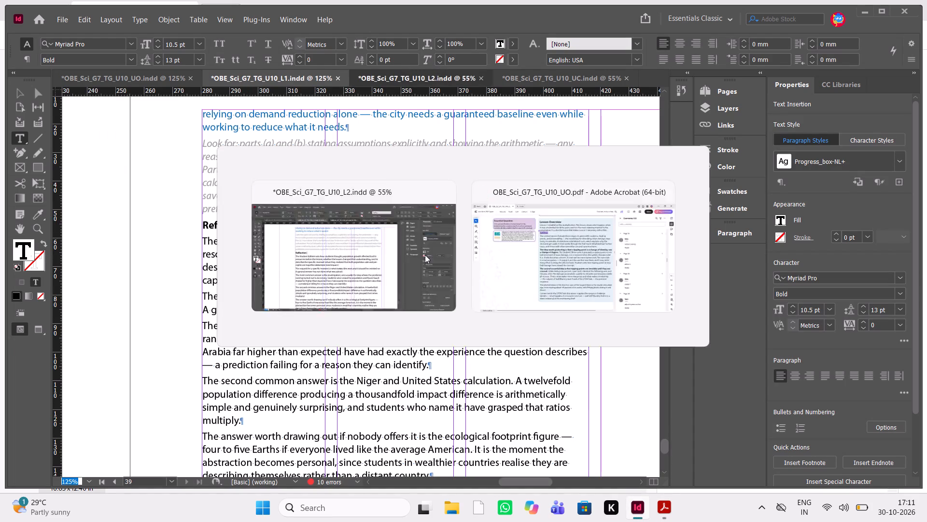
key("alt+Tab")
key("alt+Tab")
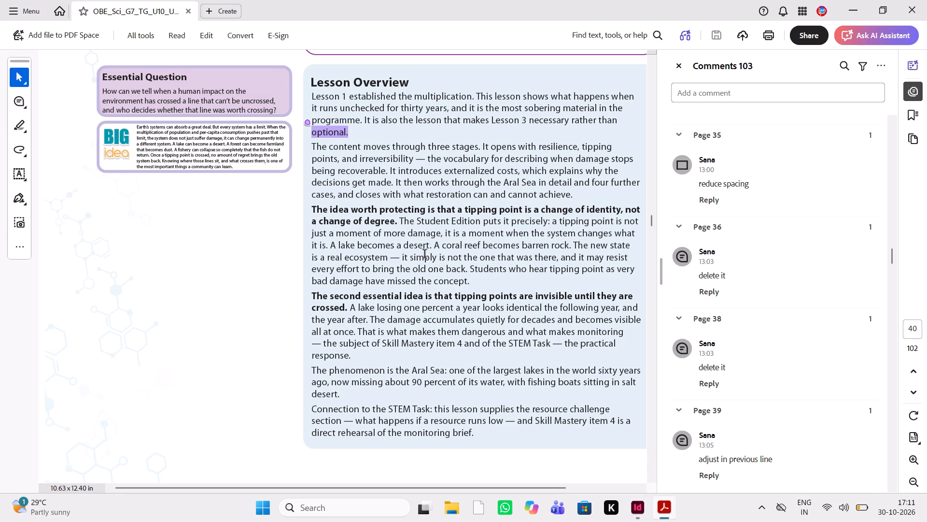
key("alt+Tab")
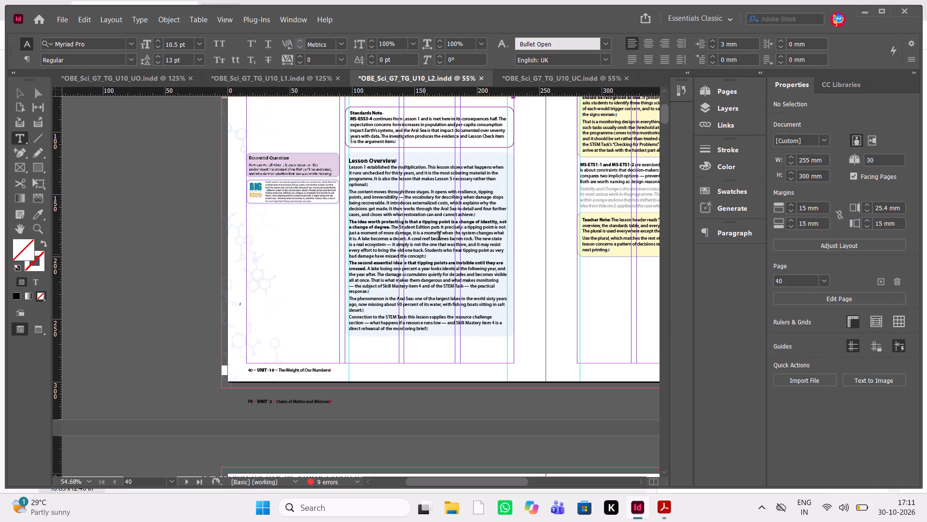
Set the tracking to 0 on the first Lesson Overview paragraph, "Lesson 1 established the multiplication", on page 40.
scroll(509, 255, "up", 1)
key("ctrl+Insert")
key("ctrl+Insert")
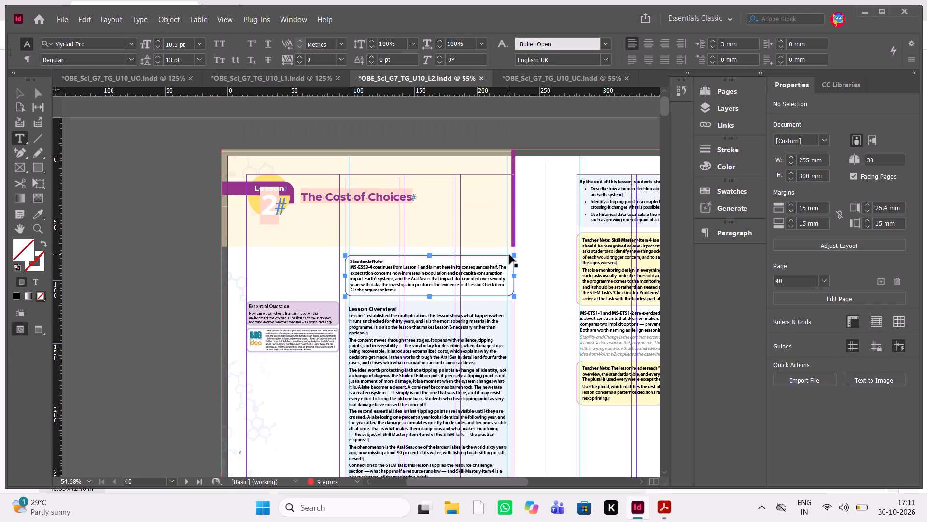
key("ctrl+Insert")
key("ctrl+equal")
key("ctrl+equal")
key("ctrl+equal")
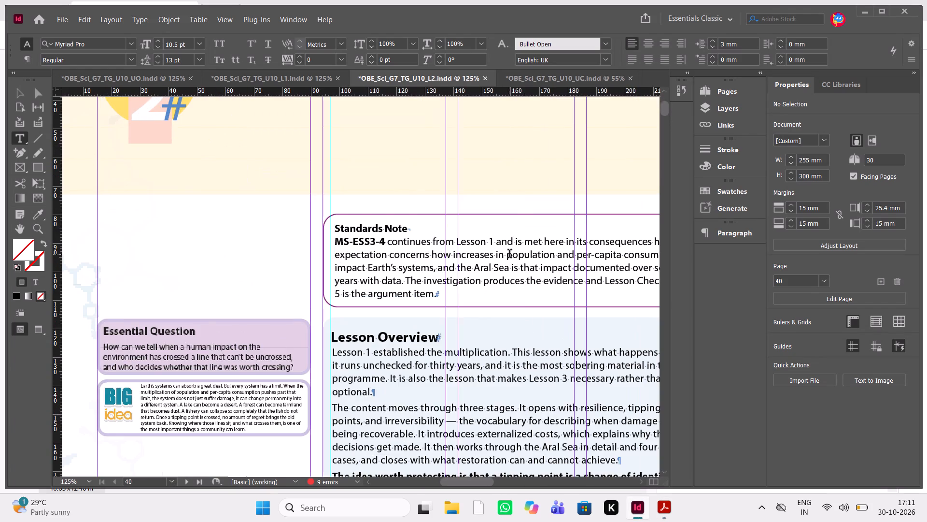
scroll(509, 255, "left", 1)
scroll(509, 255, "down", 1)
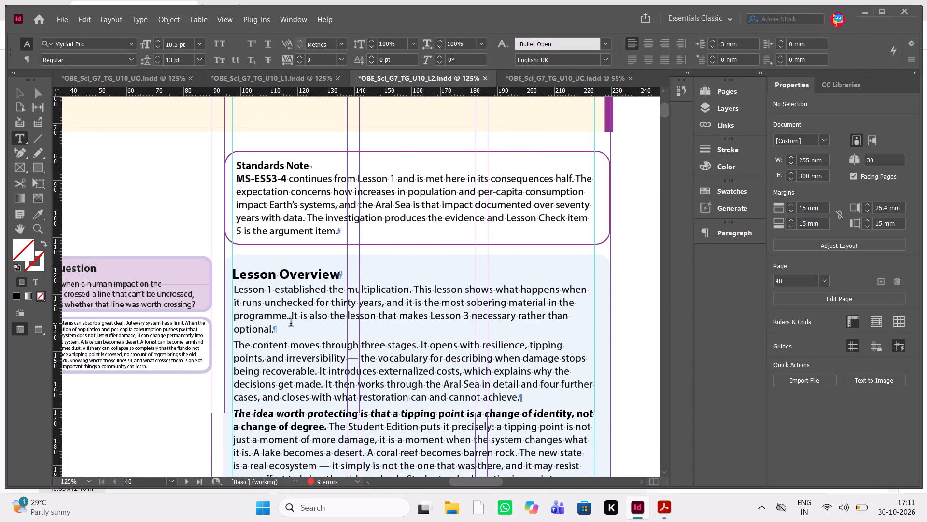
left_click_drag(291, 323, 220, 290)
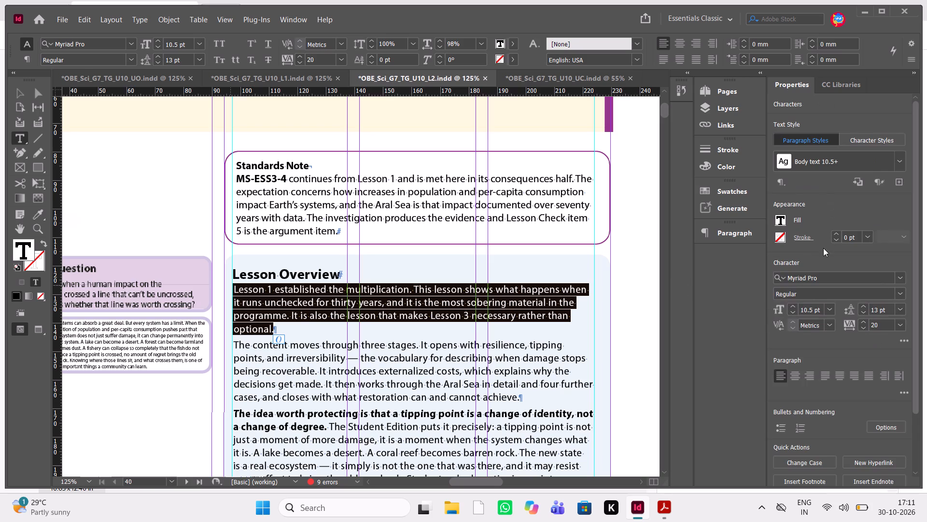
left_click(896, 324)
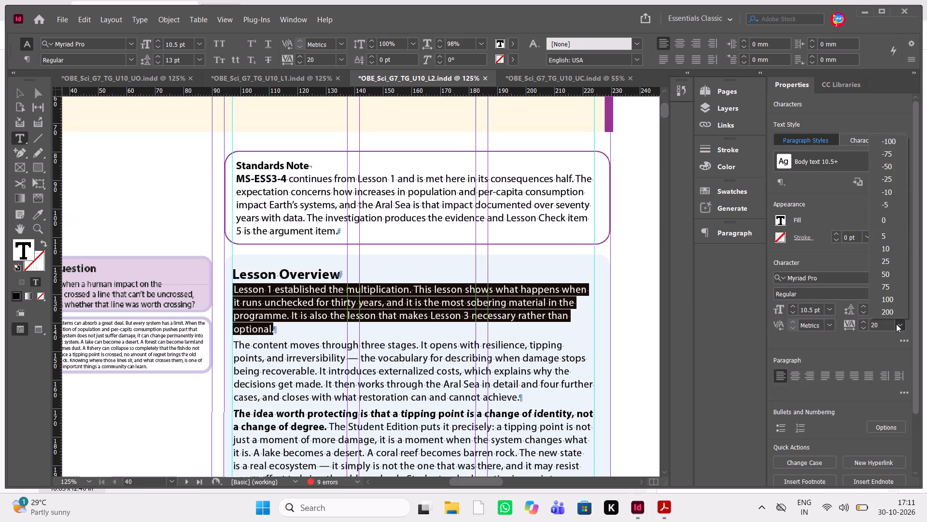
left_click(892, 219)
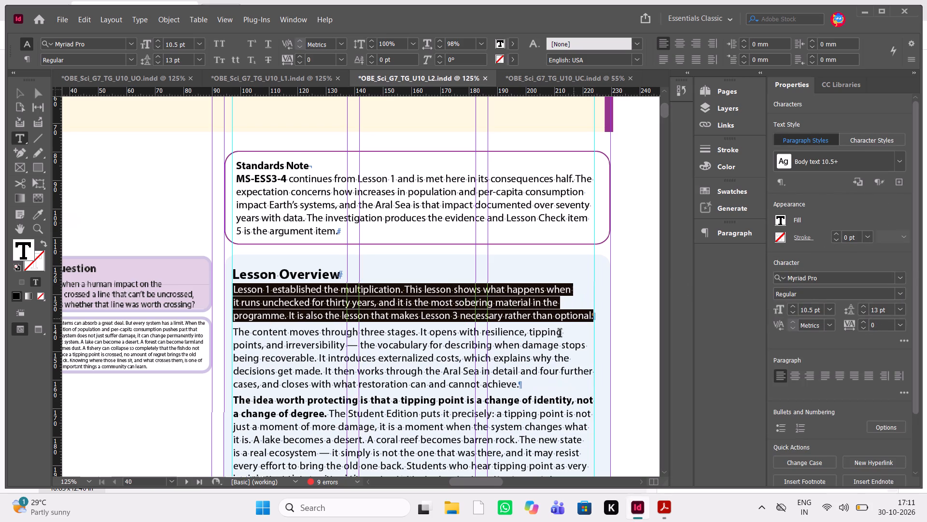
left_click(523, 351)
Set the tracking to 0 on the whole "The second essential idea" paragraph in the Lesson Overview on page 40.
key("alt+Tab")
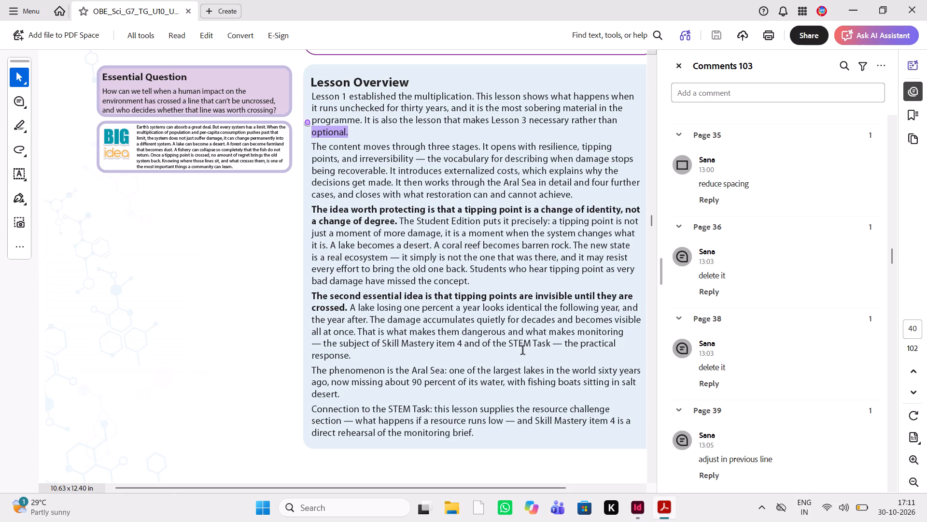
scroll(523, 351, "down", 1)
key("alt+Tab")
scroll(523, 351, "down", 1)
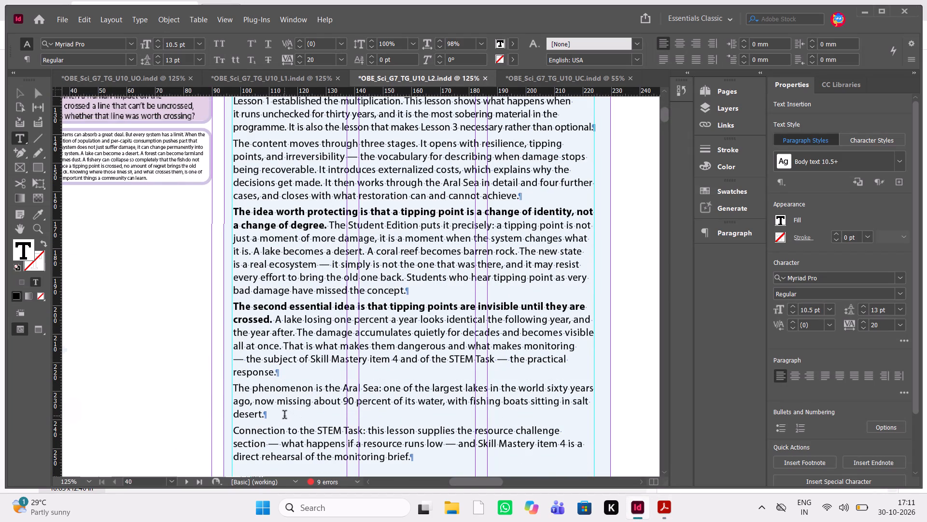
left_click_drag(301, 365, 285, 367)
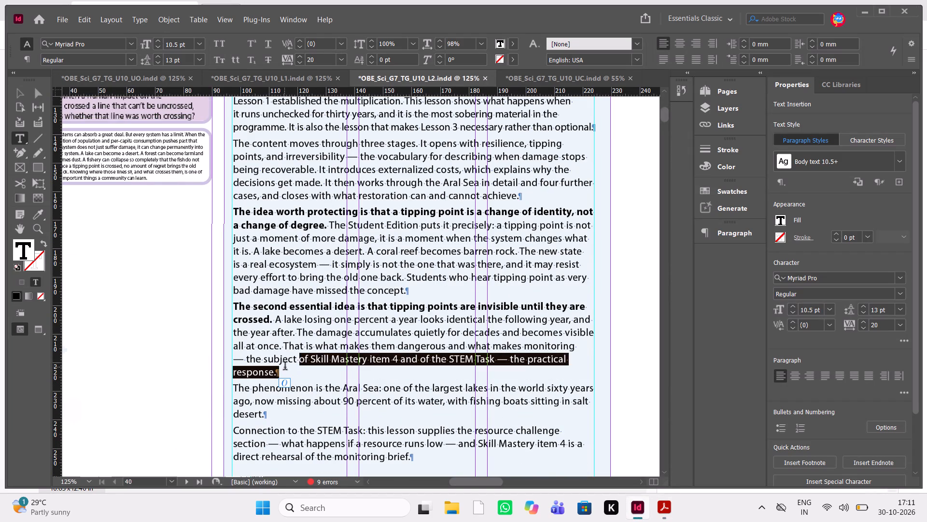
left_click_drag(297, 366, 224, 308)
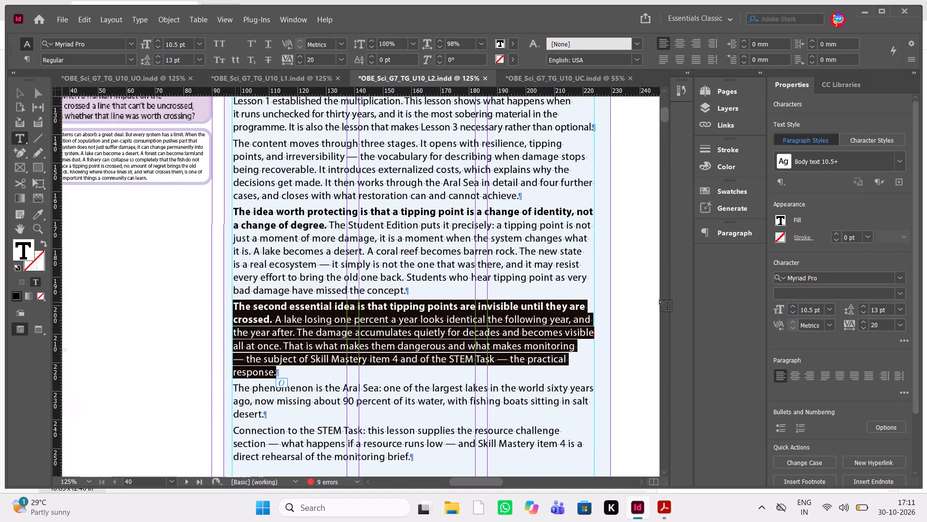
left_click(905, 322)
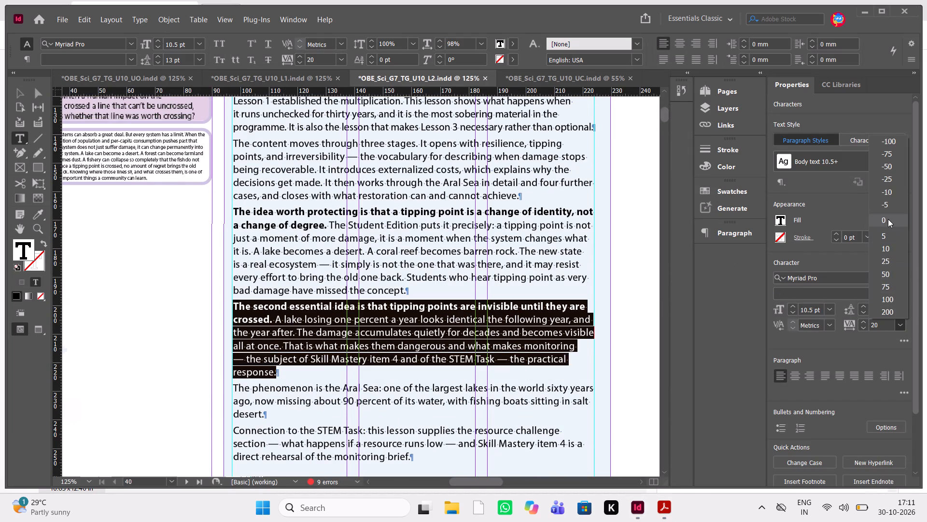
left_click(888, 219)
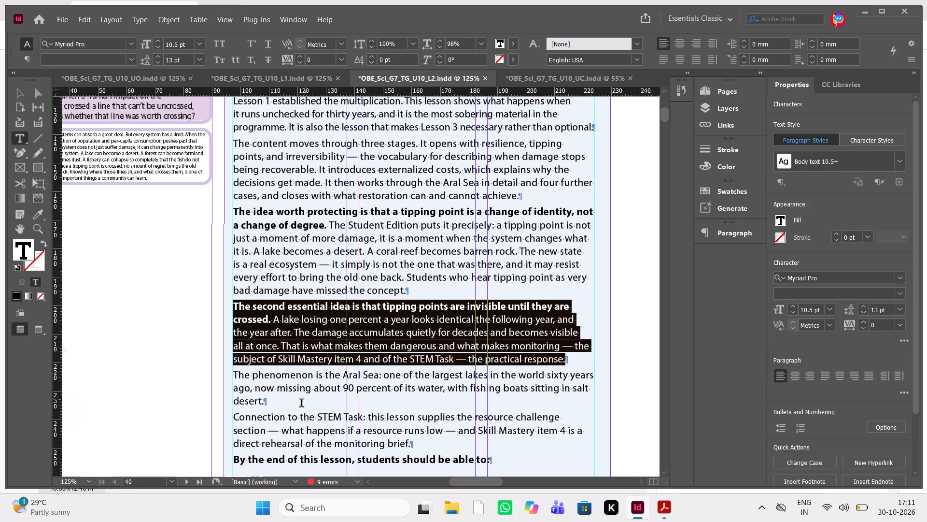
Set the tracking to -5 on the "The phenomenon is the Aral Sea" paragraph in the Lesson Overview on page 40.
left_click_drag(268, 405, 232, 378)
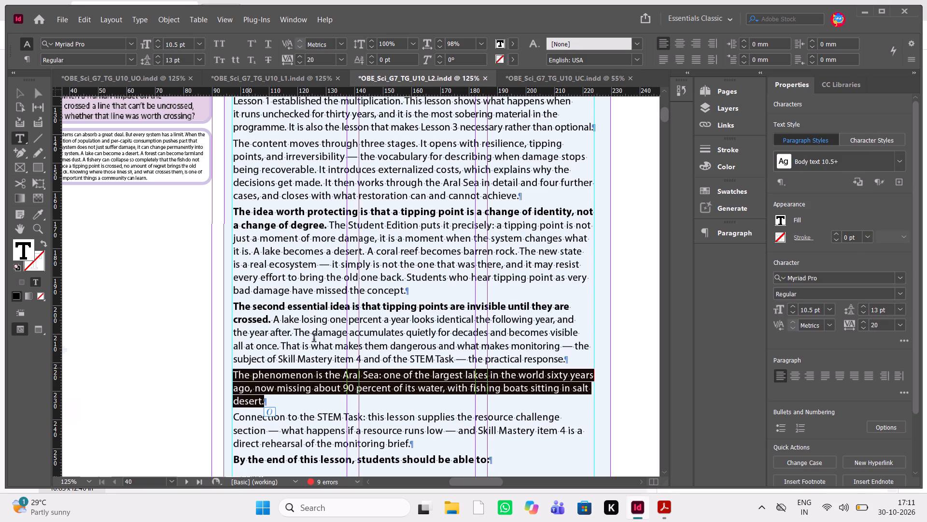
left_click(902, 325)
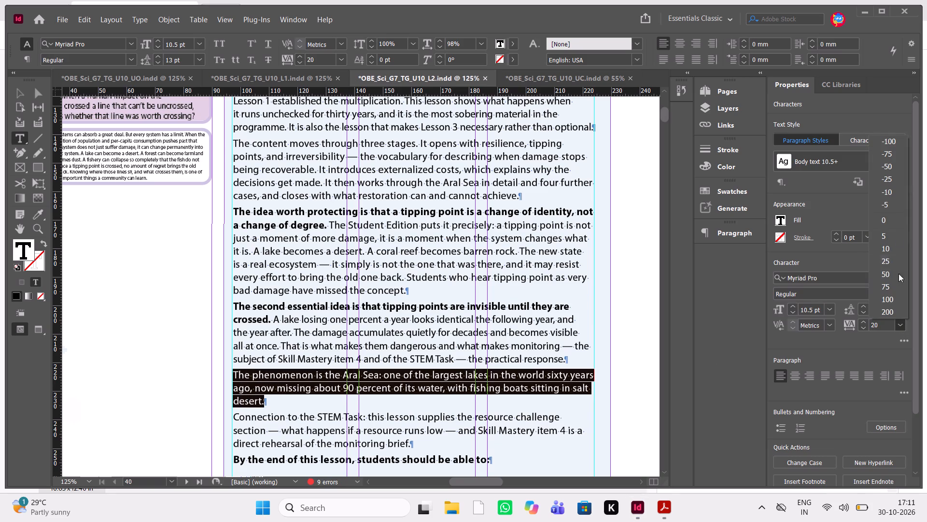
left_click(891, 213)
left_click(891, 217)
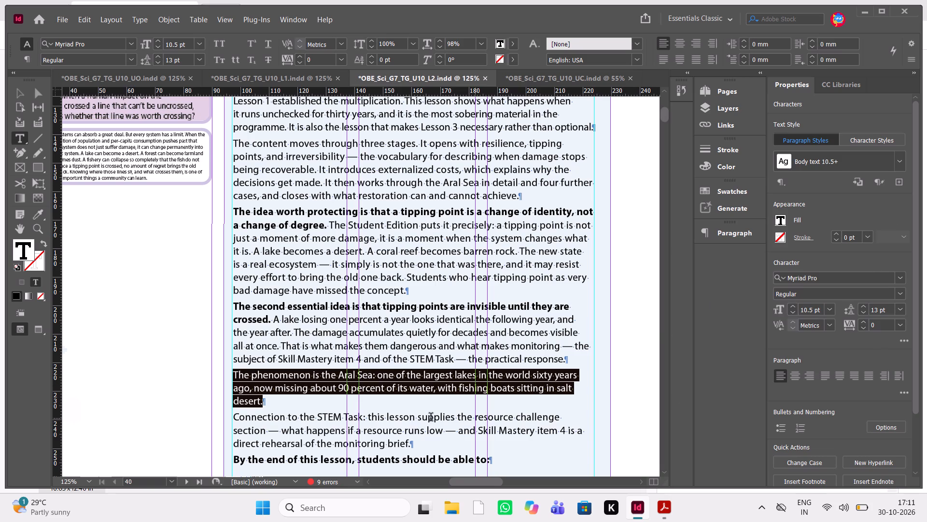
left_click(899, 327)
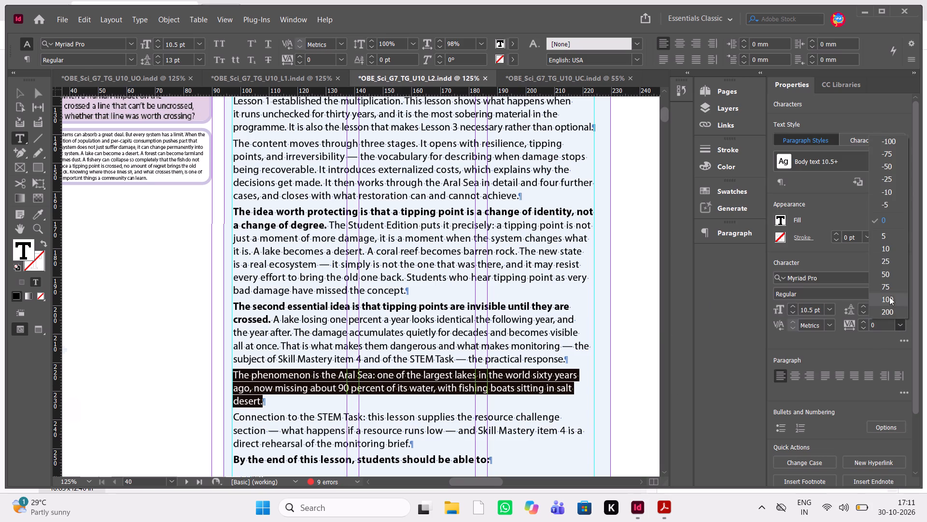
left_click(890, 246)
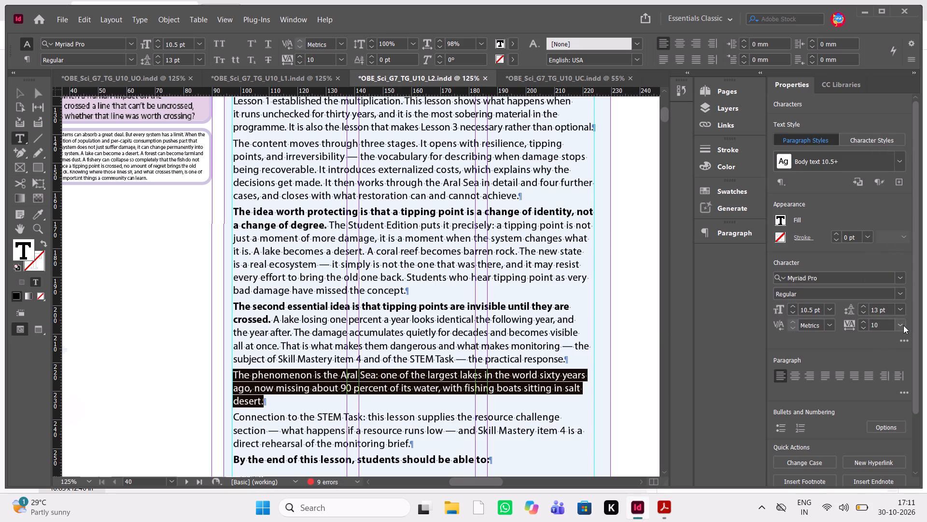
left_click(903, 325)
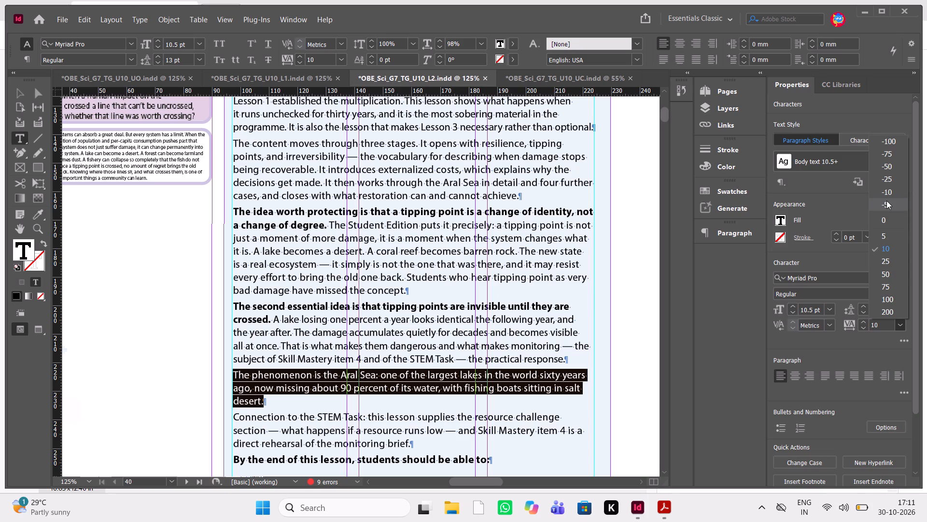
left_click(886, 201)
left_click(394, 411)
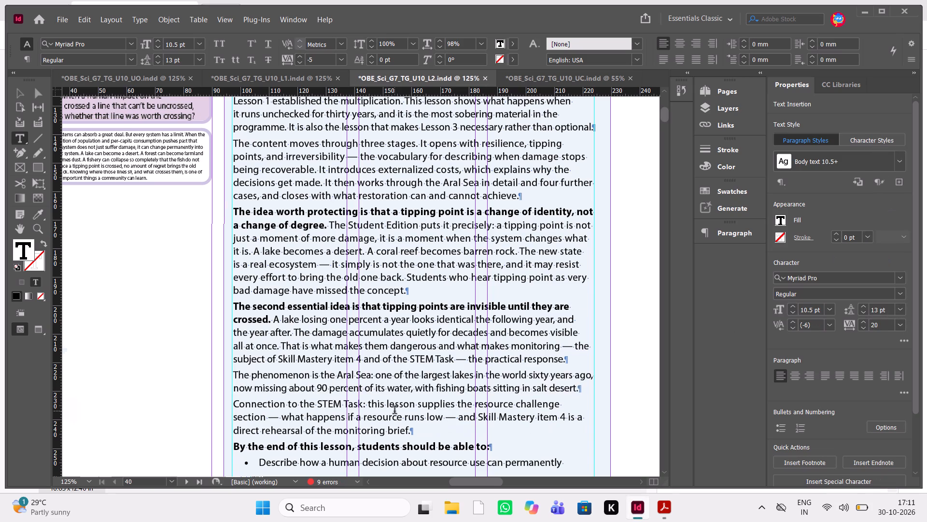
Shorten the continued Lesson Overview text frame on page 41 and its pale blue background box to fit the text, the box about 32.6 mm high.
scroll(394, 411, "down", 1)
scroll(394, 411, "up", 2)
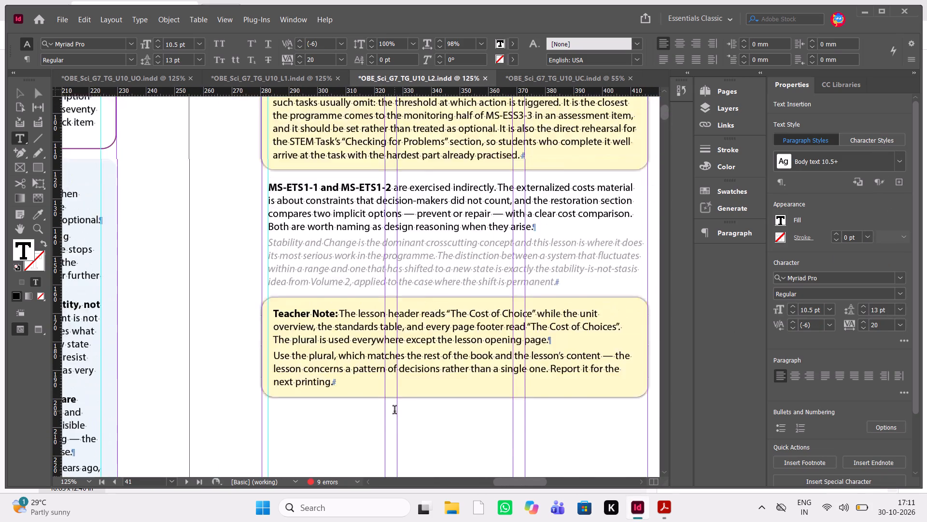
scroll(394, 411, "up", 1)
scroll(394, 411, "down", 1)
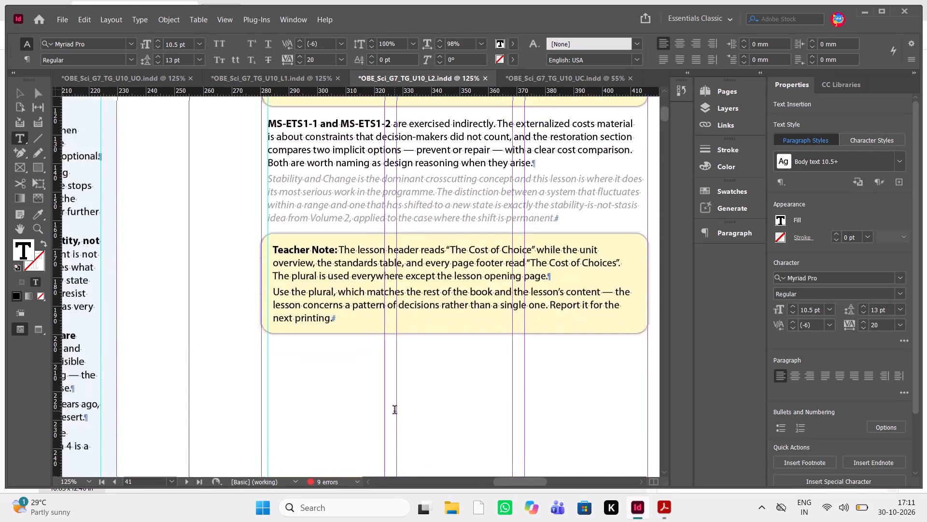
scroll(394, 411, "down", 2)
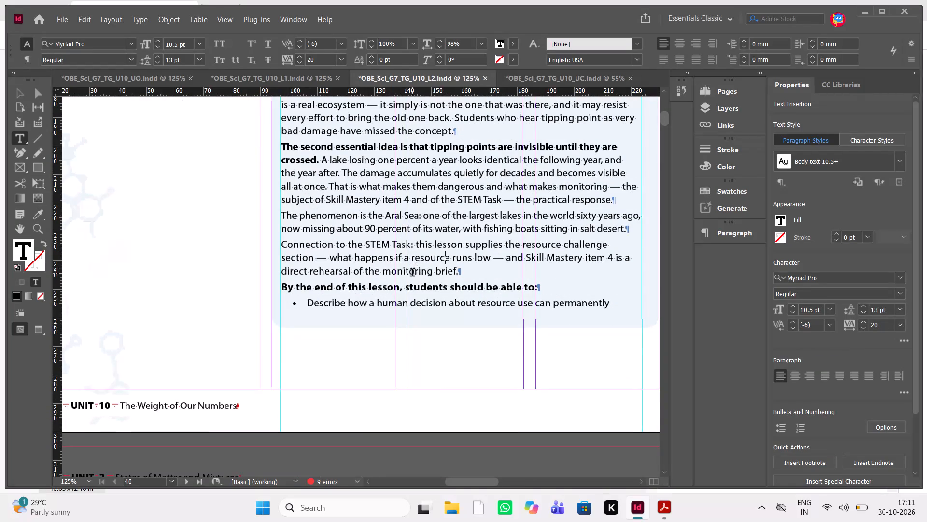
key("Escape")
left_click(436, 289)
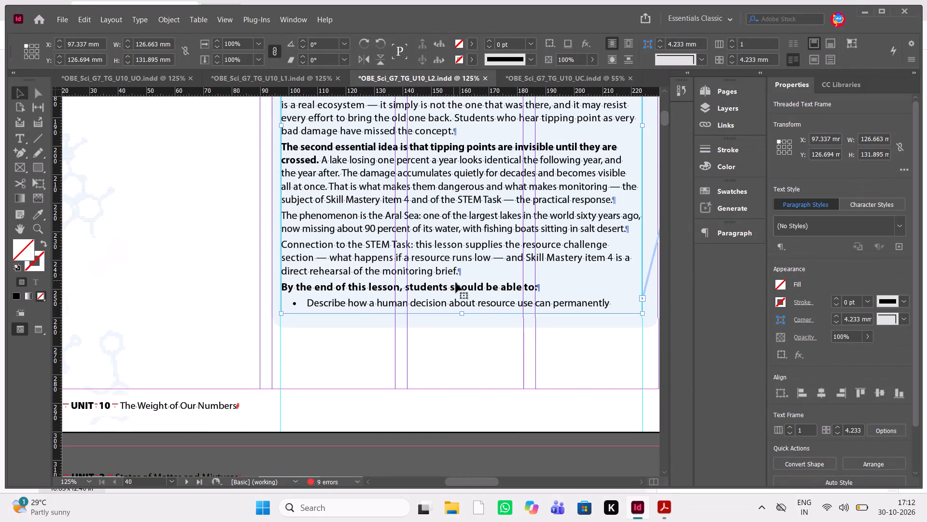
scroll(456, 284, "up", 3)
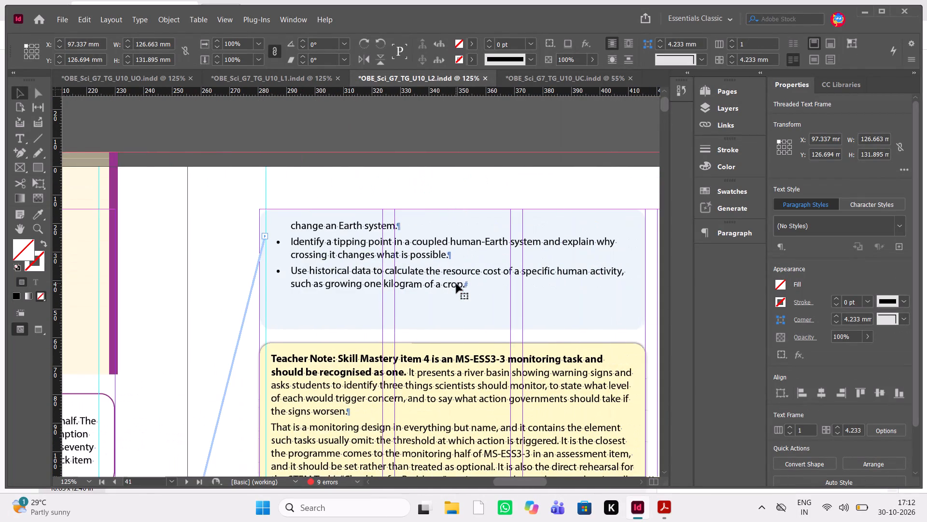
left_click(513, 310)
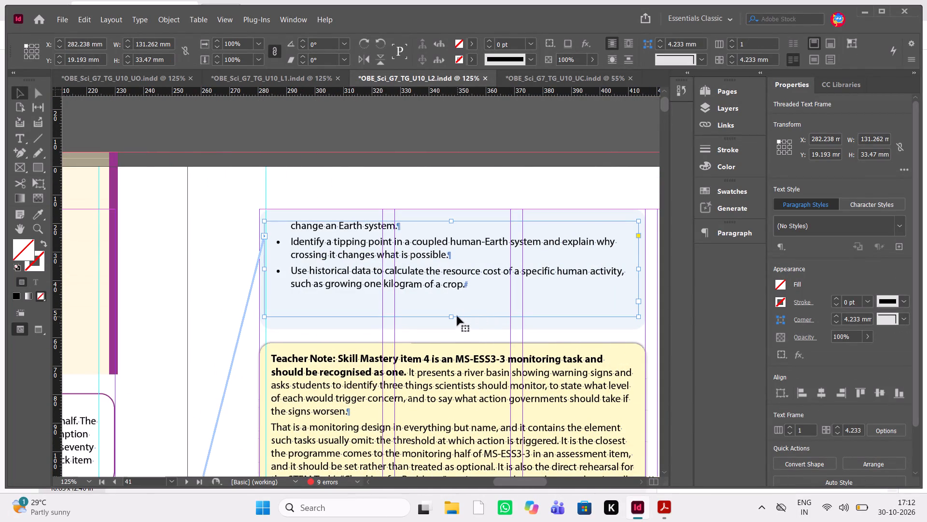
left_click_drag(451, 318, 449, 294)
left_click(453, 319)
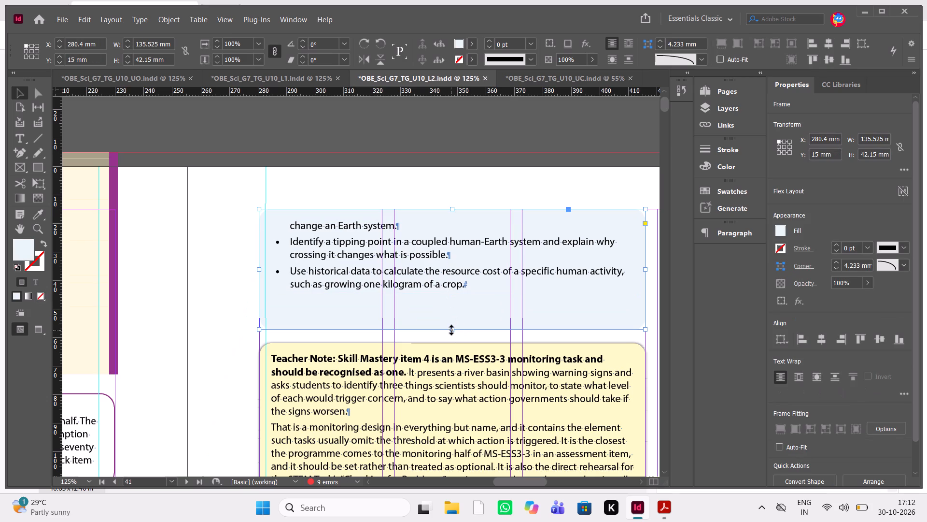
left_click_drag(451, 330, 450, 302)
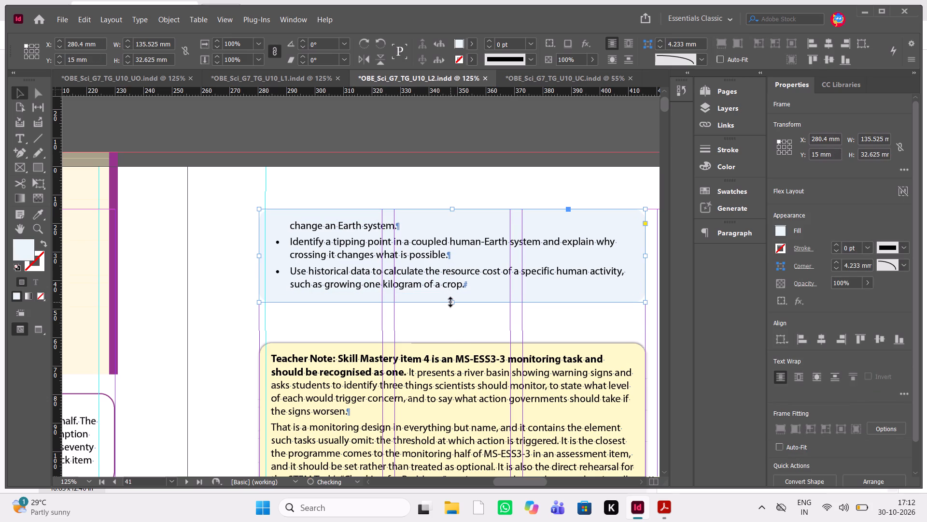
left_click(196, 310)
key("w")
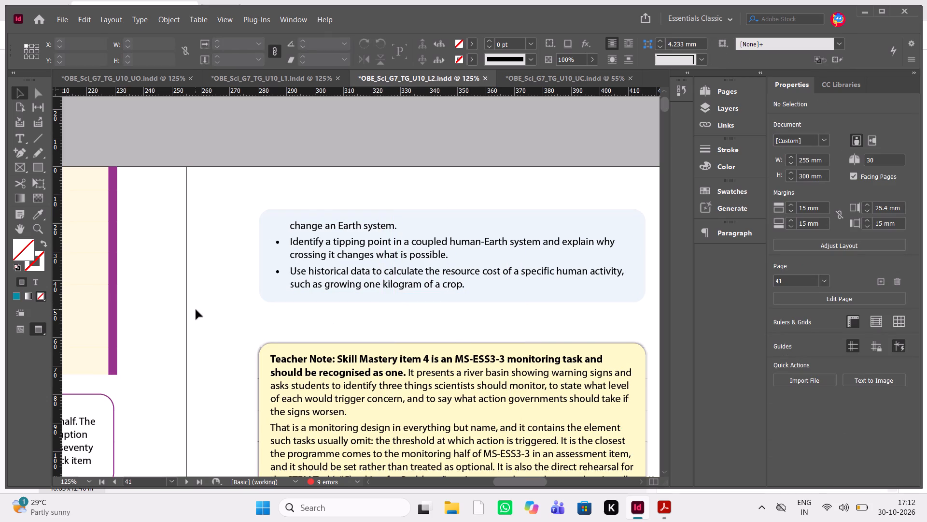
key("w")
Move both Teacher Note boxes and the MS-ETS1-1 text between them on page 41 up together by 10 mm, to Y 52.021 mm.
scroll(196, 310, "down", 1)
left_click_drag(242, 189, 265, 231)
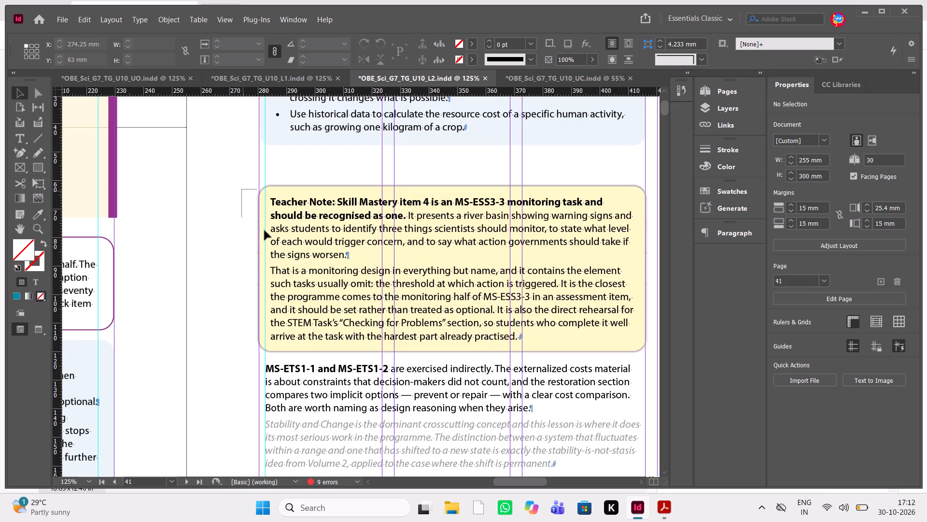
left_click_drag(265, 231, 396, 484)
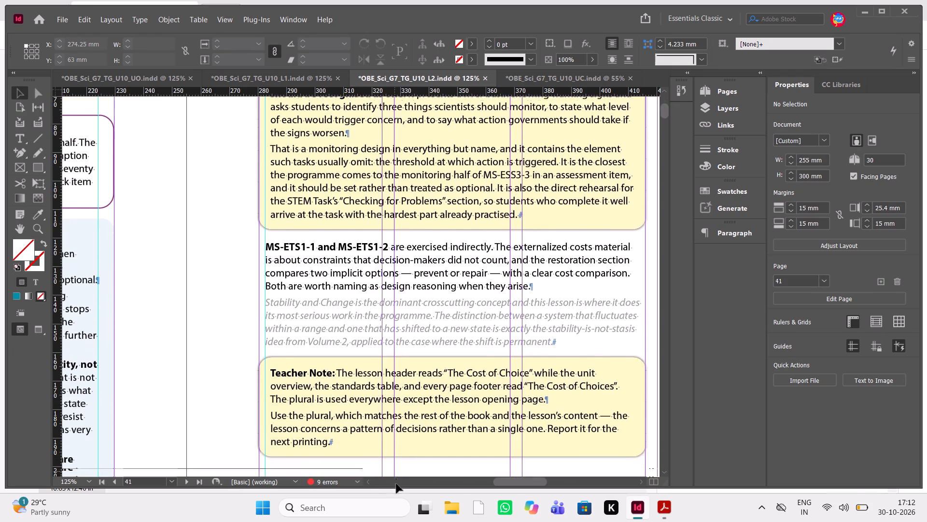
left_click_drag(396, 484, 452, 331)
scroll(452, 331, "down", 2)
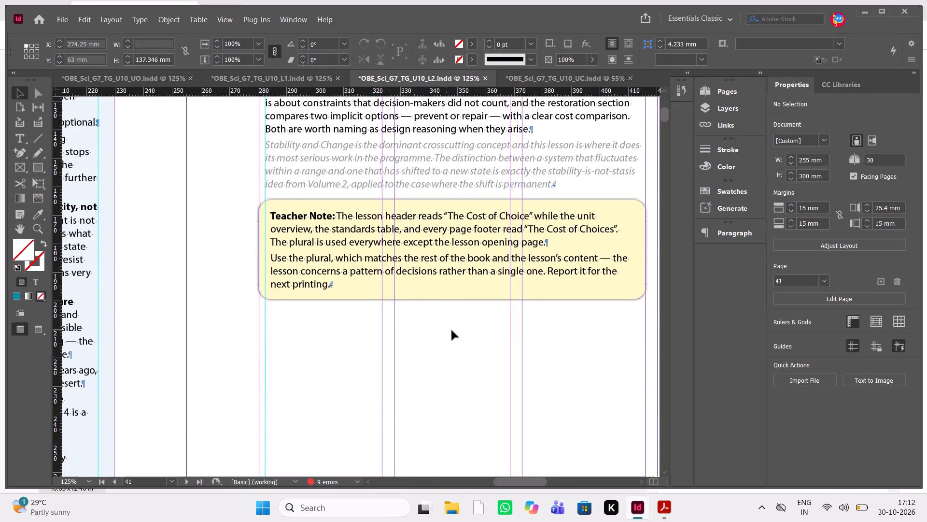
scroll(452, 331, "down", 1)
scroll(452, 331, "up", 4)
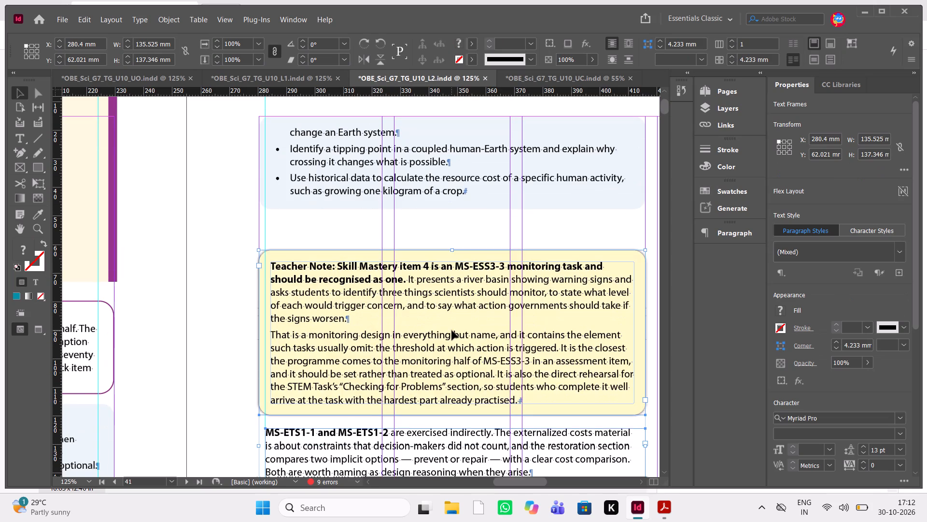
key("shift+Up")
key("shift+Up")
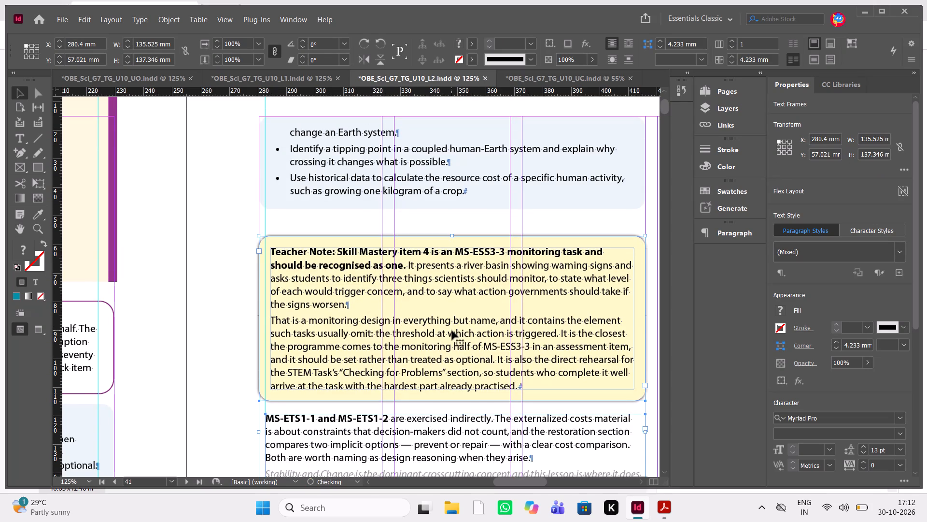
key("shift+Up")
key("shift+Up")
Find the next marked correction in the review PDF after page 40 and bring up page 43 of the Lesson 2 document.
key("alt+Tab")
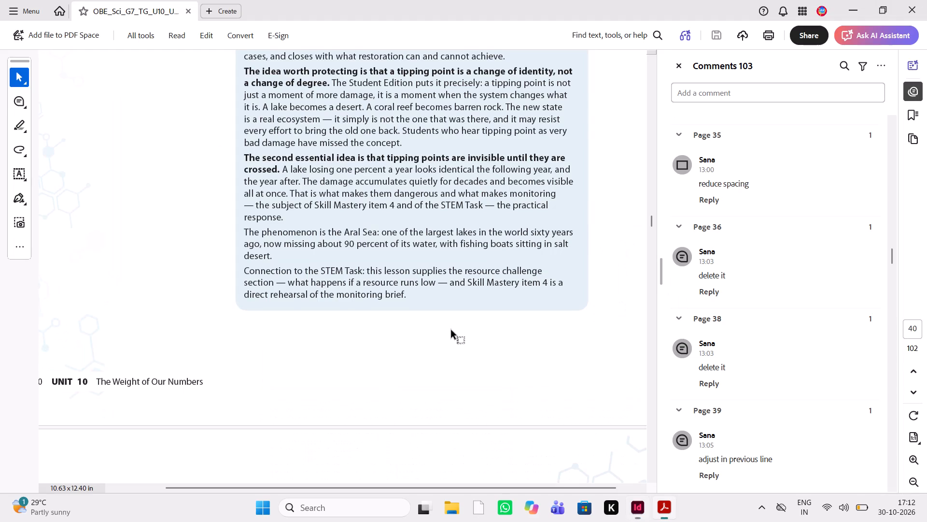
scroll(452, 331, "down", 6)
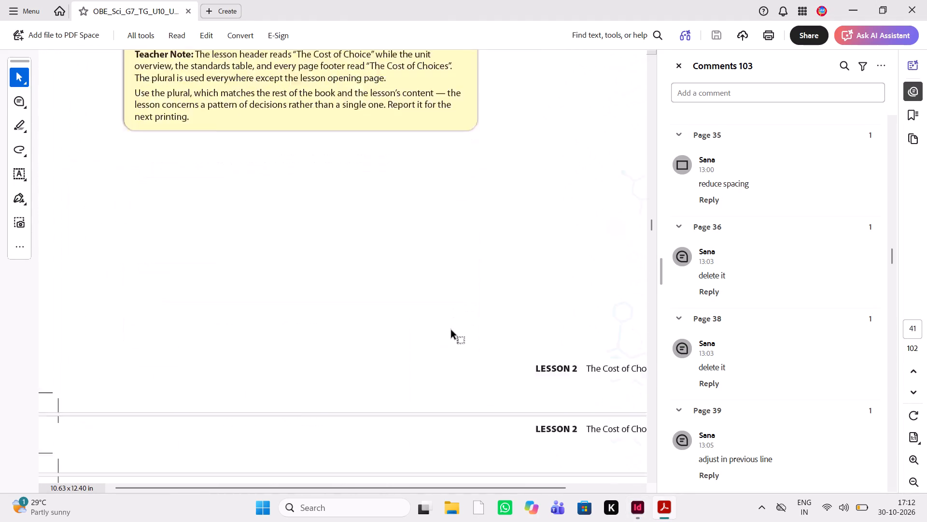
scroll(452, 331, "down", 6)
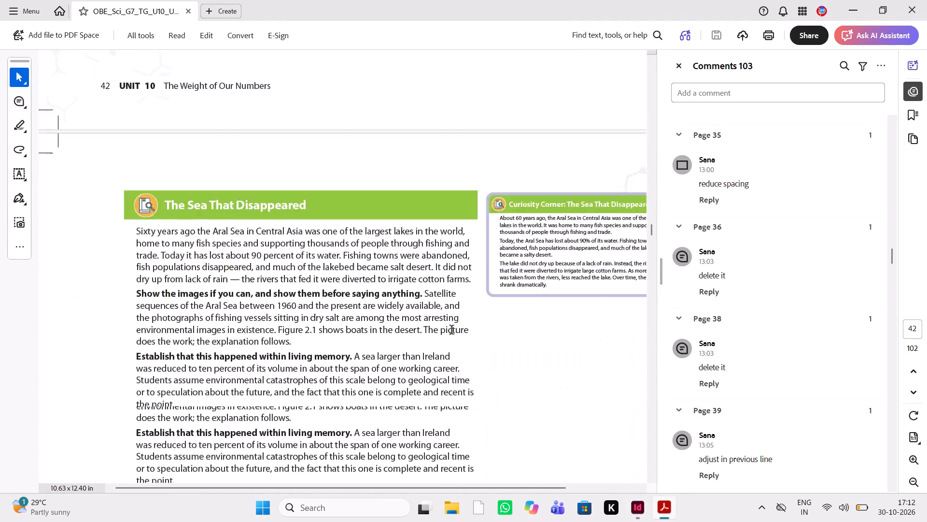
scroll(452, 331, "down", 3)
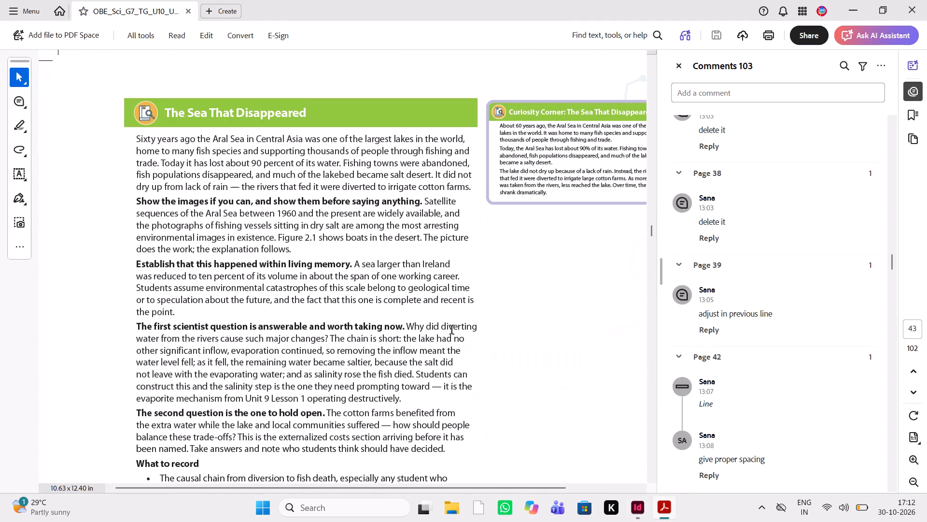
scroll(452, 331, "down", 1)
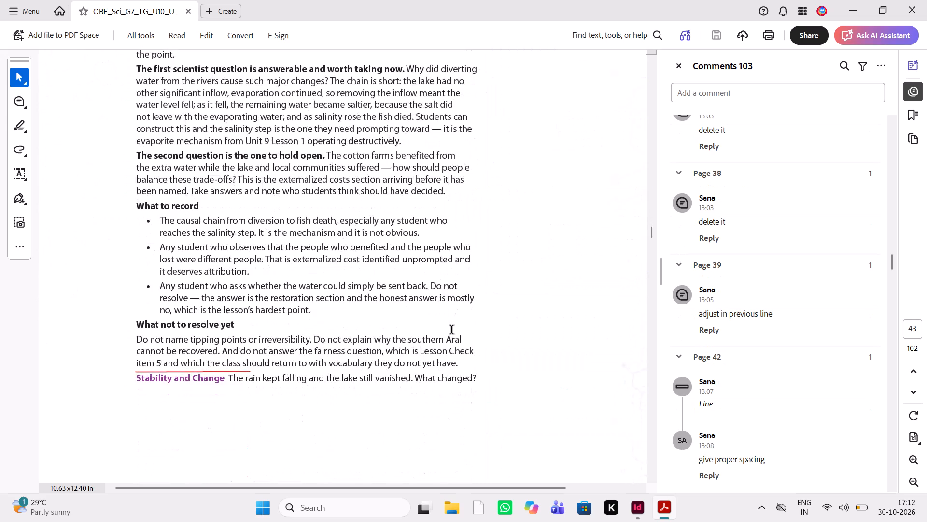
scroll(452, 331, "down", 1)
key("alt+Tab")
scroll(452, 331, "down", 3)
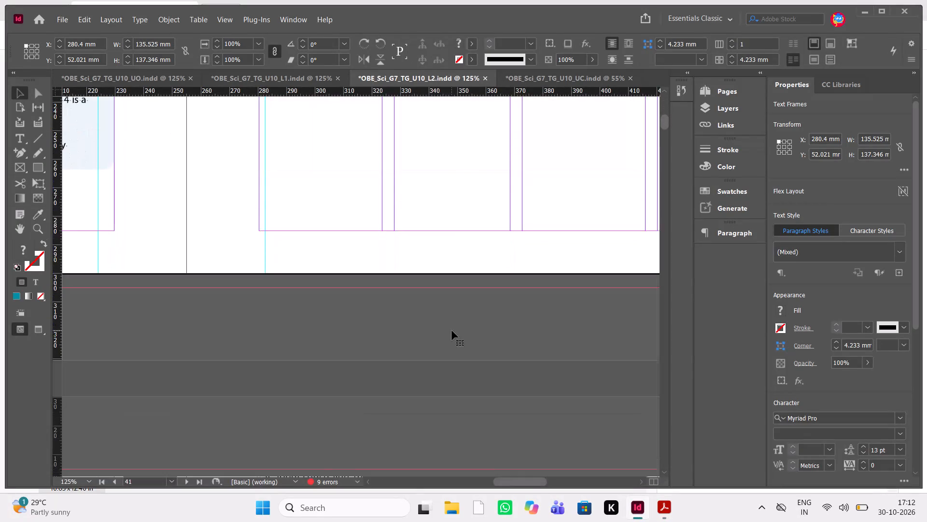
scroll(452, 331, "down", 3)
scroll(452, 331, "left", 2)
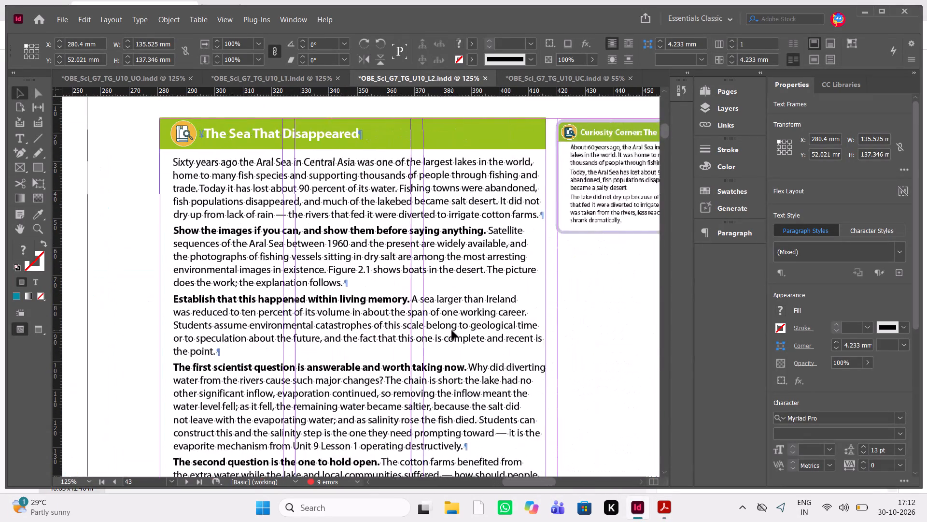
scroll(452, 331, "down", 2)
Set the space after to 2 mm on the paragraph under "What not to resolve yet" on page 43.
triple_click(318, 347)
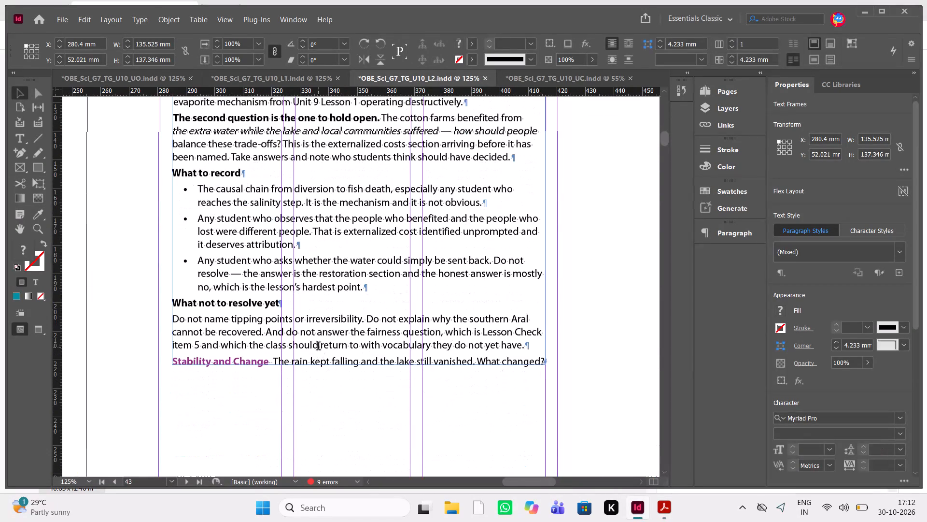
left_click_drag(535, 344, 354, 344)
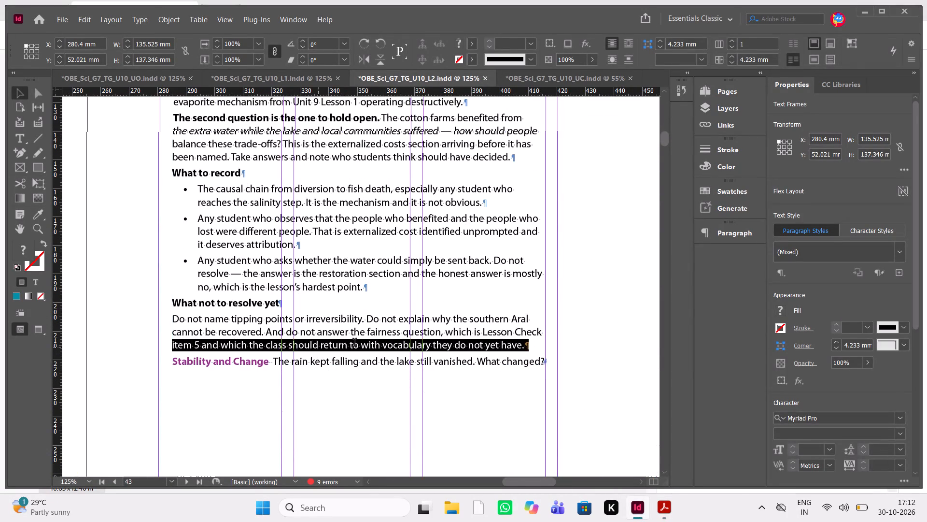
left_click_drag(354, 344, 167, 346)
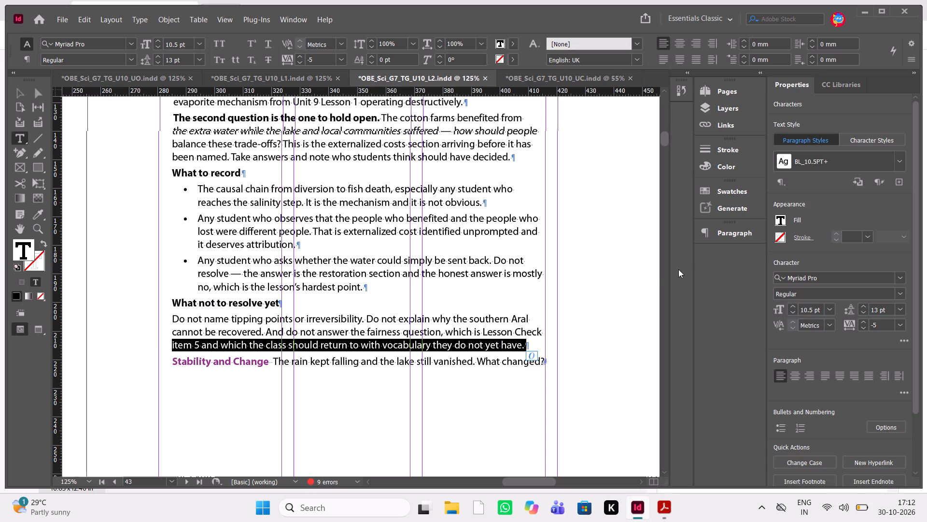
left_click(728, 228)
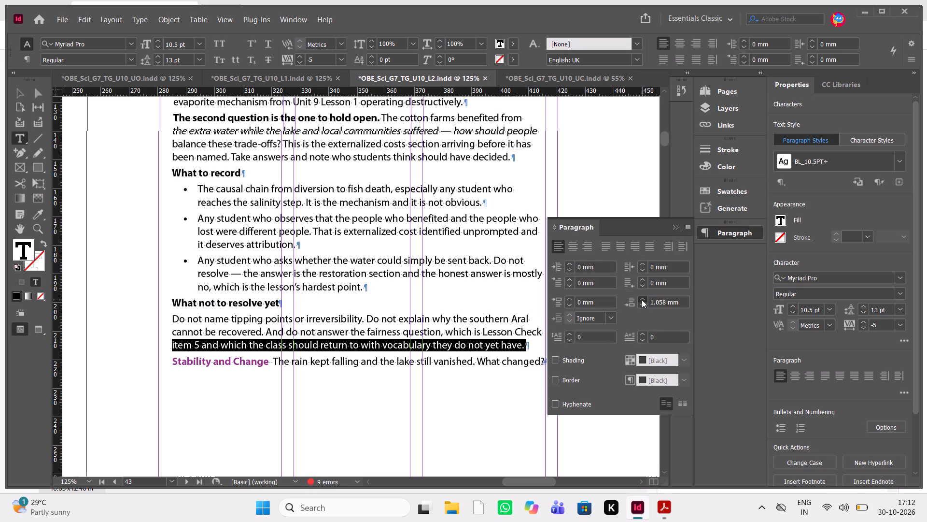
left_click(642, 300)
left_click(463, 316)
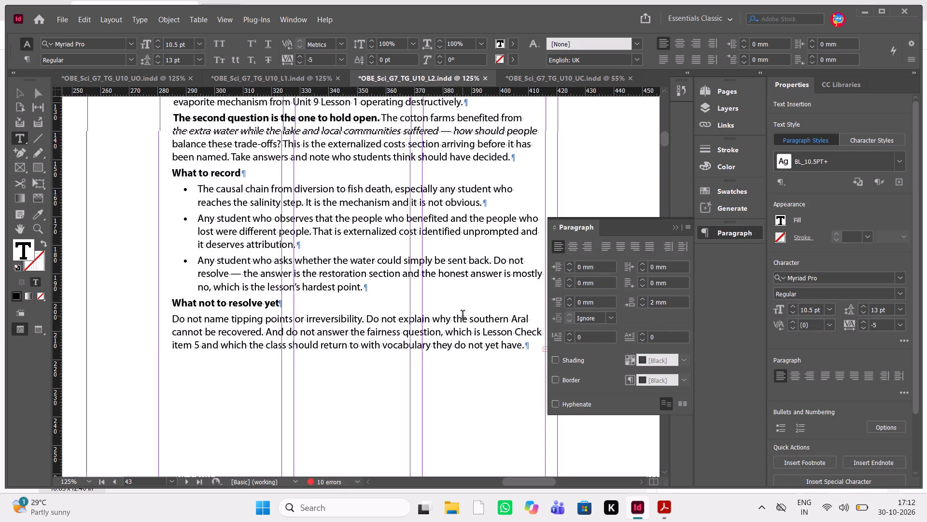
Extend the bottom of page 43's main text frame to a height of about 210.6 mm to fit the Stability and Change line.
key("Escape")
key("Escape")
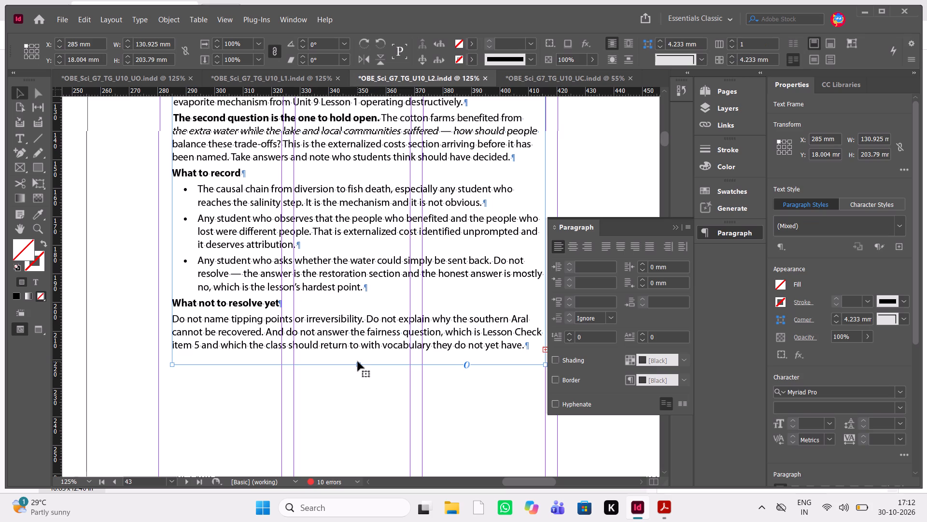
left_click_drag(359, 364, 360, 384)
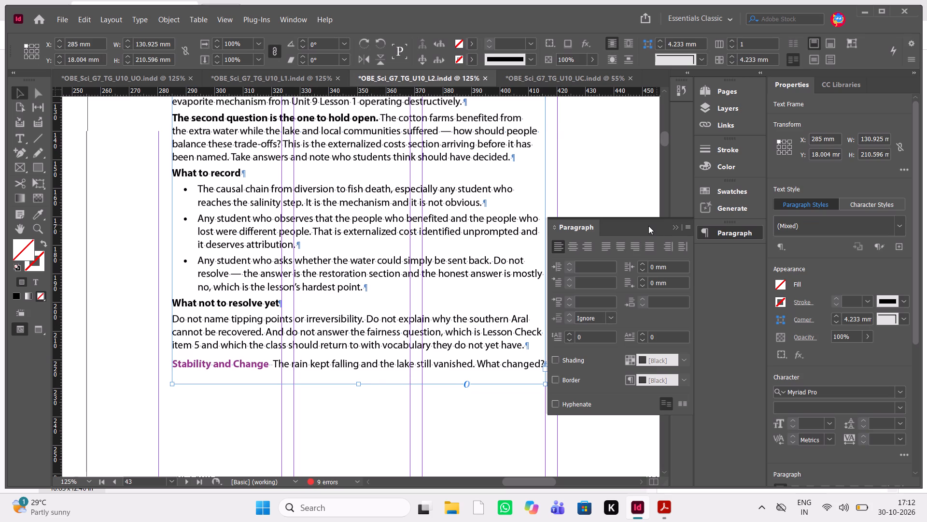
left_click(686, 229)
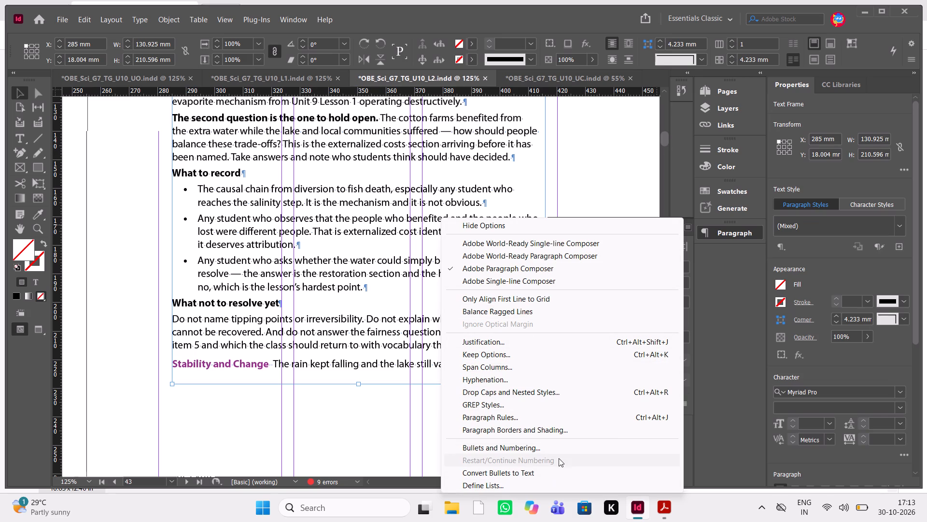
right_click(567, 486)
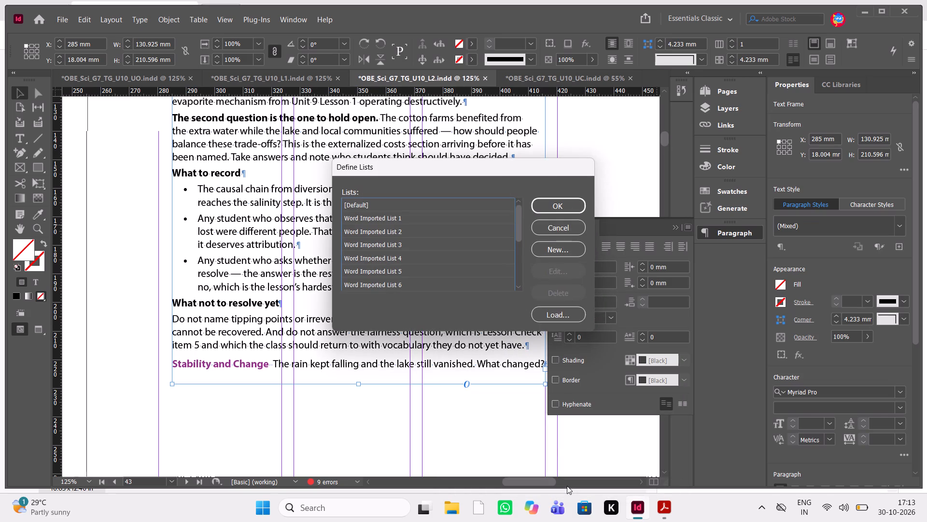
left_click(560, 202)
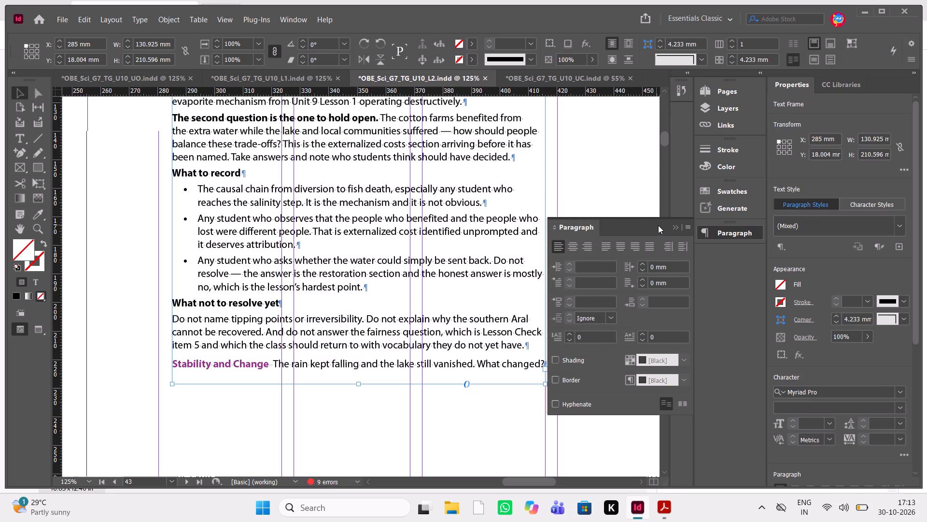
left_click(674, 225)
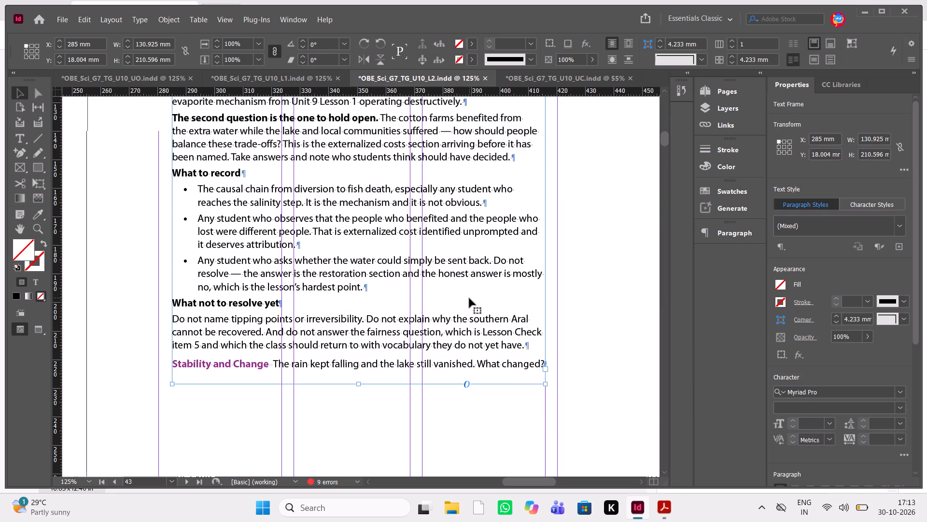
Find the next marked correction after page 43 in the review PDF and bring up page 44 of the Lesson 2 document.
scroll(469, 298, "down", 7)
key("alt+Tab")
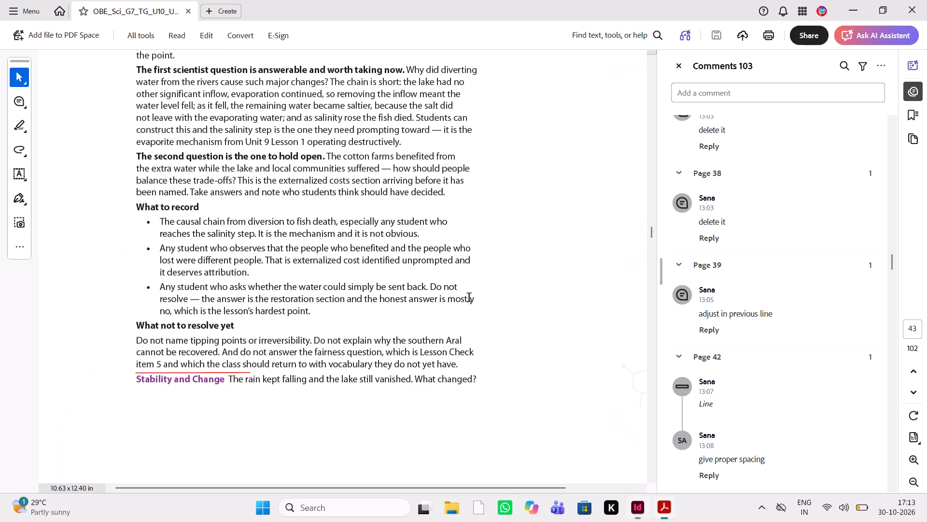
scroll(469, 298, "down", 4)
key("alt+Tab")
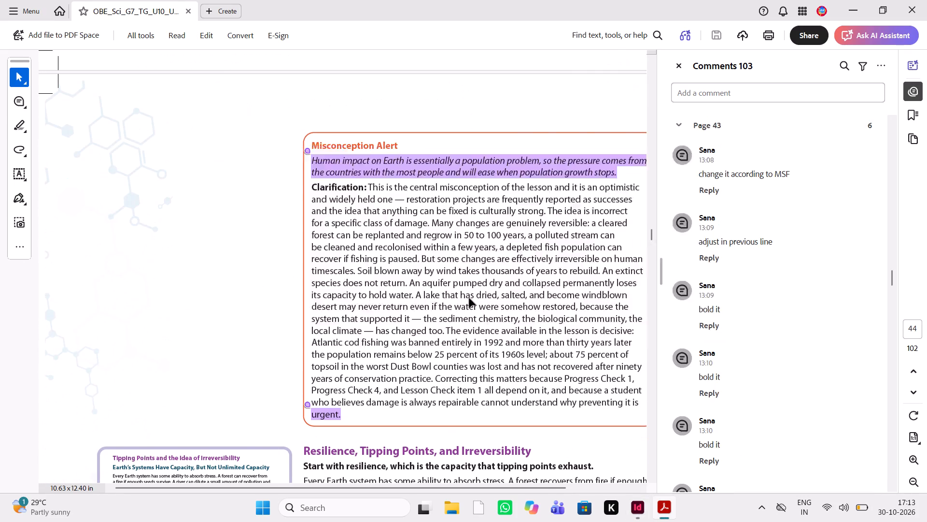
key("alt+Tab")
key("alt+Tab")
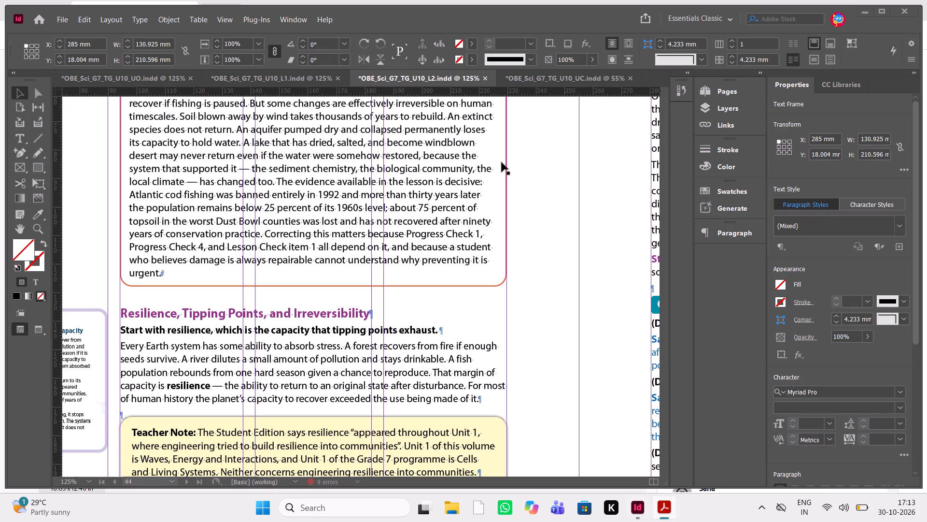
Open the OBE_Sci_G7_TG_U10_UO PDF from the recent files in File Explorer.
left_click(469, 510)
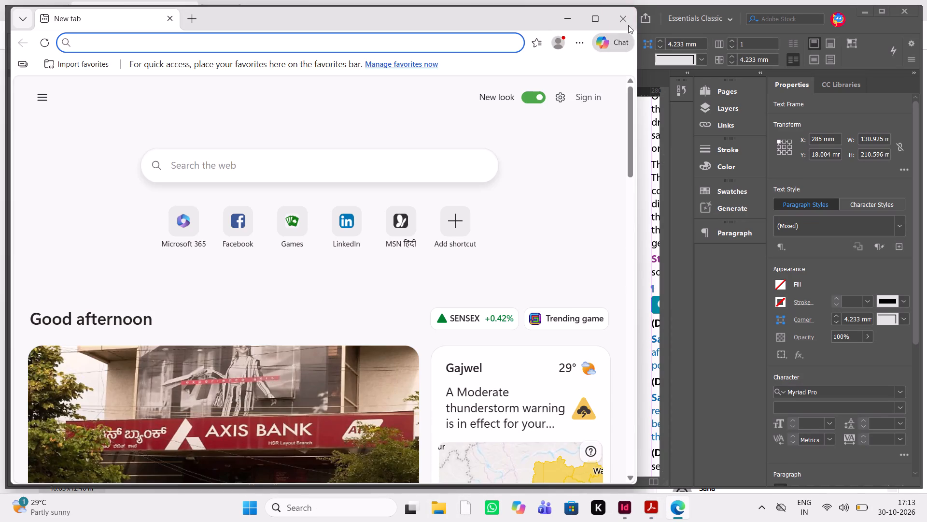
left_click(631, 21)
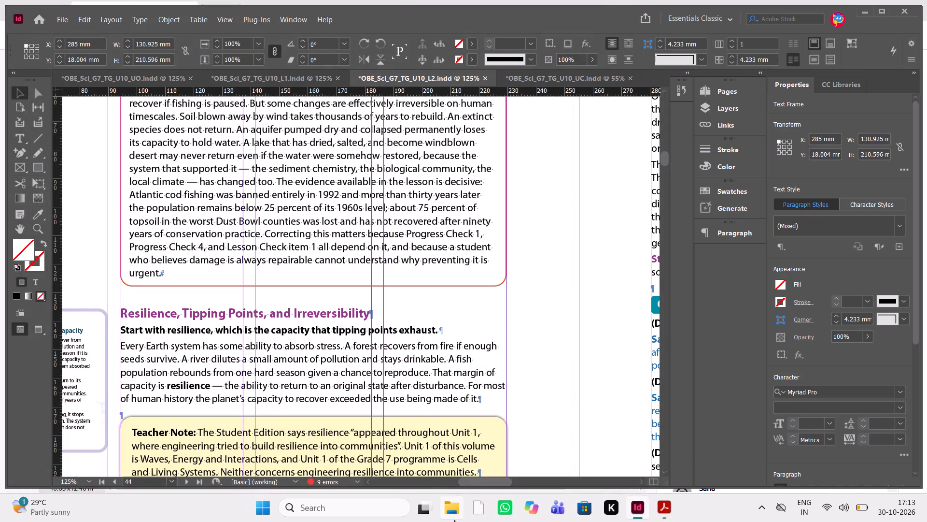
left_click(454, 520)
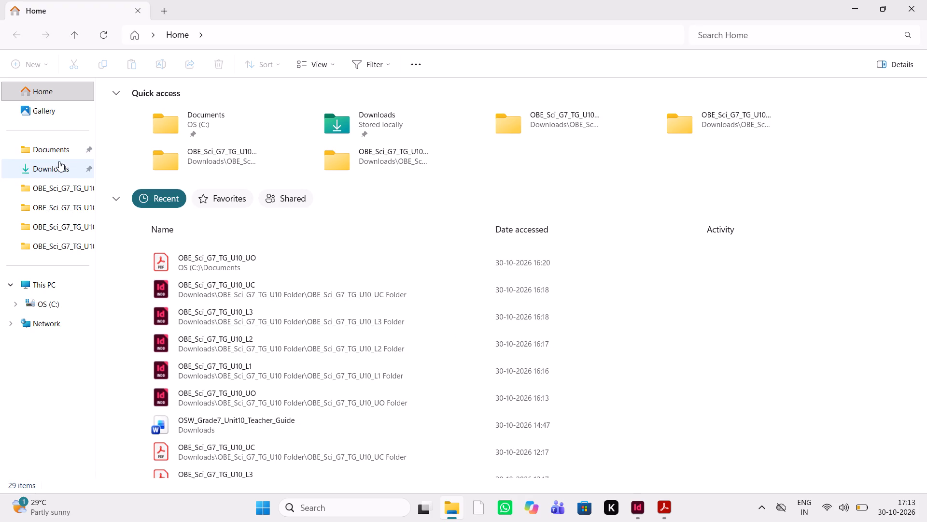
left_click(196, 264)
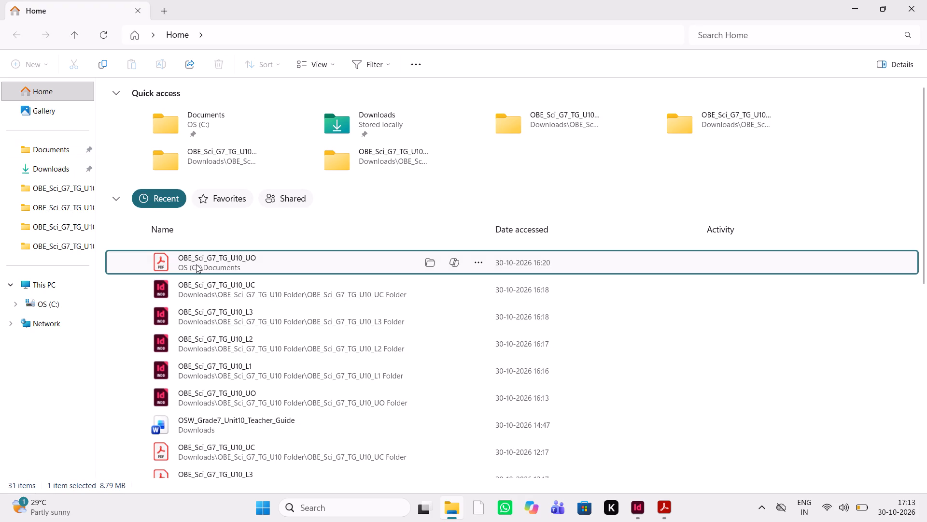
key("Return")
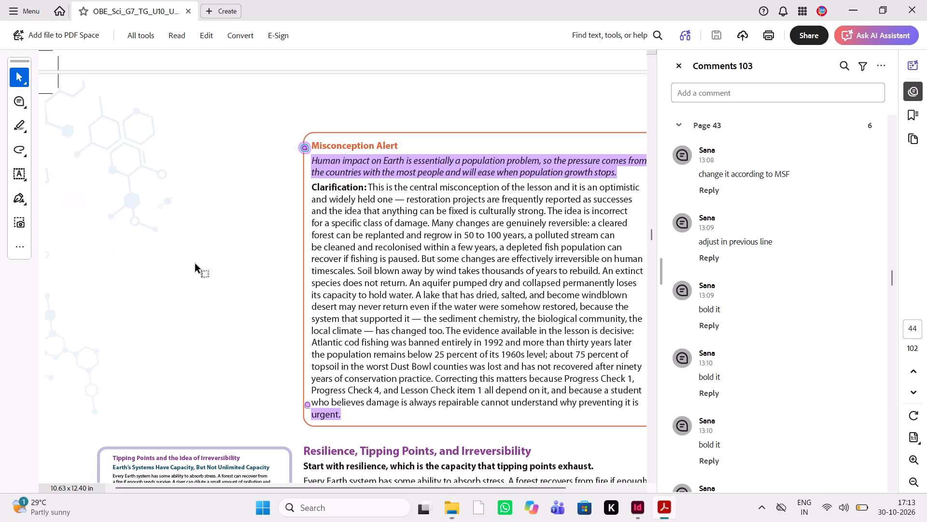
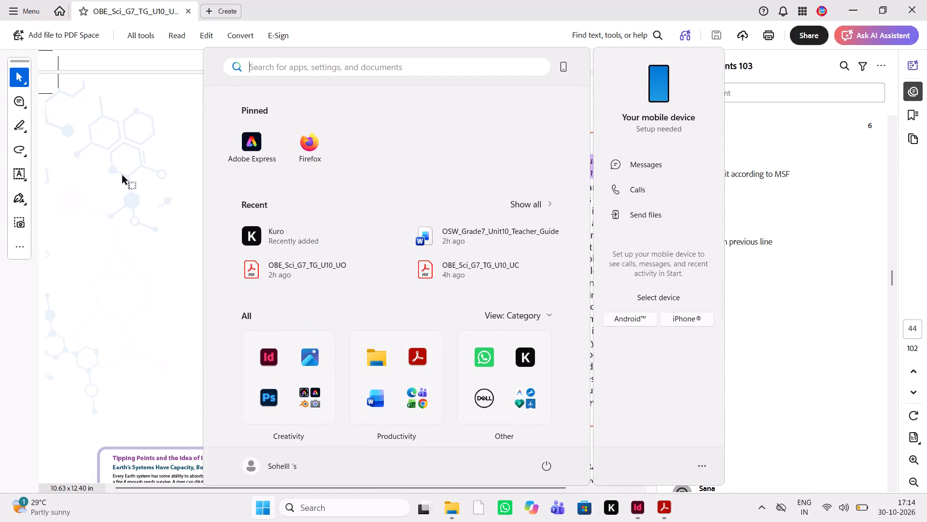
Open the OSW_Grade7_Unit10_Teacher_Guide Word document from the Downloads folder in File Explorer.
left_click(123, 176)
key("alt+Tab")
key("alt+Tab")
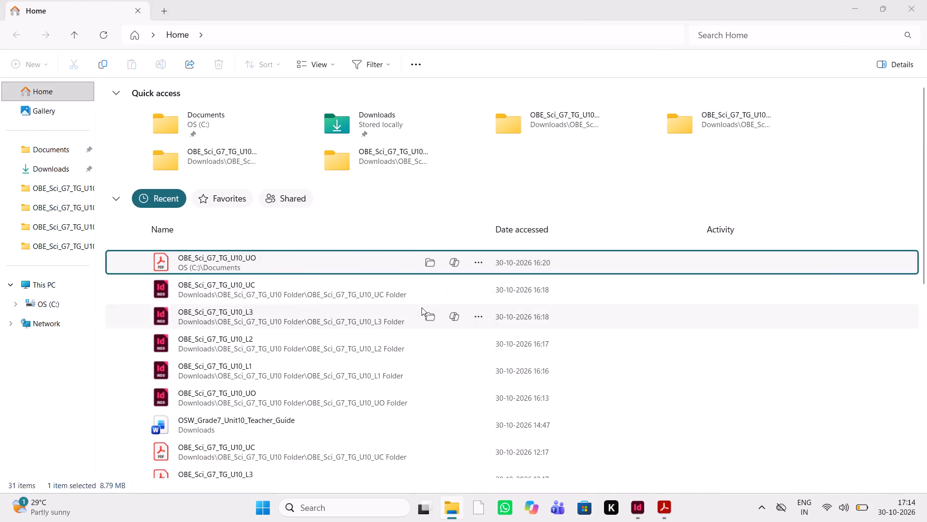
left_click(452, 508)
left_click(59, 156)
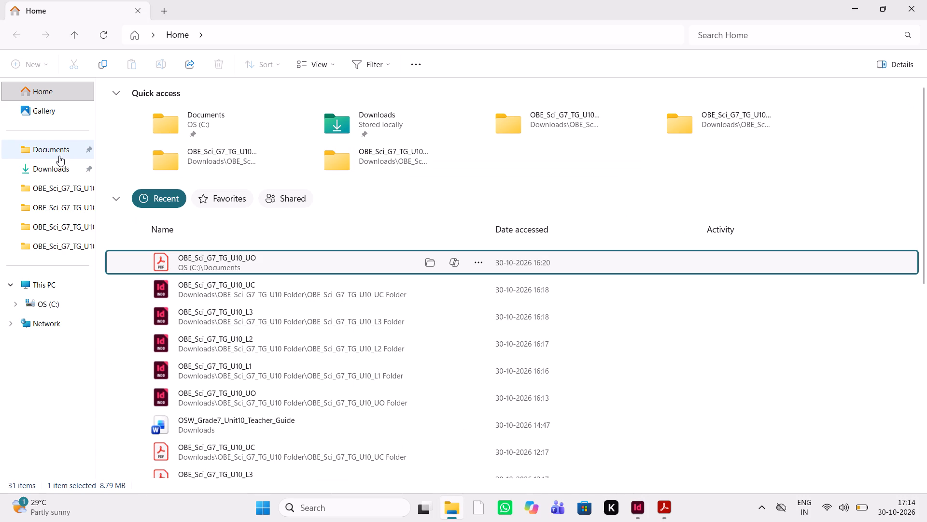
left_click(59, 164)
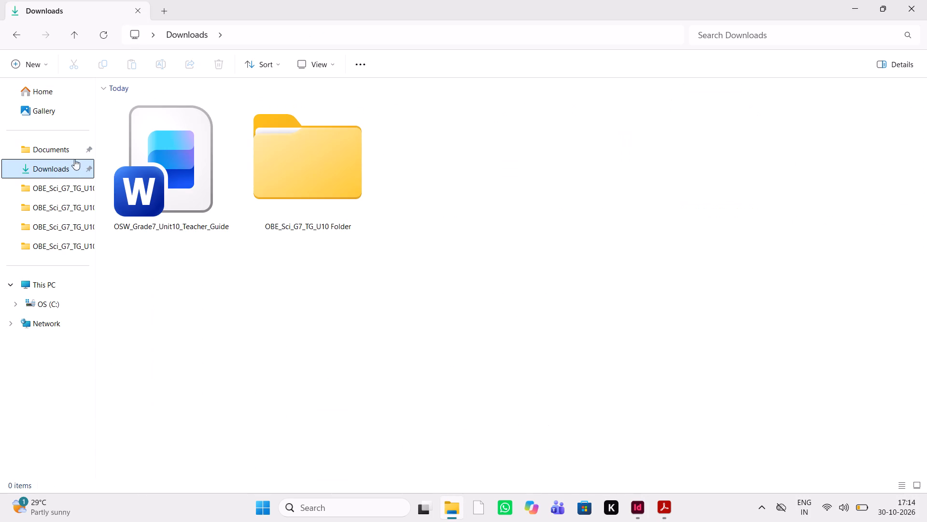
left_click(169, 183)
key("Return")
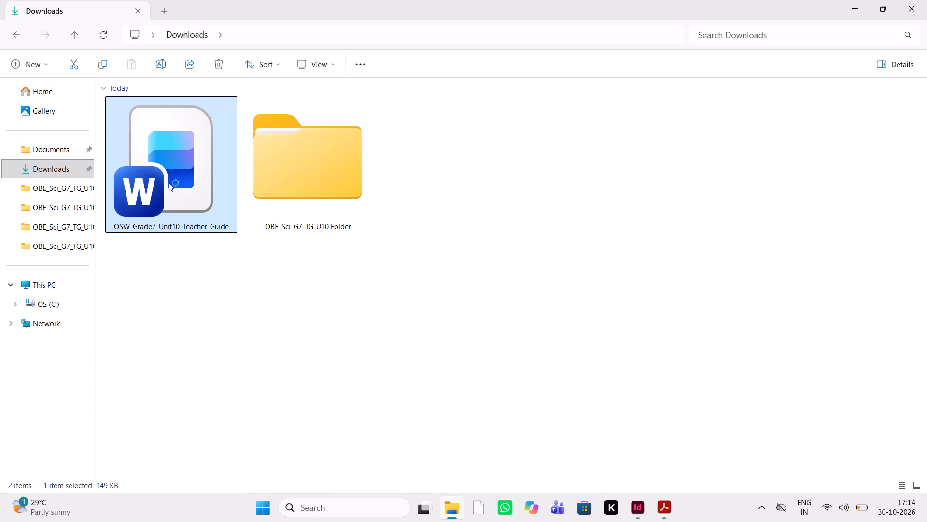
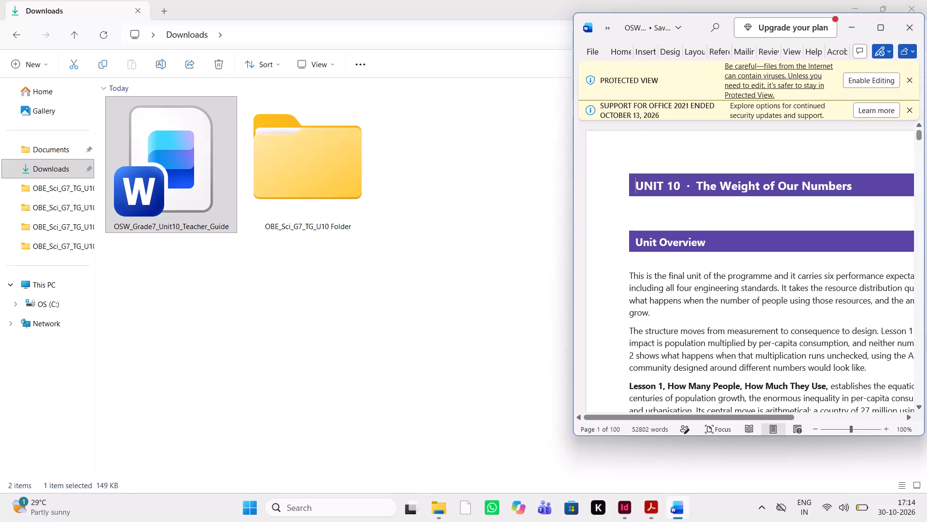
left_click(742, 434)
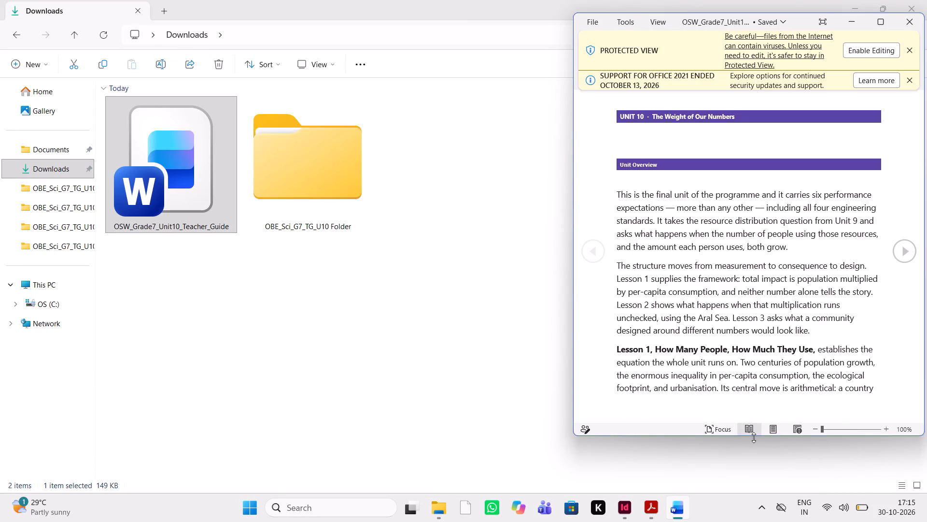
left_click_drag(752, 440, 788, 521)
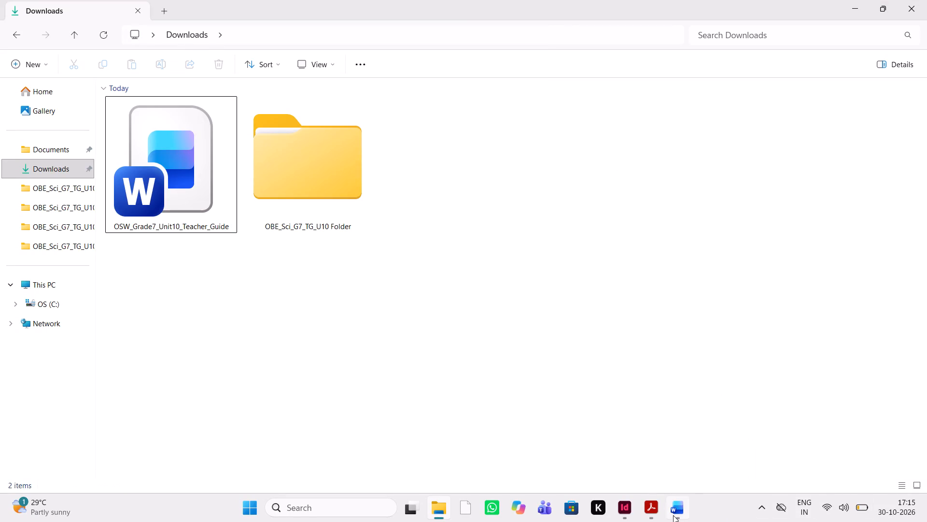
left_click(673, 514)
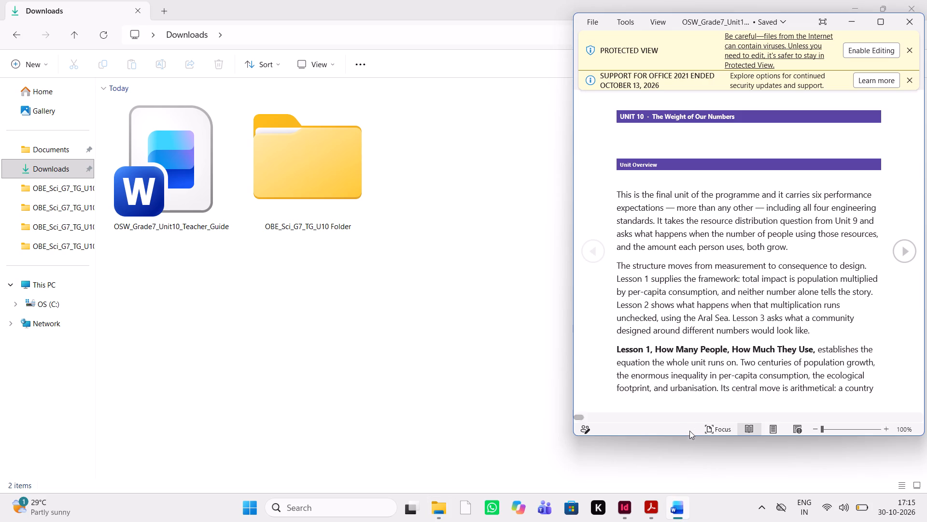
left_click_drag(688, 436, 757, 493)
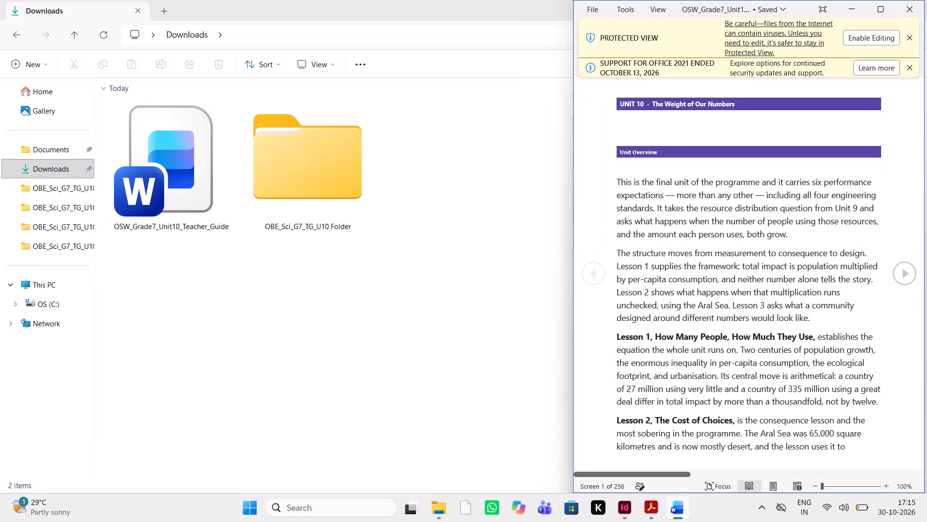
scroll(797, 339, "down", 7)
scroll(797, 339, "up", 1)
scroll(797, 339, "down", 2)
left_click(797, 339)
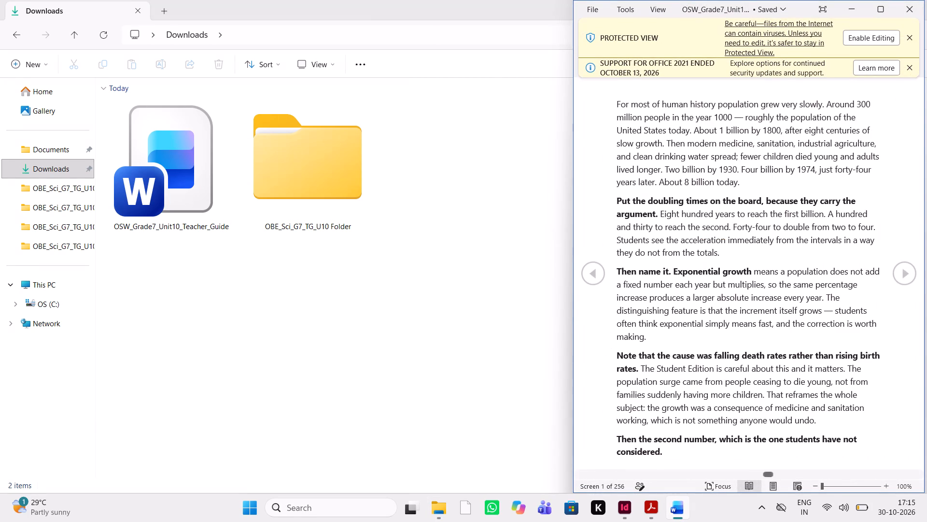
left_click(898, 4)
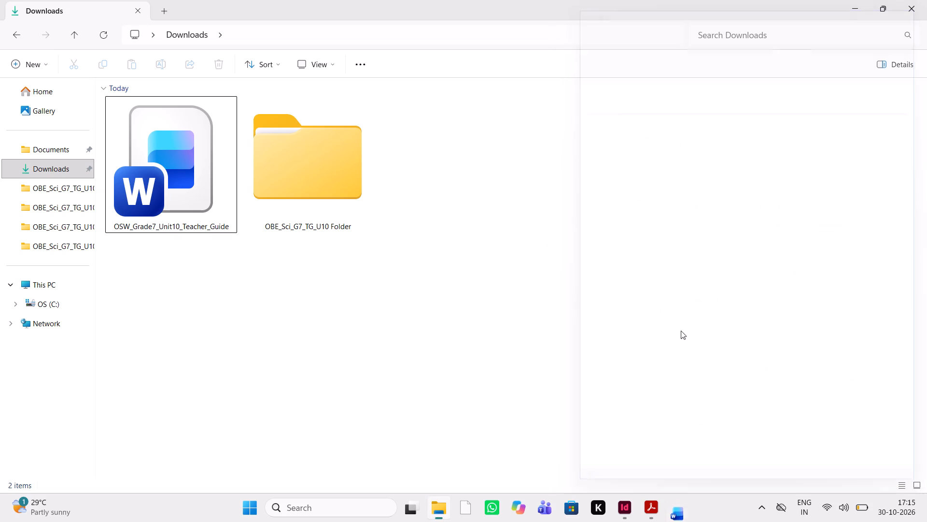
Reopen the OSW_Grade7_Unit10_Teacher_Guide Word document and stretch its window to the full height of the screen.
triple_click(216, 198)
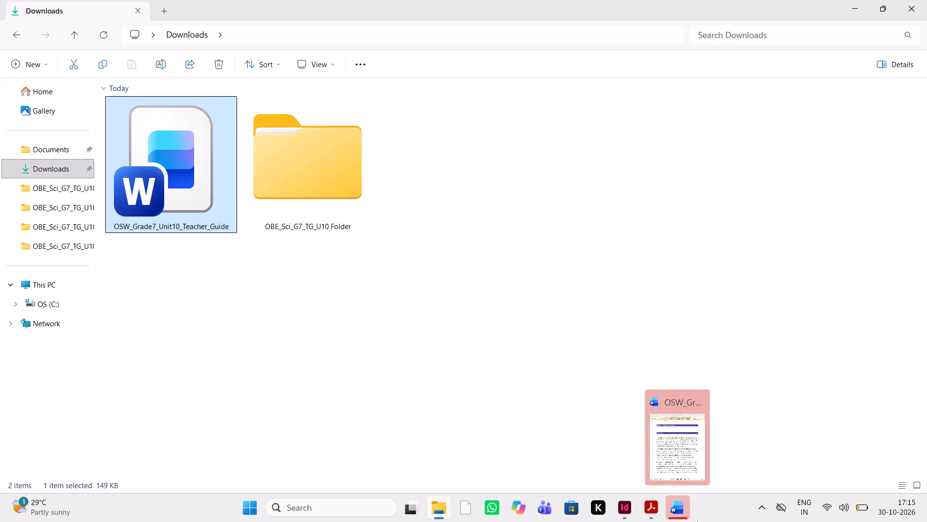
left_click(675, 499)
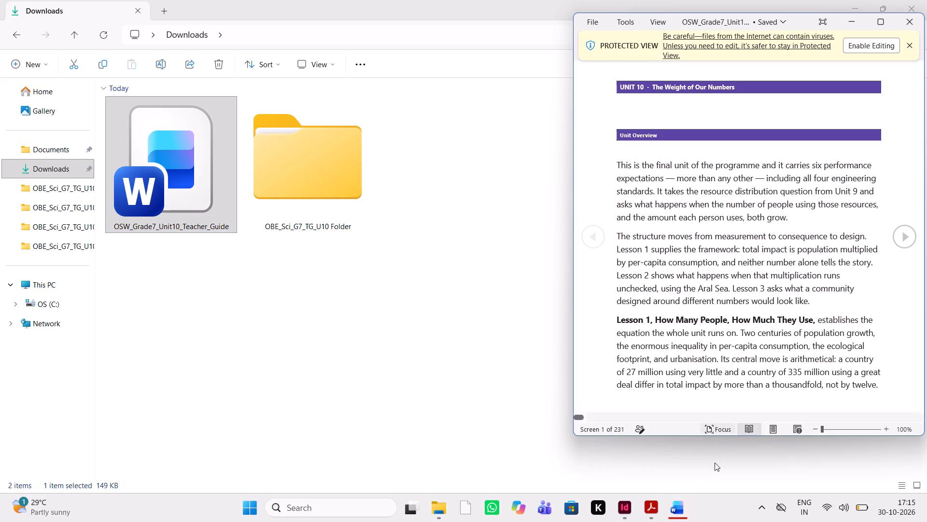
left_click_drag(691, 435, 695, 493)
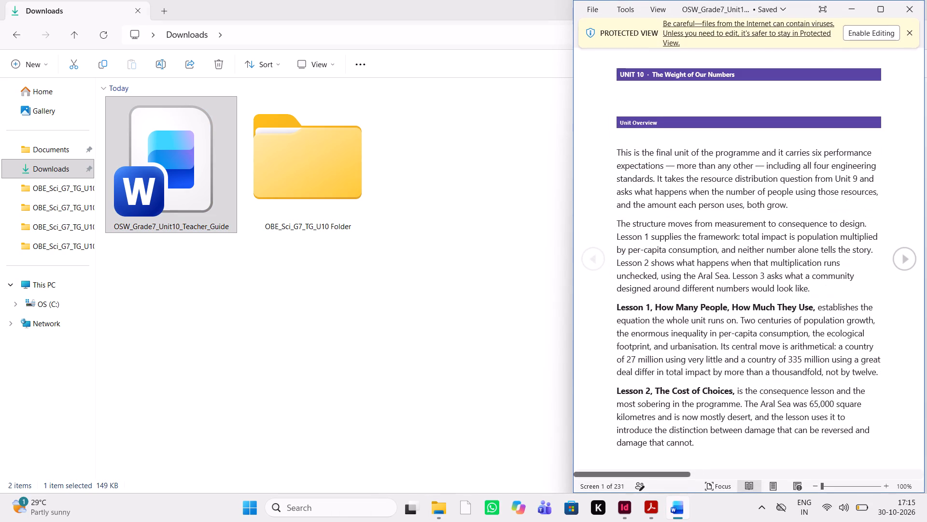
Page forward through the manuscript to find the Misconception Alert in Lesson 2, before Resilience, Tipping Points, and Irreversibility.
scroll(683, 355, "down", 7)
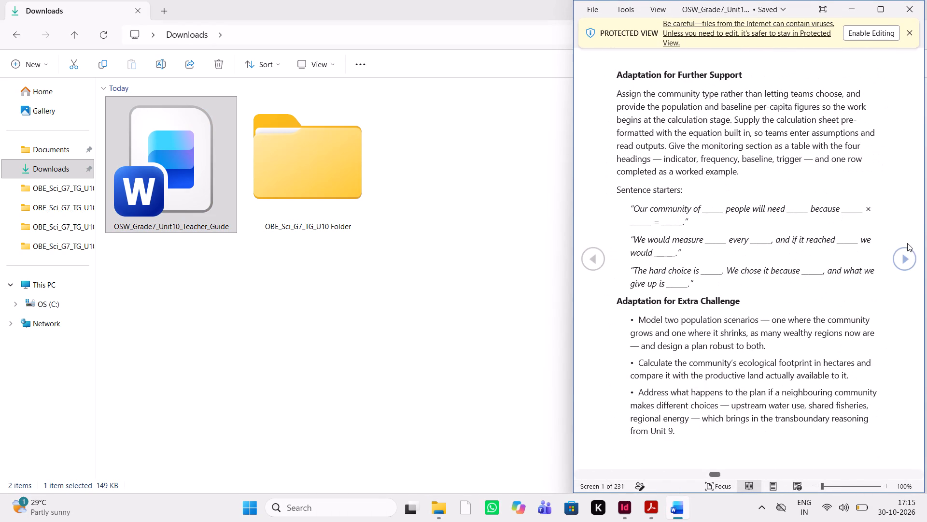
left_click(902, 254)
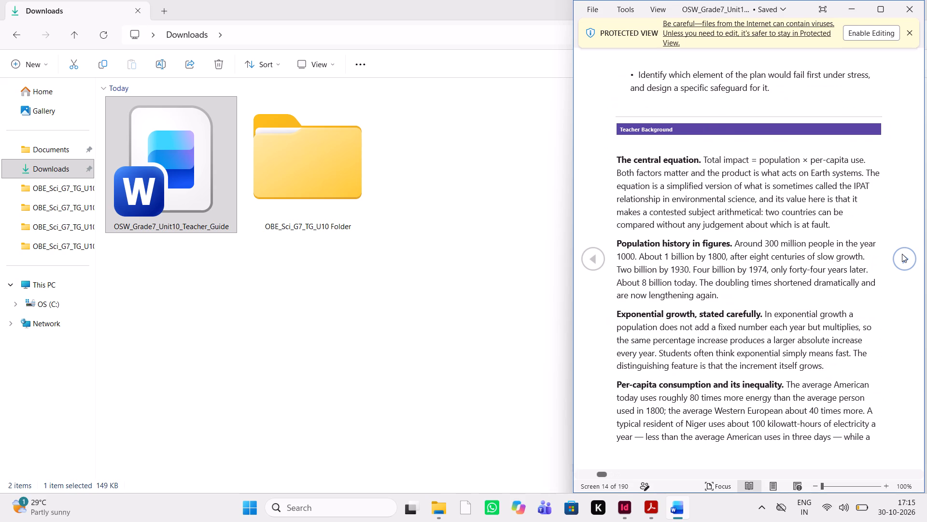
left_click(902, 254)
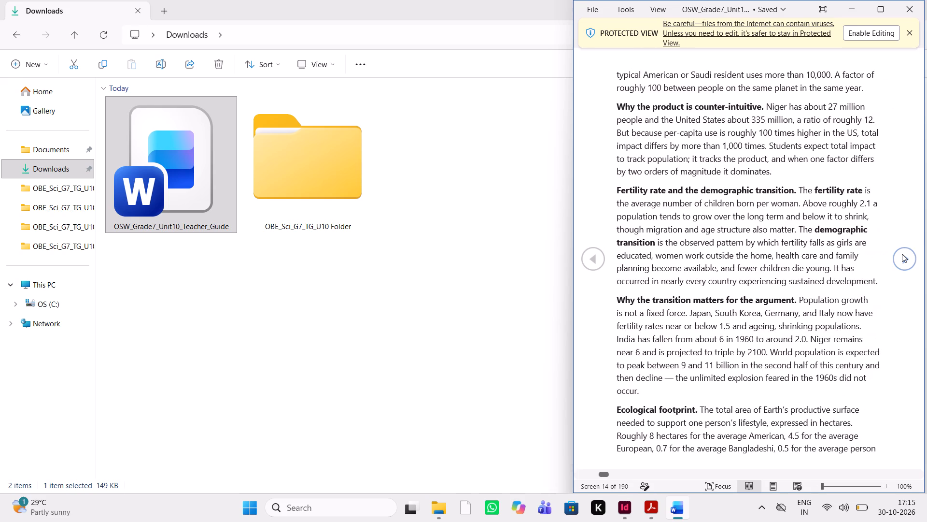
left_click(902, 254)
left_click(902, 254)
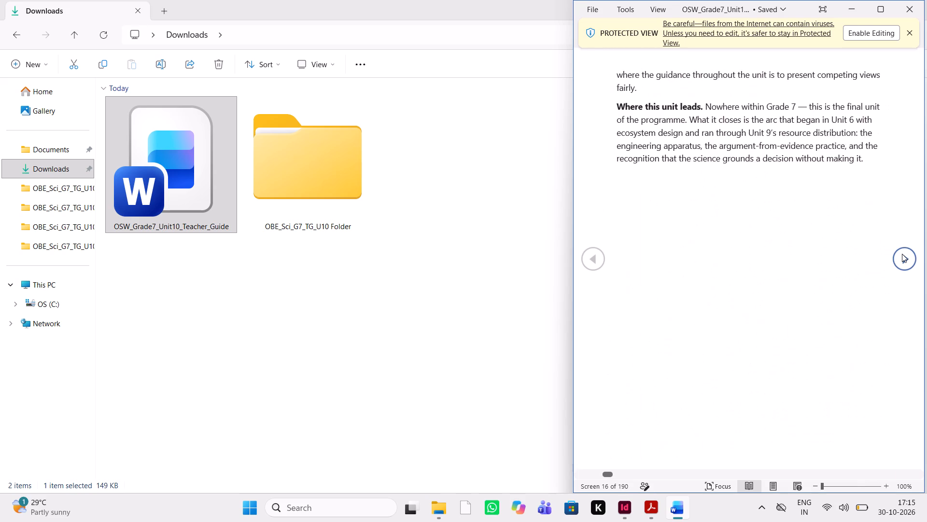
left_click(902, 254)
triple_click(902, 254)
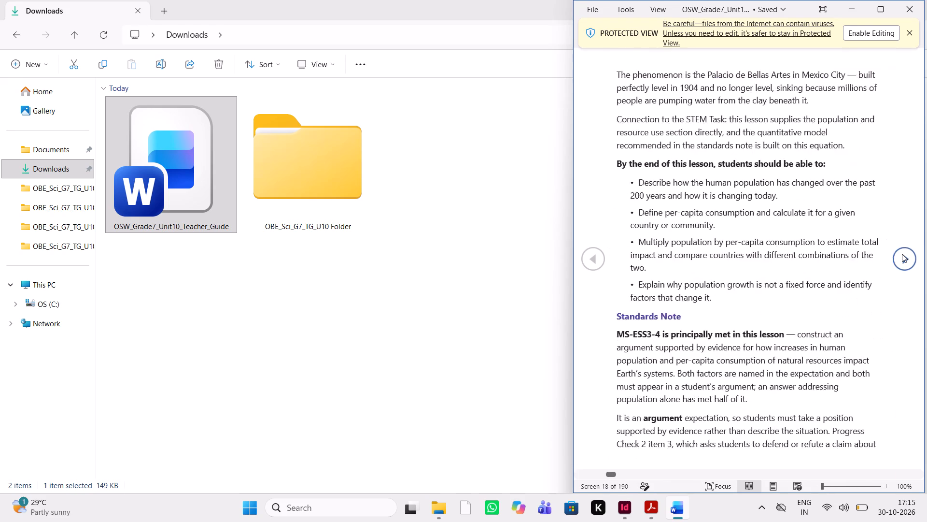
triple_click(902, 254)
double_click(902, 254)
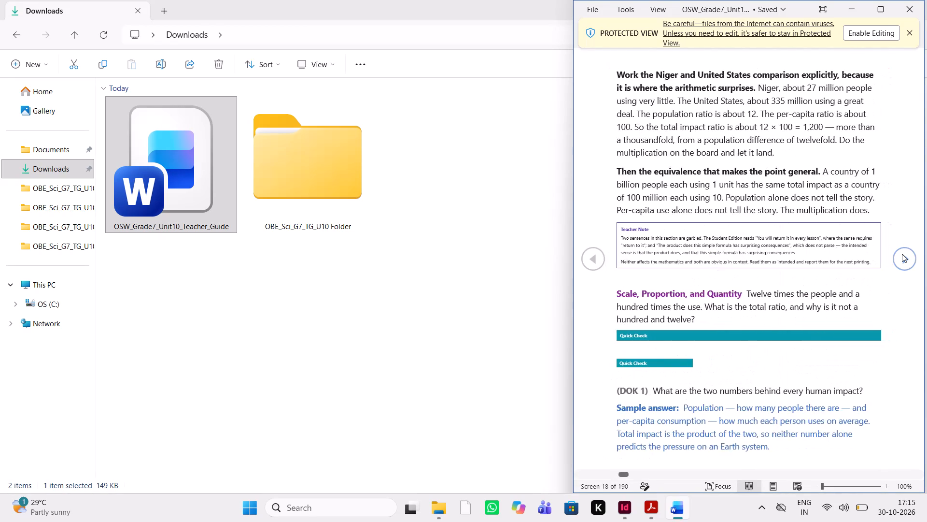
left_click(902, 254)
left_click(902, 254)
left_click(902, 254)
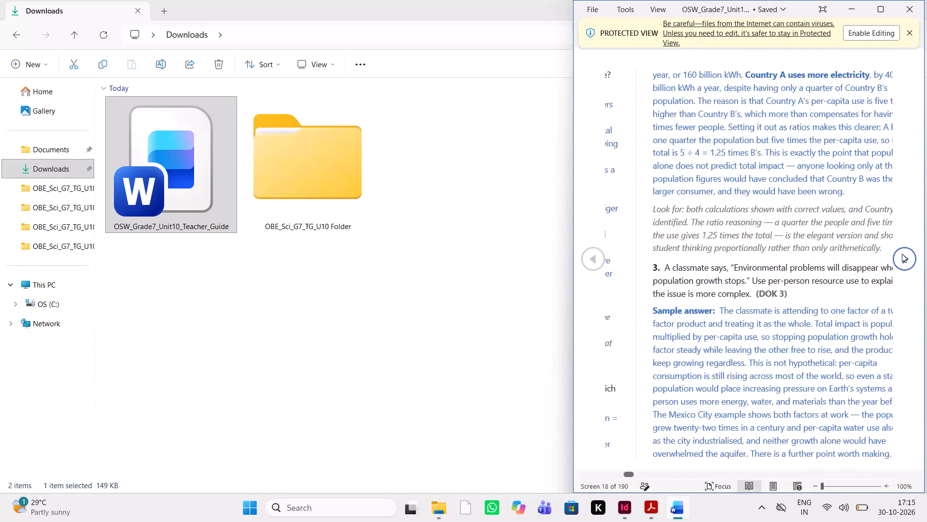
double_click(902, 254)
left_click(902, 254)
left_click(902, 254)
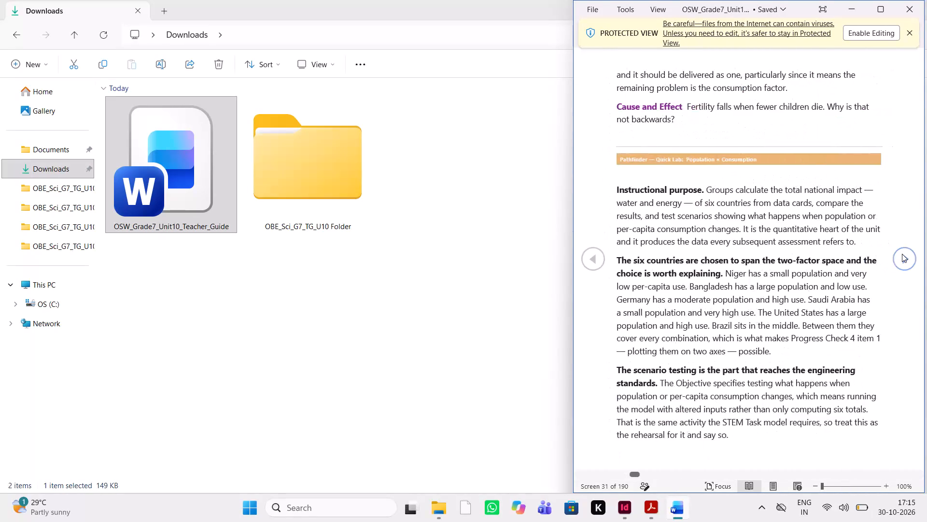
triple_click(902, 254)
left_click(902, 254)
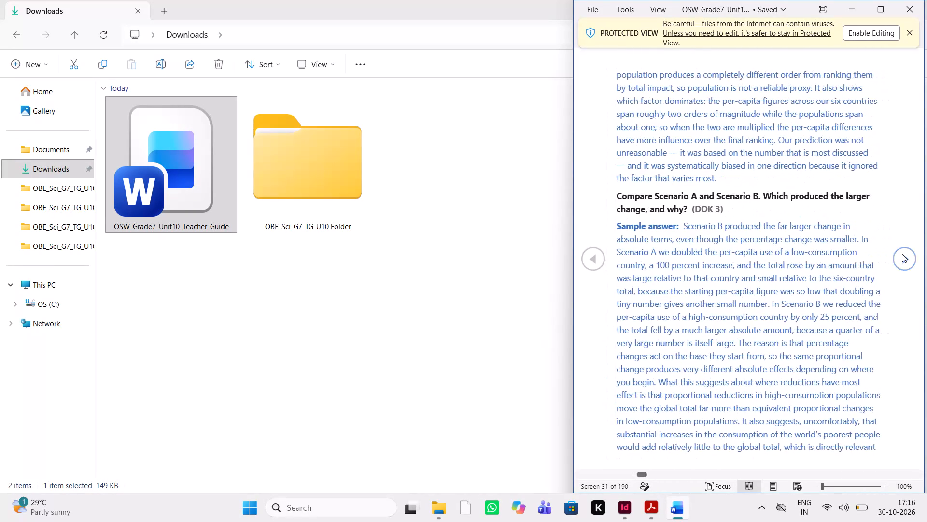
left_click(902, 254)
triple_click(902, 254)
triple_click(902, 254)
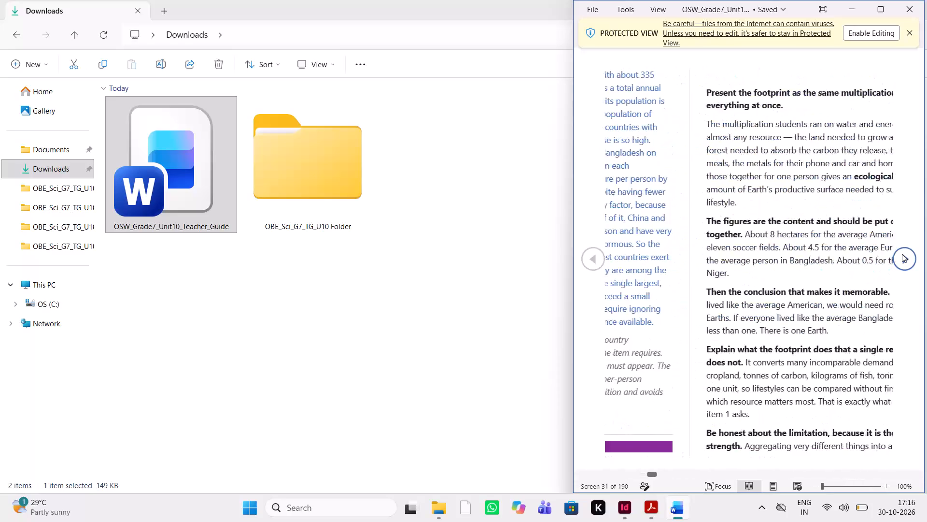
double_click(902, 254)
triple_click(902, 254)
double_click(902, 254)
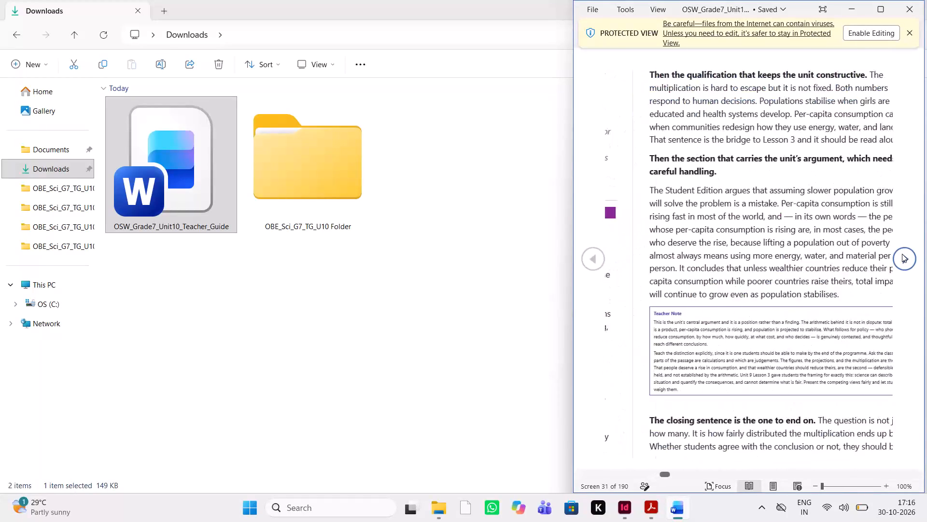
triple_click(902, 254)
left_click(902, 254)
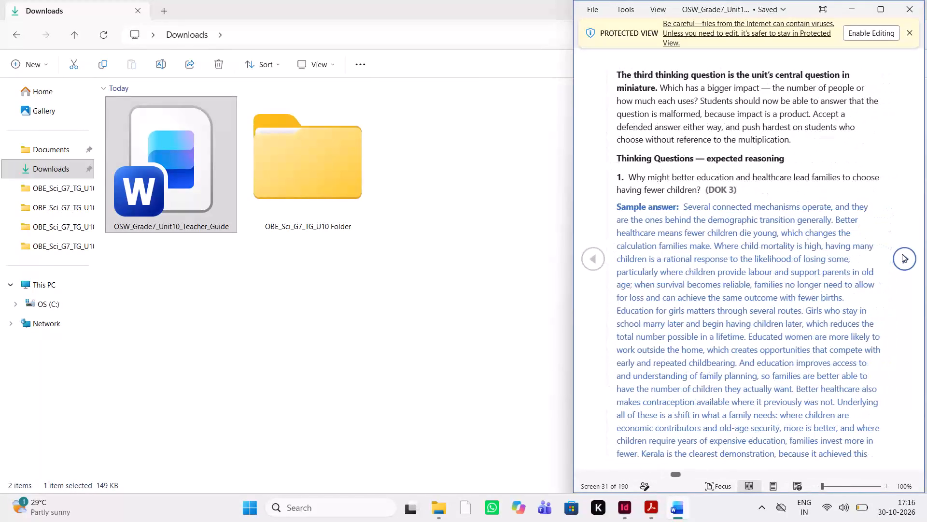
triple_click(902, 254)
triple_click(902, 254)
triple_click(902, 254)
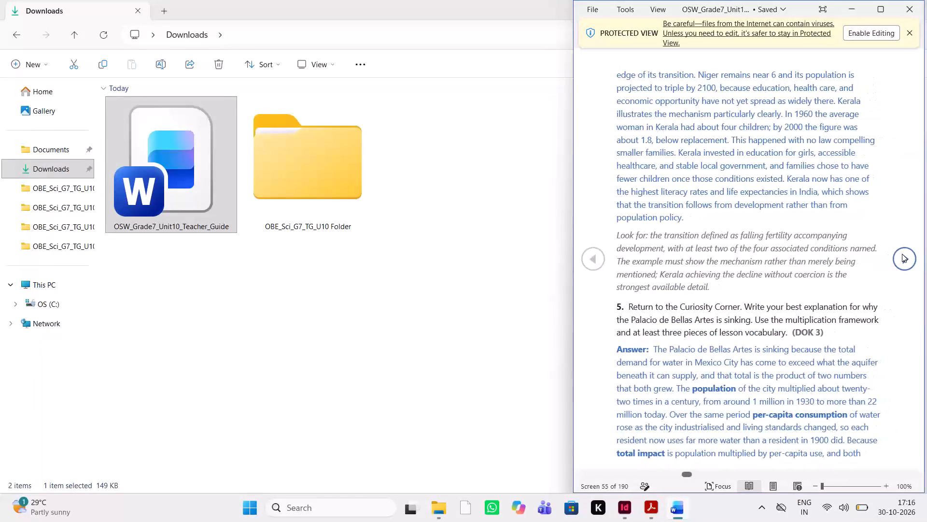
triple_click(902, 254)
triple_click(902, 254)
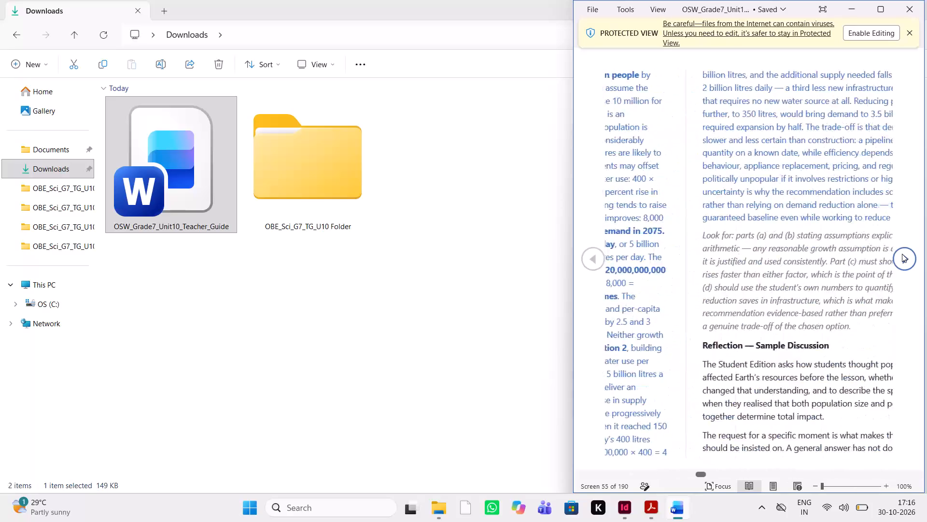
triple_click(902, 254)
left_click(902, 254)
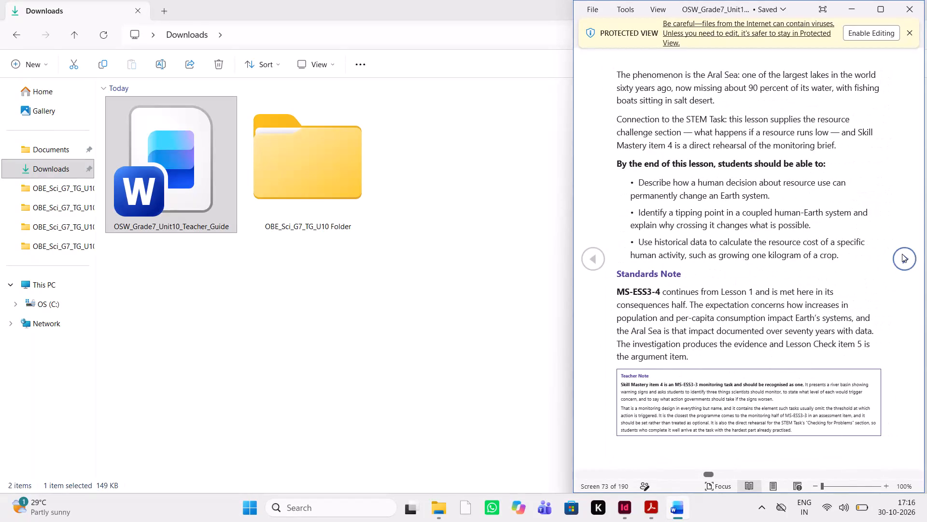
left_click(902, 254)
left_click(902, 254)
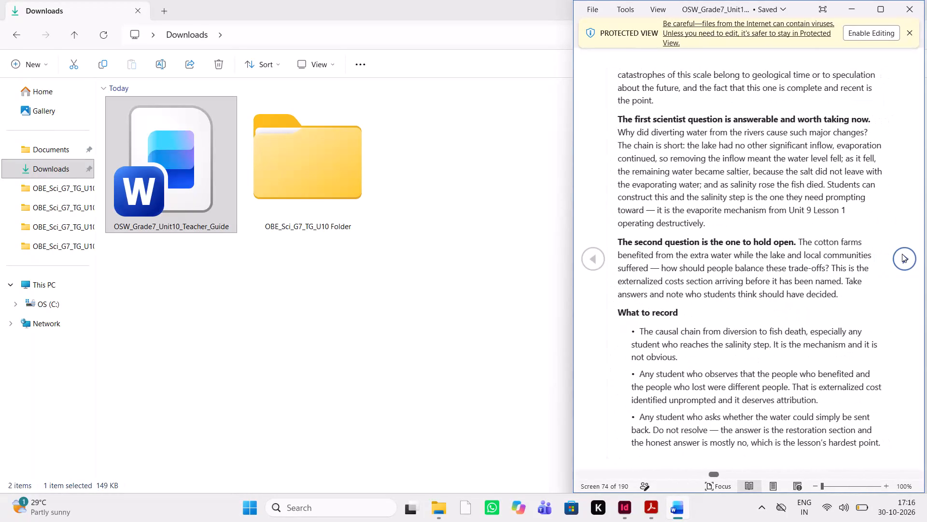
left_click(902, 254)
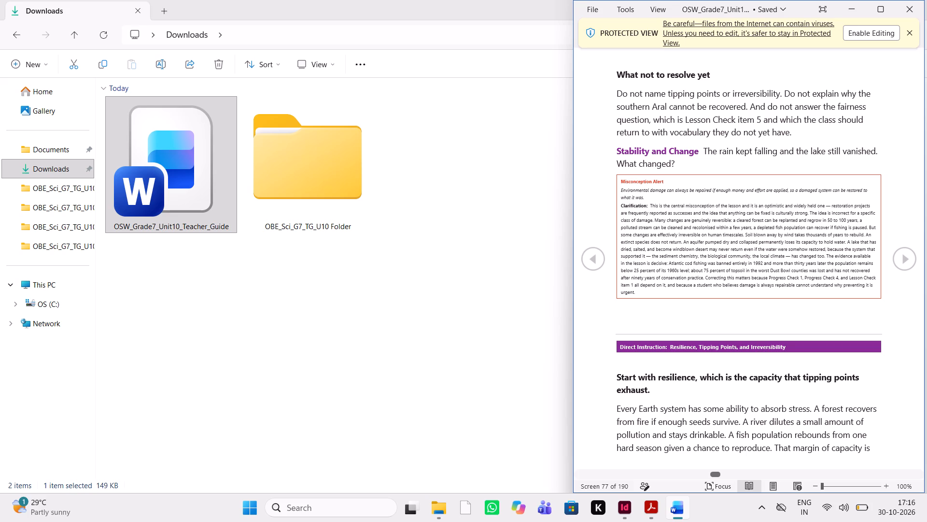
Copy the italic misconception statement that begins "Environmental damage can always be repaired" from Lesson 2's Misconception Alert.
left_click_drag(647, 196, 618, 192)
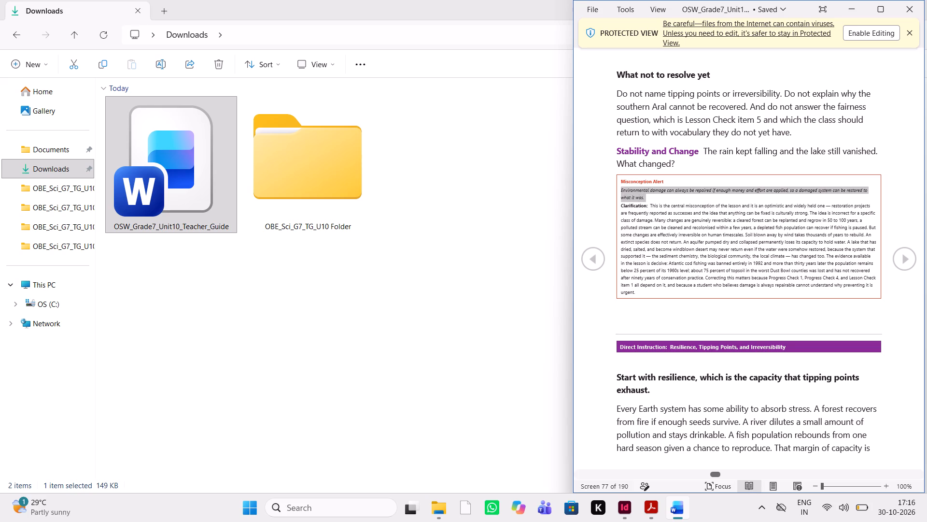
key("ctrl+c")
key("ctrl+c")
key("ctrl+c")
Switch to the Lesson 2 layout in InDesign and examine page 44's Misconception Alert and the page before it.
left_click(626, 508)
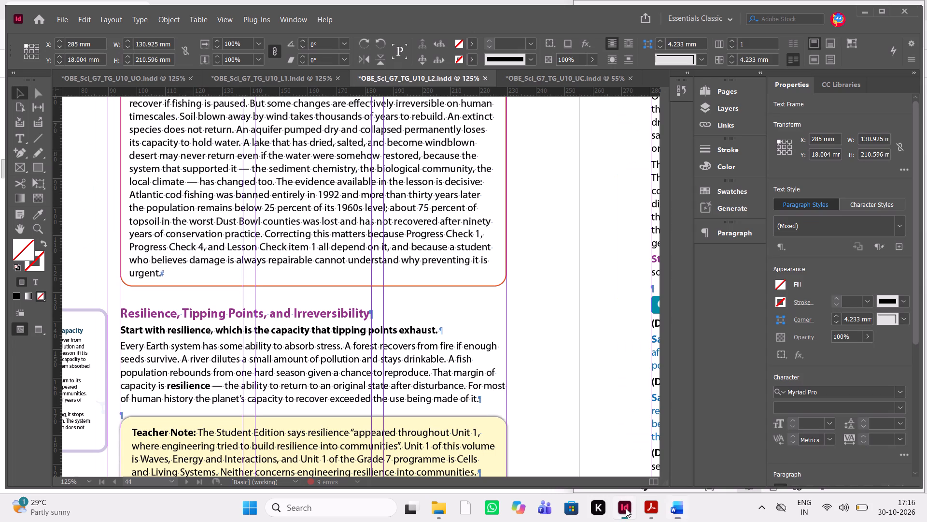
scroll(329, 357, "up", 1)
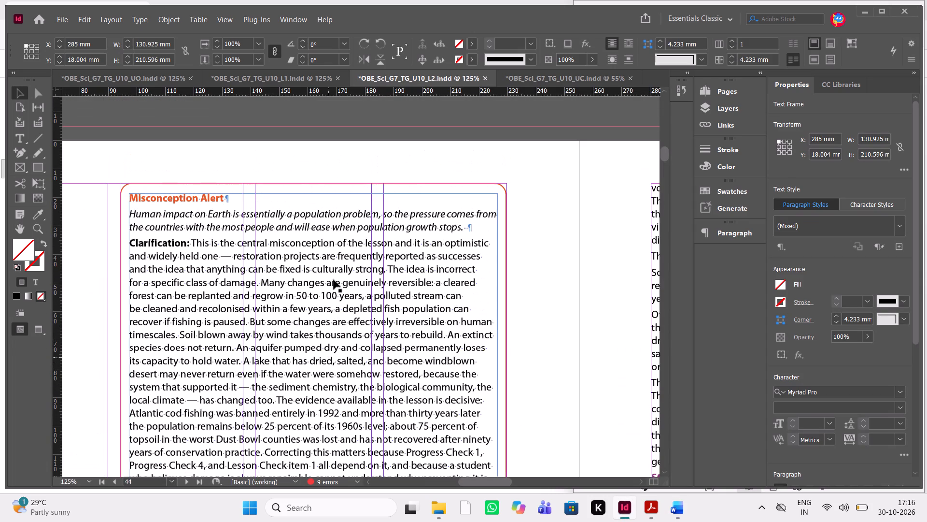
scroll(290, 228, "up", 3)
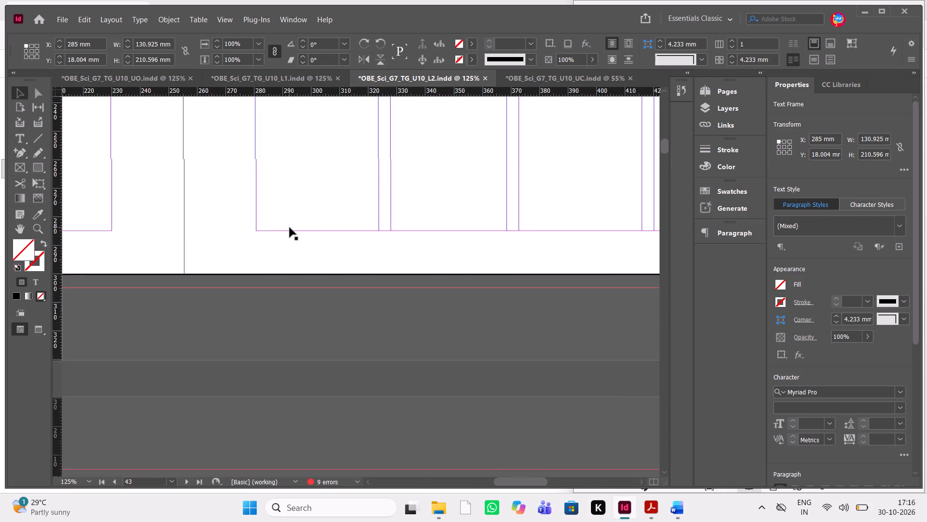
scroll(290, 228, "up", 3)
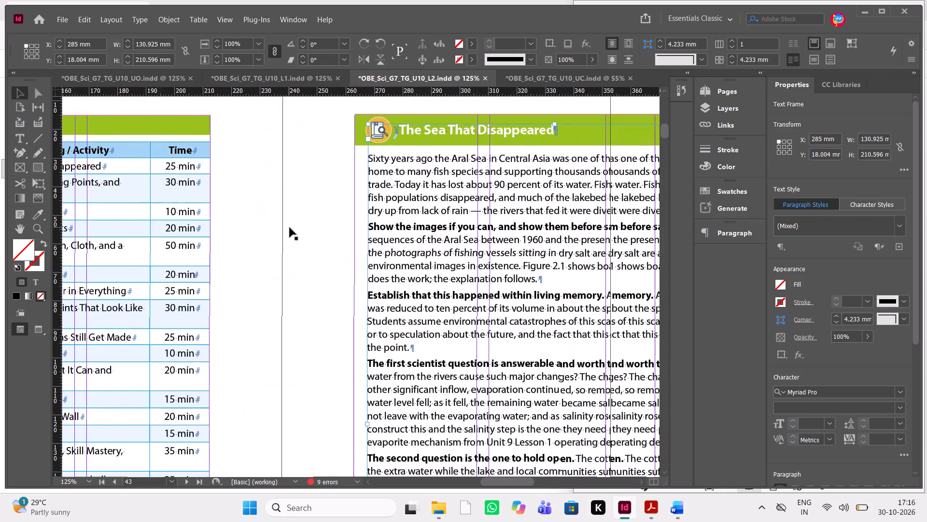
scroll(290, 228, "up", 1)
scroll(290, 228, "down", 5)
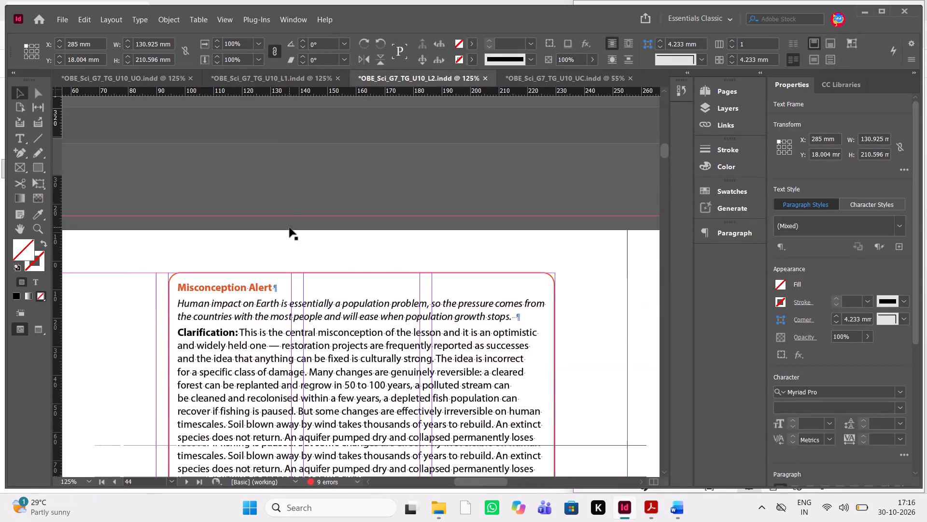
scroll(290, 228, "down", 1)
Switch to the Unit 10 Word manuscript, enable editing, and enlarge its window to full screen height and about half the screen width.
left_click(677, 509)
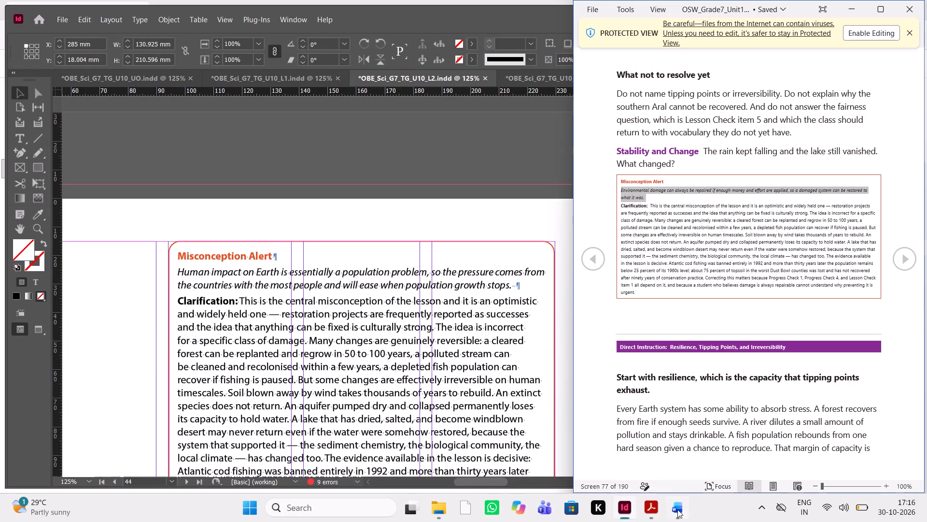
left_click(590, 251)
scroll(704, 248, "up", 2)
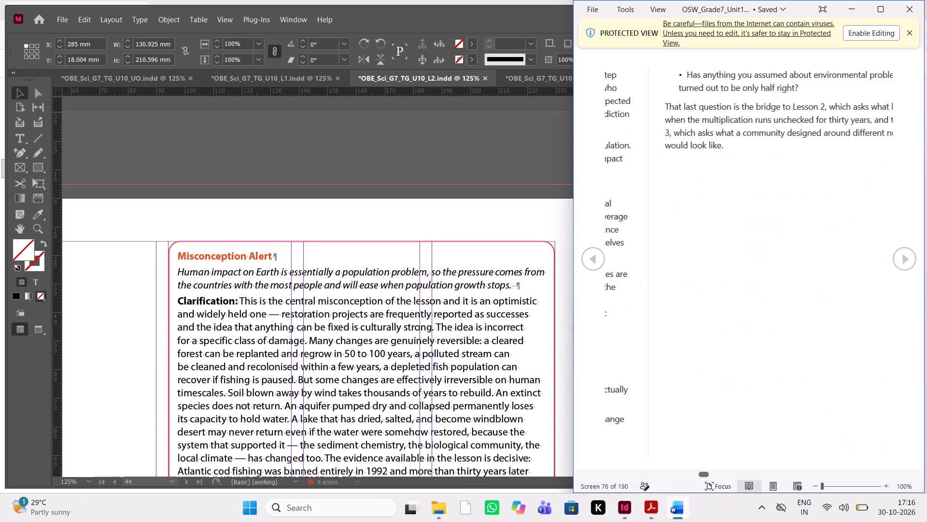
left_click(880, 28)
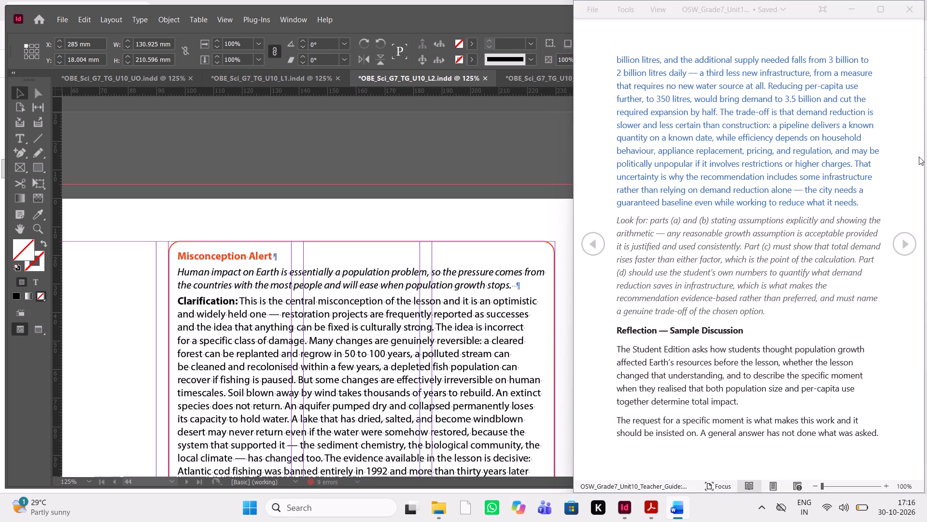
left_click(903, 242)
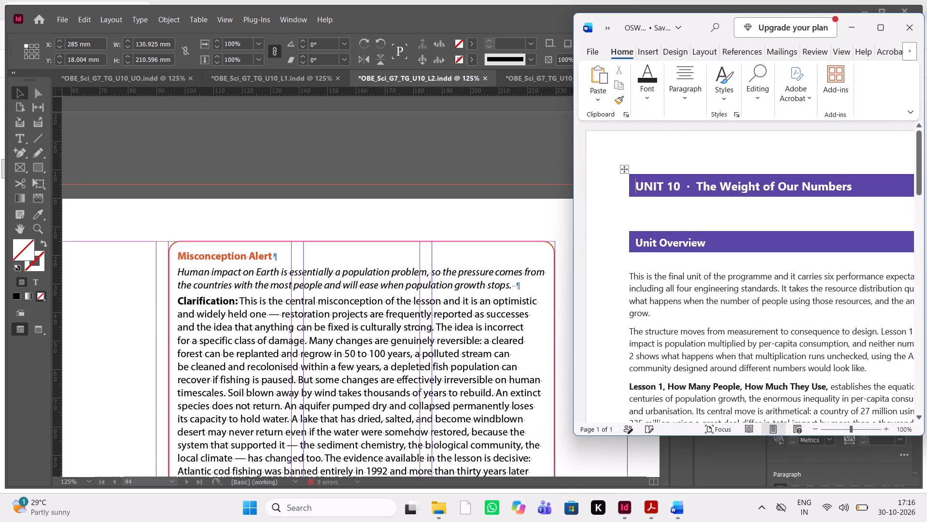
scroll(768, 357, "down", 20)
scroll(768, 357, "down", 20)
scroll(768, 357, "down", 20)
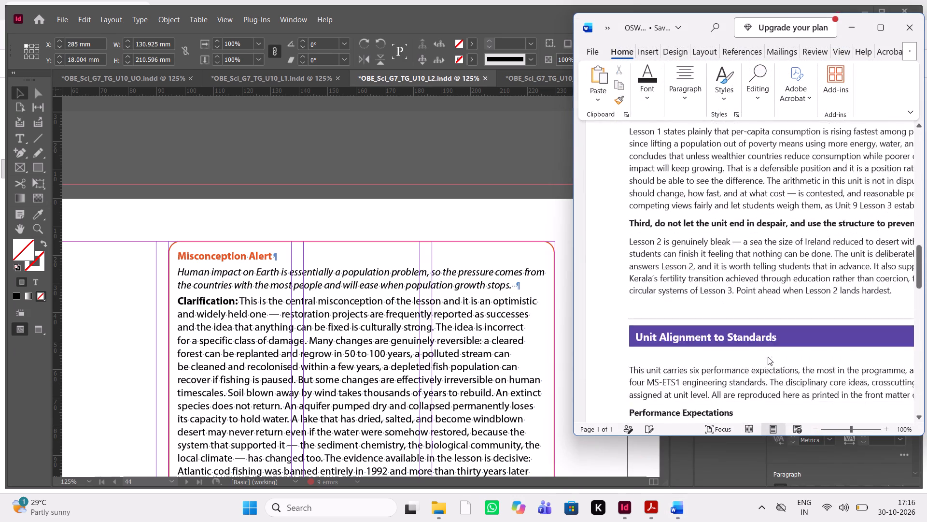
scroll(768, 357, "down", 20)
scroll(768, 357, "down", 20)
scroll(768, 357, "down", 20)
scroll(768, 357, "up", 1)
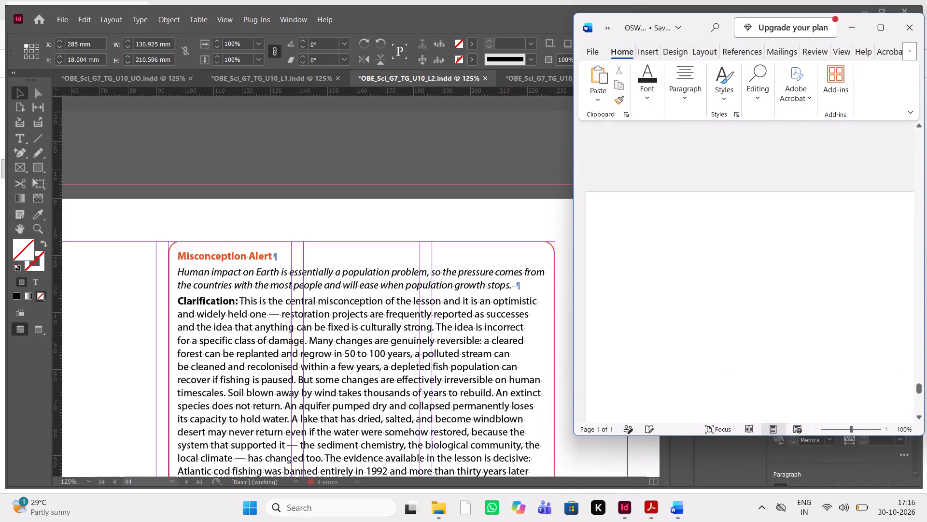
scroll(768, 357, "up", 1)
left_click_drag(742, 436, 771, 493)
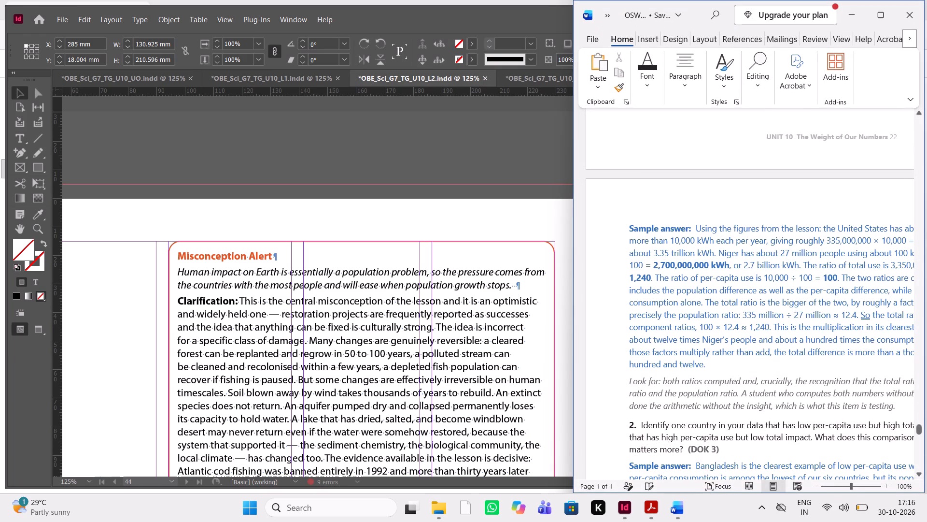
left_click_drag(570, 310, 466, 350)
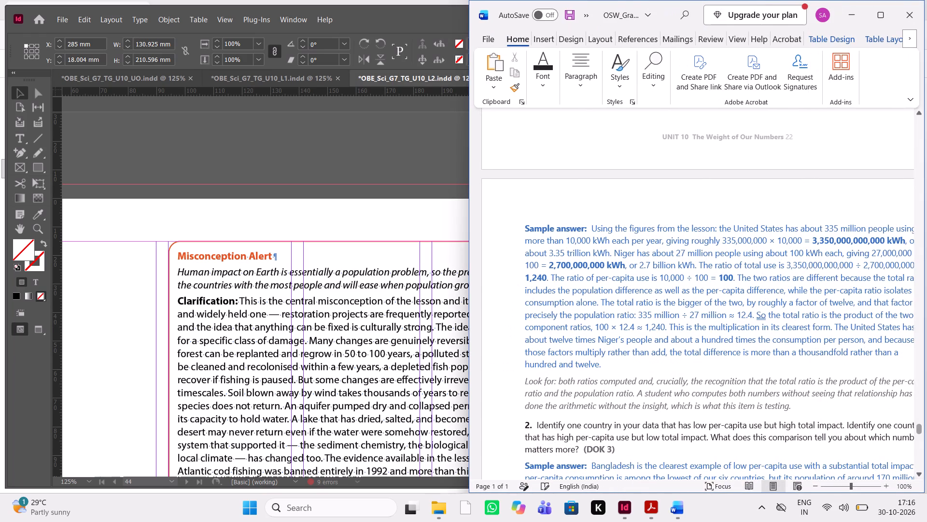
Find Lesson 2's Misconception Alert in the manuscript and copy its italic statement beginning "Environmental damage can always be repaired".
scroll(622, 316, "down", 20)
scroll(622, 316, "down", 4)
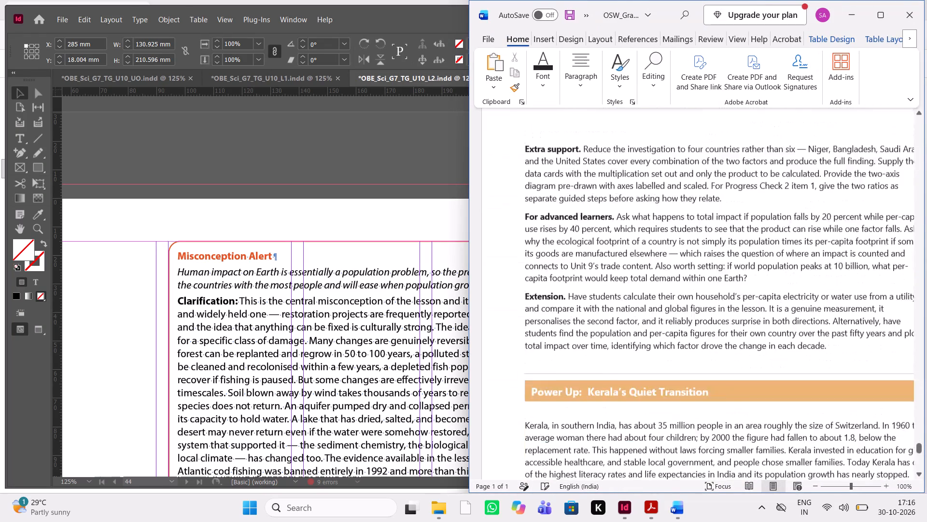
scroll(622, 316, "down", 20)
scroll(622, 316, "down", 6)
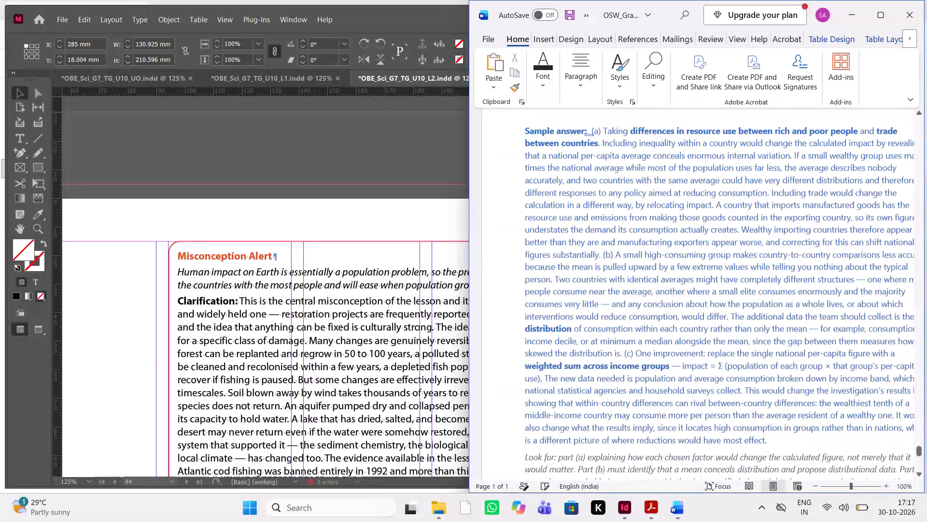
scroll(622, 316, "down", 14)
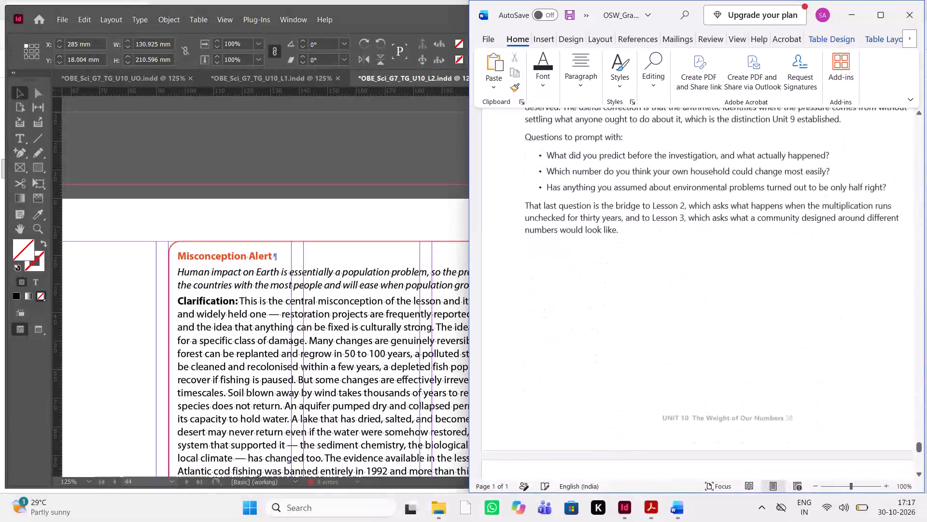
scroll(622, 316, "down", 8)
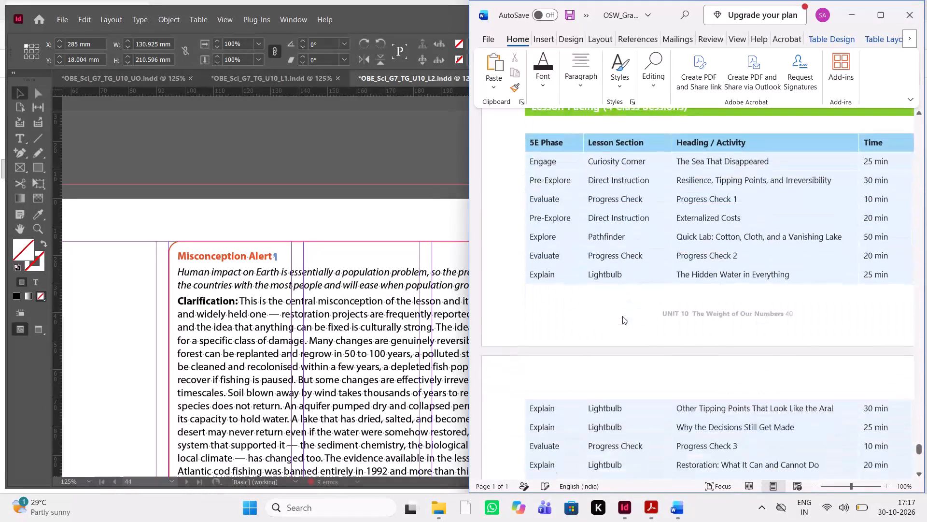
scroll(622, 316, "down", 8)
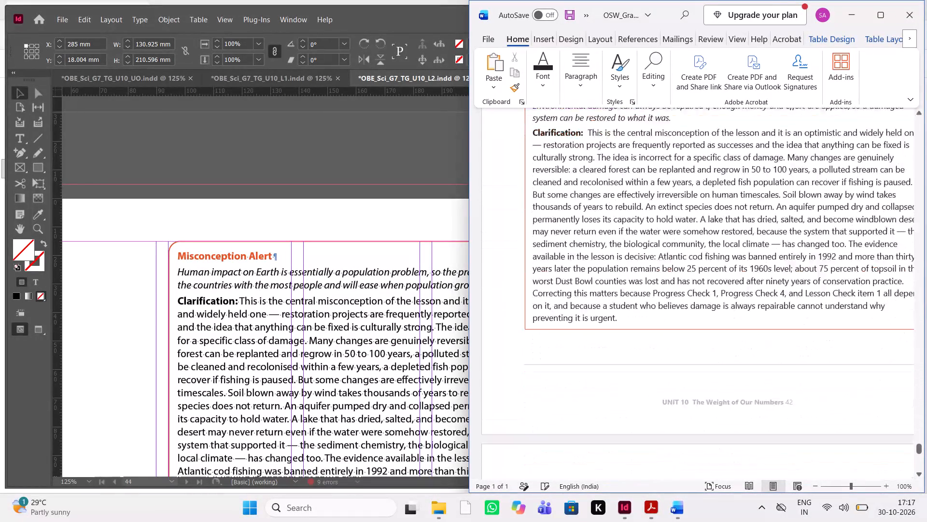
scroll(622, 316, "up", 1)
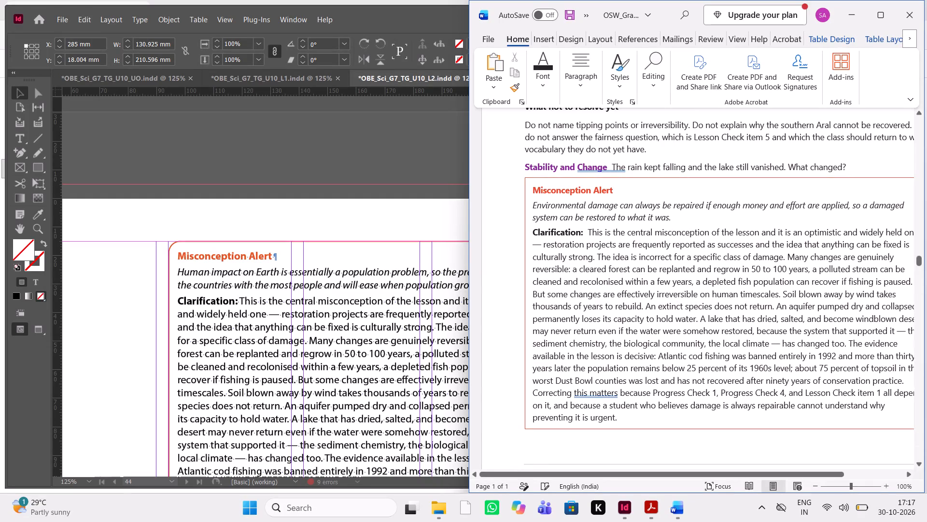
left_click_drag(679, 219, 528, 202)
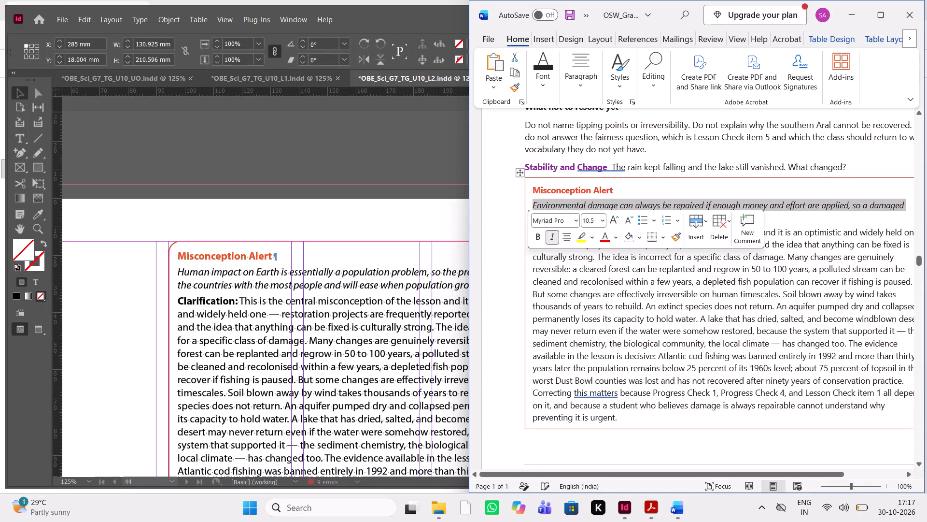
key("ctrl+c")
key("ctrl+c")
key("ctrl+c")
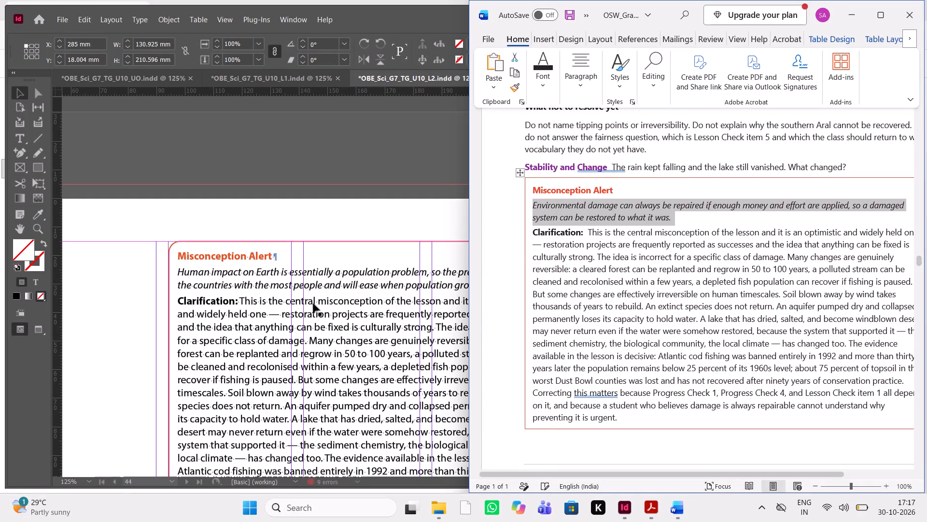
Replace the italic statement in page 44's Misconception Alert in InDesign with the copied one, keeping "Clarification:" on a new paragraph.
double_click(315, 273)
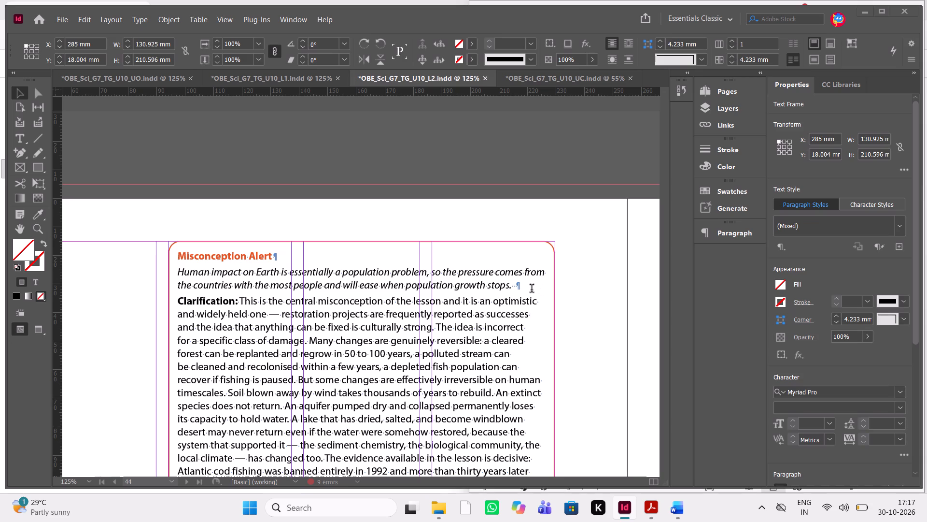
left_click_drag(528, 286, 330, 296)
double_click(330, 296)
key("Escape")
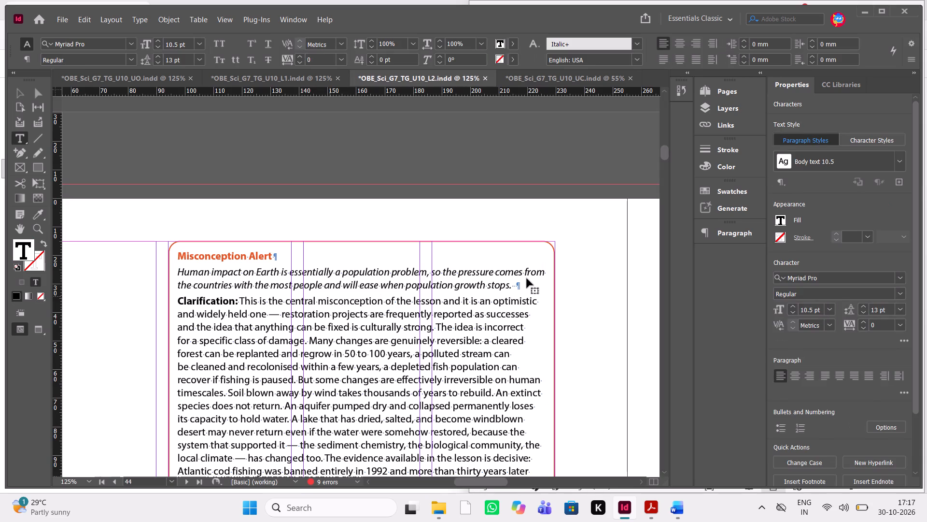
triple_click(528, 280)
triple_click(522, 285)
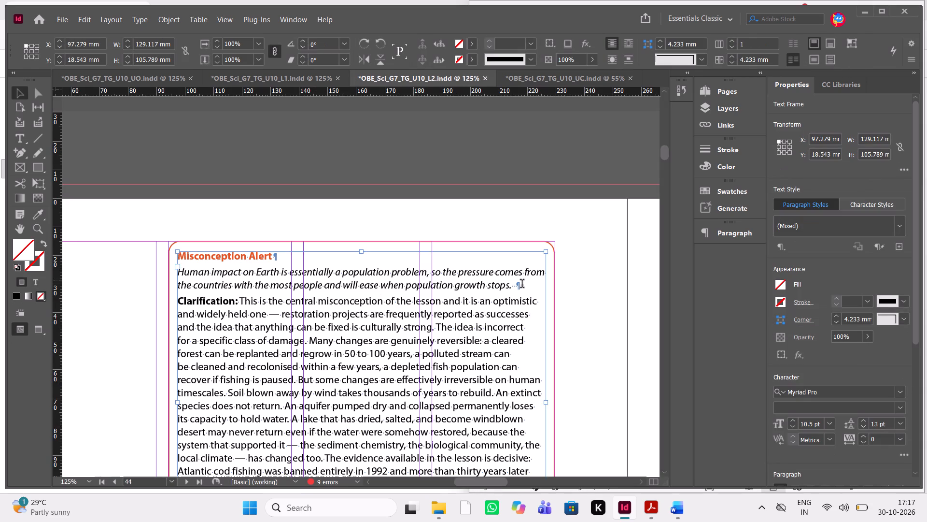
left_click(522, 285)
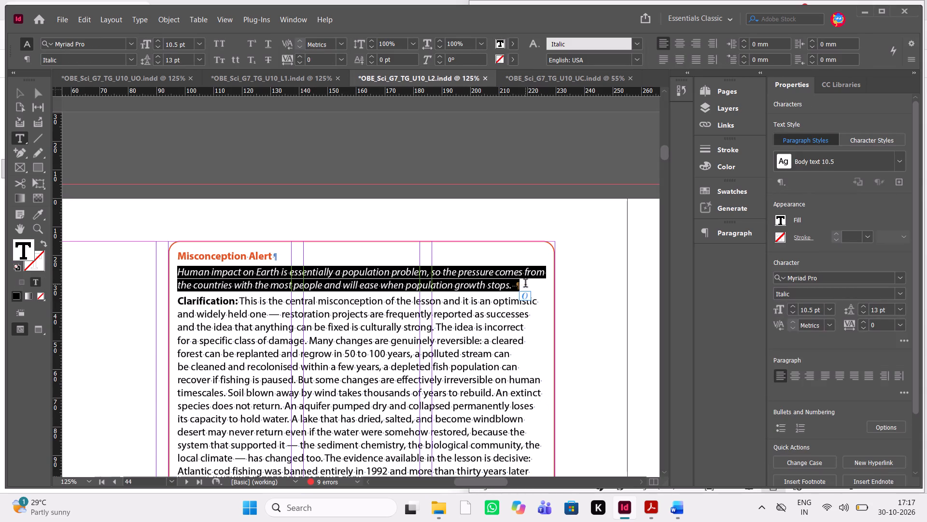
key("ctrl+v")
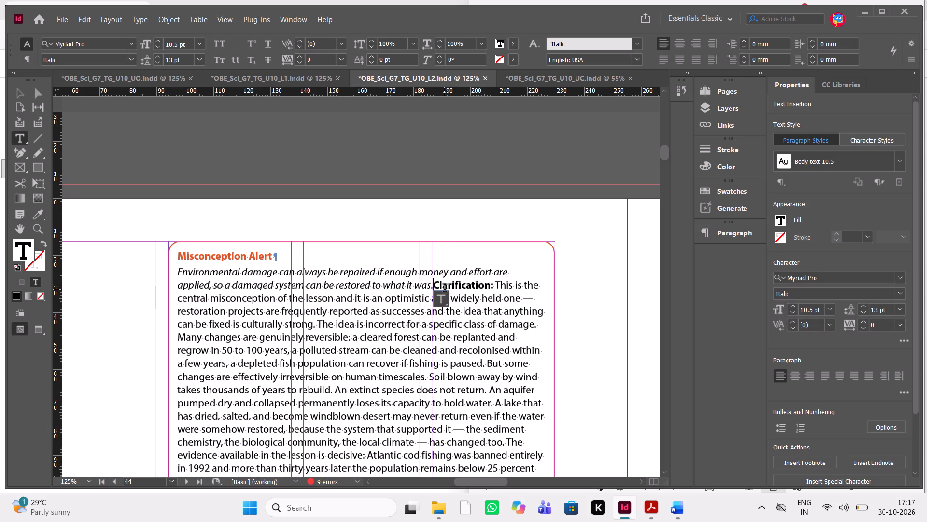
key("Return")
Check the review PDF's page 44 markup, then set the whole Clarification paragraph's tracking to -5 to pull "urgent." into the previous line.
scroll(445, 289, "down", 2)
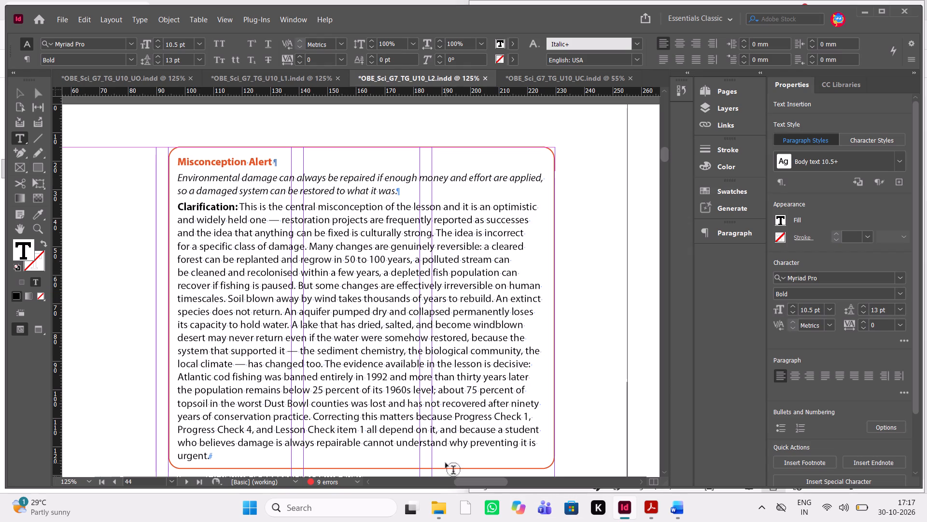
left_click(646, 510)
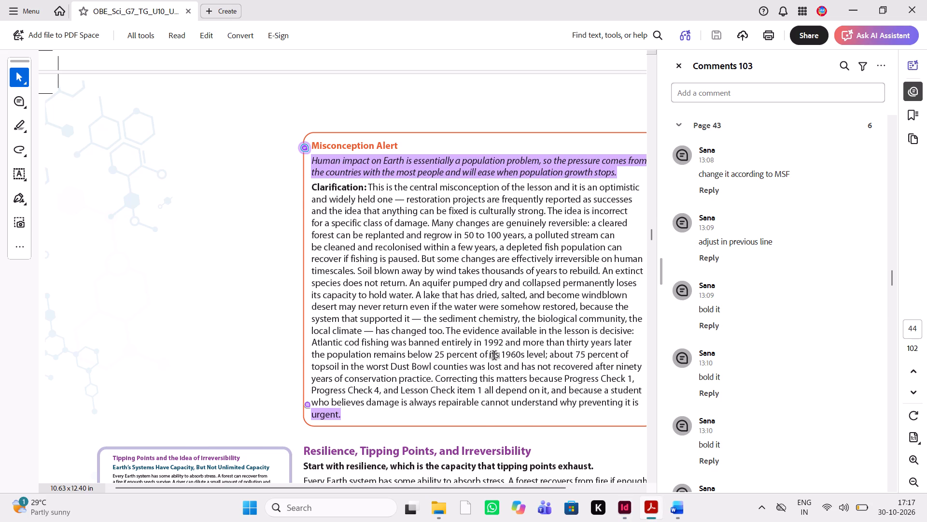
key("alt+Tab")
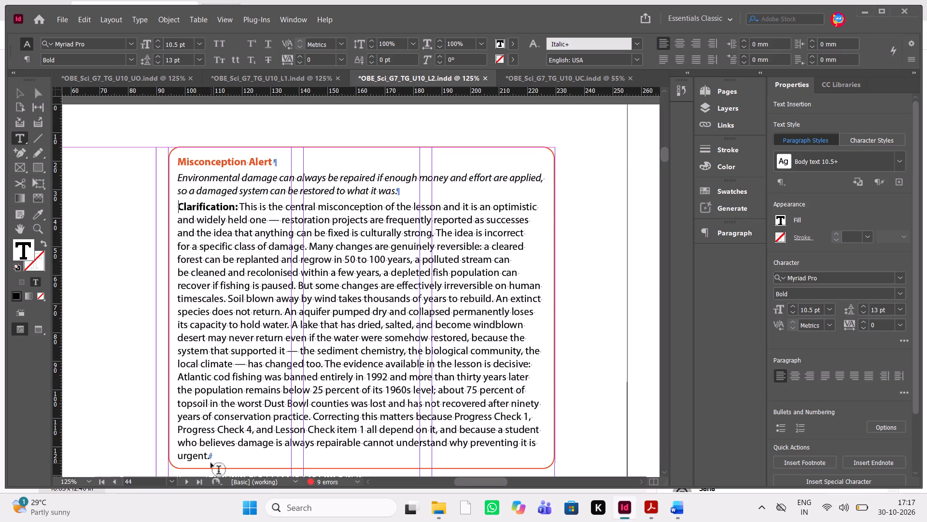
left_click_drag(211, 463, 223, 457)
key("Escape")
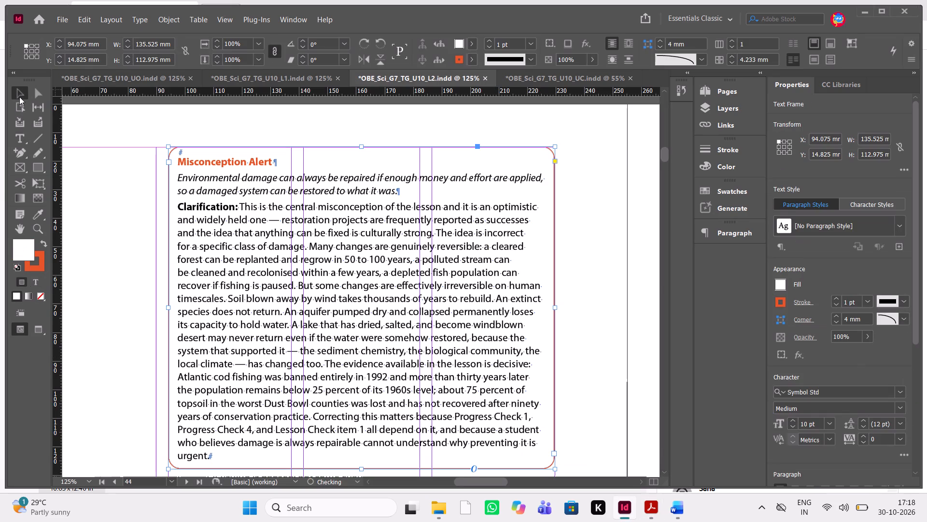
triple_click(232, 448)
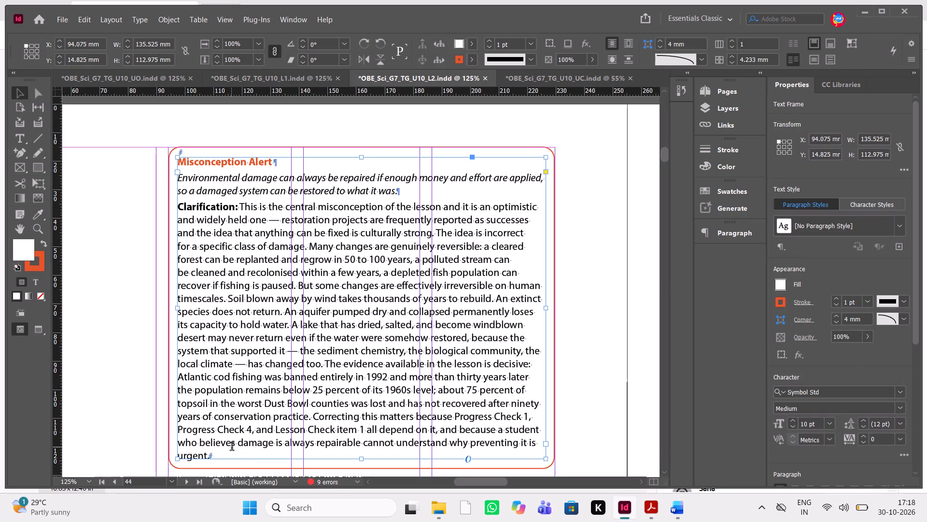
left_click_drag(223, 457, 157, 365)
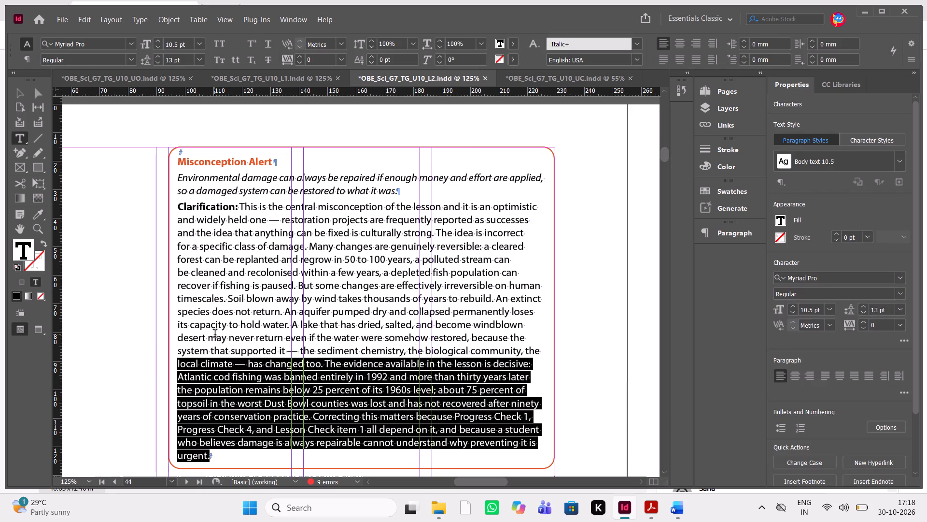
key("shift+Up")
key("shift+Up")
key("shift+Up")
key("shift+Up")
key("shift+Up")
key("shift+Up")
key("shift+Up")
key("shift+Up")
key("shift+Up")
key("shift+Up")
key("shift+Up")
key("shift+Up")
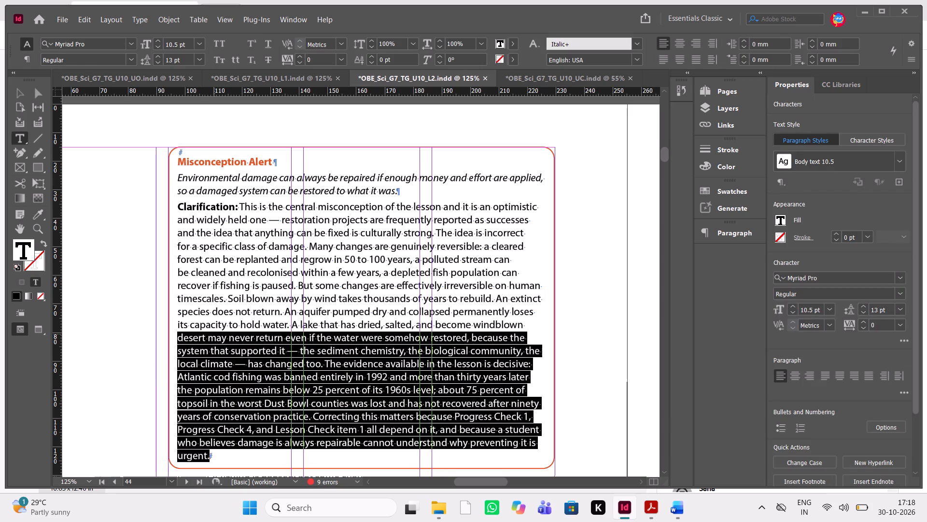
key("shift+Up")
key("shift+Down")
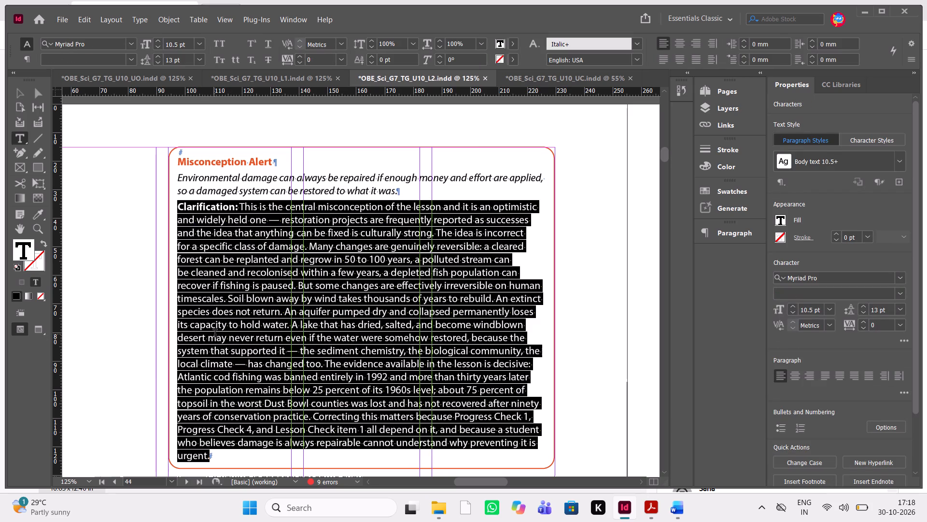
left_click(899, 324)
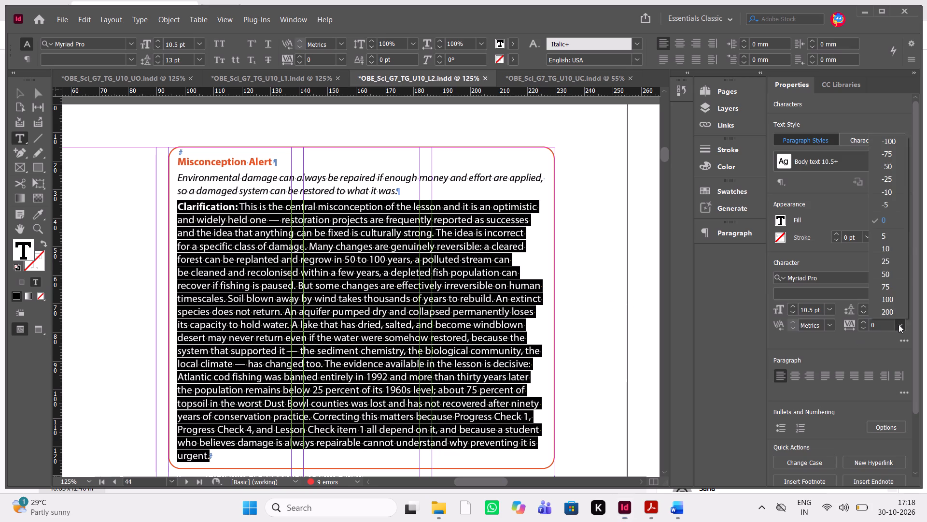
left_click(893, 203)
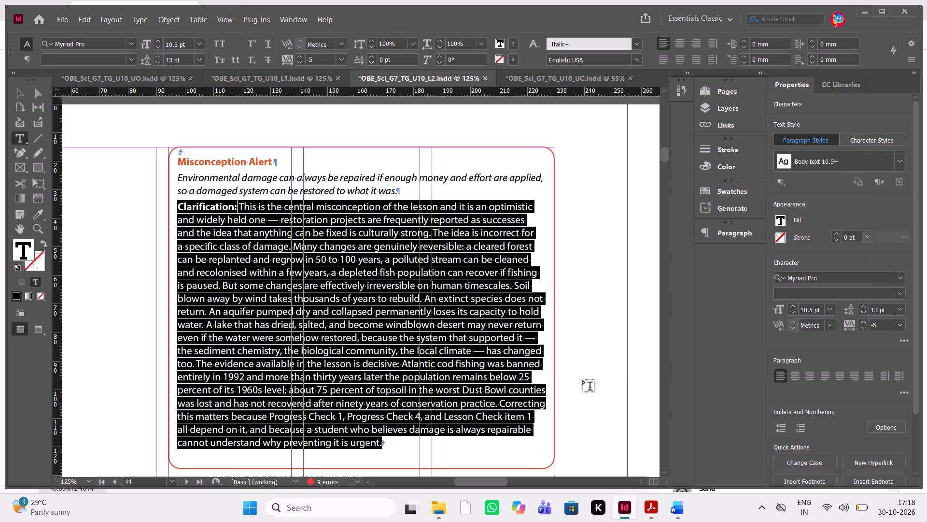
left_click(398, 437)
Shorten the orange Misconception Alert box from its bottom edge to a height of 109 mm.
scroll(398, 437, "down", 1)
key("Escape")
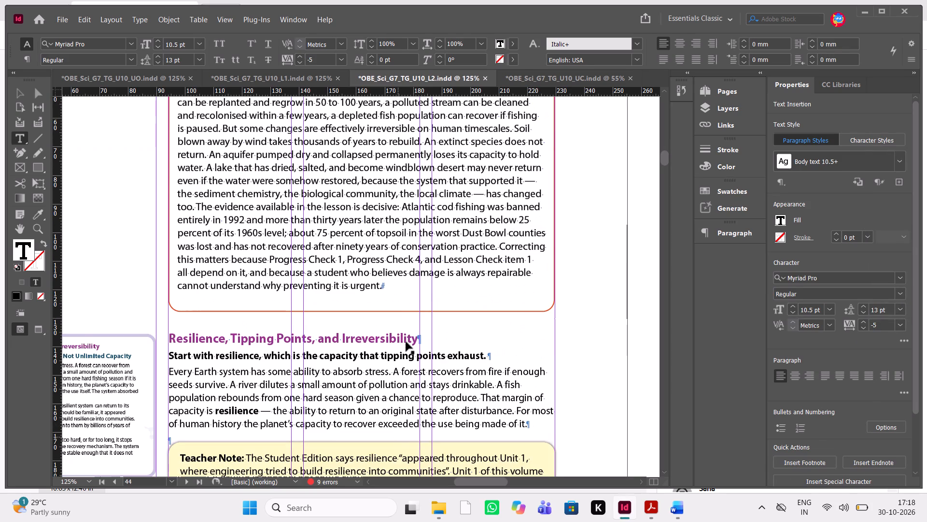
left_click(413, 310)
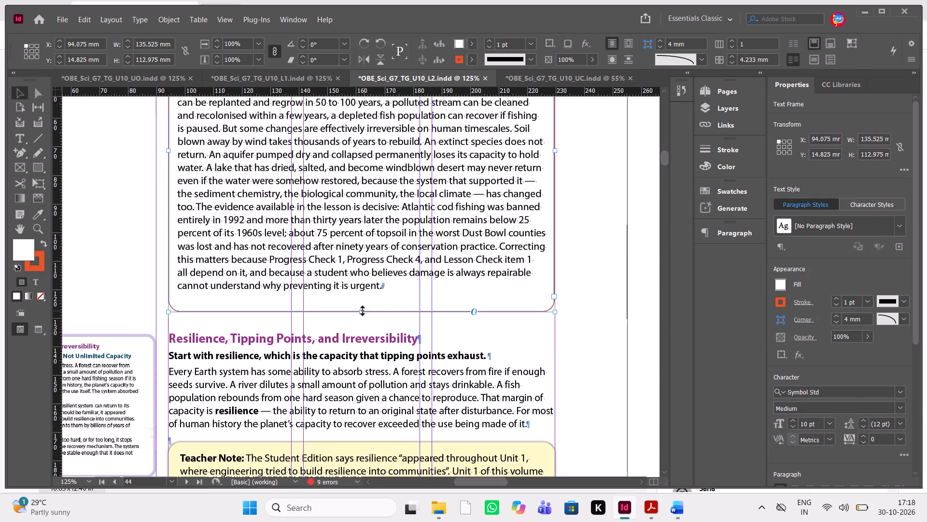
left_click_drag(362, 310, 363, 301)
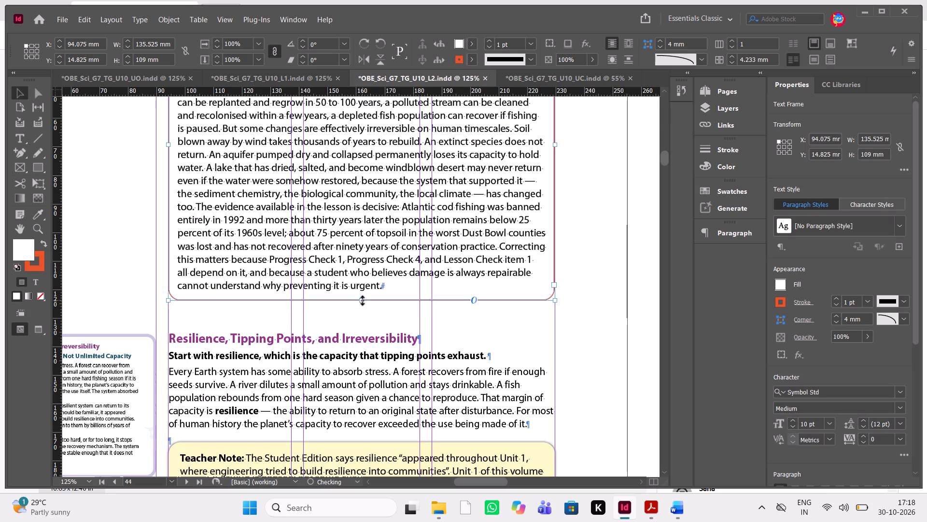
Move page 44's Resilience text frame, Teacher Note box and side thumbnail up together, closer to the Misconception Alert, to Y 128.175 mm.
left_click(141, 274)
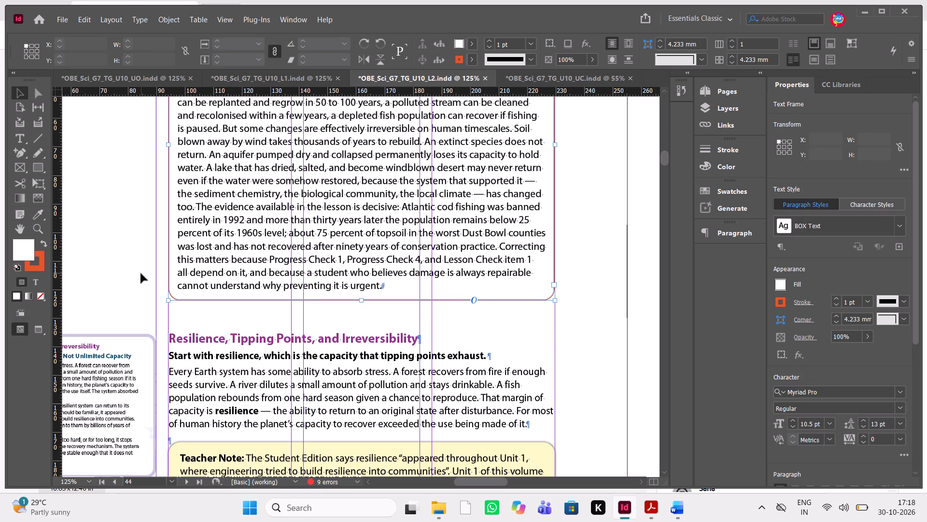
type("ww")
left_click_drag(129, 302, 116, 319)
scroll(116, 319, "down", 1)
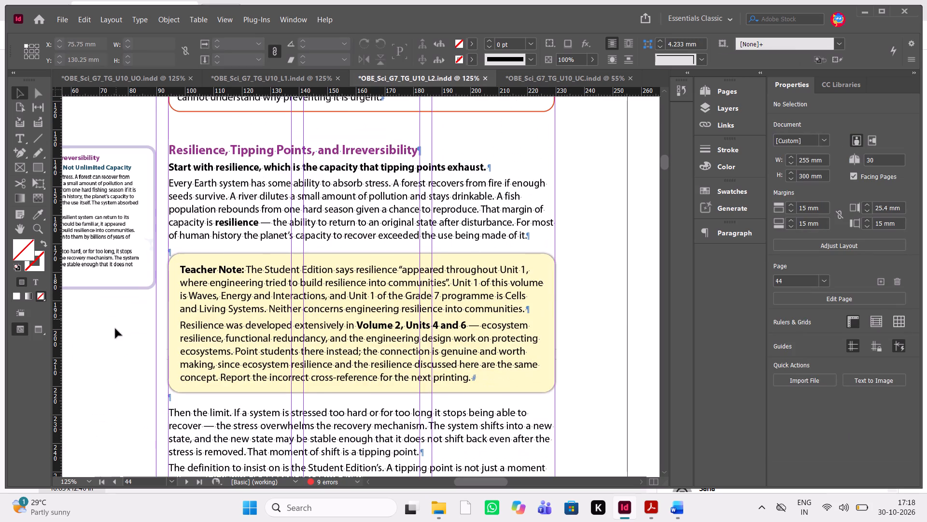
left_click_drag(102, 387, 278, 247)
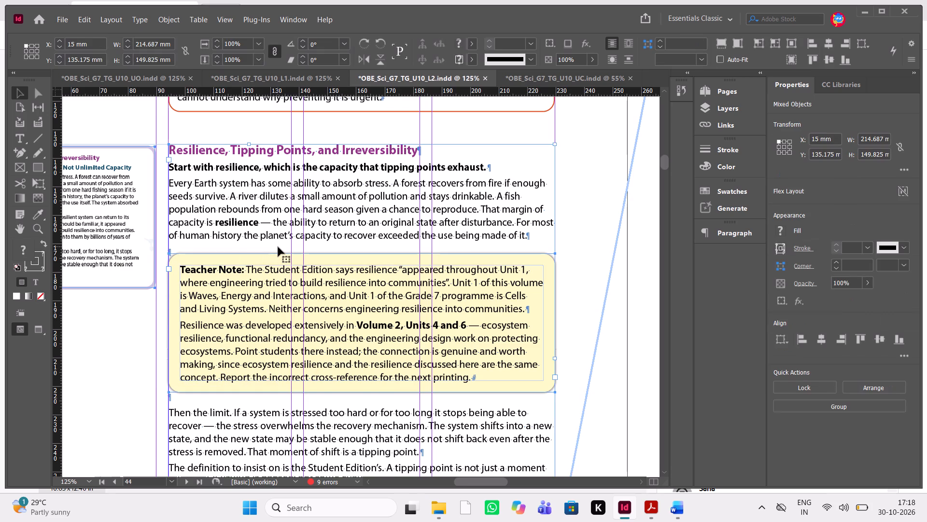
key("Up")
key("Up")
key("Up")
key("Up")
key("Up")
key("Up")
key("Up")
key("Up")
key("Up")
key("Up")
key("Up")
key("Up")
key("Up")
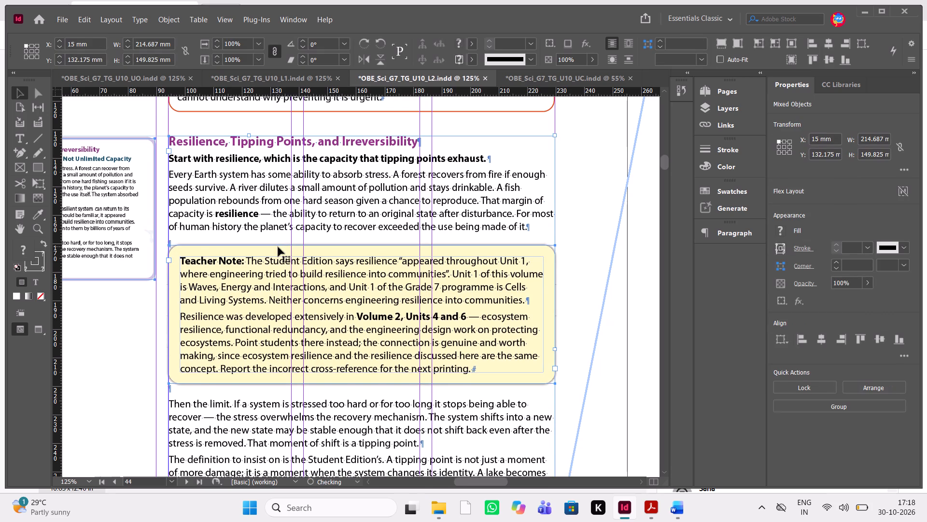
key("Up")
key("Up")
key("Up")
key("Up")
key("Up")
key("Up")
key("Up")
key("Up")
key("Up")
key("Up")
key("Up")
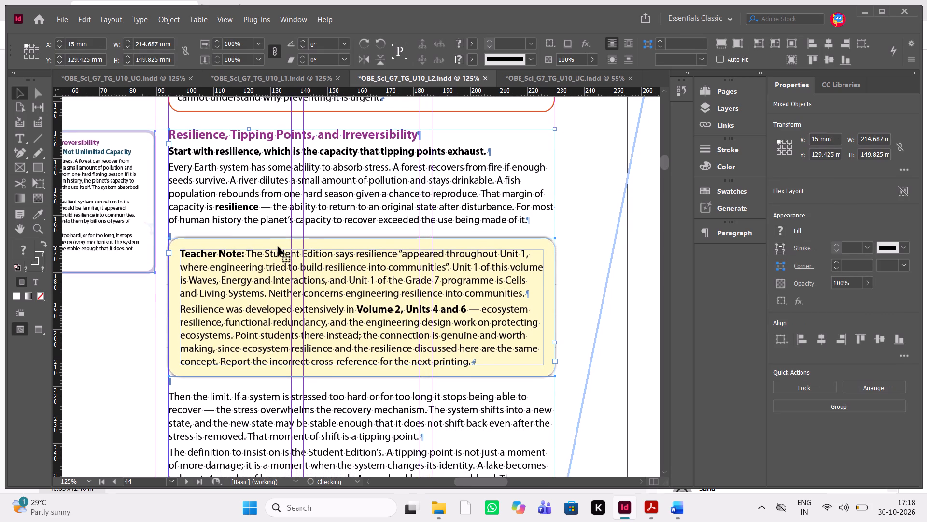
key("Up")
key("Up")
key("Up")
key("Up")
key("Up")
Extend the main text frame's bottom edge down to page 44's bottom margin, making it 155.825 mm high.
scroll(278, 247, "down", 1)
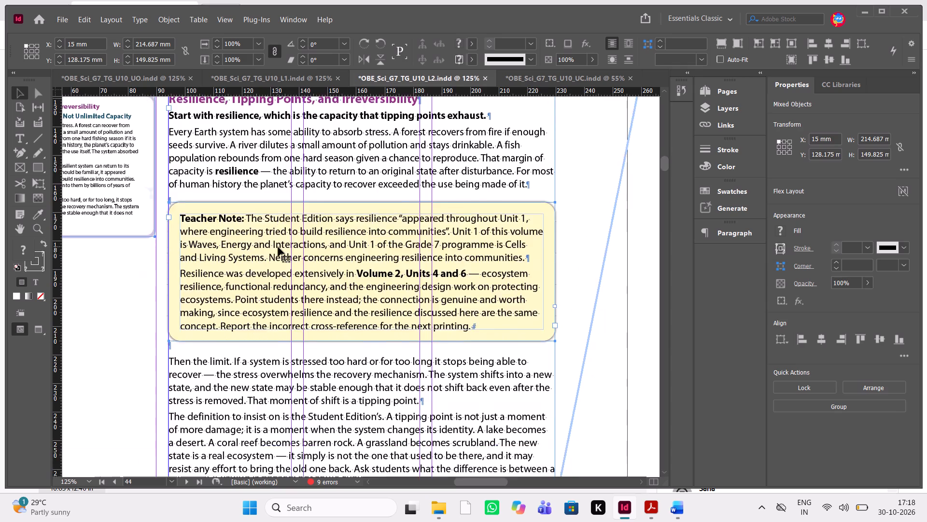
scroll(278, 247, "down", 1)
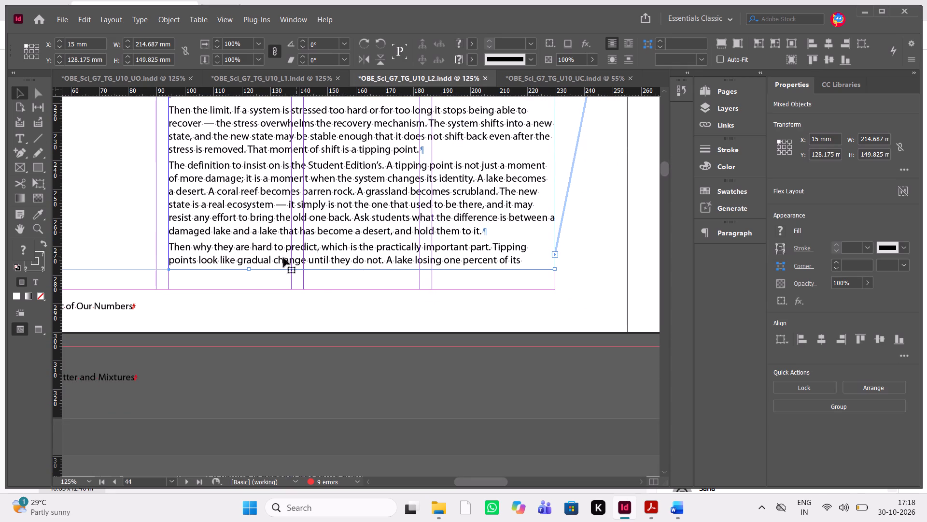
left_click(317, 287)
left_click(349, 241)
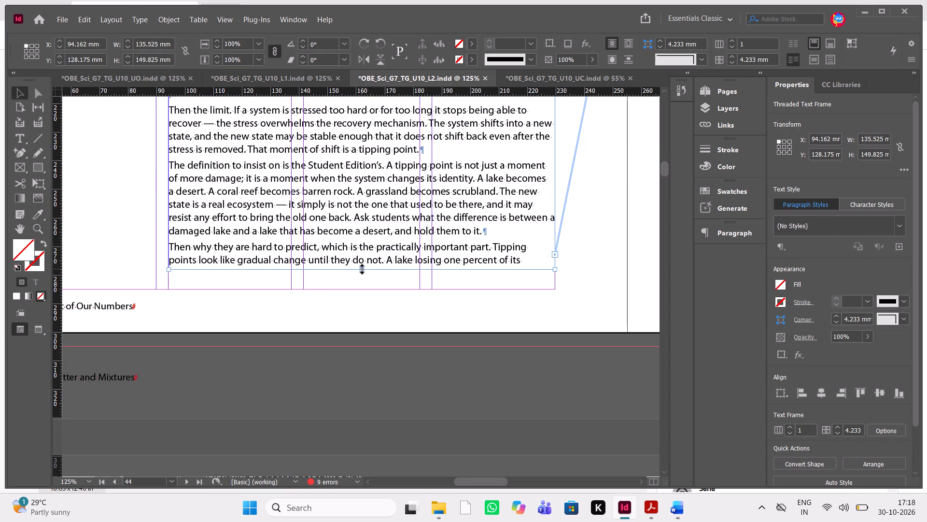
left_click_drag(362, 269, 370, 287)
left_click(425, 330)
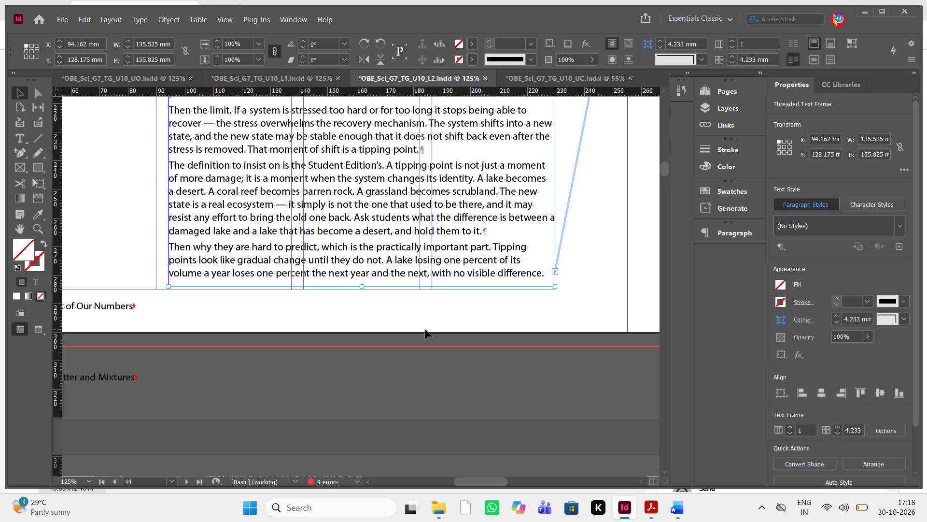
Switch to the review PDF in Acrobat to check page 44's markup.
key("alt+Tab")
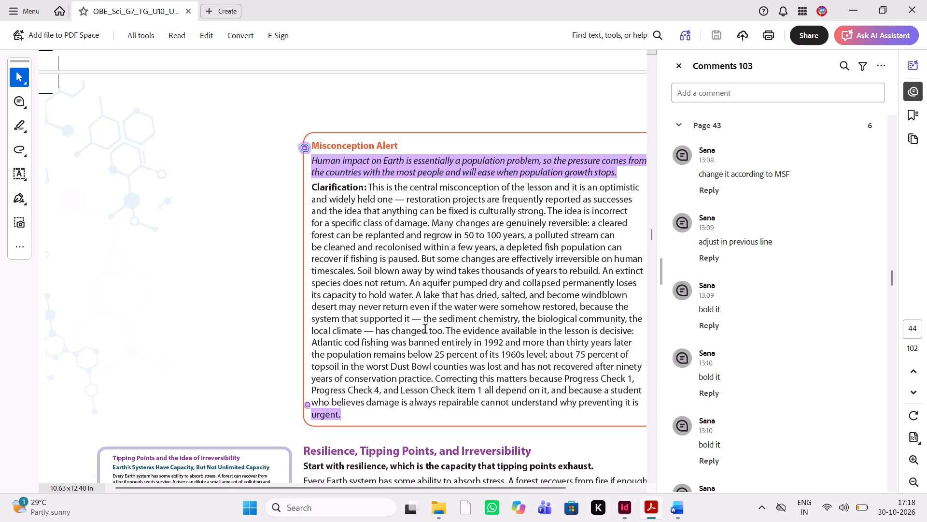
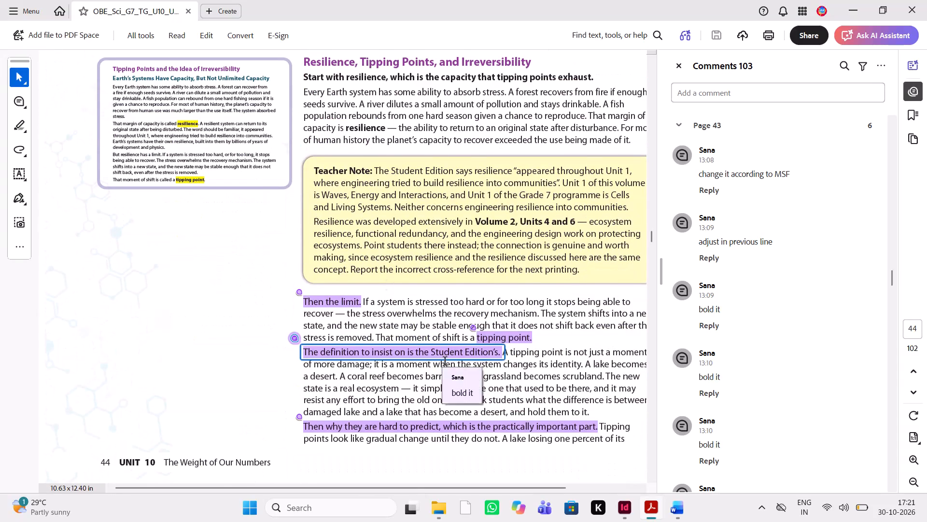
Switch to InDesign and locate the page 44 paragraphs below the Teacher Note that carry the reviewer's "bold it" comments.
scroll(445, 362, "down", 1)
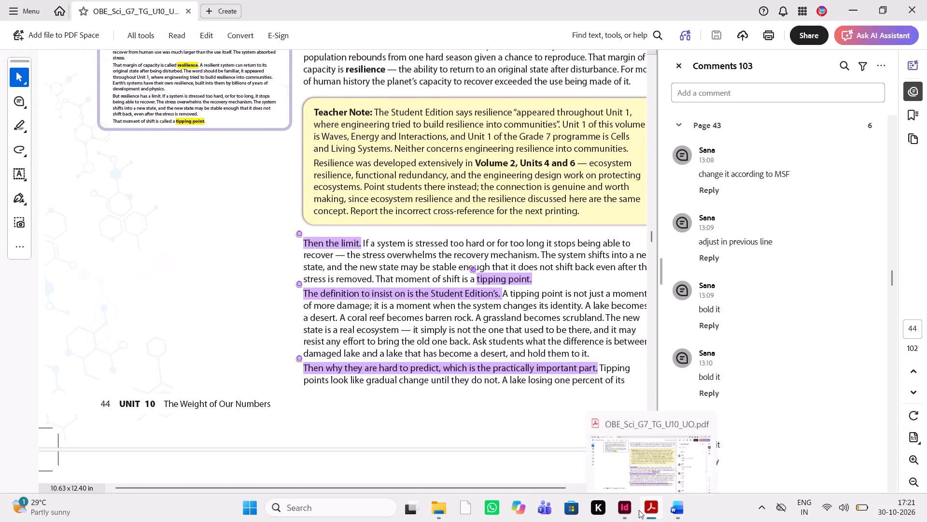
left_click(630, 510)
scroll(543, 367, "down", 2)
scroll(543, 367, "left", 2)
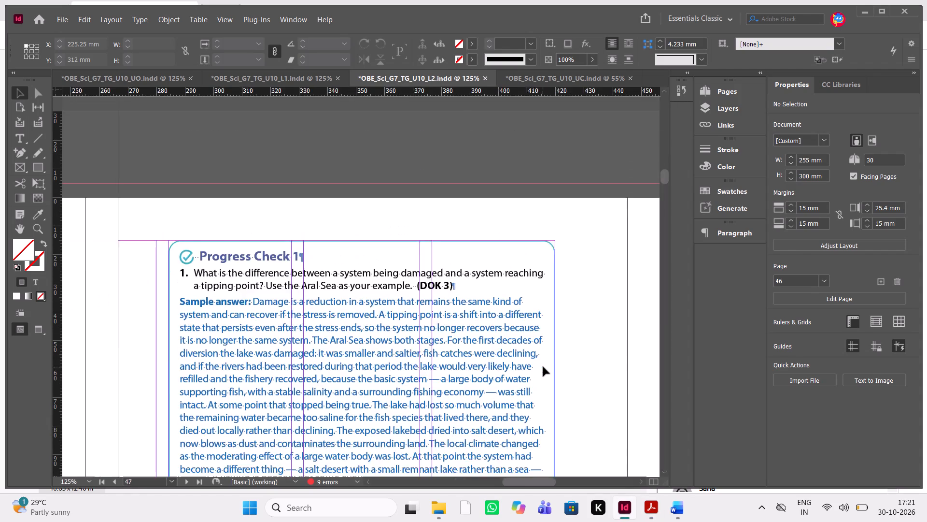
scroll(543, 367, "left", 2)
scroll(543, 367, "down", 4)
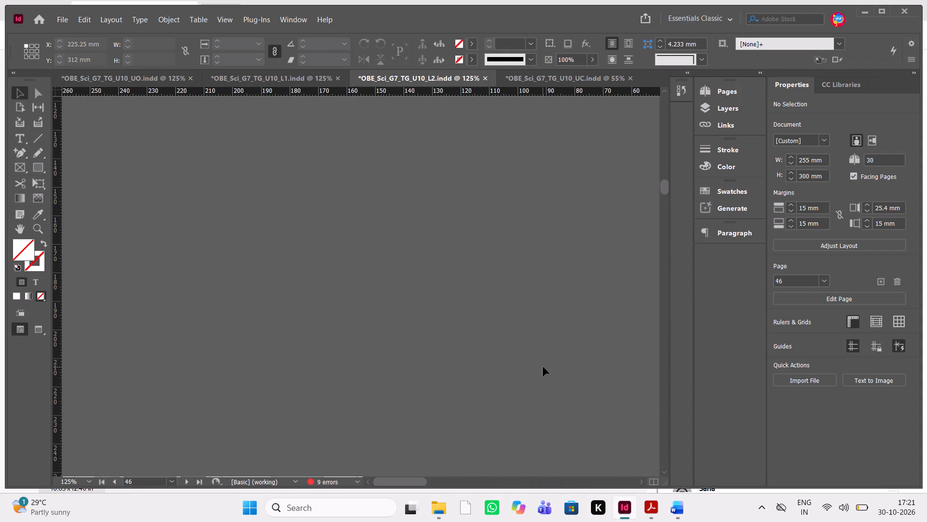
scroll(543, 367, "down", 1)
scroll(543, 367, "left", 1)
scroll(543, 367, "down", 6)
scroll(543, 367, "left", 1)
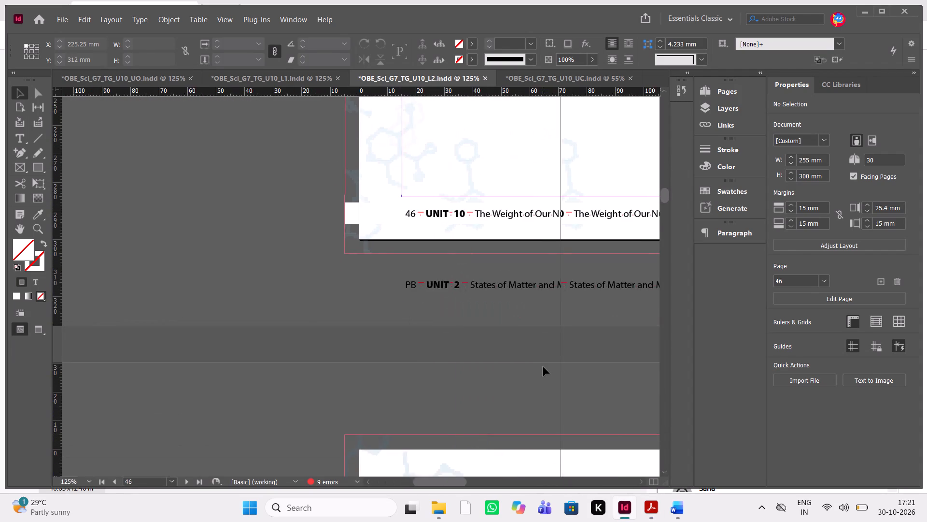
scroll(543, 367, "left", 2)
scroll(543, 367, "down", 5)
scroll(543, 367, "left", 2)
scroll(543, 367, "down", 4)
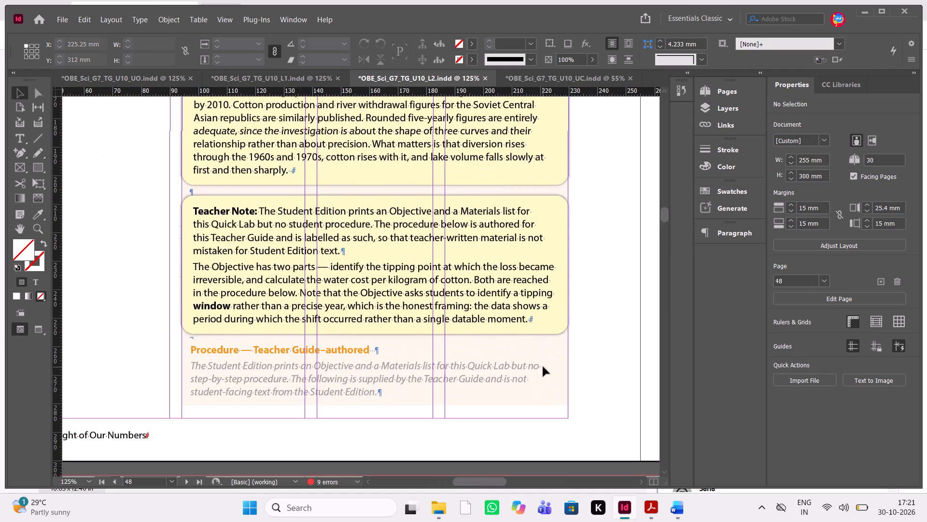
scroll(436, 359, "up", 12)
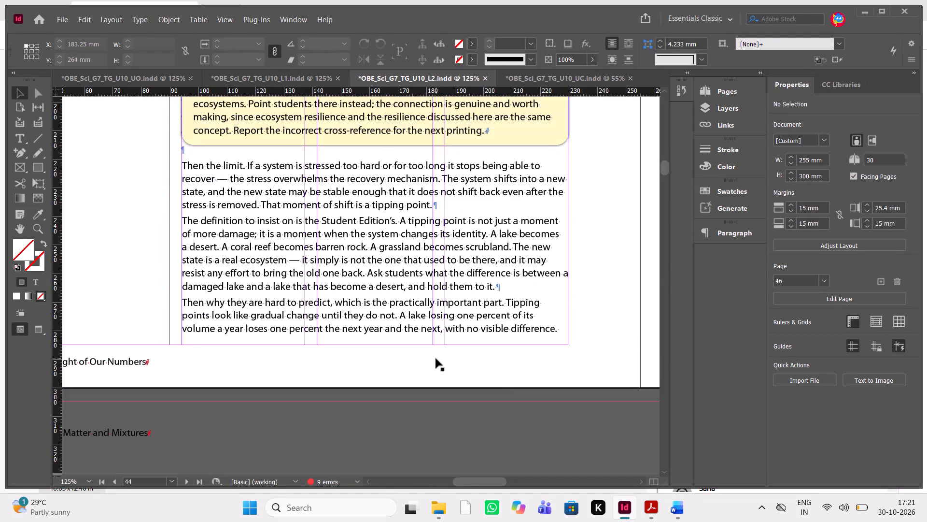
scroll(436, 359, "up", 2)
scroll(436, 359, "down", 2)
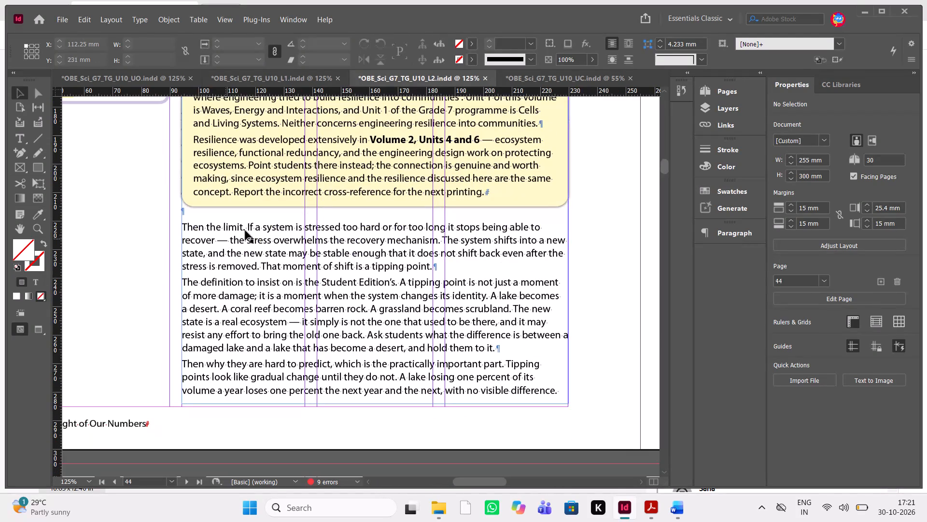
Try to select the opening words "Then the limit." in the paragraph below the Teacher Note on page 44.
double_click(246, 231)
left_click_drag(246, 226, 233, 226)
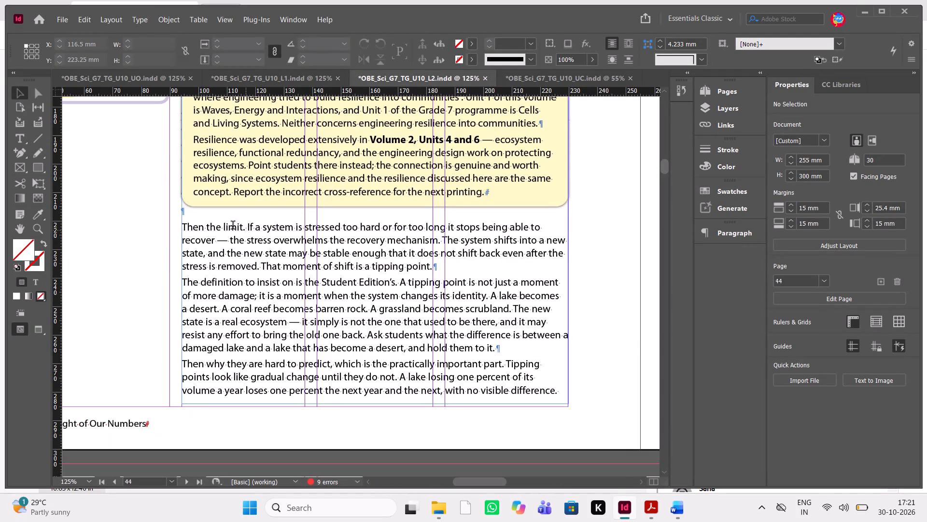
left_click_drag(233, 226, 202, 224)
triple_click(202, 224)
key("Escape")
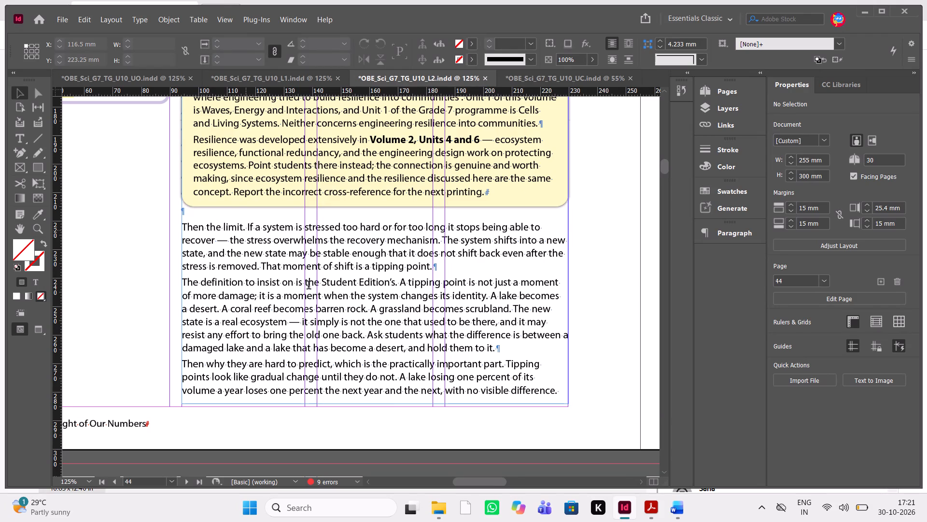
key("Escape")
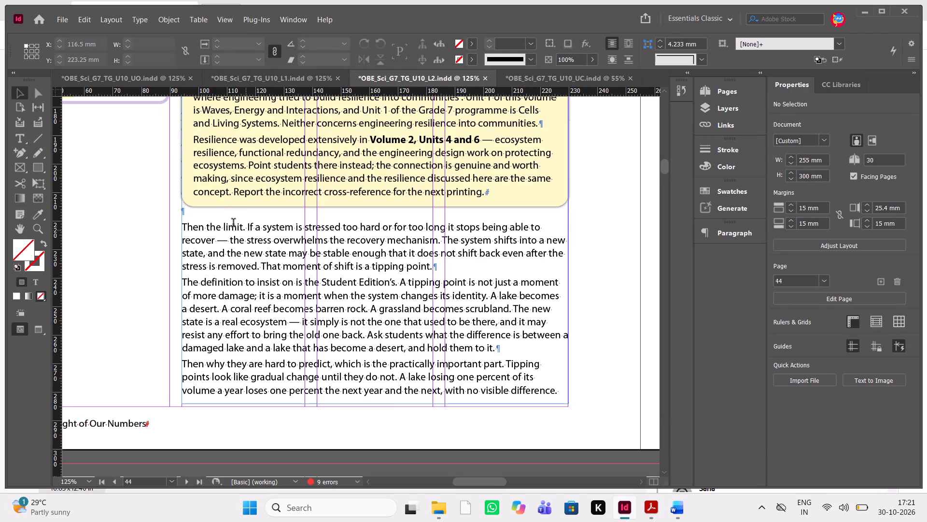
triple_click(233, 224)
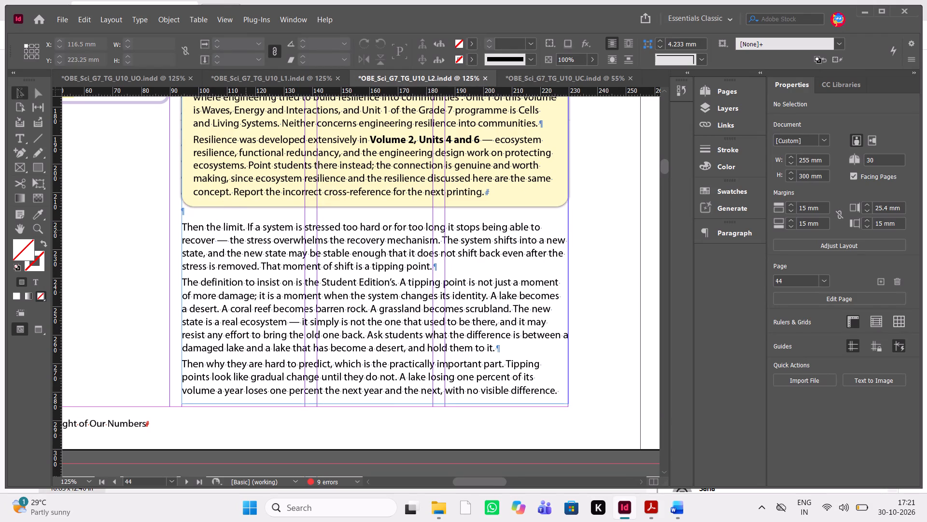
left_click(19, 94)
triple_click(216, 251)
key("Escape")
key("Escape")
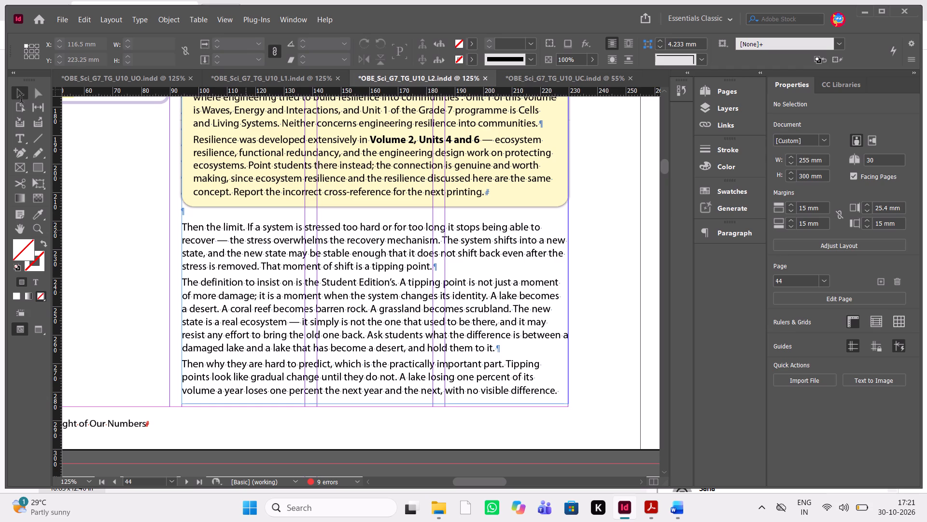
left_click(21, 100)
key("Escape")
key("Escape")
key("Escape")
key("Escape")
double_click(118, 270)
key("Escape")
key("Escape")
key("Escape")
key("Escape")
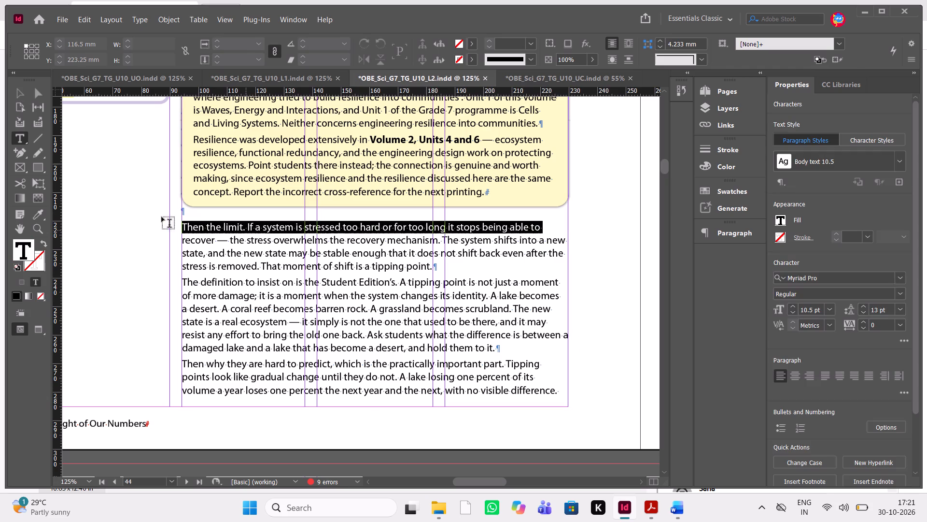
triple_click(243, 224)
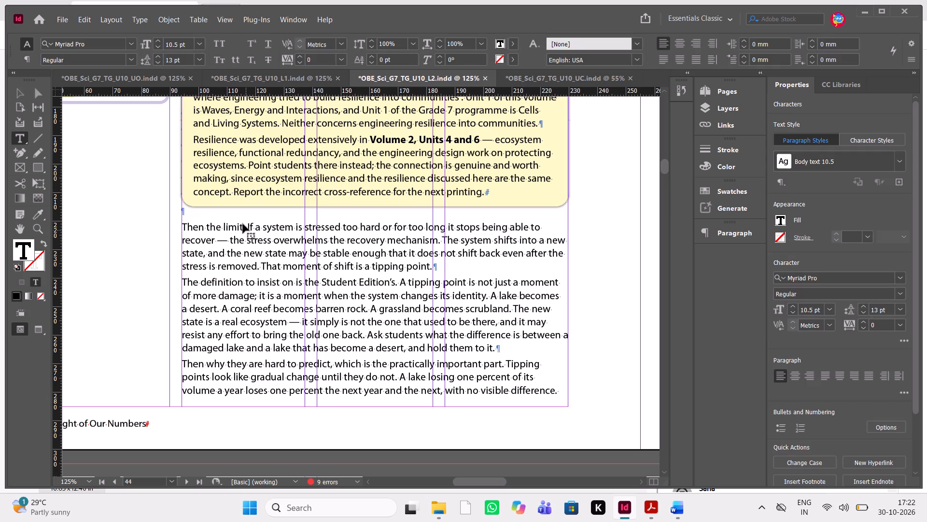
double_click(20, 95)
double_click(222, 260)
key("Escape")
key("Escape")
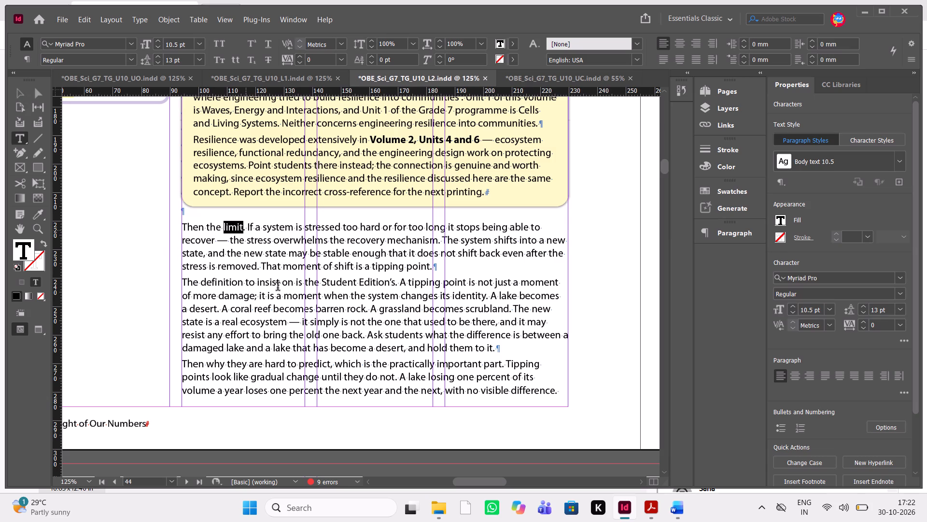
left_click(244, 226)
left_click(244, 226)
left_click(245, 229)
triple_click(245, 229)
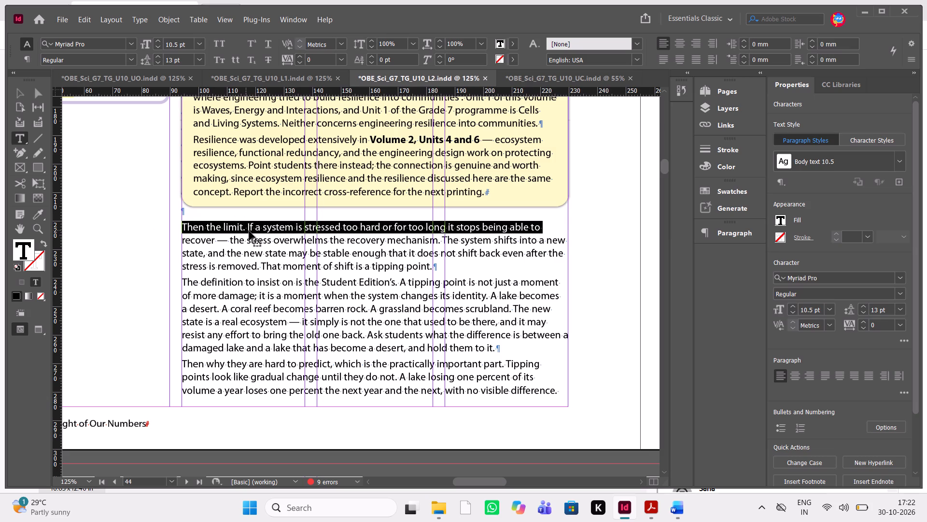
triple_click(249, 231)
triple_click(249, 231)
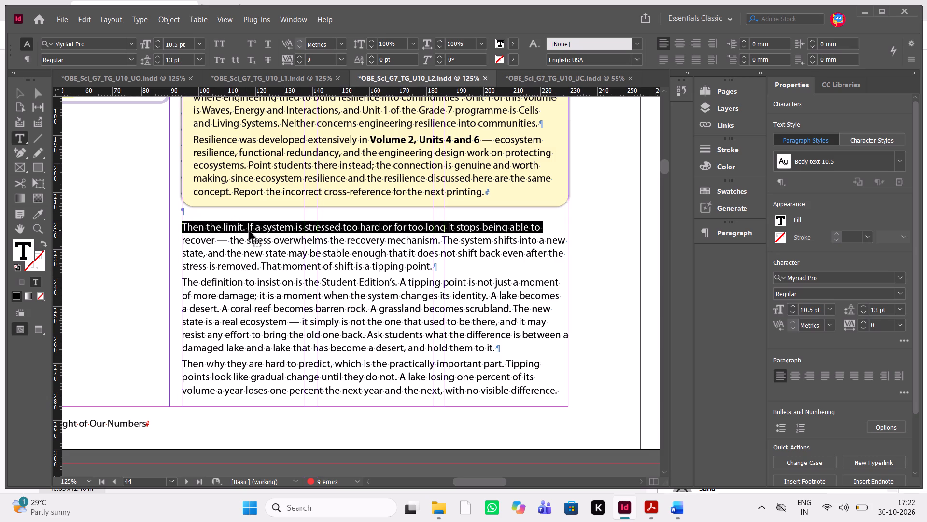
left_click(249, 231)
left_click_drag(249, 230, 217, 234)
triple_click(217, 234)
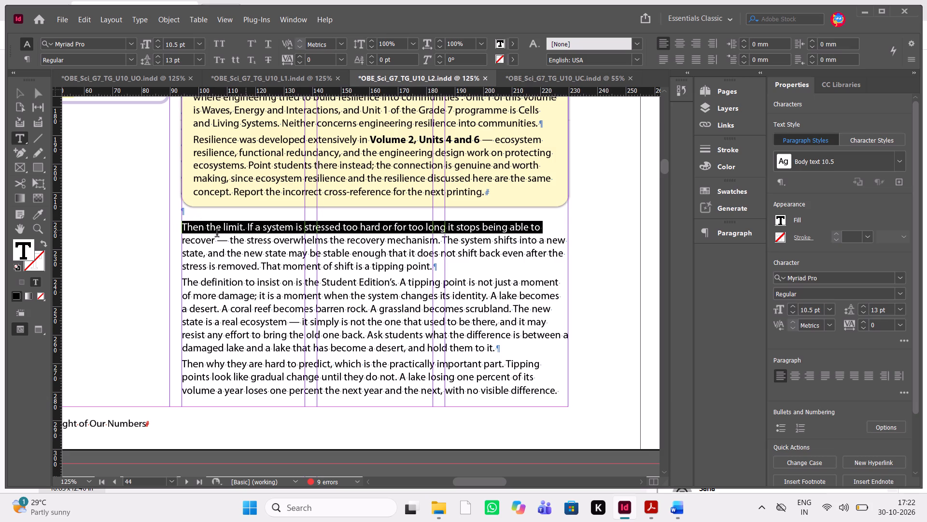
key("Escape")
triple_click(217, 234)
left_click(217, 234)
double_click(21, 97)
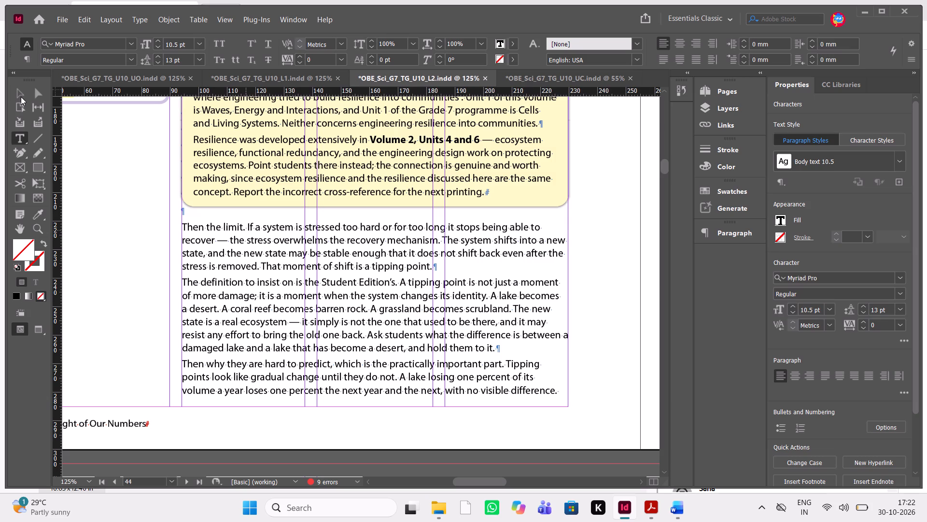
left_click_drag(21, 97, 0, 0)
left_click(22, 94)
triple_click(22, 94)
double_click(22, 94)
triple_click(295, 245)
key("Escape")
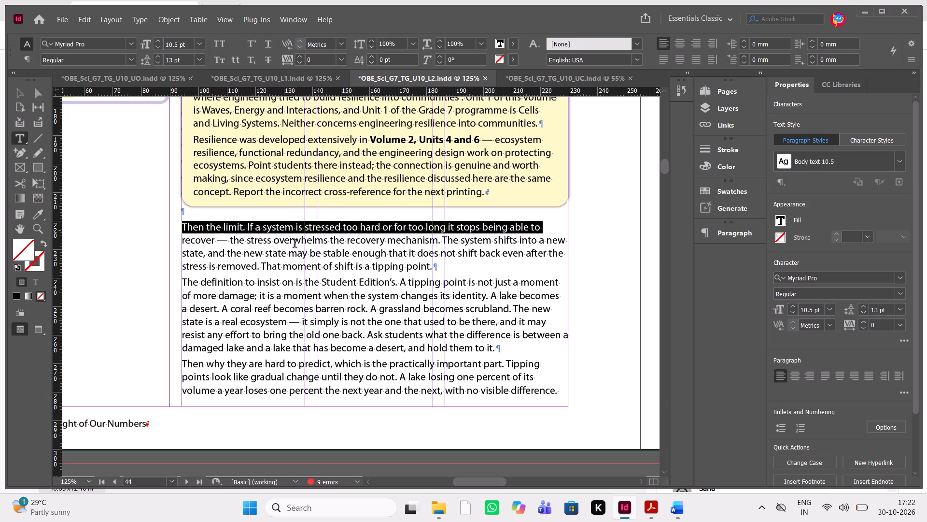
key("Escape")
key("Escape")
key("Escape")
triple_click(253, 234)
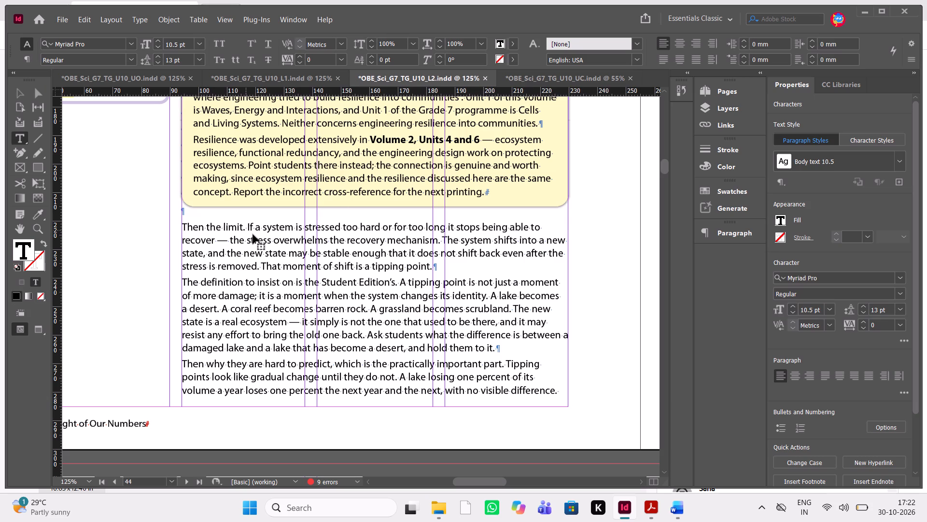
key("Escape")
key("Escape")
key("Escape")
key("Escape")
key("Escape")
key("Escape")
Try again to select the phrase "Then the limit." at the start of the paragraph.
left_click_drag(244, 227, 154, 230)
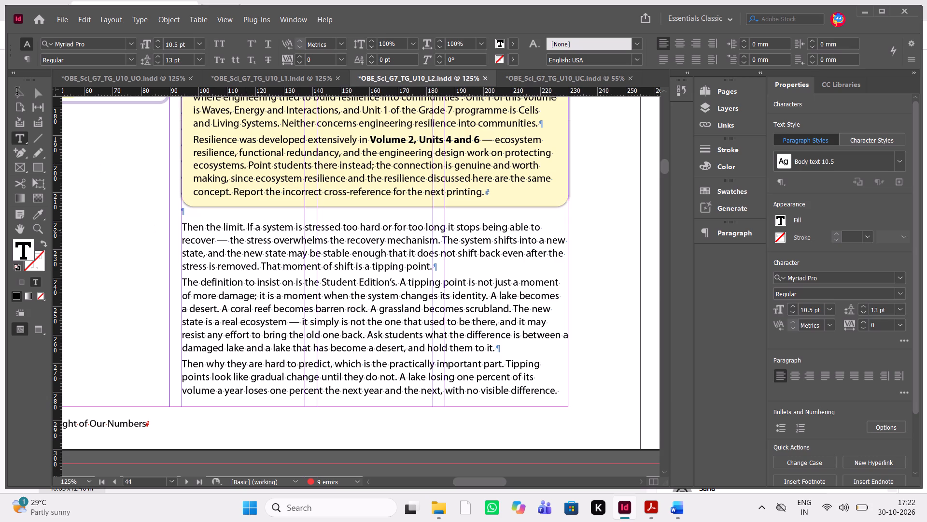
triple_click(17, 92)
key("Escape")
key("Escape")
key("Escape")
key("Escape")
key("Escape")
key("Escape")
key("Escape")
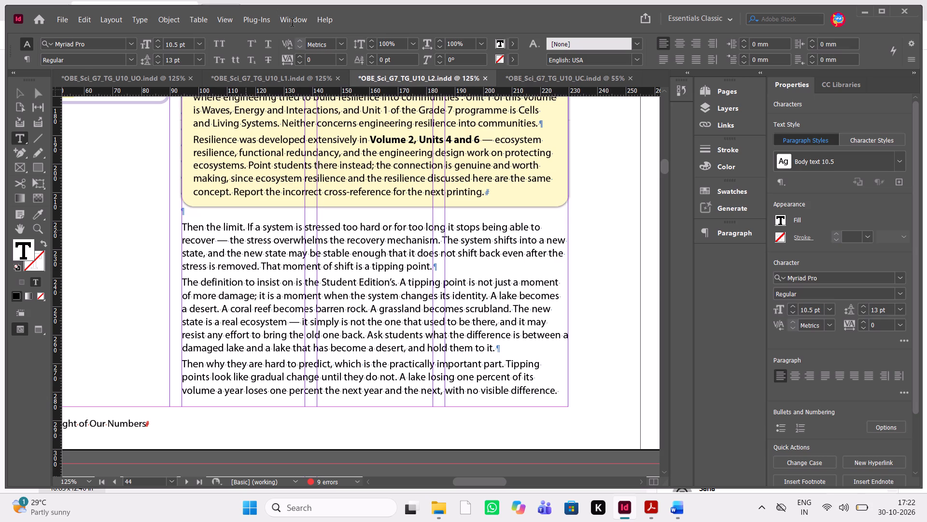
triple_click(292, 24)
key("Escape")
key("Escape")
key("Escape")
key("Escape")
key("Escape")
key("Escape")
Switch back to the commented PDF in Acrobat.
left_click(659, 509)
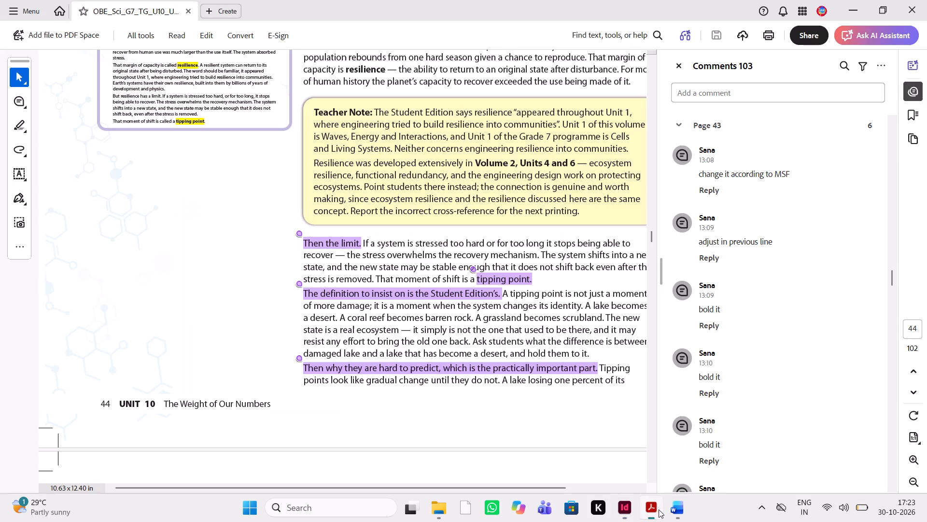
Review the comments on pages 44 and 45, switch to InDesign and bold "Then the limit." below the Teacher Note on page 44.
scroll(611, 332, "down", 3)
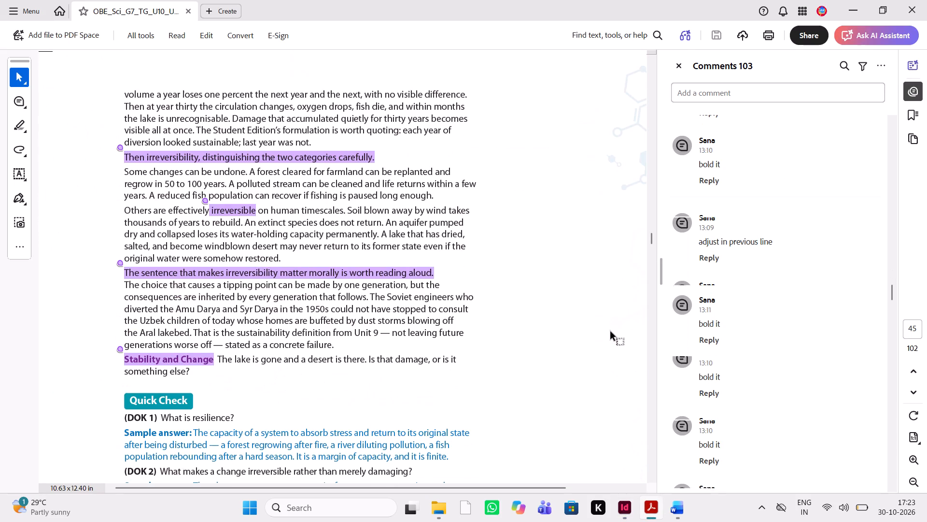
scroll(419, 298, "down", 4)
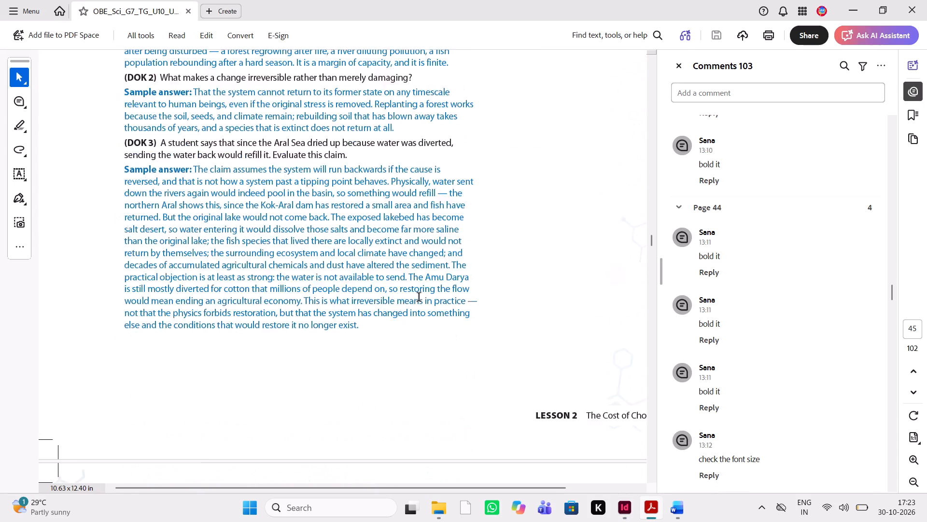
scroll(419, 298, "down", 1)
scroll(419, 298, "up", 1)
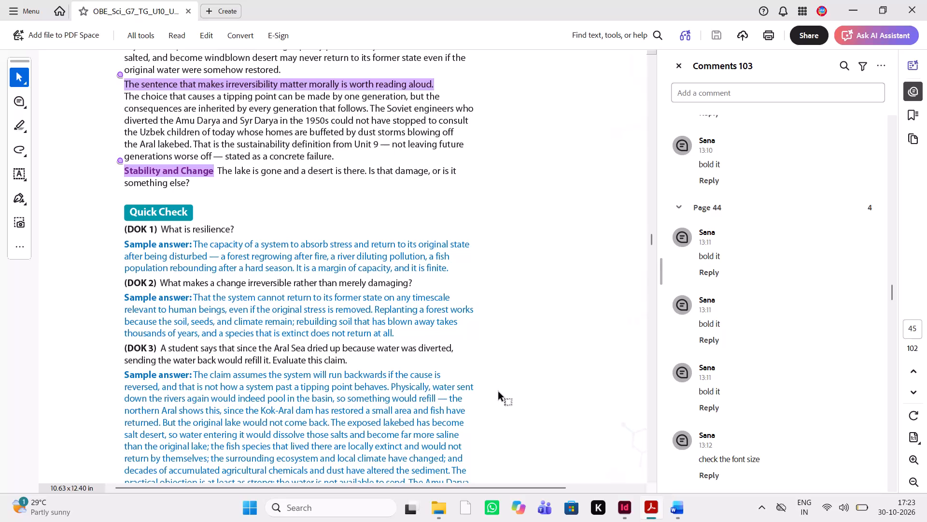
left_click(627, 514)
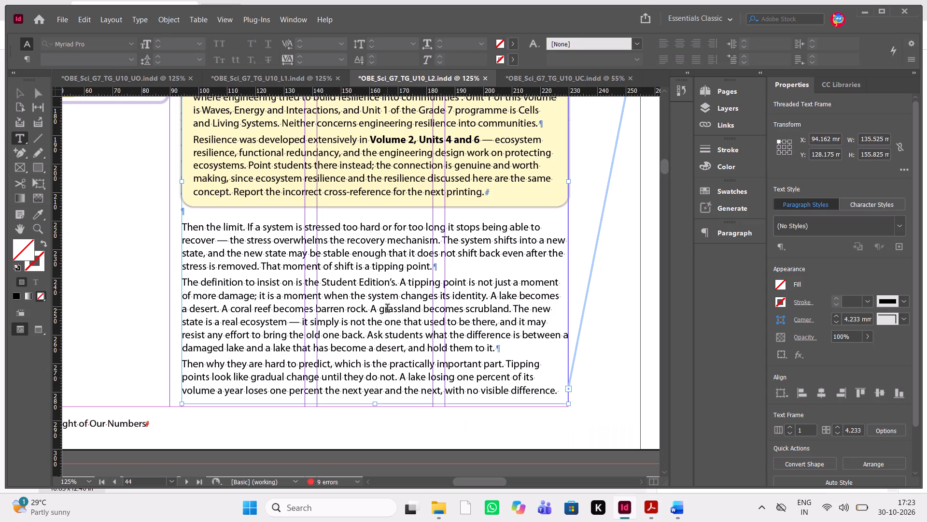
left_click_drag(248, 227, 175, 227)
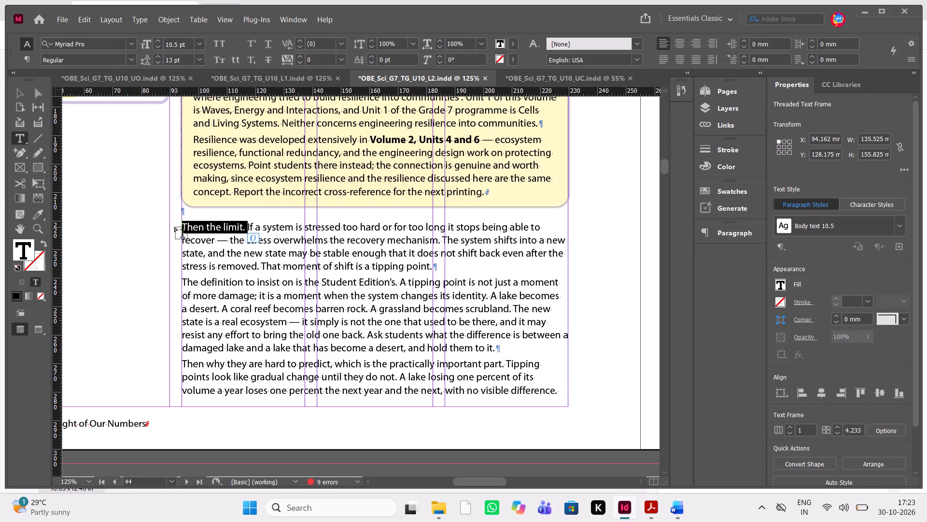
key("ctrl+shift+b")
left_click(267, 236)
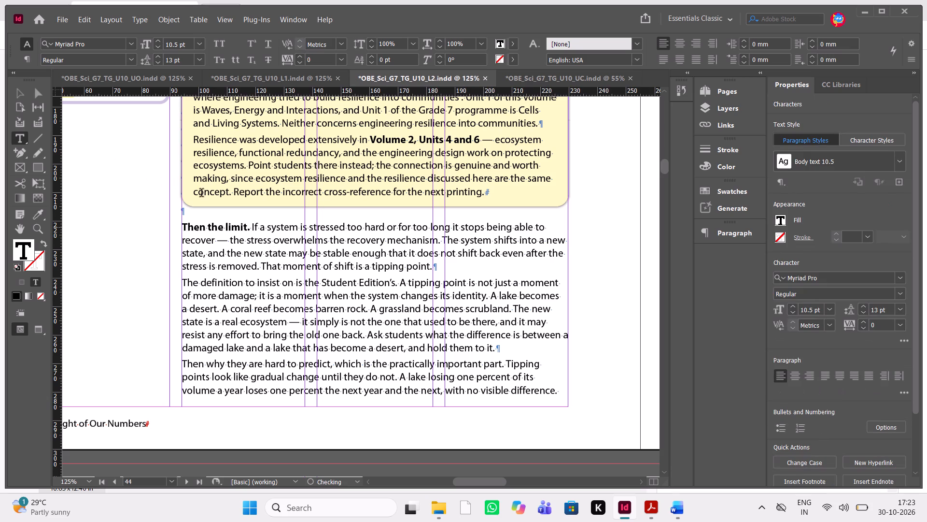
Check the PDF highlights and bold "tipping point." at the end of the "Then the limit." paragraph in InDesign.
key("alt+Tab")
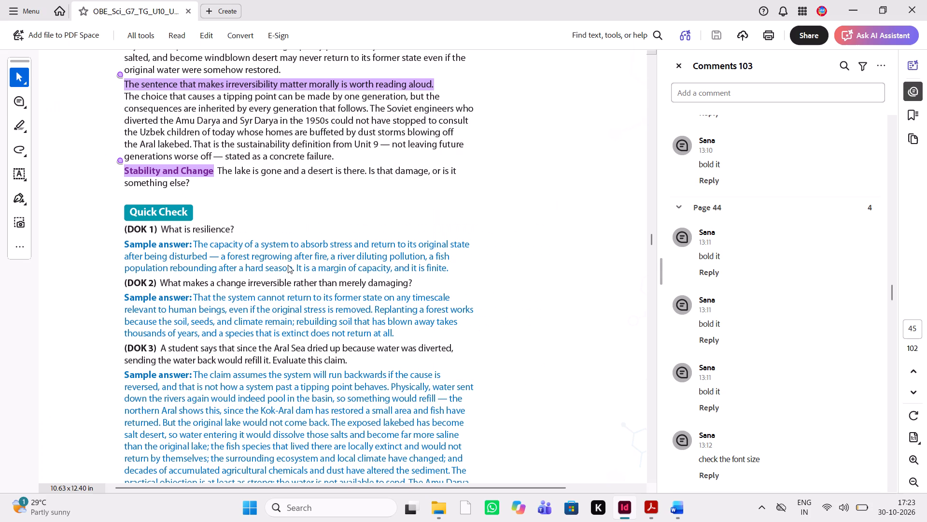
scroll(413, 190, "up", 5)
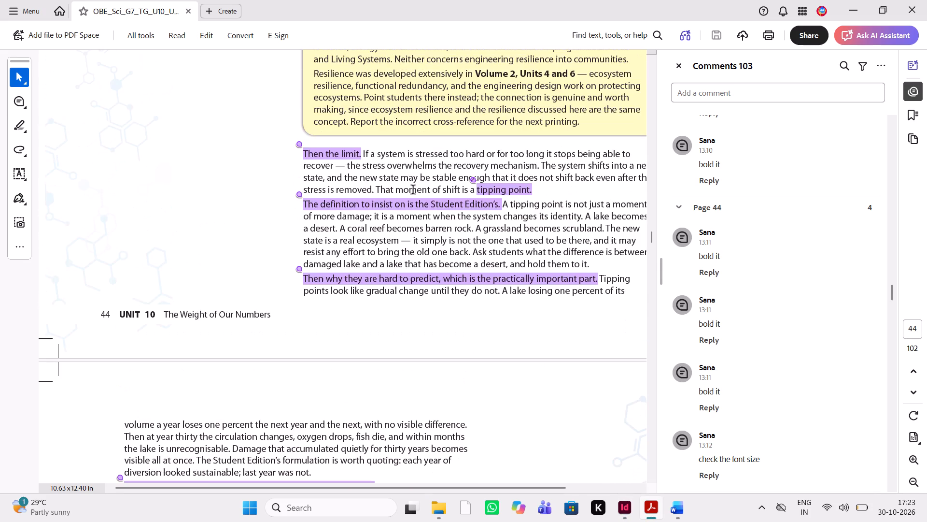
key("alt+Tab")
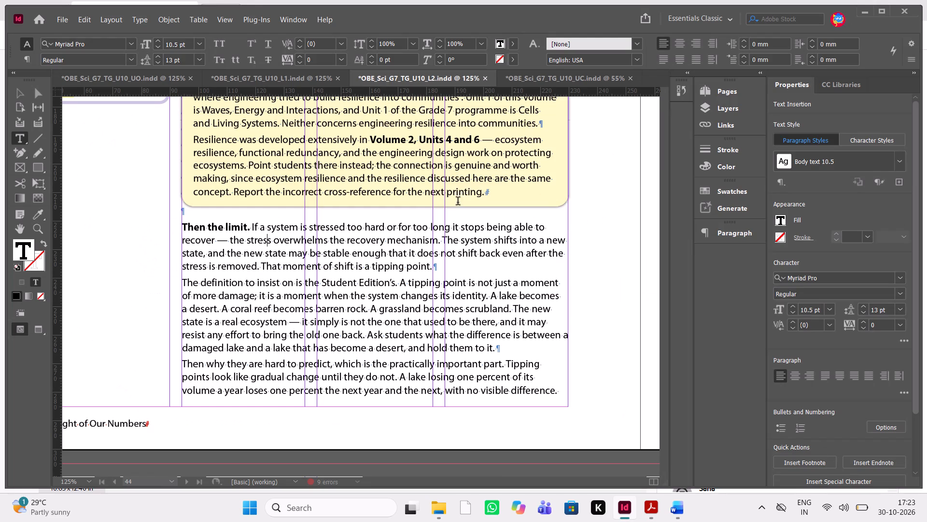
left_click_drag(442, 273, 407, 269)
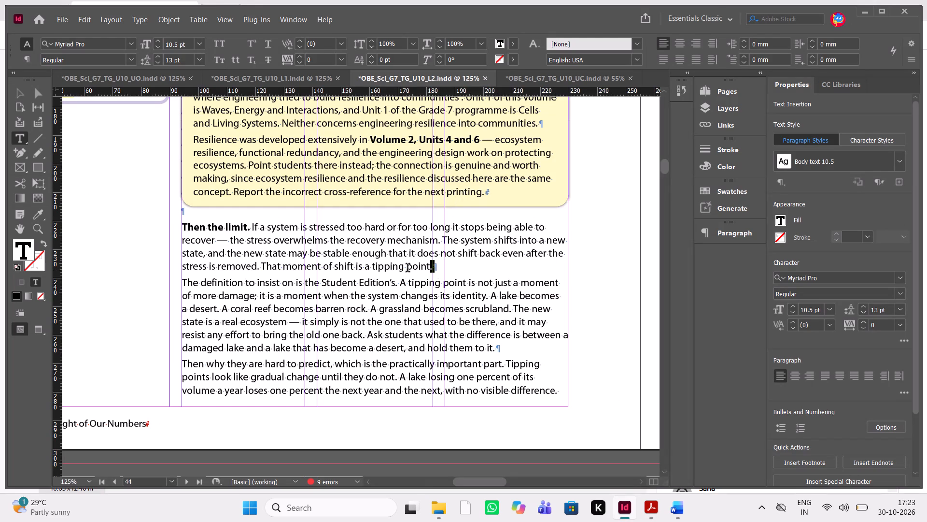
left_click_drag(407, 269, 371, 268)
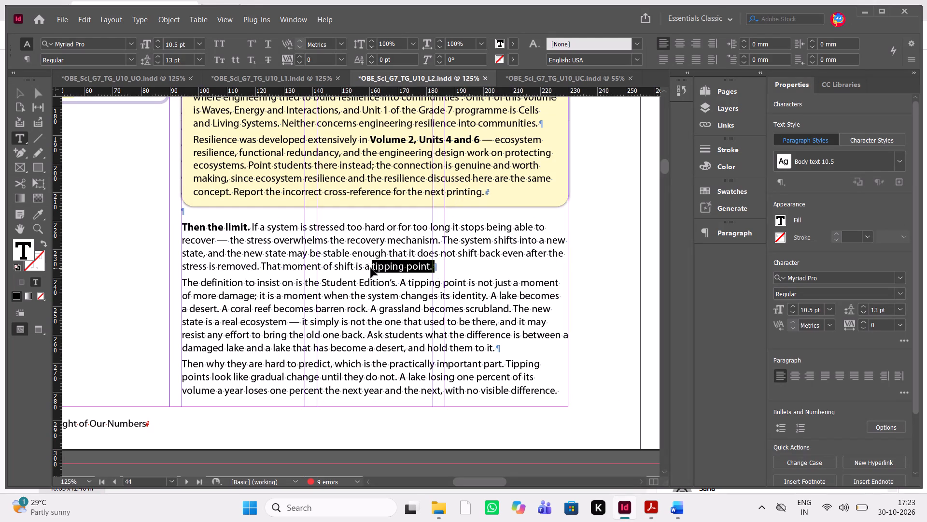
key("ctrl+shift+space")
key("ctrl+shift+b")
Bold the sentence "The definition to insist on is the Student Edition's." at the start of its page 44 paragraph.
key("alt+Tab")
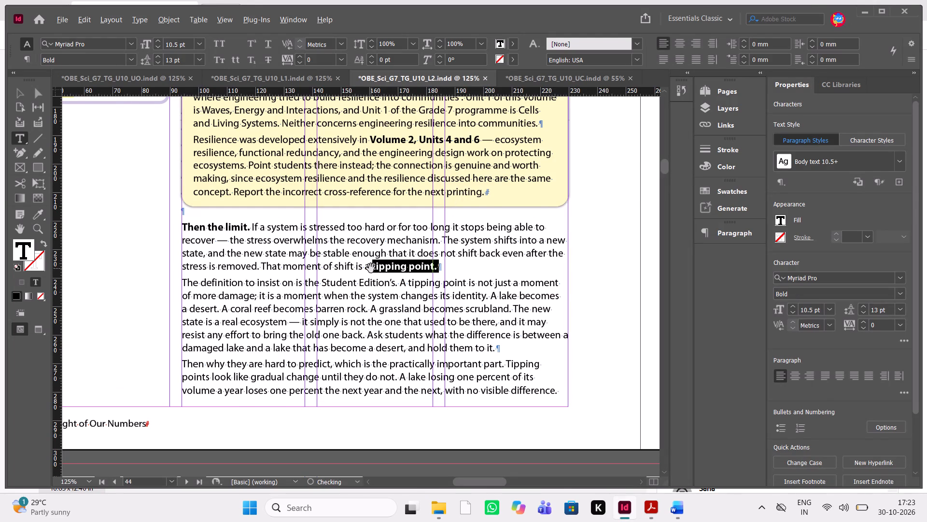
key("alt+Tab")
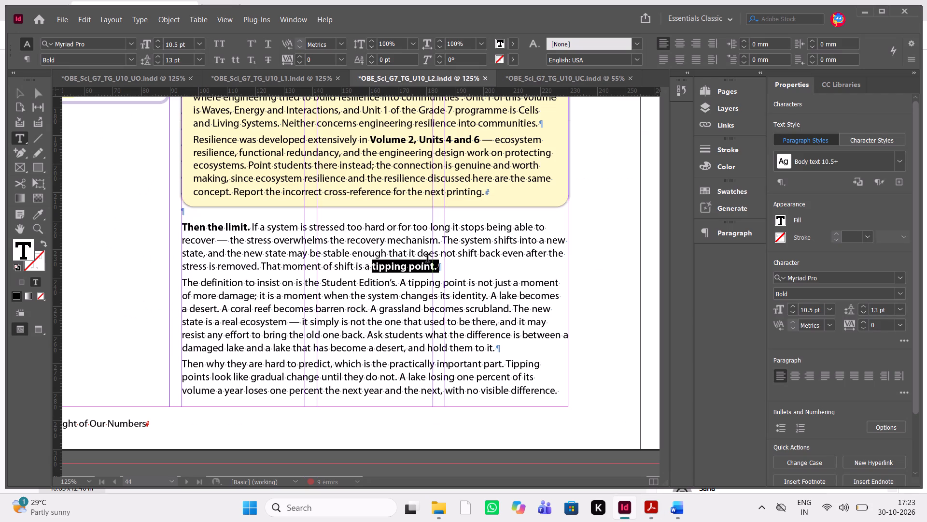
left_click_drag(398, 285, 201, 288)
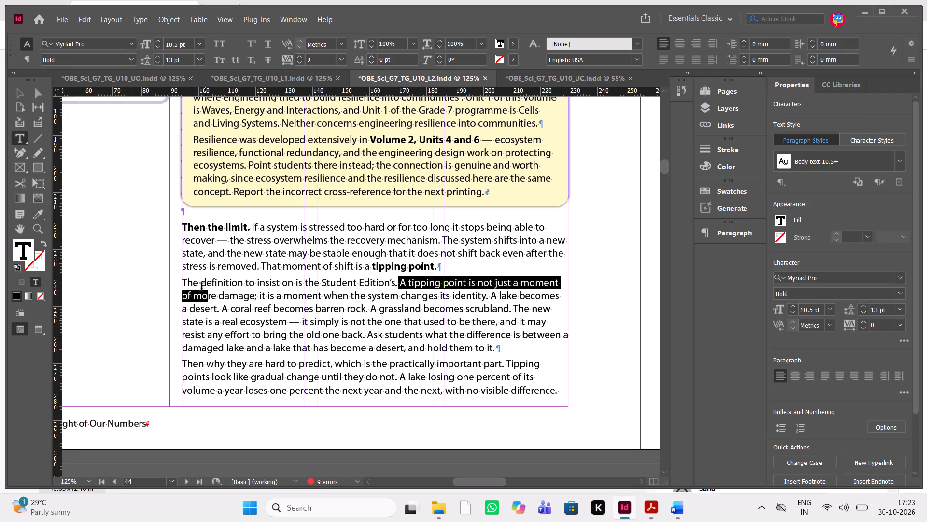
left_click_drag(201, 288, 182, 275)
key("ctrl+shift+b")
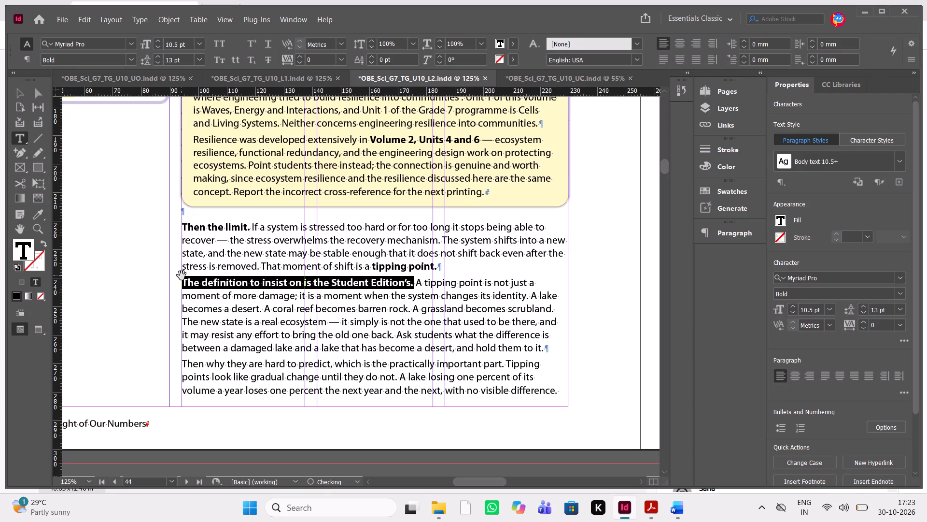
Bold "Then why they are hard to predict, which is the practically important part." in the last paragraph on page 44.
key("alt+Tab")
key("alt+Tab")
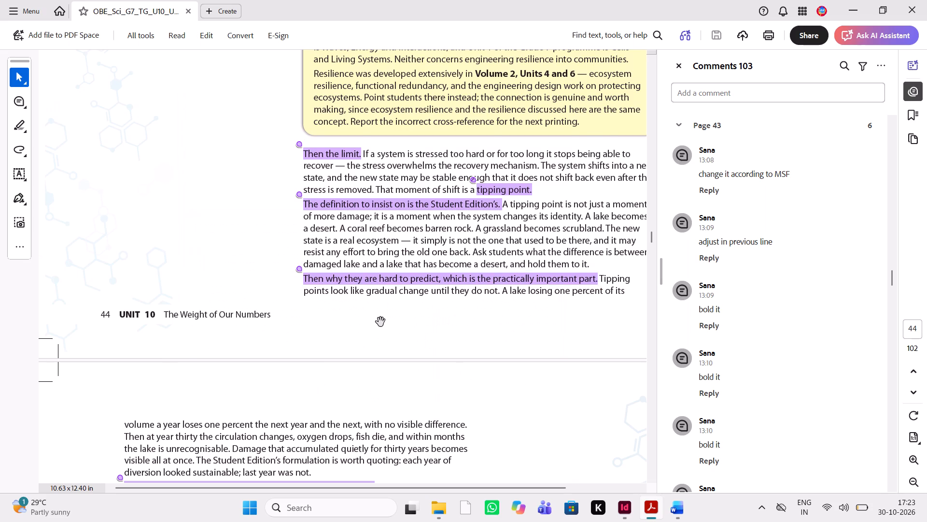
left_click_drag(506, 364, 418, 364)
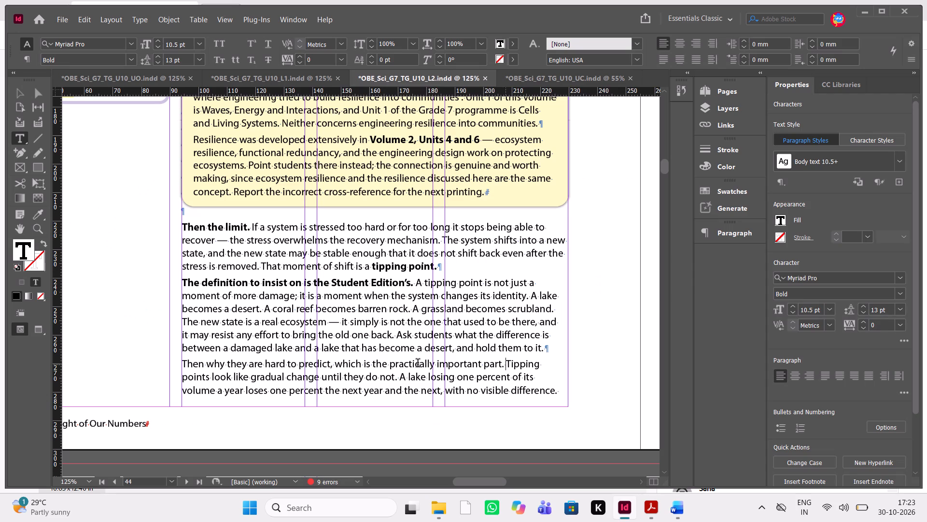
left_click_drag(418, 364, 159, 367)
key("ctrl+shift+b")
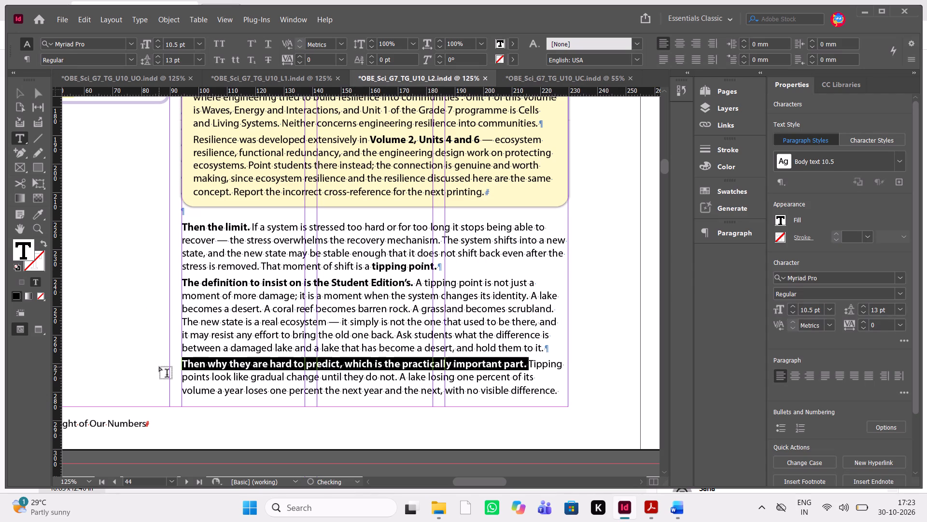
Check the PDF's page 45 highlights and bold "Then irreversibility, distinguishing the two categories carefully." on page 45 in InDesign.
key("alt+Tab")
scroll(218, 360, "down", 1)
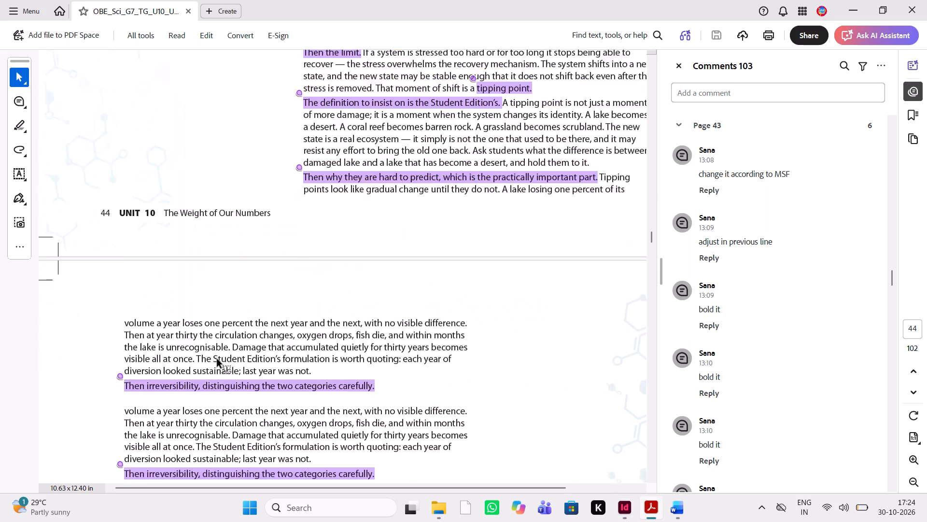
scroll(218, 360, "down", 1)
key("alt+Tab")
scroll(372, 359, "up", 1)
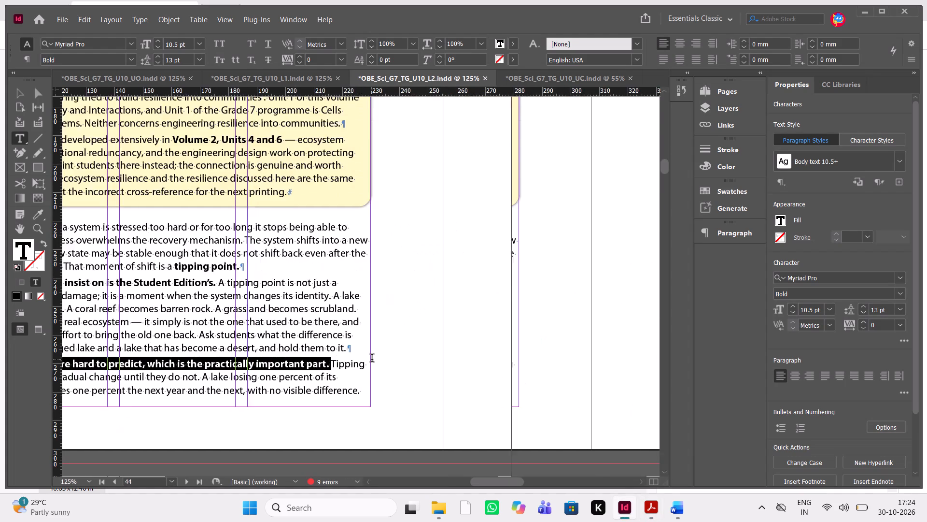
scroll(372, 359, "up", 2)
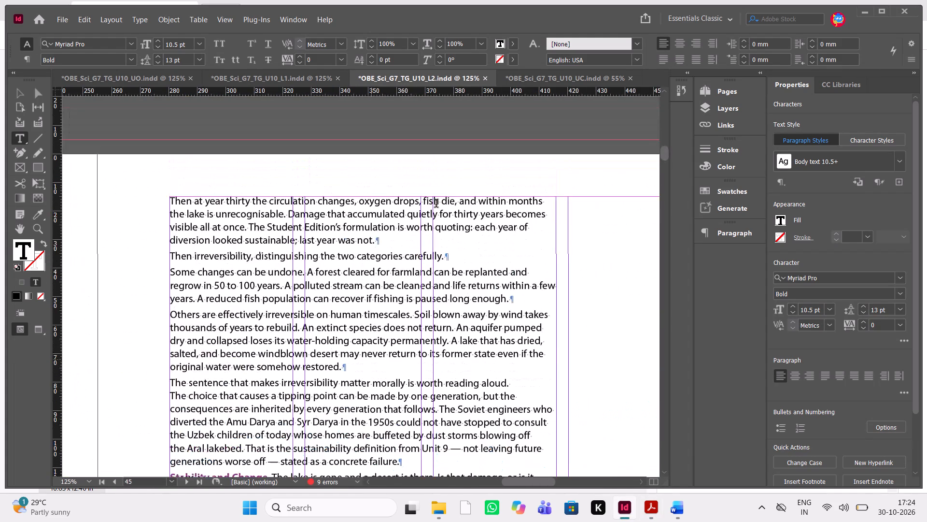
left_click_drag(454, 256, 276, 258)
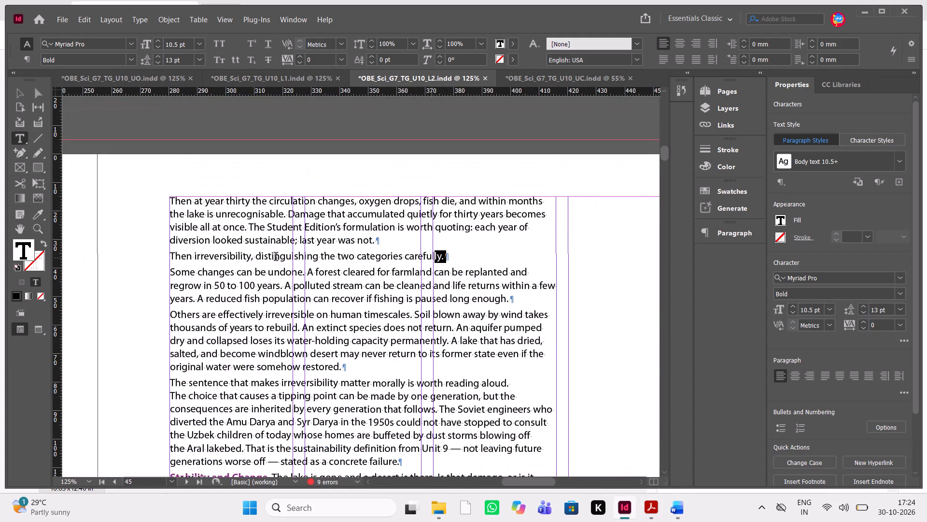
left_click_drag(276, 258, 167, 261)
key("ctrl+shift+b")
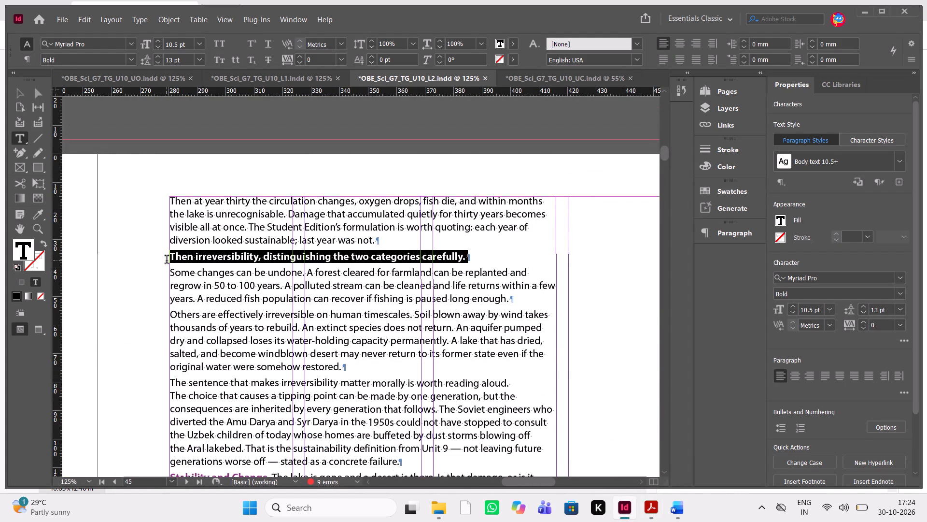
Bold the word "irreversible" in the page 45 paragraph beginning "Others are effectively", as highlighted in the PDF.
key("alt+Tab")
scroll(344, 289, "down", 1)
key("alt+Tab")
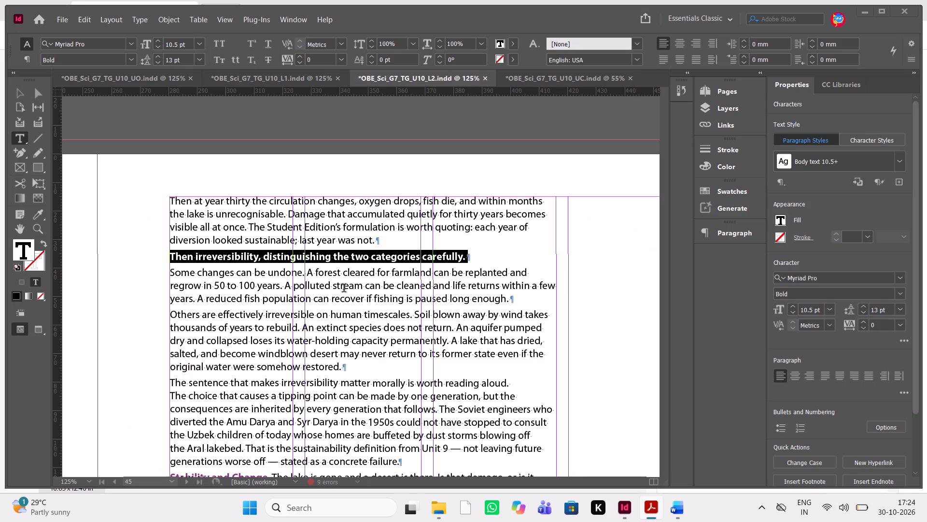
key("alt+Tab")
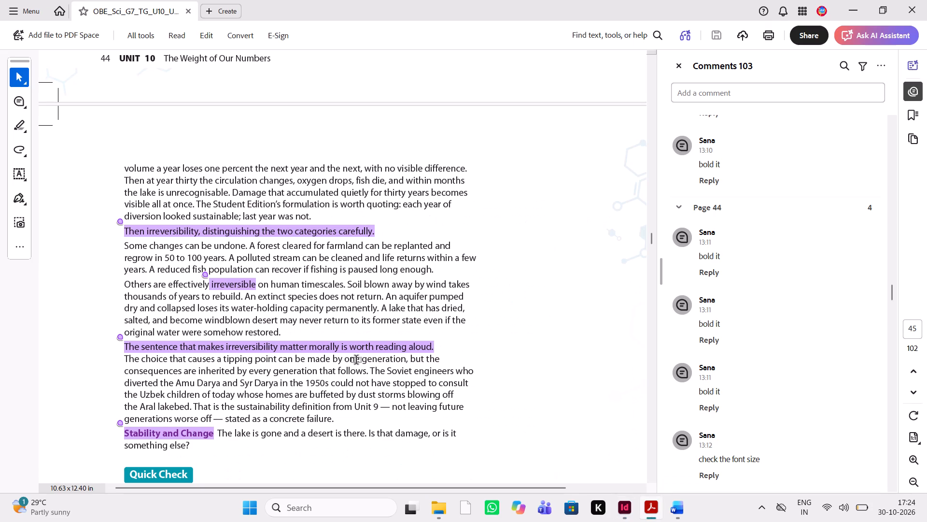
key("alt+Tab")
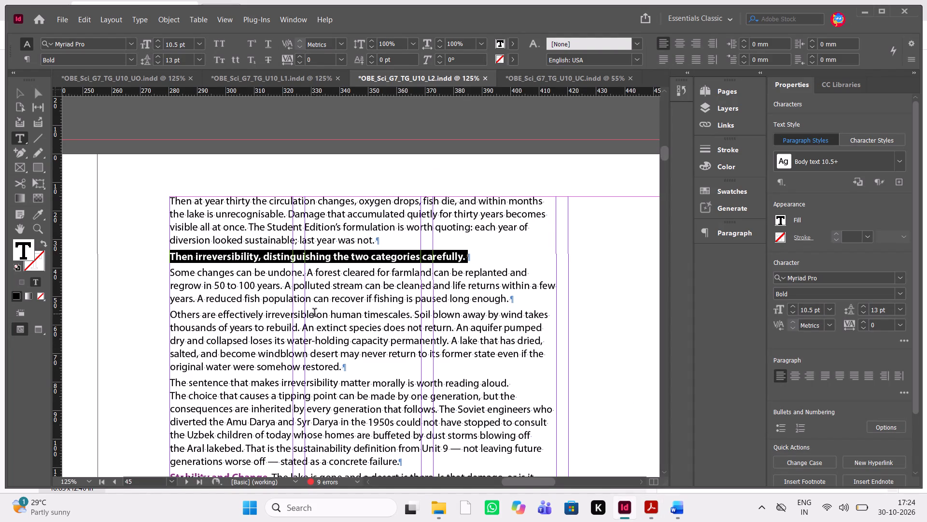
left_click_drag(314, 314, 263, 315)
key("ctrl+shift+b")
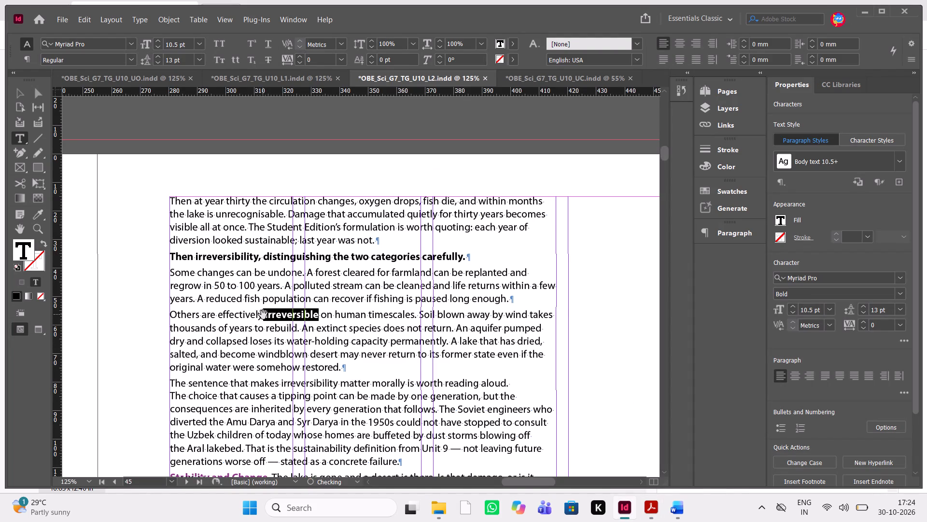
Bold the page 45 sentence "The sentence that makes irreversibility matter morally is worth reading aloud.".
key("alt+Tab")
key("alt+Tab")
scroll(420, 372, "down", 1)
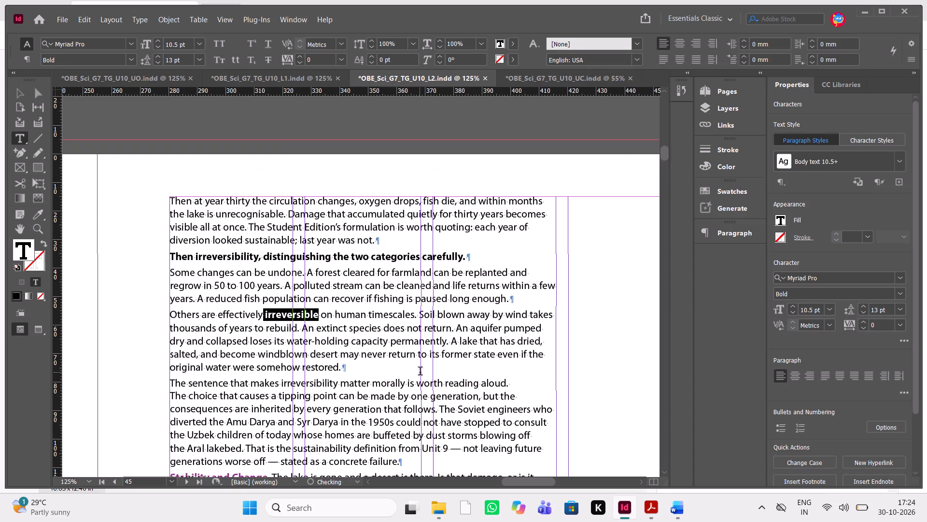
scroll(420, 372, "down", 1)
left_click_drag(519, 320, 229, 320)
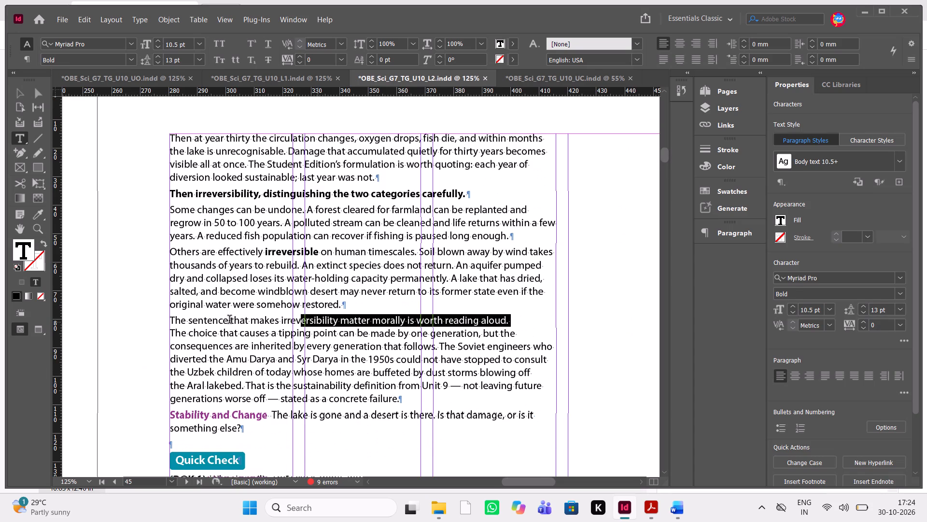
left_click_drag(229, 320, 169, 322)
key("ctrl+shift+b")
Check the reviewer's comment on "Stability and Change" on page 45 of the PDF in Acrobat and delete that highlight.
key("alt+Tab")
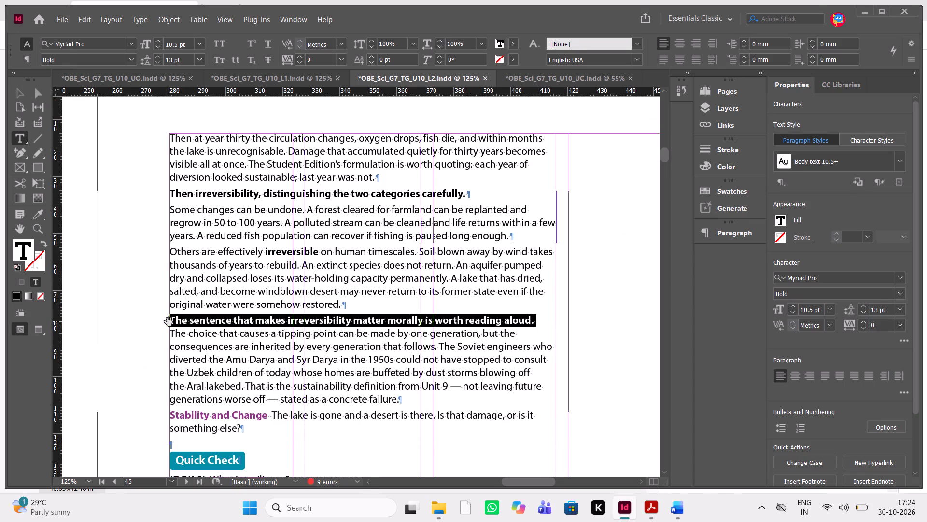
key("alt+Tab")
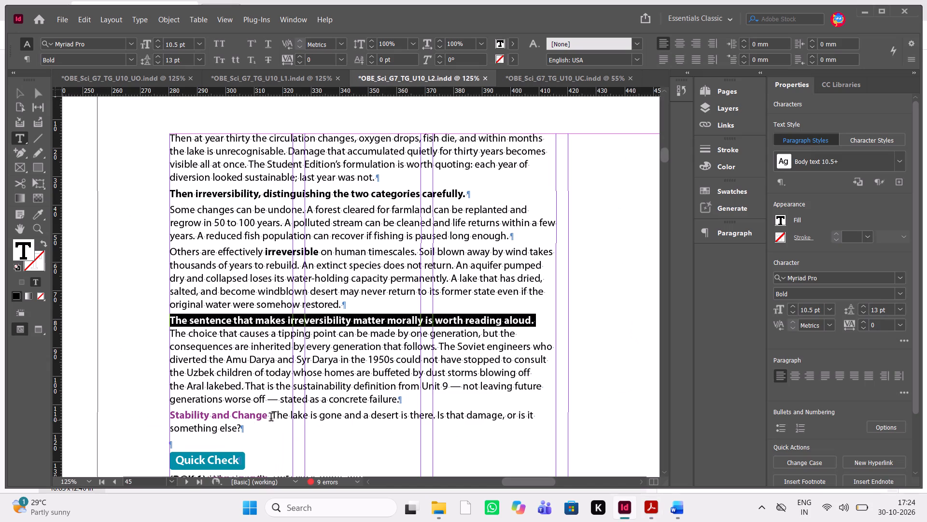
left_click_drag(272, 417, 164, 406)
double_click(164, 406)
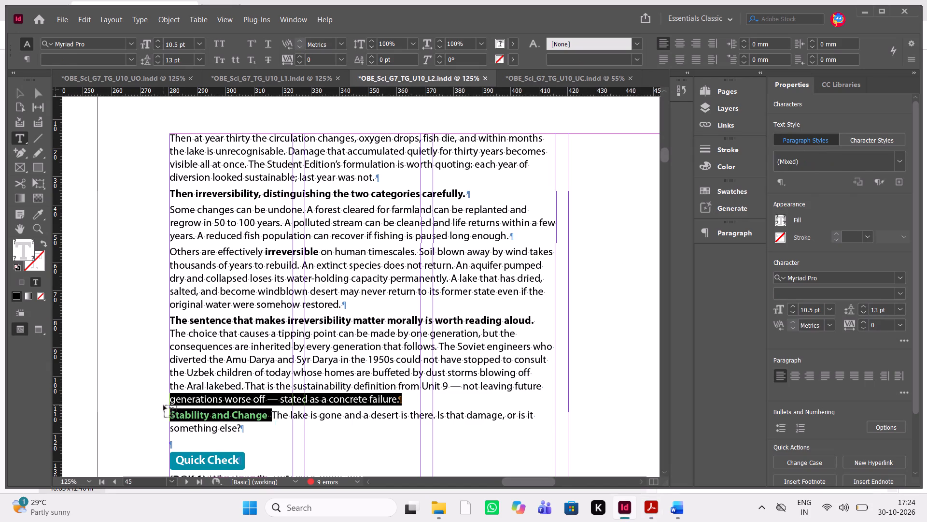
key("alt+Tab")
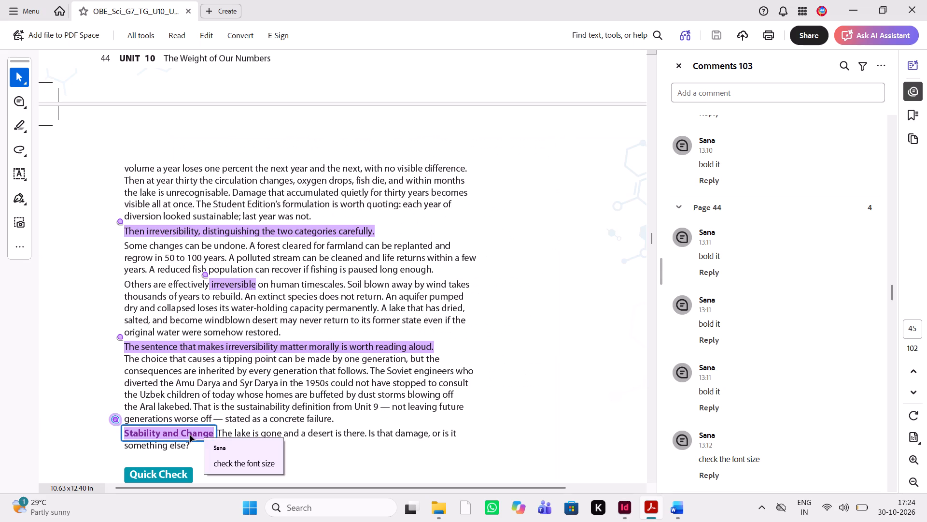
left_click(191, 435)
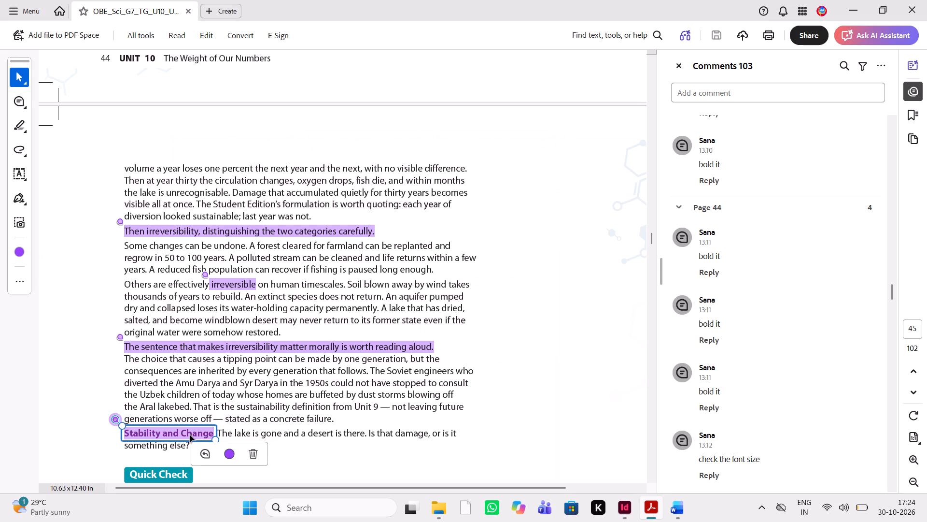
key("Delete")
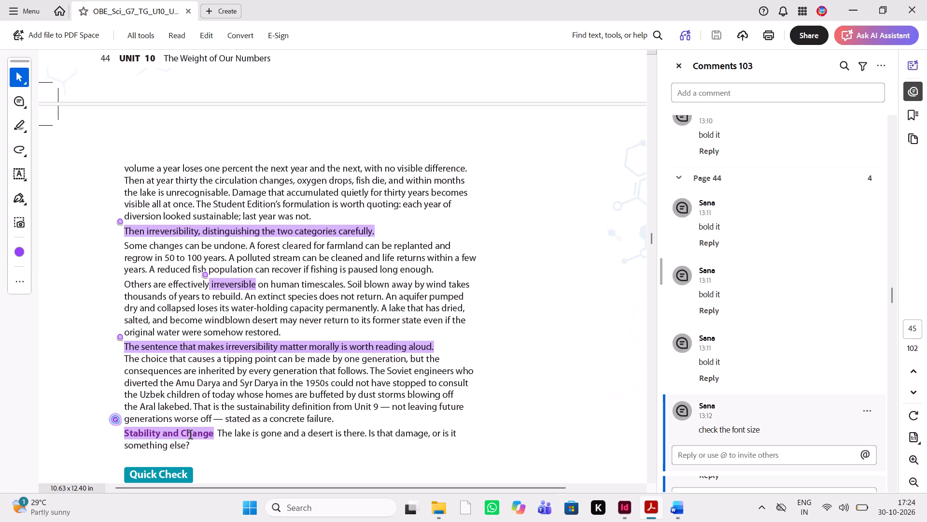
Switch to InDesign and set the font size of the page 45 run-in heading "Stability and Change" to 11 pt.
key("alt+Tab")
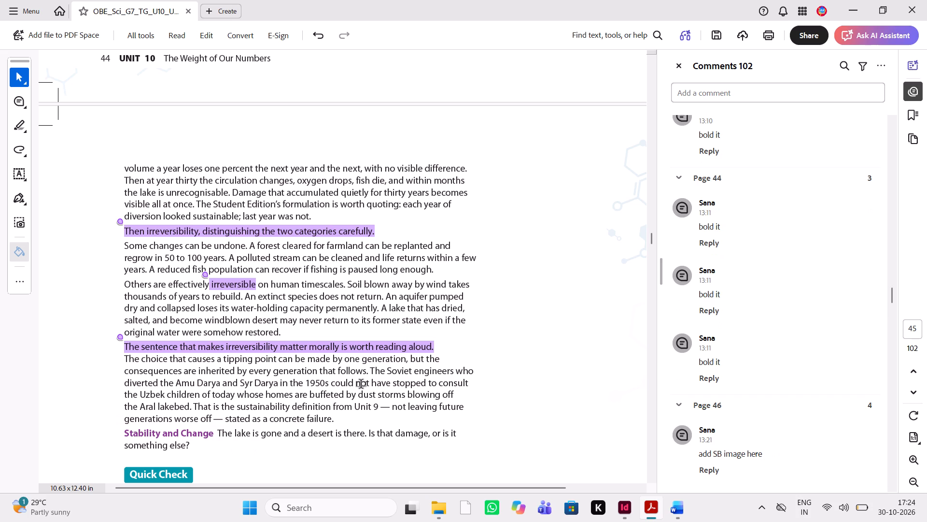
key("alt+Tab")
key("alt+Tab")
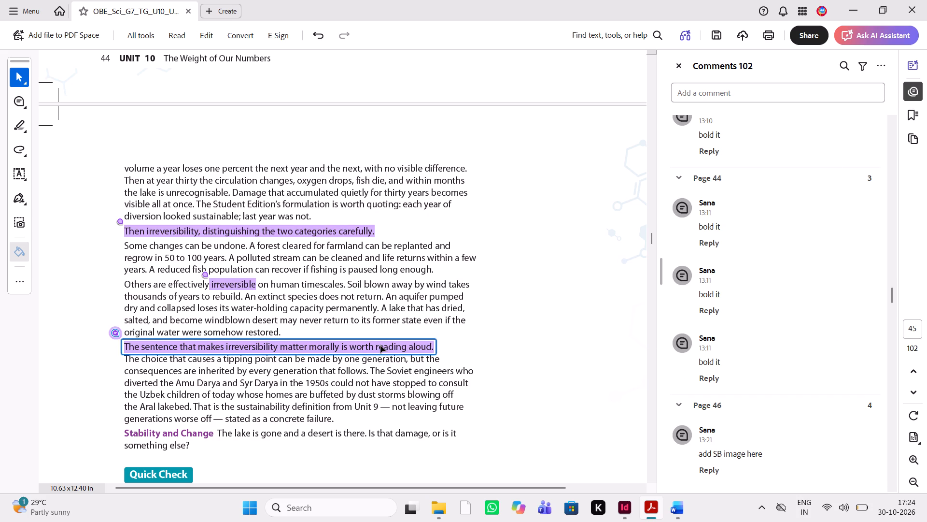
key("alt+Tab")
key("alt+Tab")
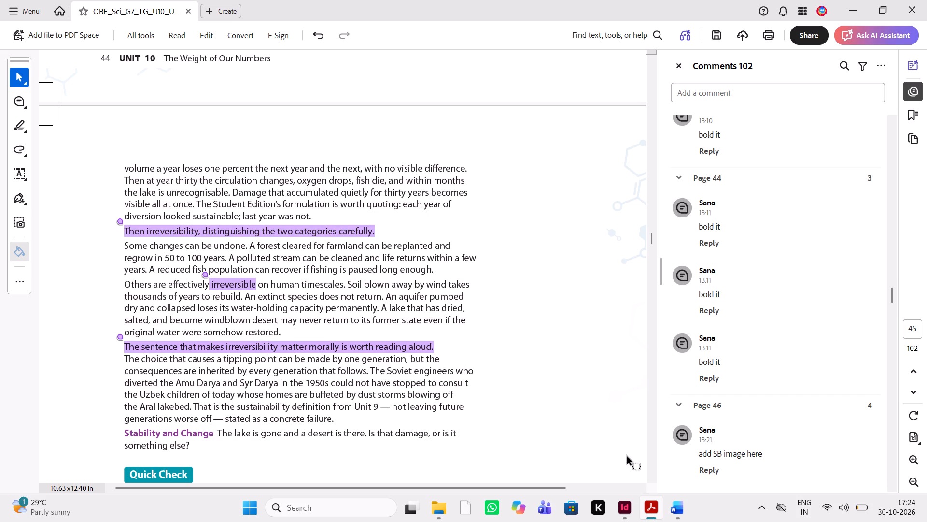
left_click(626, 511)
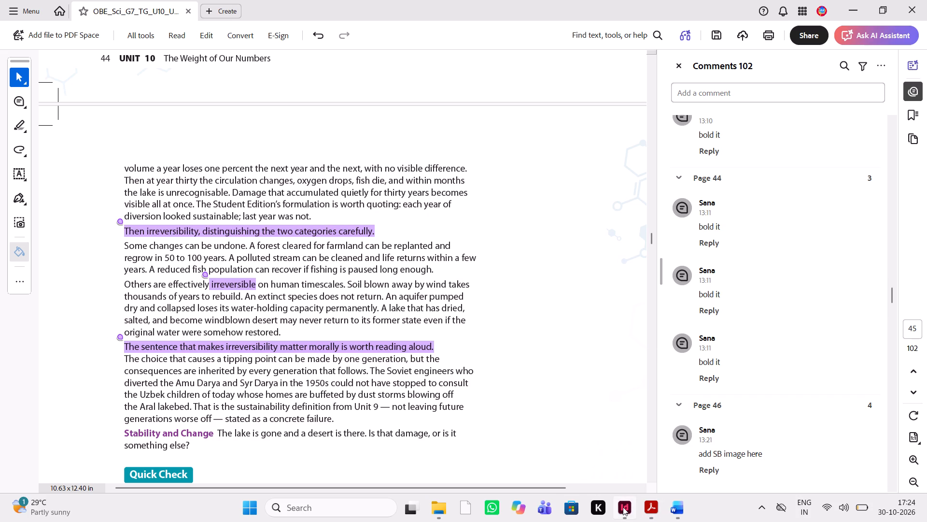
left_click(623, 507)
left_click(623, 507)
left_click(849, 9)
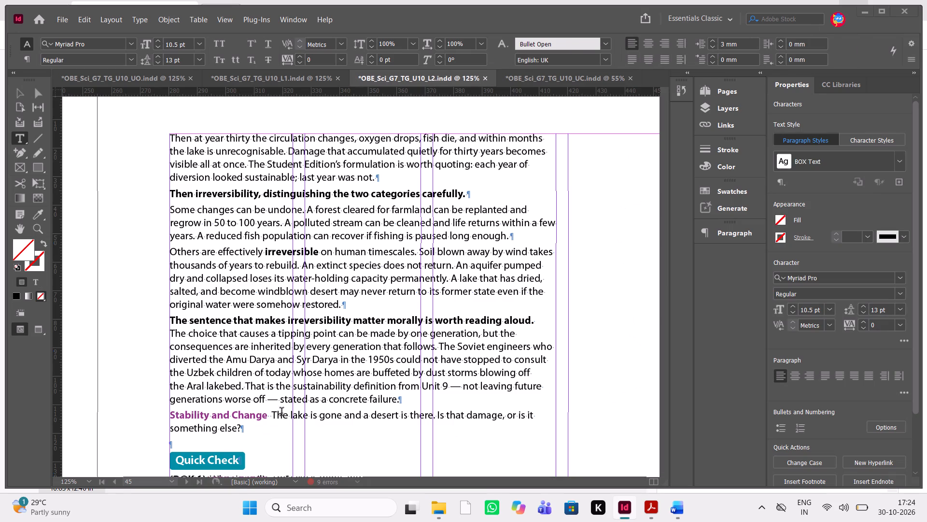
left_click_drag(270, 413, 164, 414)
scroll(436, 334, "down", 1)
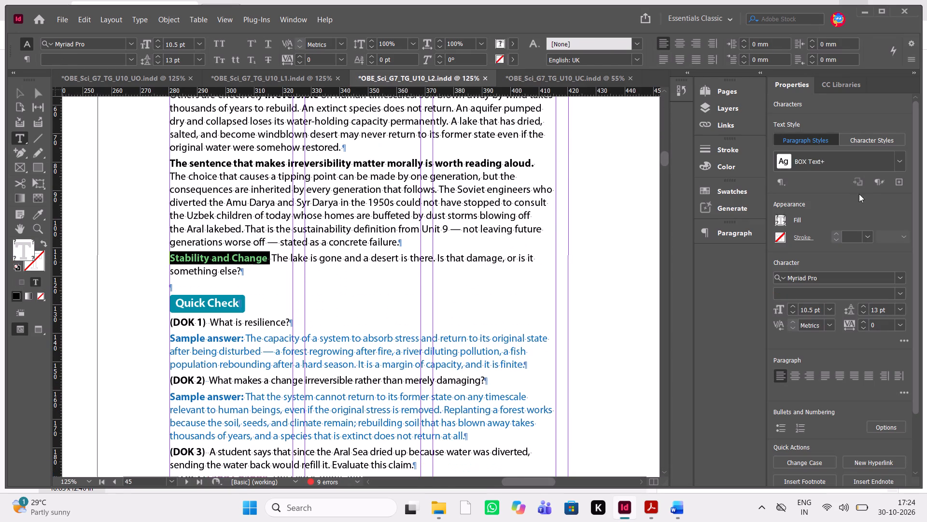
left_click(832, 310)
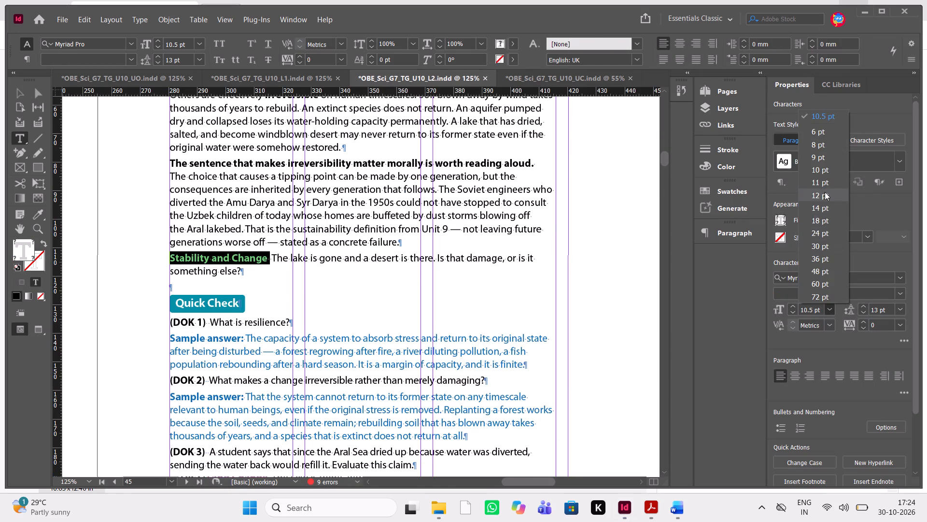
left_click(829, 185)
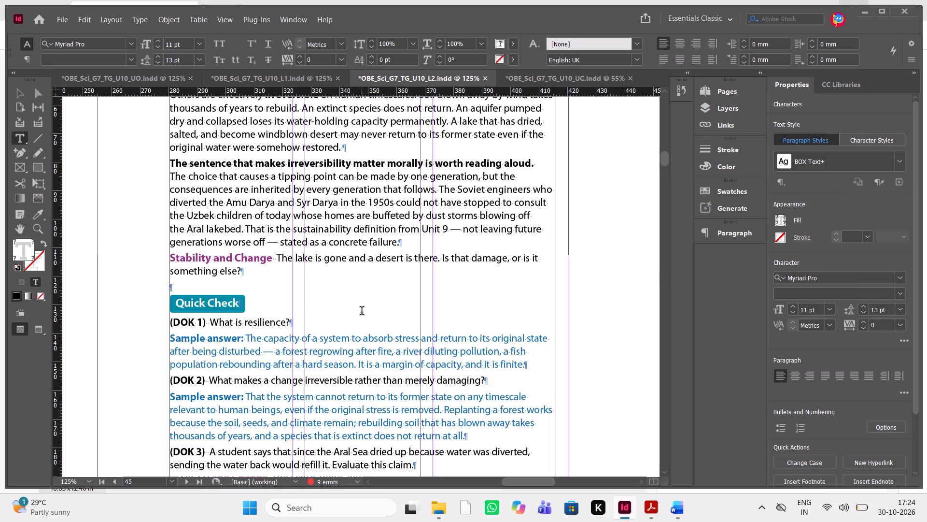
left_click(362, 312)
scroll(362, 312, "down", 3)
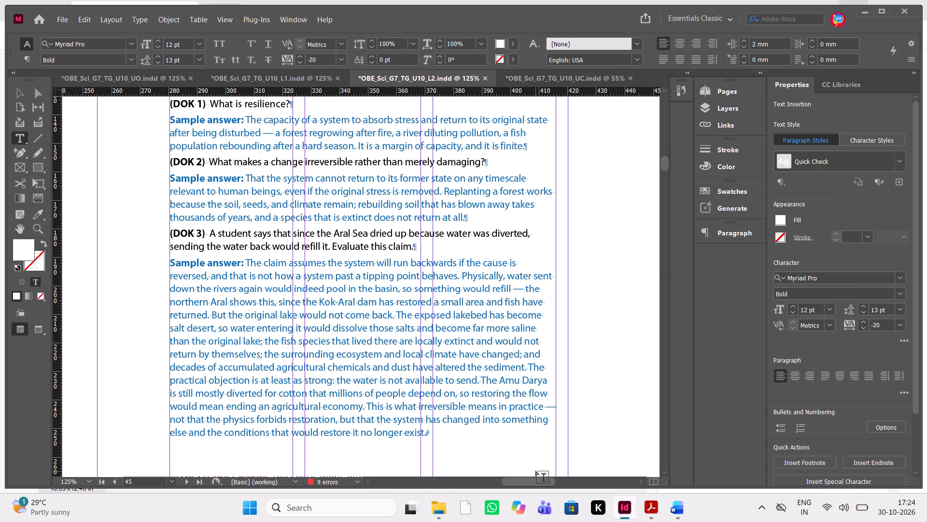
Switch back to the commented PDF in Acrobat to check the reviewer's remaining comments after page 45.
left_click(643, 508)
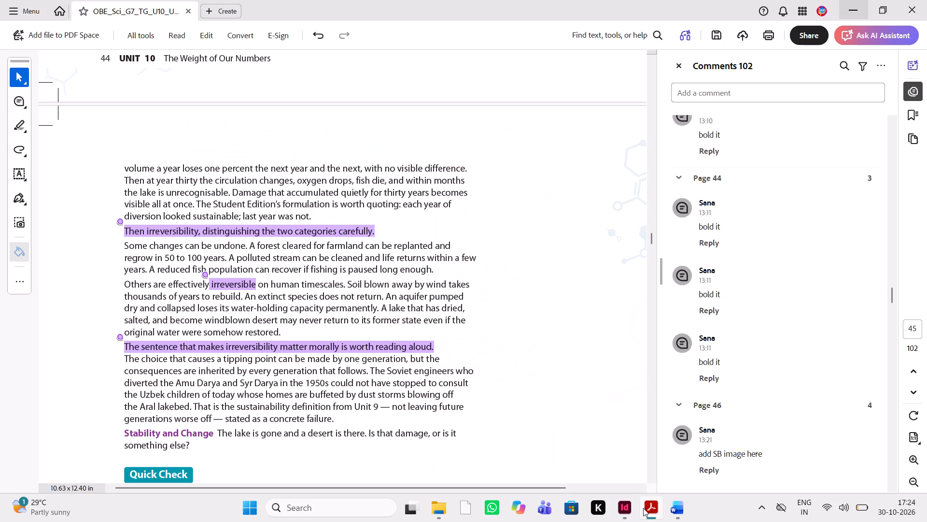
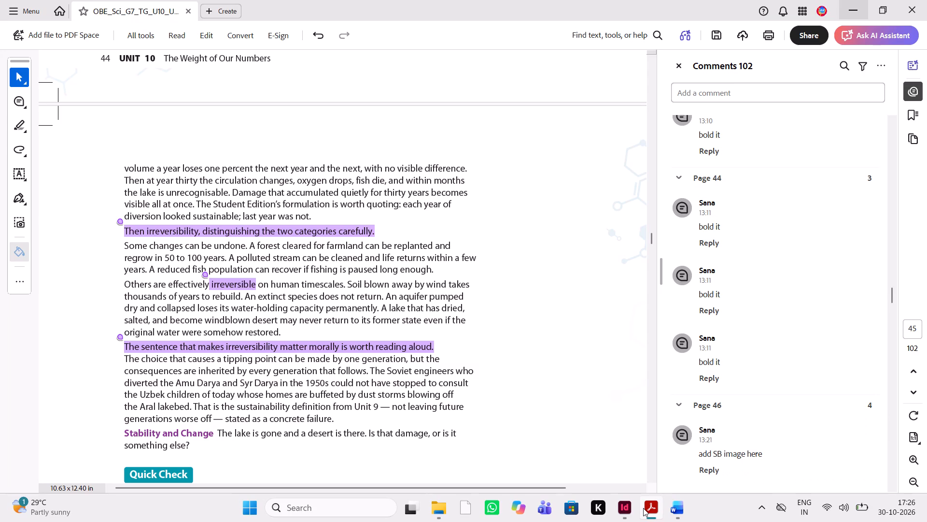
Compare pages 44 and 45 of the Lesson 2 InDesign file with the commented PDF in Acrobat.
key("alt+Tab")
key("alt+Tab")
scroll(501, 399, "down", 1)
key("alt+Tab")
scroll(501, 399, "up", 2)
scroll(501, 399, "down", 1)
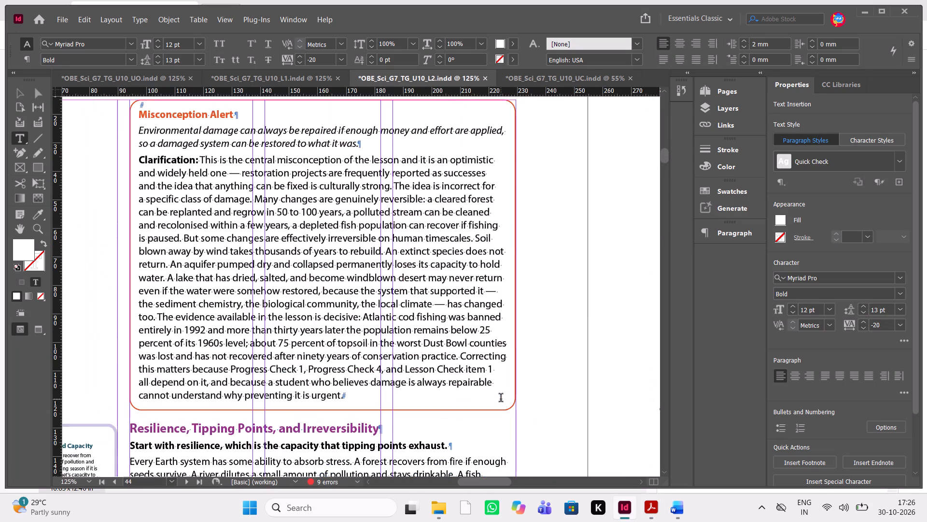
scroll(501, 399, "down", 1)
scroll(501, 399, "up", 2)
scroll(501, 399, "right", 1)
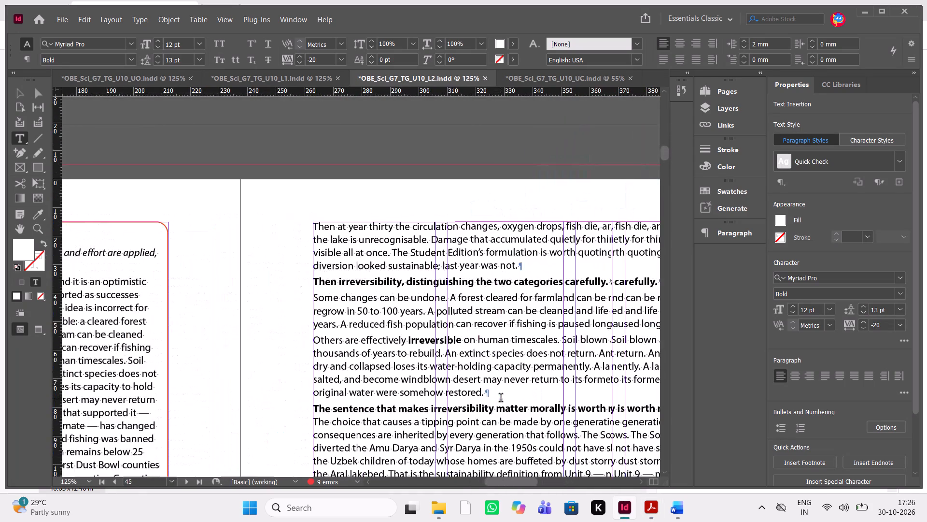
scroll(501, 399, "left", 1)
scroll(501, 399, "down", 3)
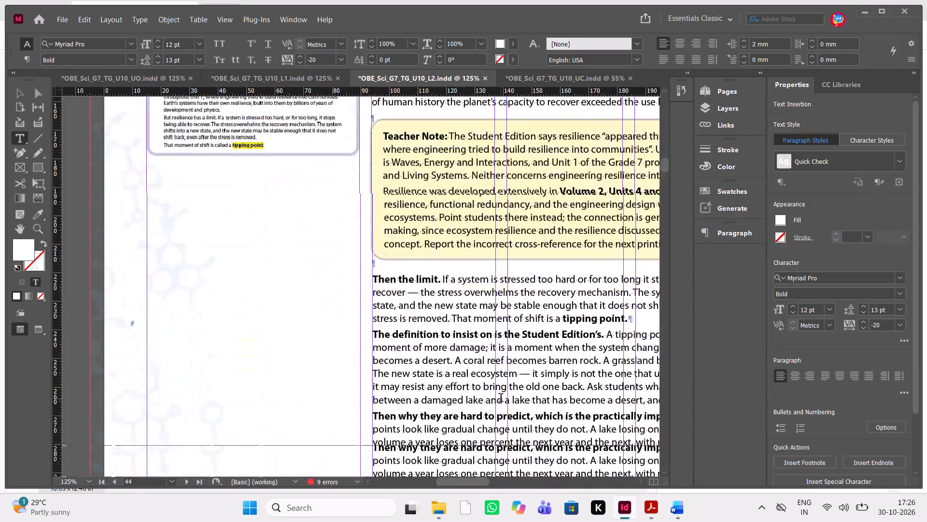
scroll(501, 399, "left", 1)
key("alt+Tab")
key("alt+Tab")
Compare the Lesson 2 InDesign pages after page 45, from Progress Check 1 to Externalized Costs, with the commented PDF.
scroll(501, 399, "down", 2)
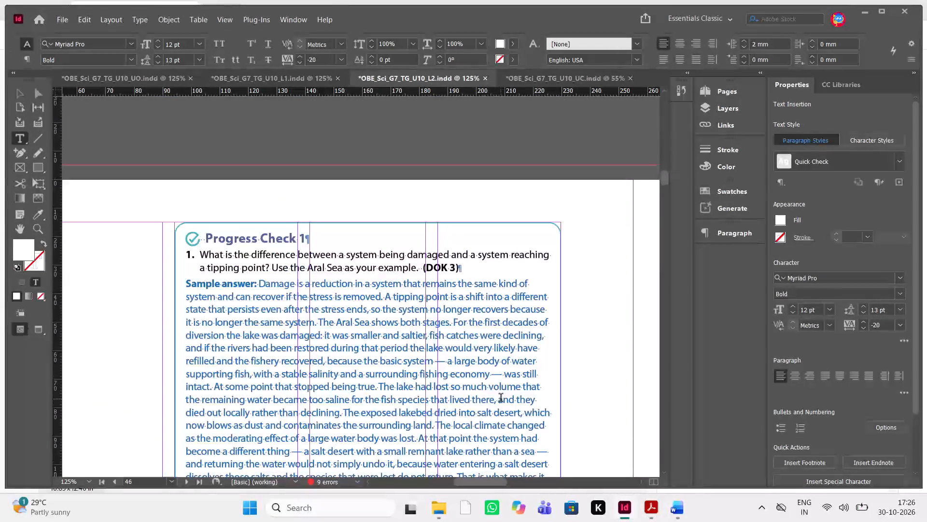
scroll(501, 399, "down", 3)
key("alt+Tab")
scroll(501, 399, "down", 2)
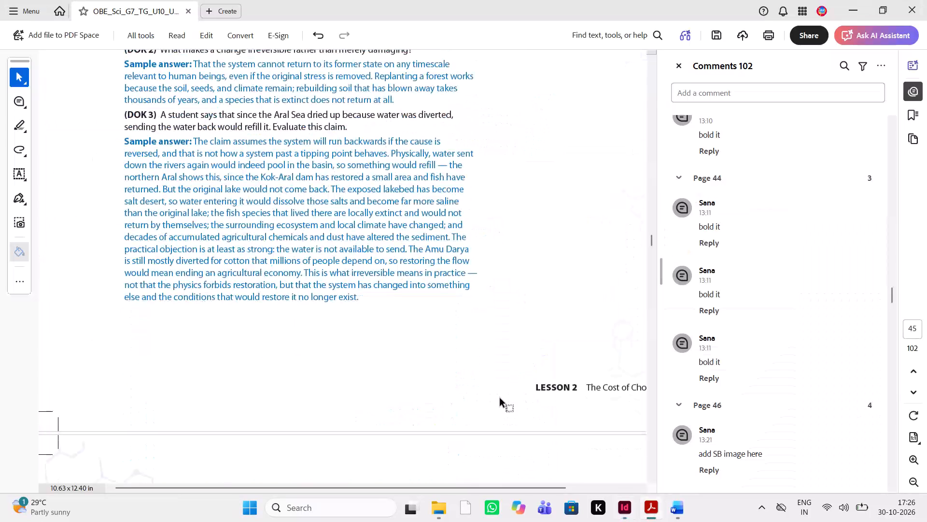
scroll(501, 399, "down", 5)
key("alt+Tab")
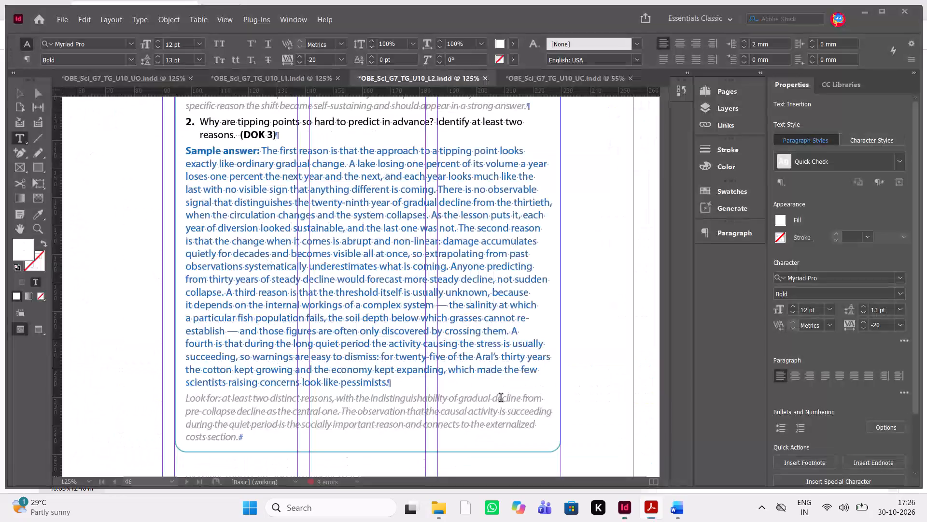
scroll(501, 399, "left", 2)
scroll(501, 399, "down", 3)
scroll(501, 399, "up", 3)
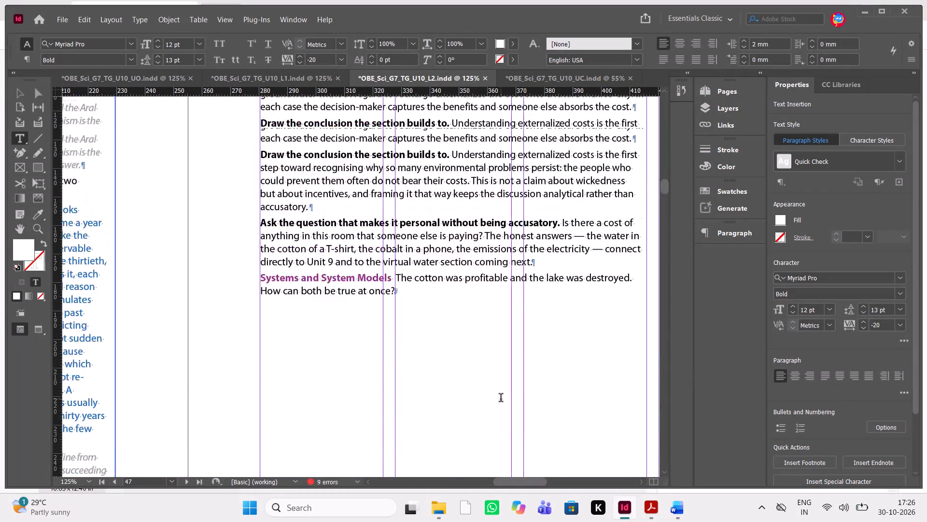
scroll(501, 399, "up", 2)
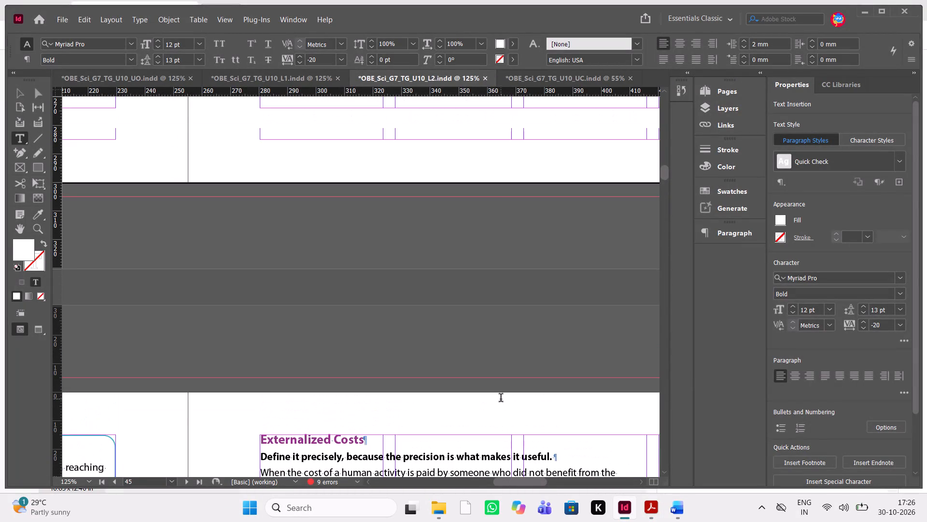
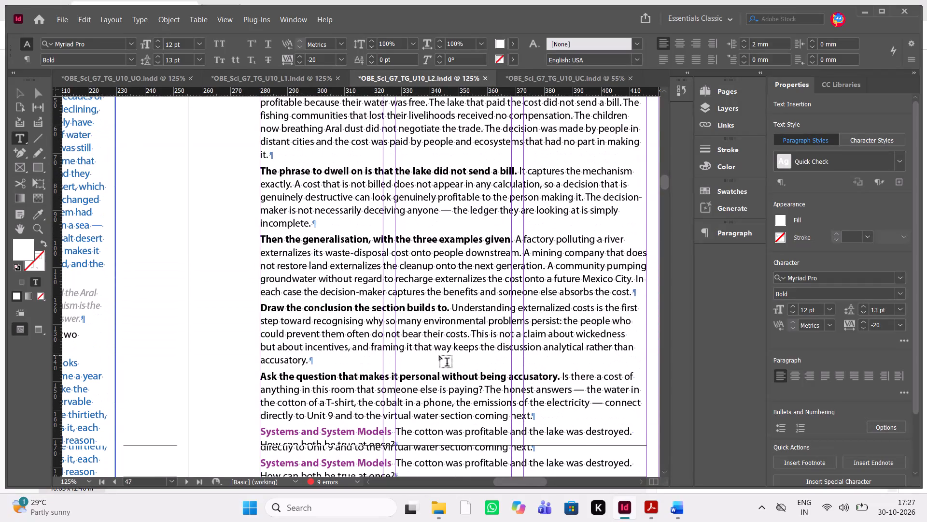
Check the Externalized Costs page against the commented PDF and set the tracking of the "Work the Aral case" paragraph to -5.
key("alt+Tab")
key("alt+Tab")
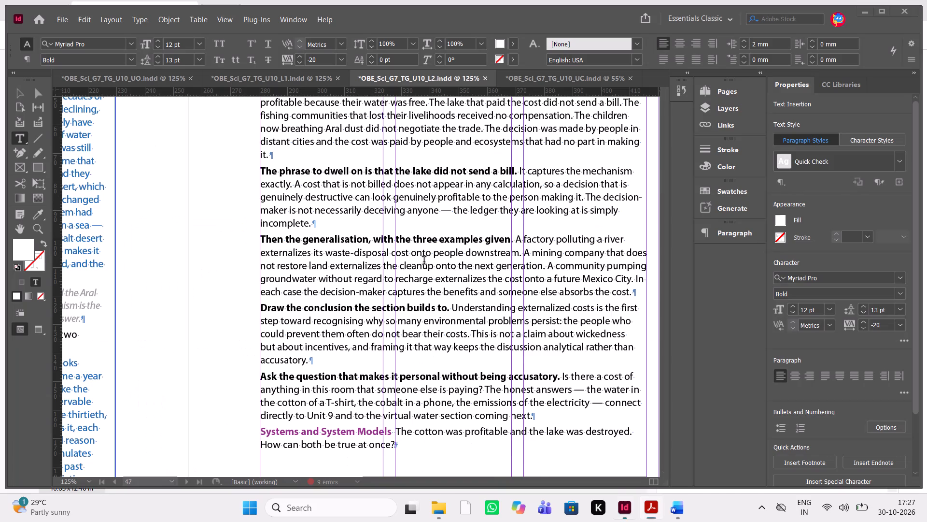
left_click(424, 261)
key("alt+Tab")
key("alt+Tab")
scroll(287, 173, "up", 1)
left_click_drag(279, 306, 251, 258)
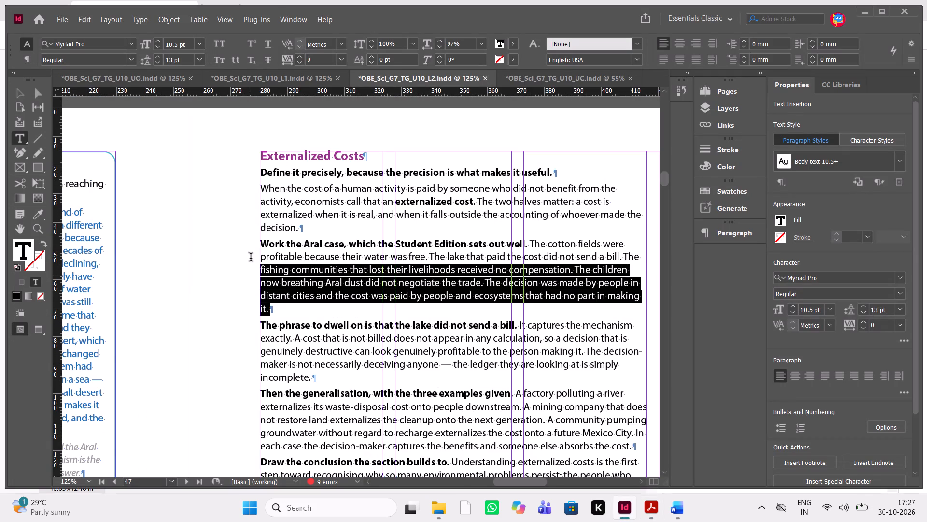
left_click_drag(251, 258, 251, 239)
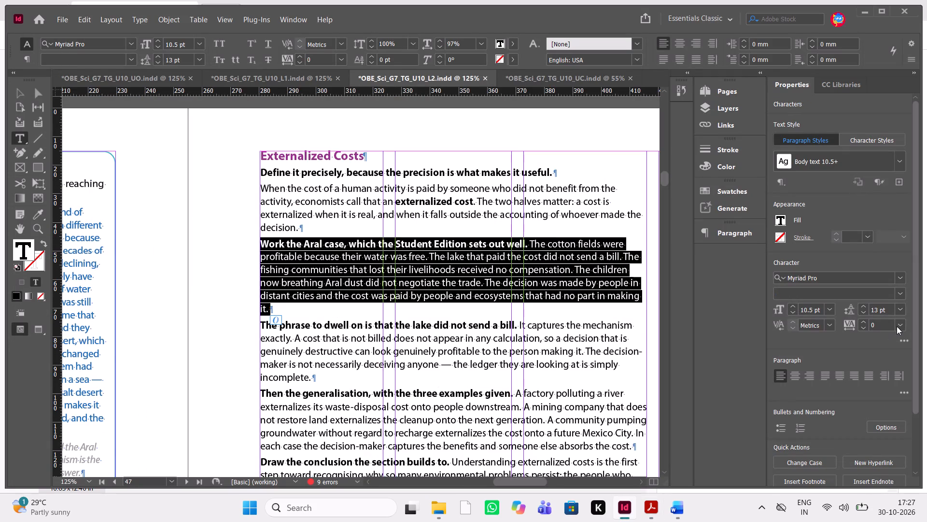
left_click(898, 326)
left_click(895, 205)
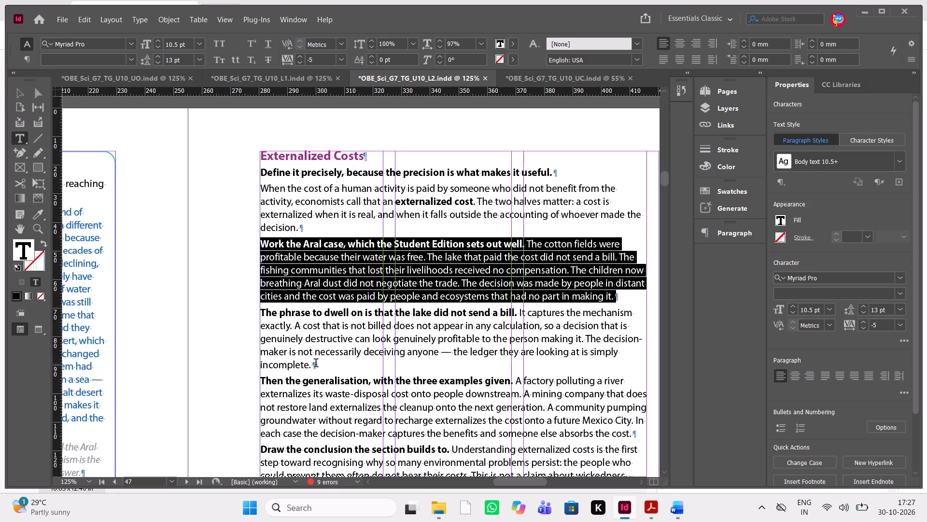
Tighten the tracking of the paragraph beginning "The phrase to dwell on" to -5 and further to -10.
left_click_drag(316, 364, 260, 314)
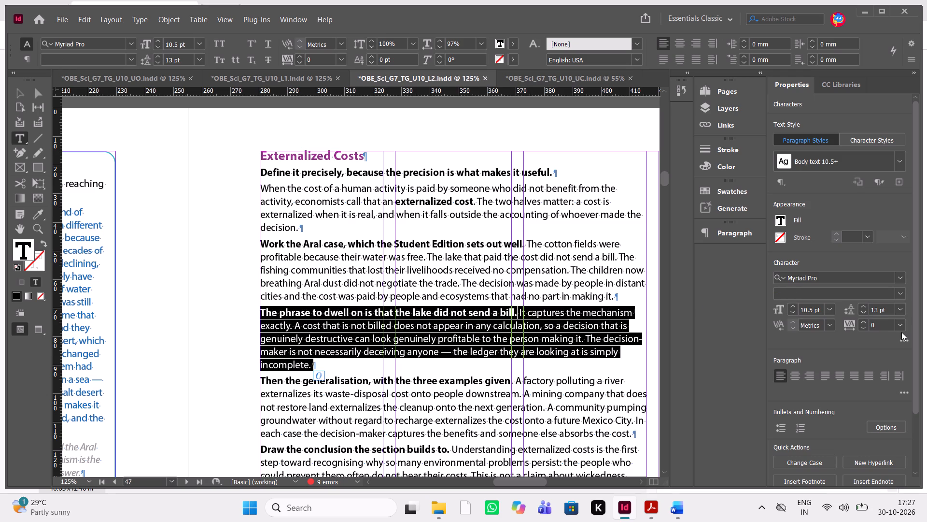
left_click(904, 326)
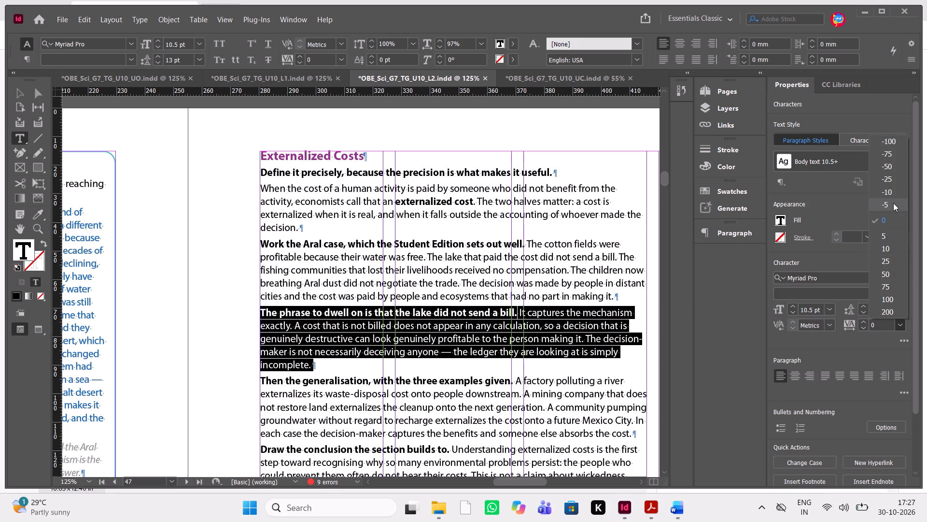
left_click(893, 203)
left_click(899, 324)
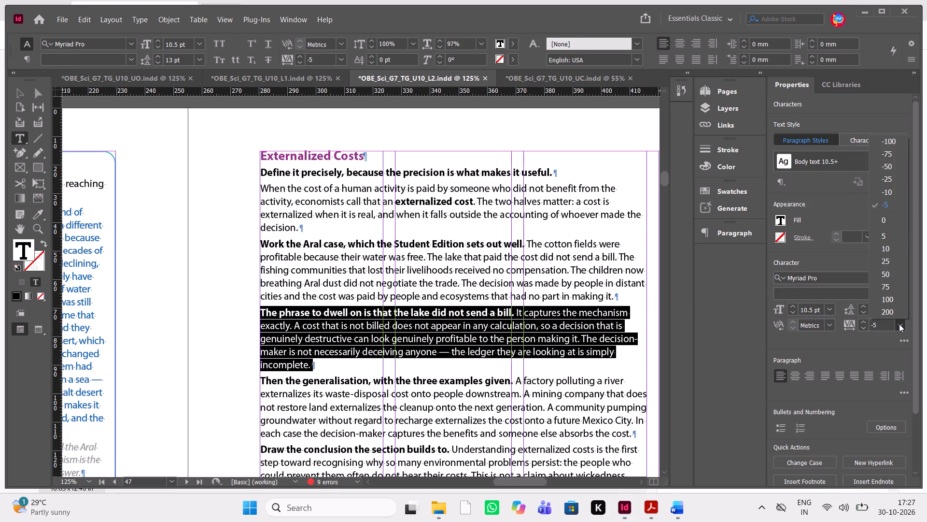
left_click(892, 192)
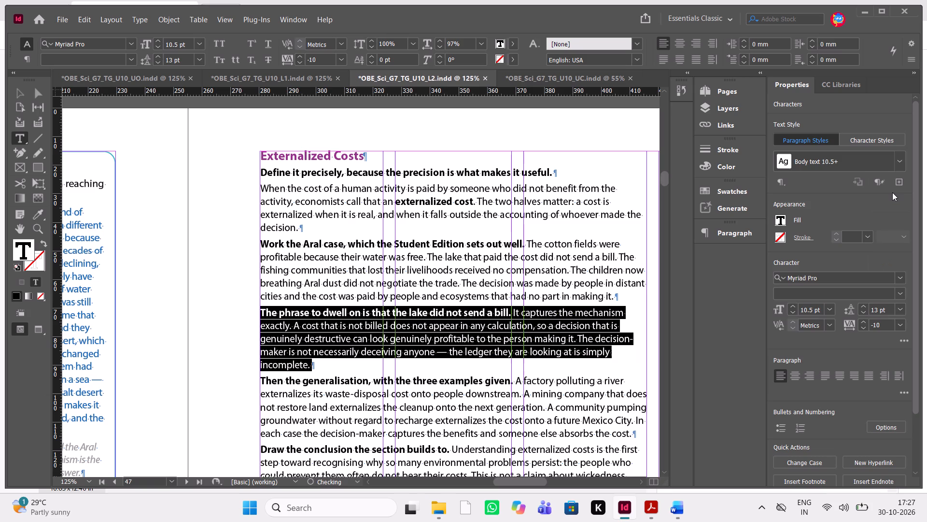
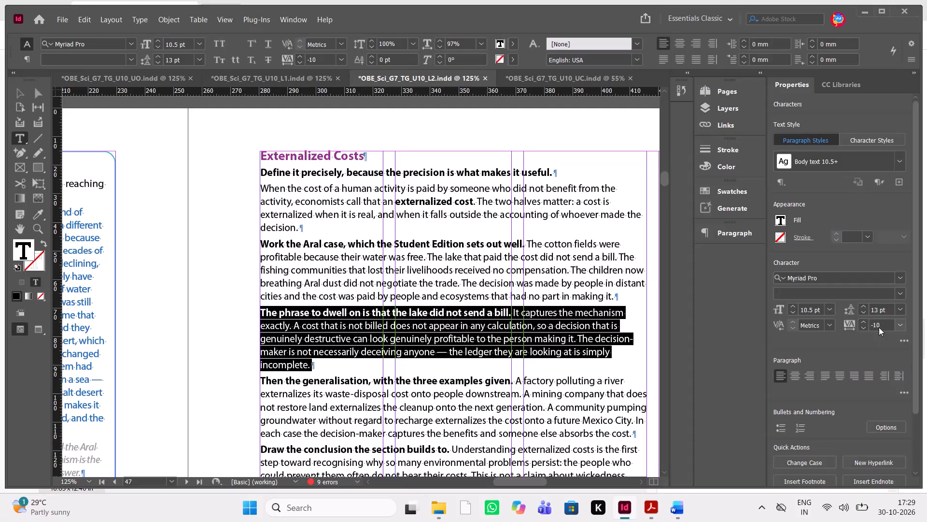
Tighten the tracking of the paragraph beginning "The phrase to dwell on" to -15 and further to -20.
triple_click(884, 322)
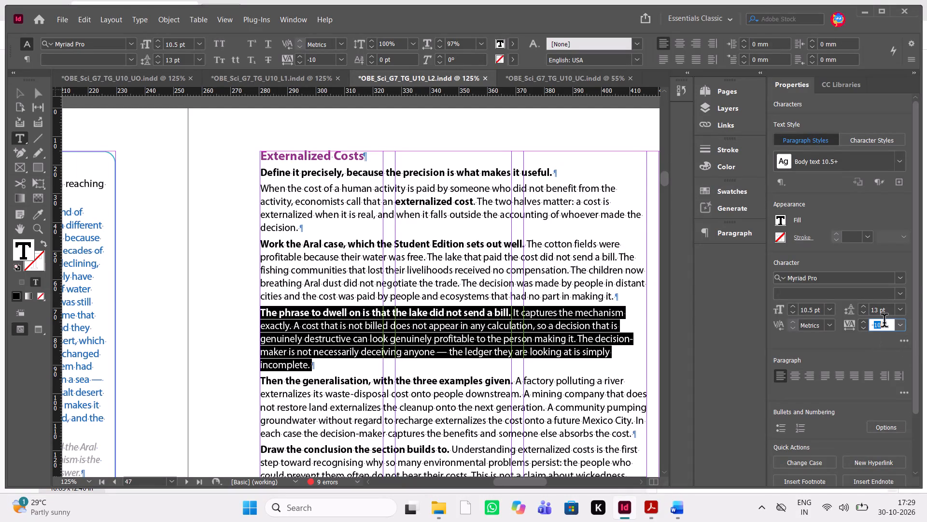
key("BackSpace")
type("15")
key("Return")
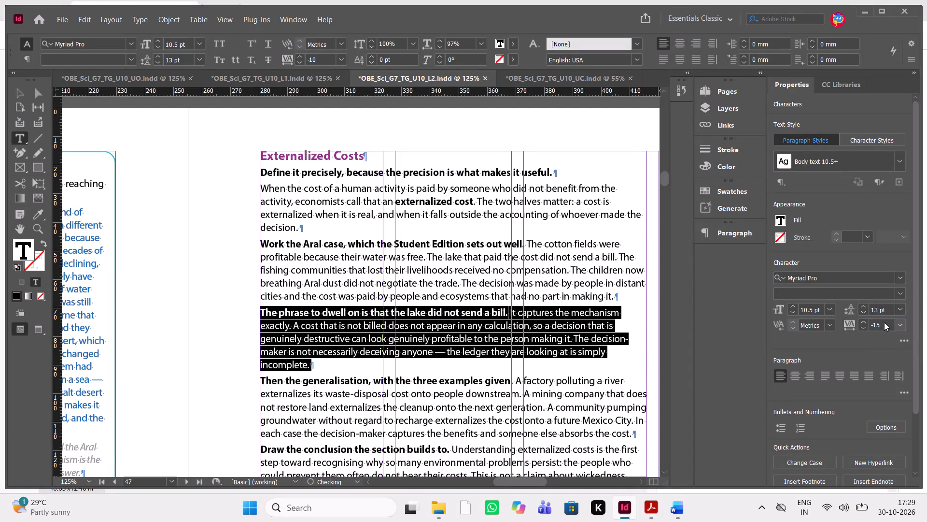
triple_click(884, 322)
left_click(884, 322)
key("BackSpace")
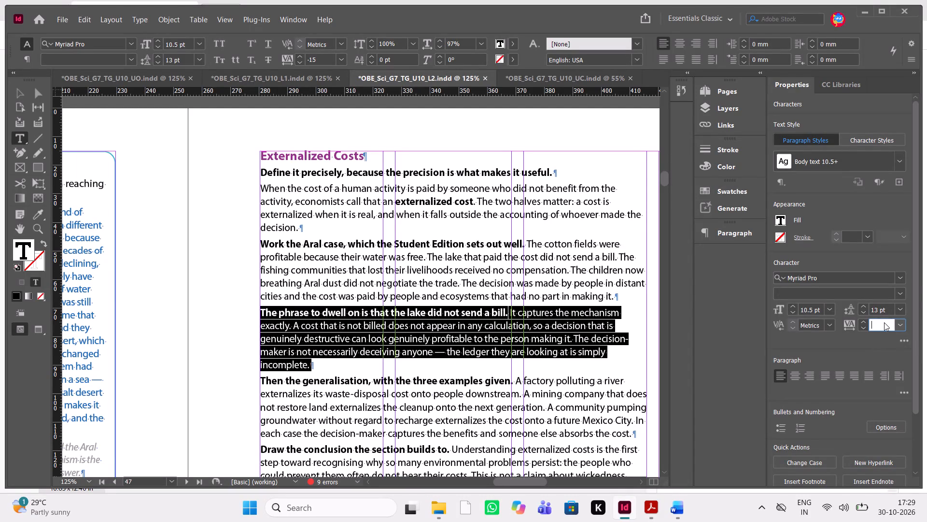
type("-20")
key("Return")
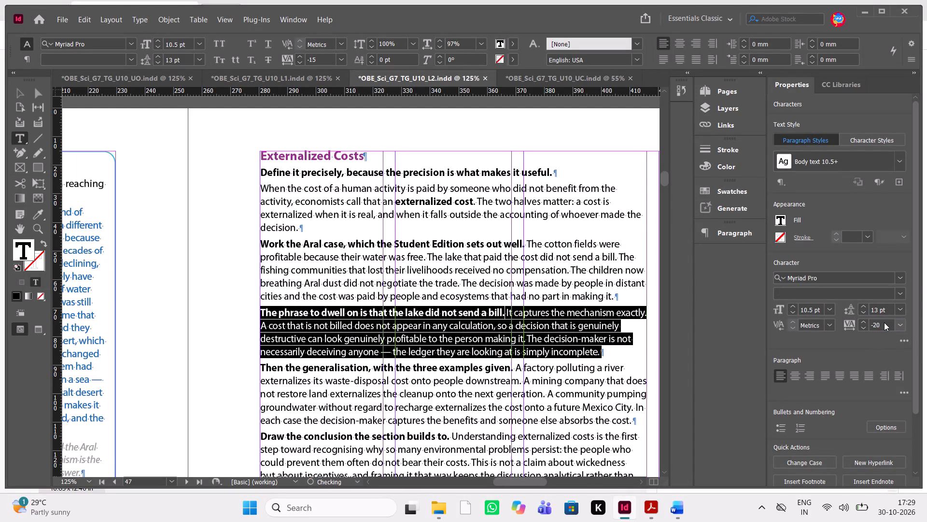
left_click(517, 385)
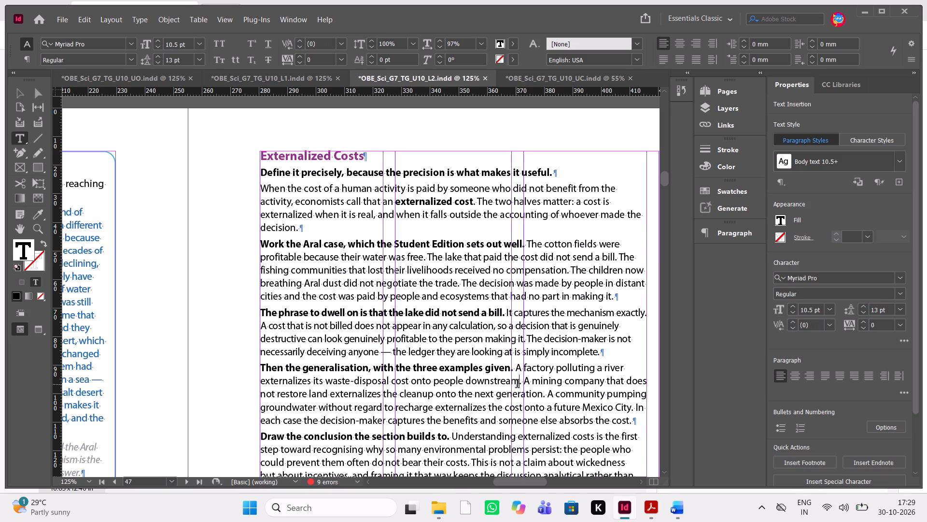
Tighten the tracking of the paragraph beginning "Draw the conclusion the section builds to" through -5 and -10 to -15.
key("alt+Tab")
scroll(517, 385, "down", 1)
key("alt+Tab")
scroll(517, 385, "down", 2)
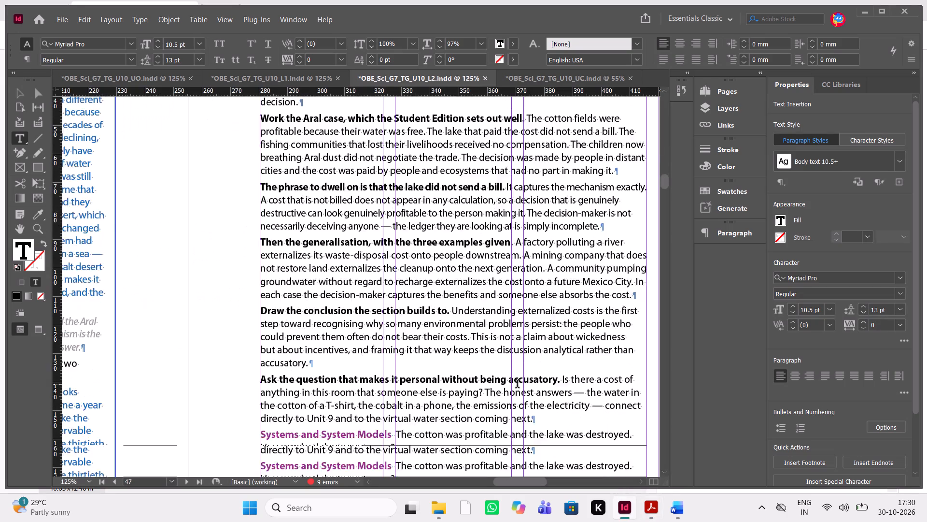
scroll(517, 385, "down", 2)
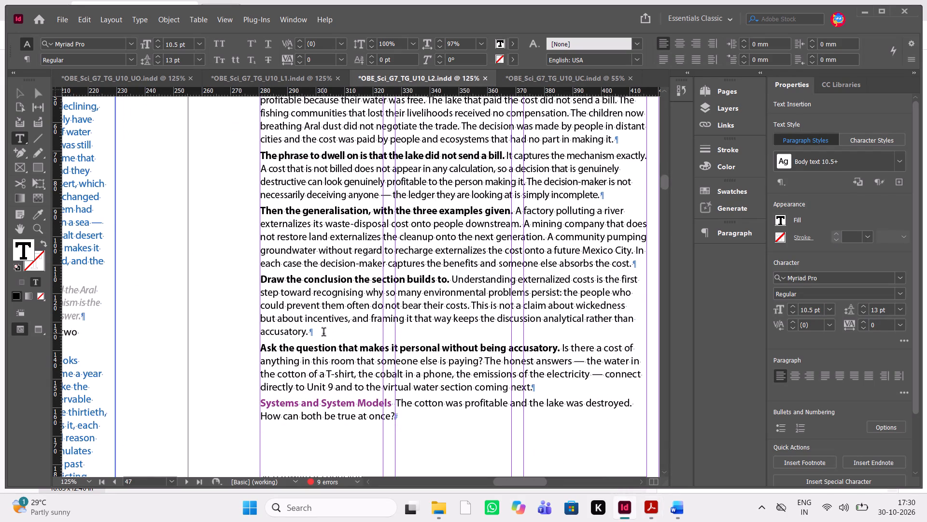
left_click_drag(323, 333, 243, 279)
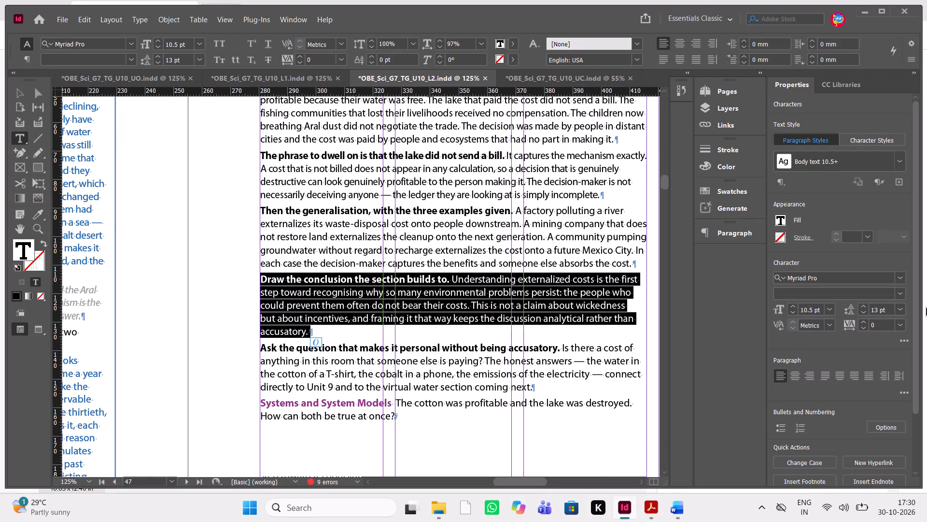
left_click(905, 325)
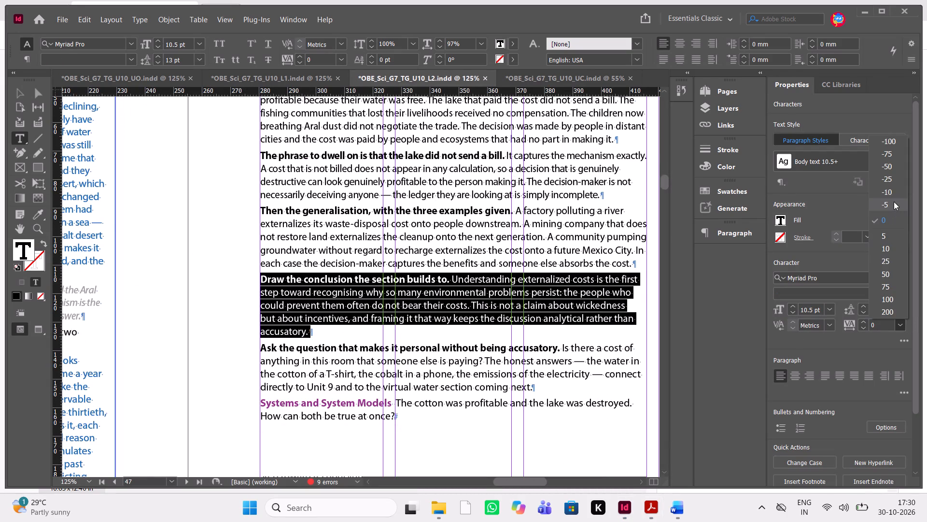
left_click(894, 202)
left_click(903, 329)
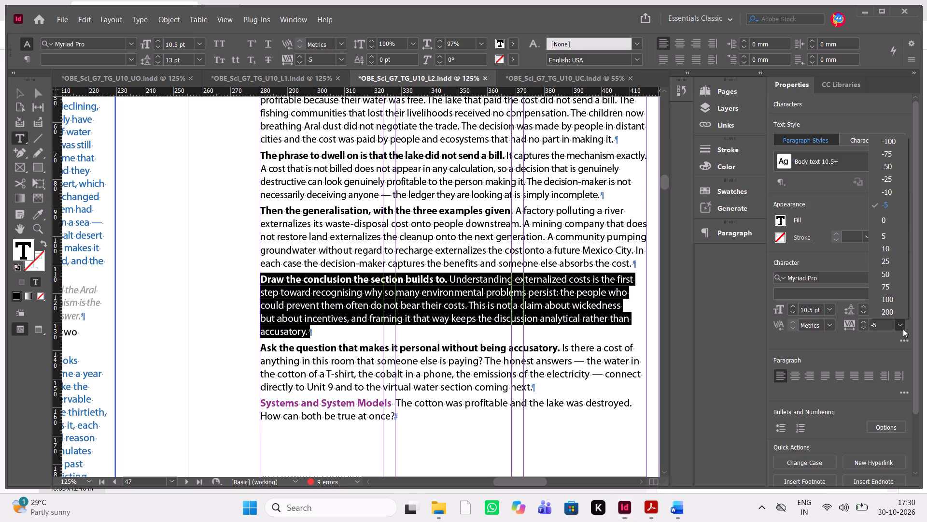
left_click(897, 189)
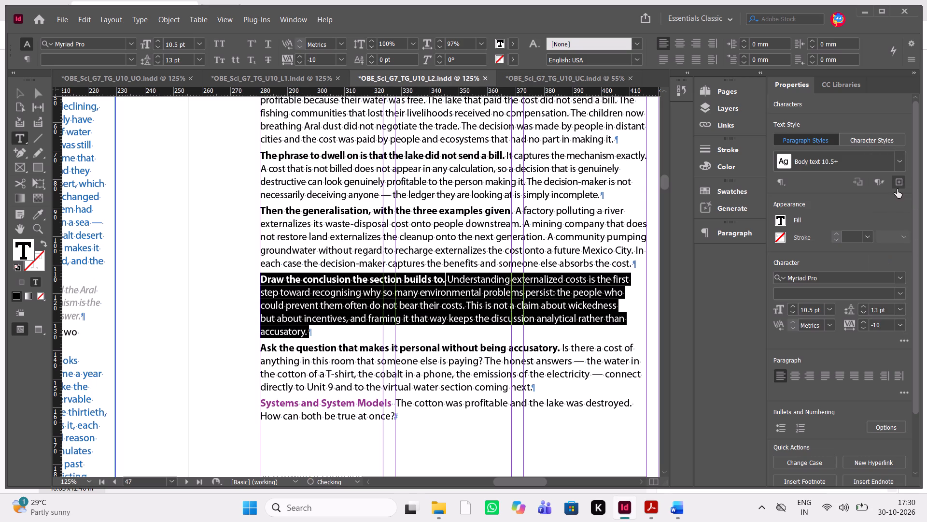
triple_click(888, 323)
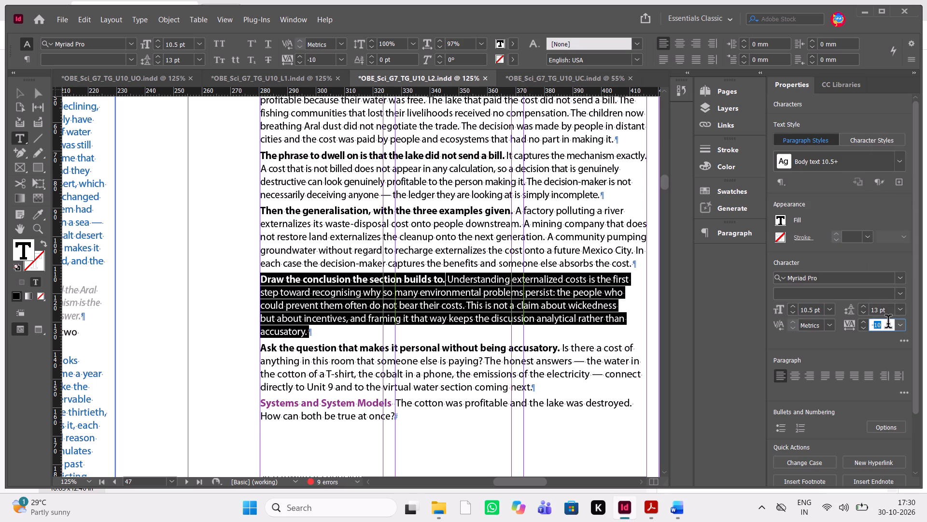
key("BackSpace")
type("15")
key("Return")
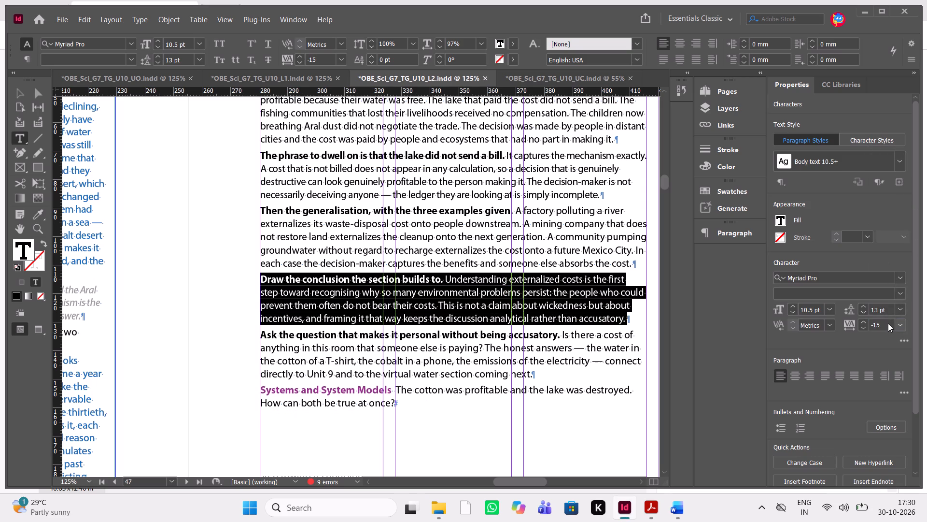
left_click(625, 334)
Check the commented PDF and change the font size of the purple "Systems and System Models" label under Externalized Costs.
key("alt+Tab")
scroll(625, 334, "down", 2)
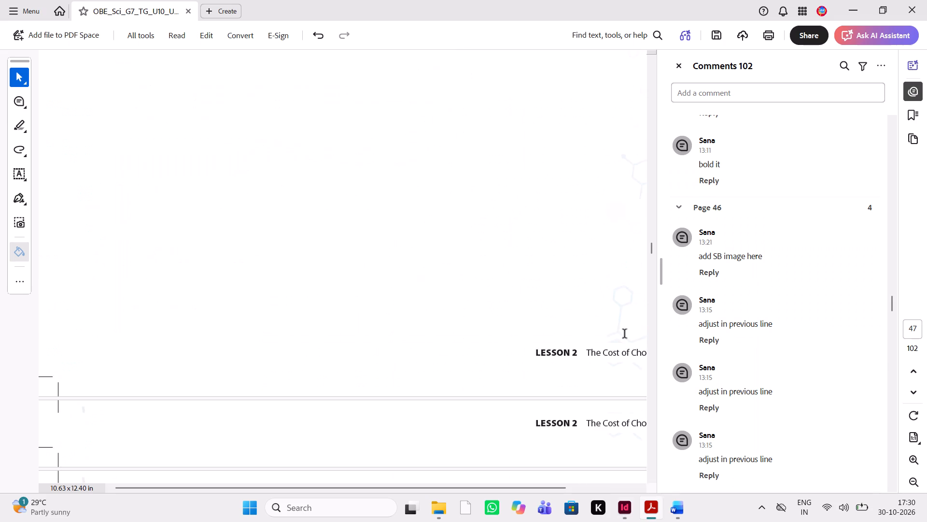
scroll(625, 334, "down", 2)
scroll(625, 334, "up", 4)
key("alt+Tab")
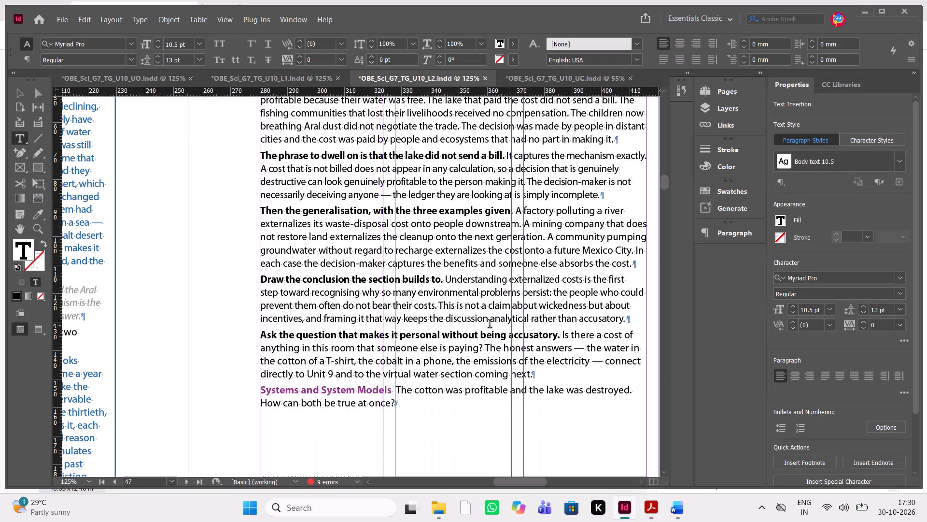
left_click_drag(392, 390, 271, 391)
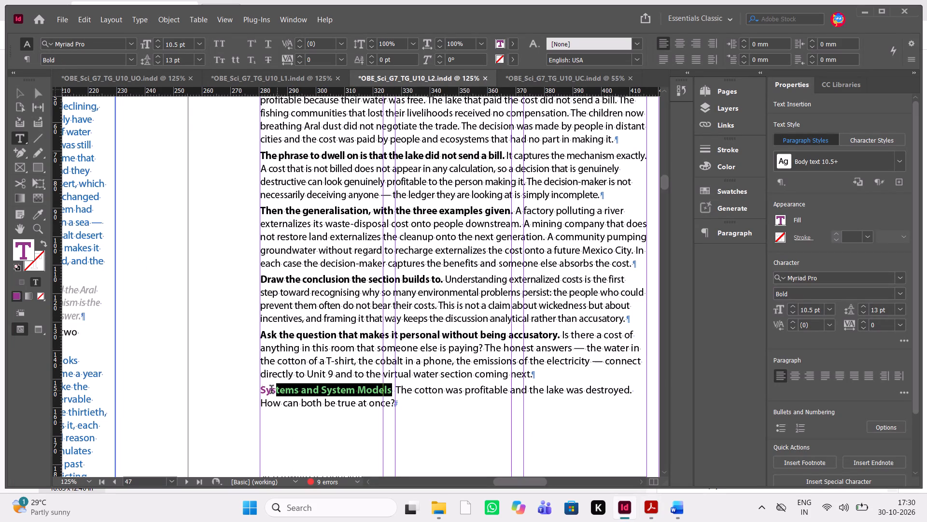
left_click_drag(271, 391, 252, 391)
left_click(831, 312)
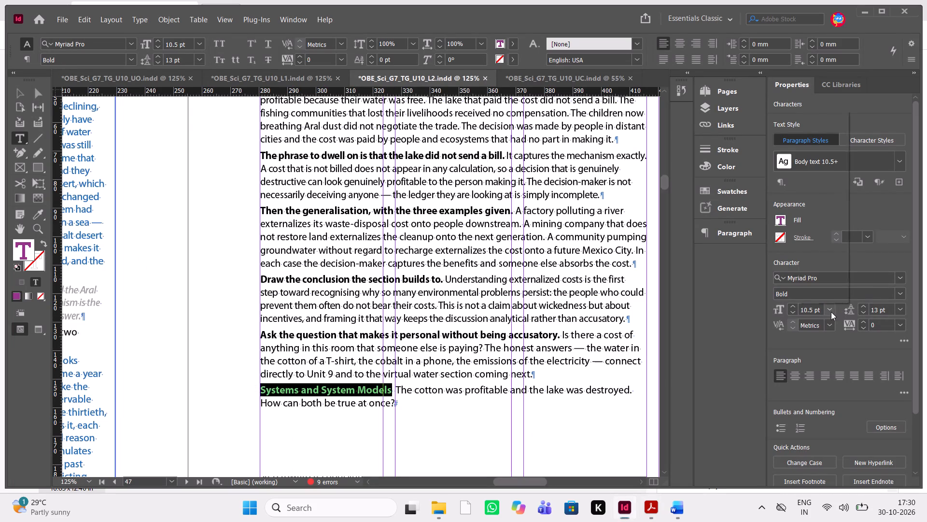
left_click(829, 184)
left_click(474, 366)
Following the PDF comment, recolour the Quick Lab heading "Procedure — Teacher Guide–authored" with the [Black] swatch.
scroll(474, 366, "down", 3)
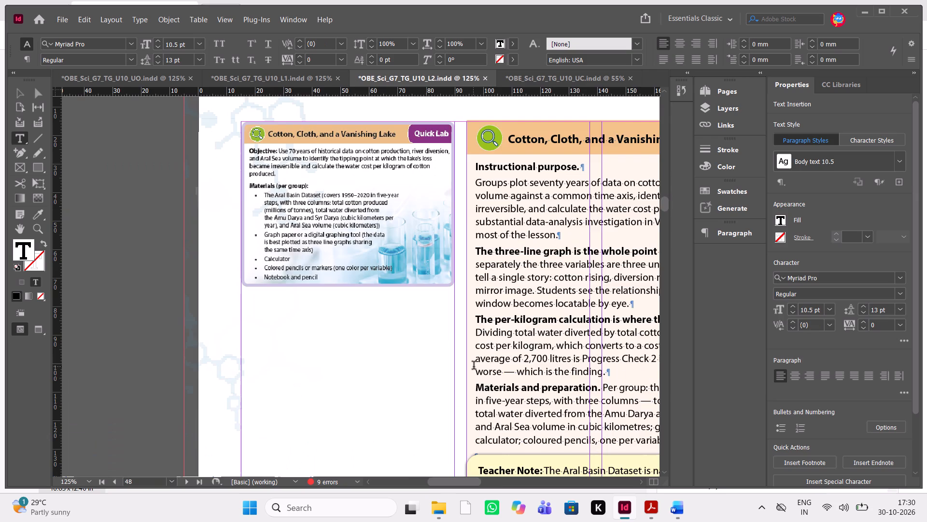
scroll(474, 366, "down", 2)
scroll(474, 366, "up", 1)
key("alt+Tab")
scroll(474, 366, "down", 2)
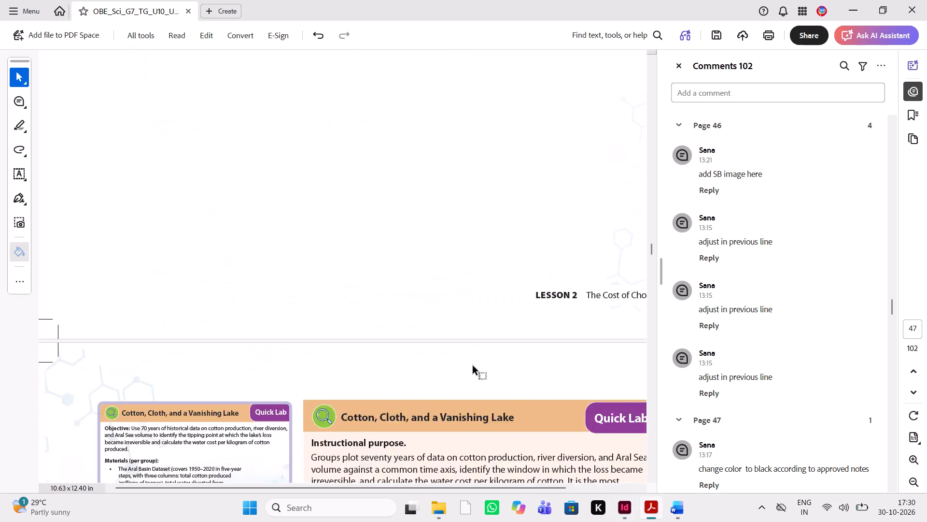
scroll(474, 366, "down", 3)
scroll(474, 366, "left", 1)
scroll(474, 366, "down", 3)
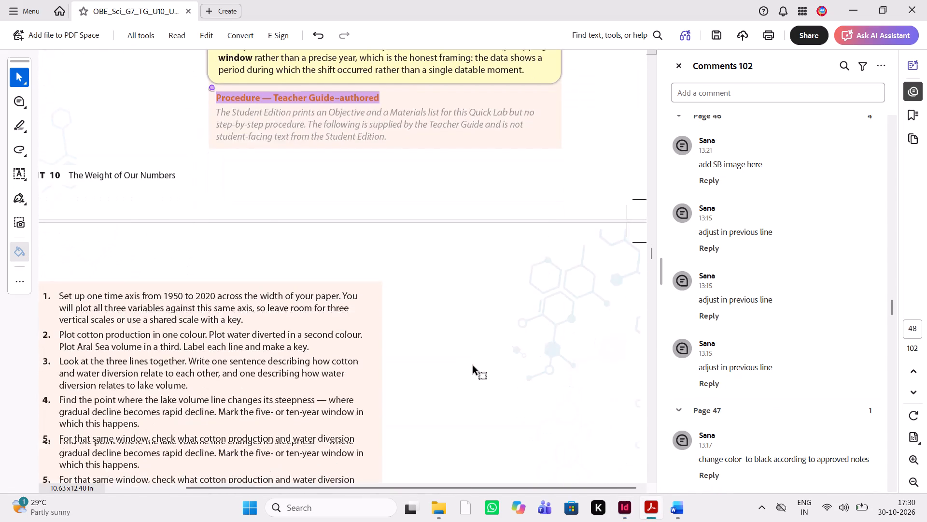
scroll(474, 366, "down", 1)
key("alt+Tab")
scroll(474, 366, "down", 12)
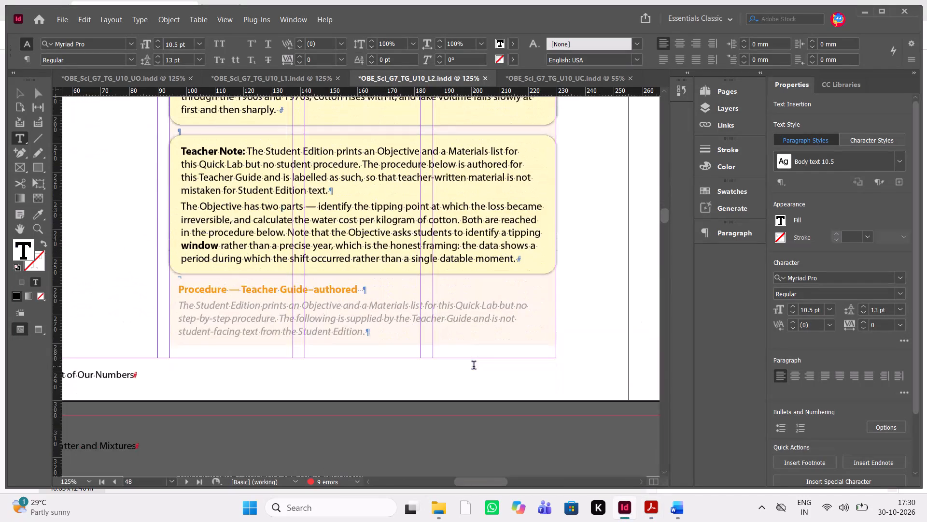
left_click_drag(373, 290, 187, 284)
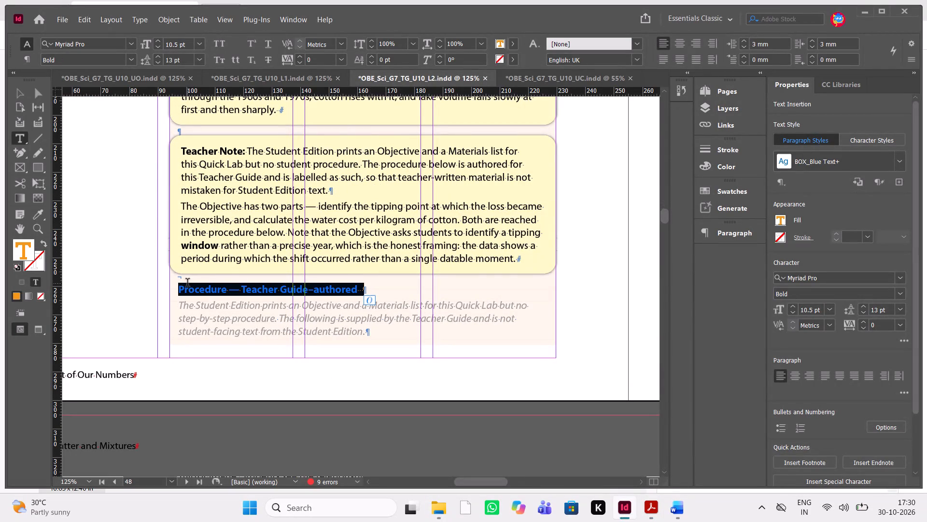
left_click(733, 191)
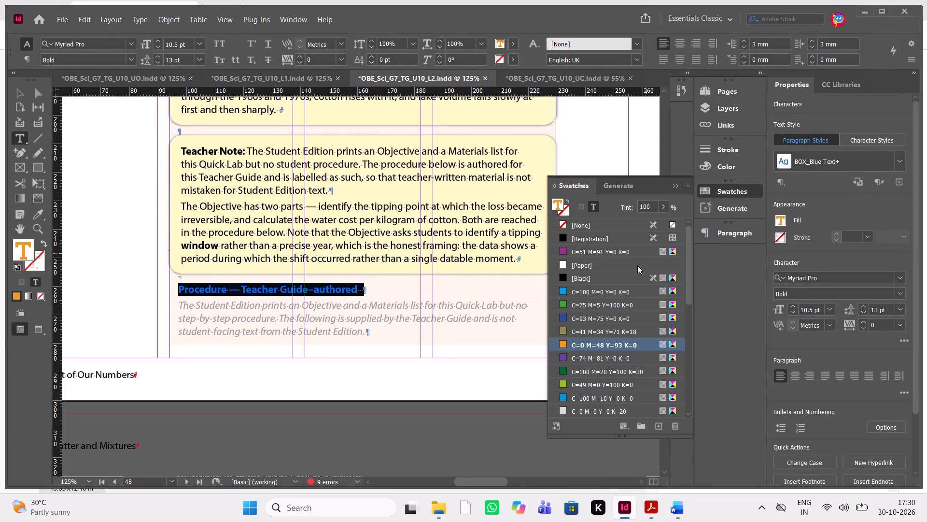
left_click(614, 277)
left_click(363, 317)
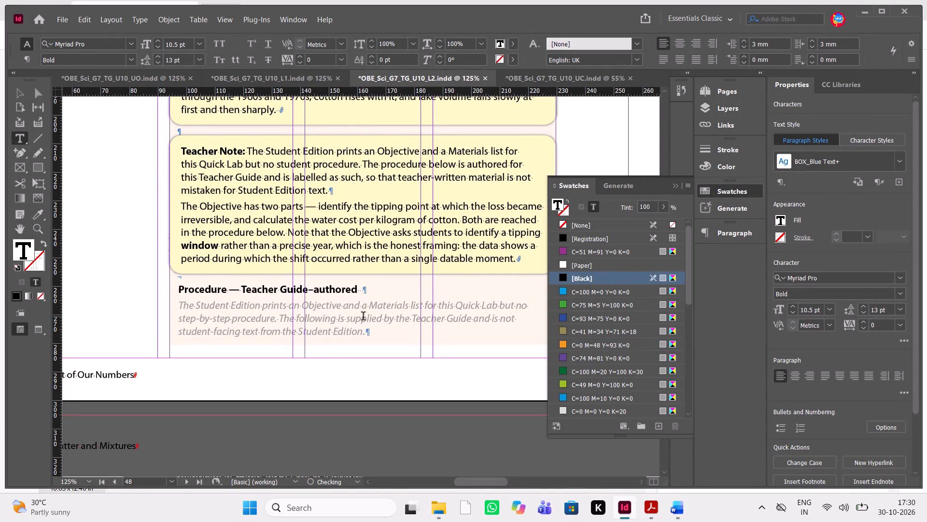
Following the PDF comments, unbold the page 50 question "What does the three-line graph show…", leaving out its DOK 3 tag.
key("alt+Tab")
scroll(363, 317, "down", 6)
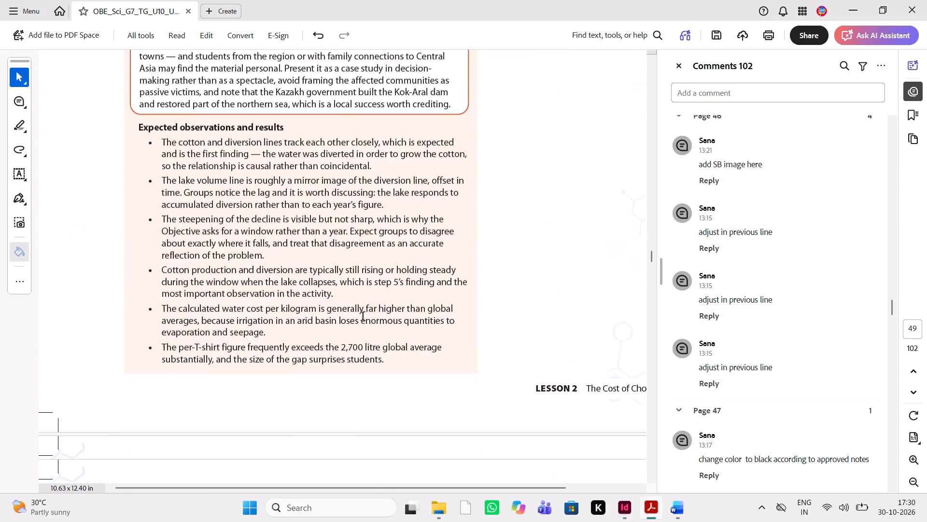
scroll(363, 317, "down", 2)
key("alt+Tab")
scroll(363, 317, "up", 2)
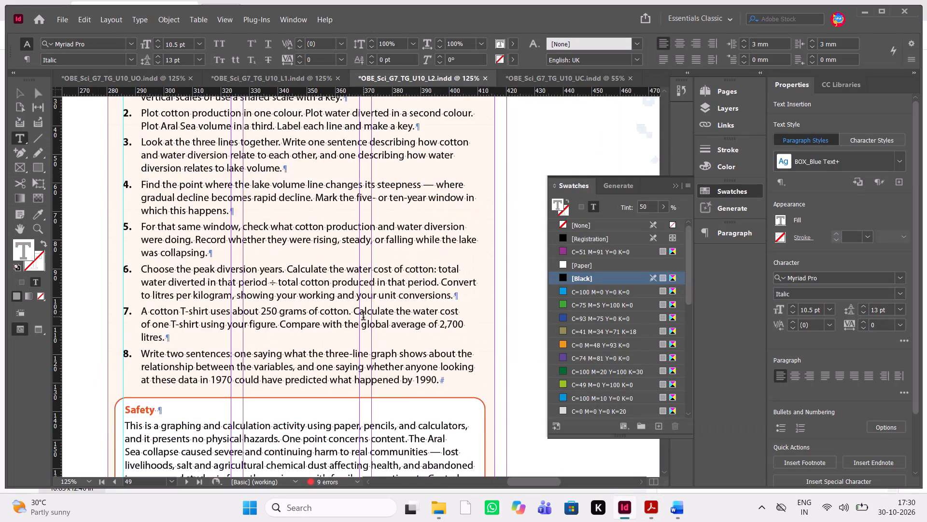
scroll(363, 317, "down", 7)
scroll(363, 317, "up", 1)
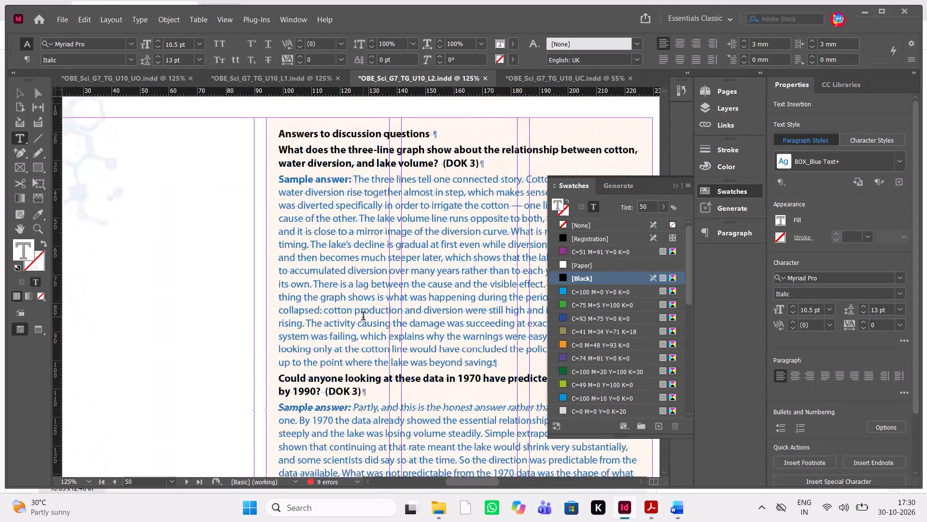
scroll(363, 317, "up", 1)
left_click_drag(343, 261, 181, 246)
key("ctrl+shift+b")
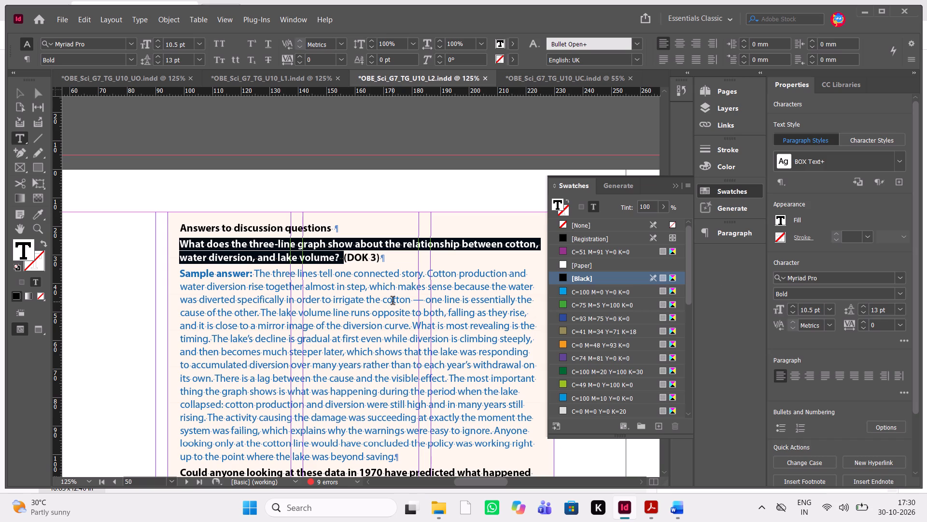
key("ctrl+shift+b")
Unbold the questions about predicting from the 1970 data and comparing the T-shirt water cost, leaving out their DOK tags.
scroll(393, 302, "down", 1)
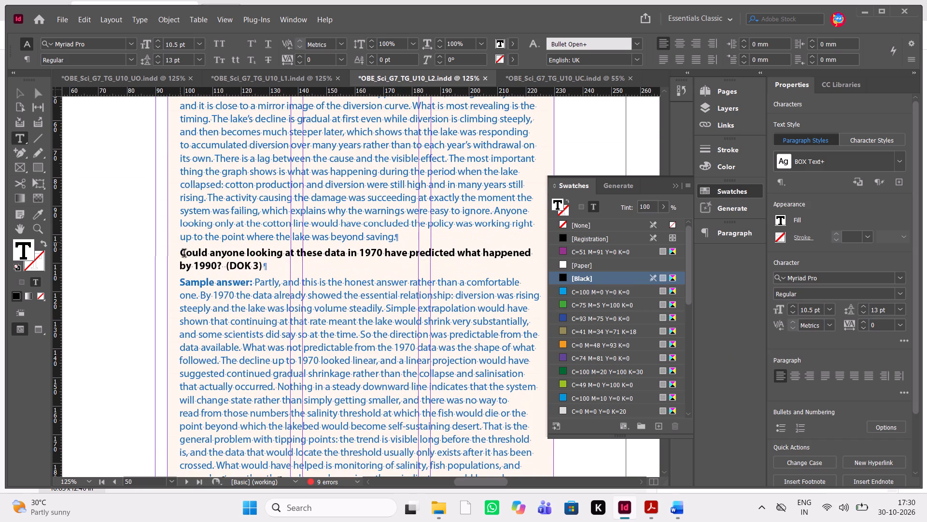
left_click_drag(222, 261, 175, 253)
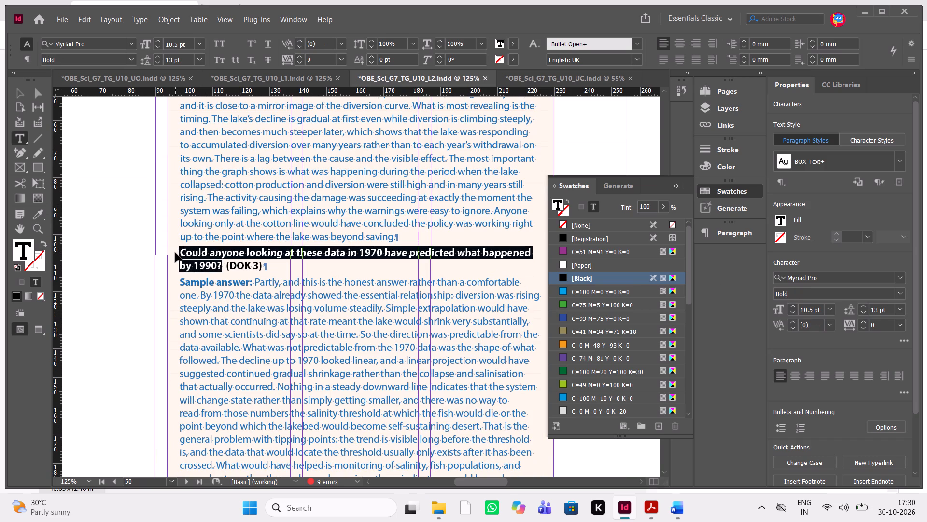
key("ctrl+shift+b")
scroll(351, 299, "down", 2)
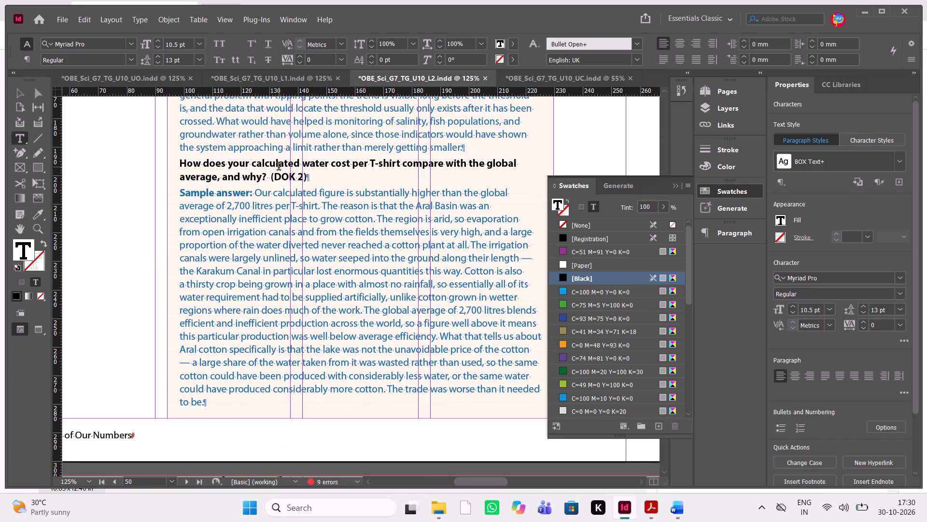
left_click_drag(267, 180, 179, 168)
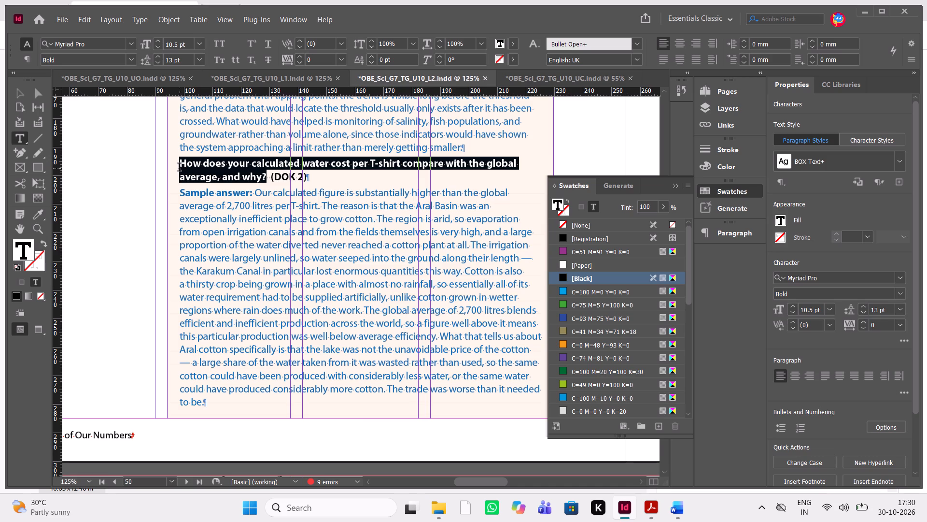
left_click_drag(179, 168, 179, 168)
key("ctrl+shift+b")
Following the PDF comment, set tracking to -5 on the page 50 sample answer about the T-shirt water cost.
key("alt+Tab")
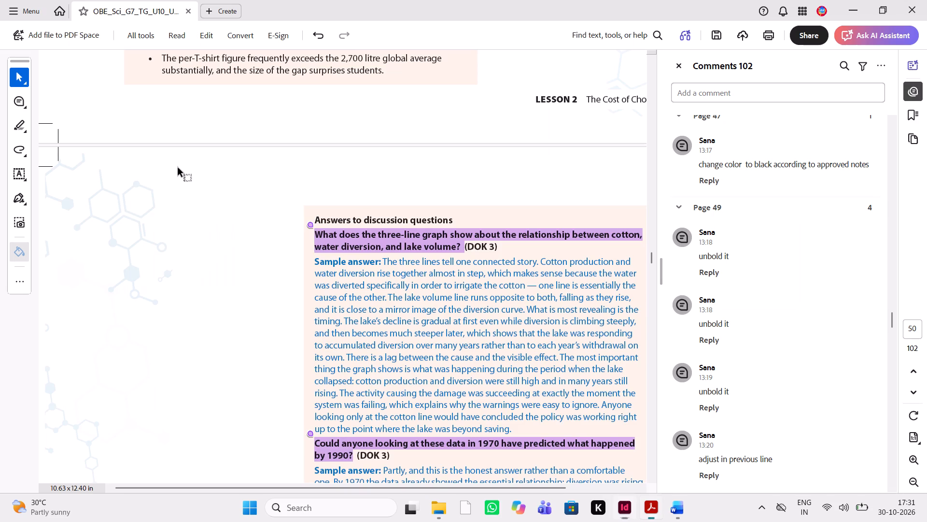
scroll(345, 285, "down", 6)
scroll(345, 285, "up", 1)
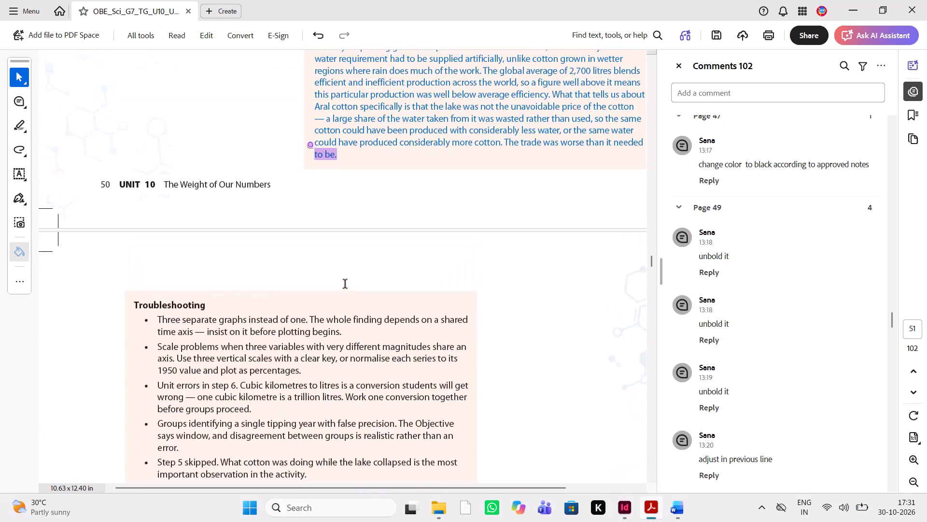
scroll(345, 285, "up", 1)
key("alt+Tab")
scroll(345, 285, "down", 1)
scroll(345, 285, "up", 1)
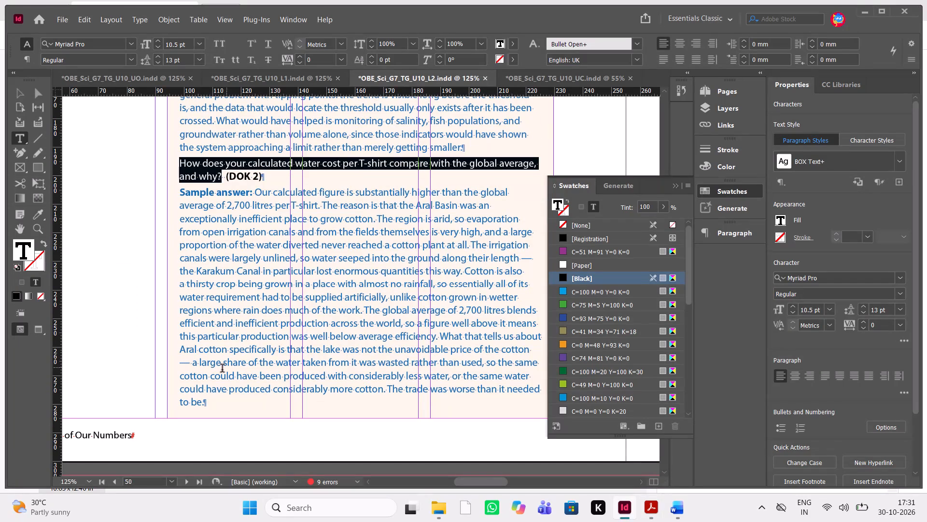
left_click_drag(218, 404, 161, 199)
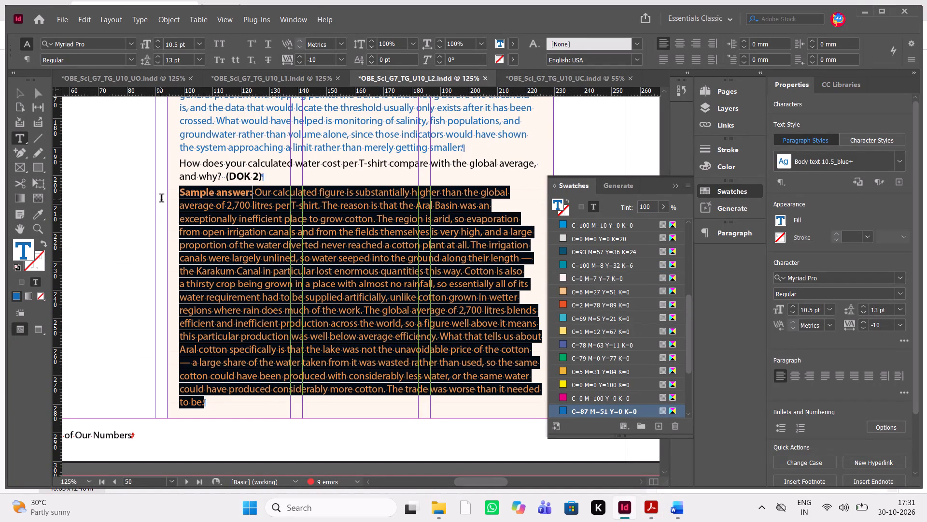
left_click_drag(161, 199, 167, 199)
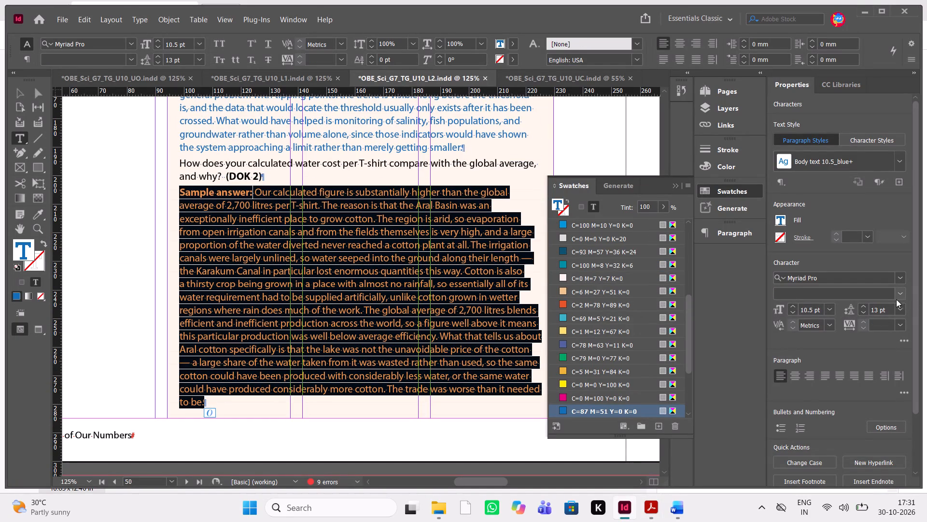
left_click(902, 331)
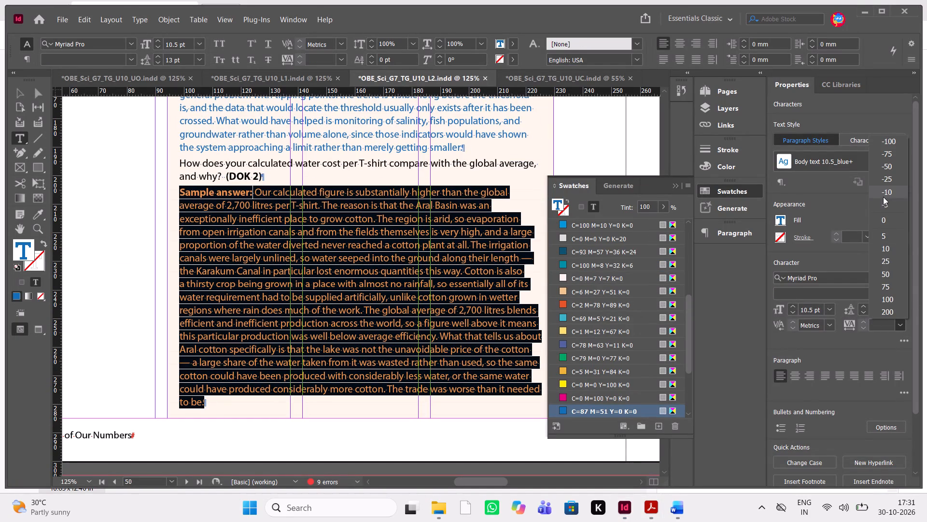
left_click(885, 204)
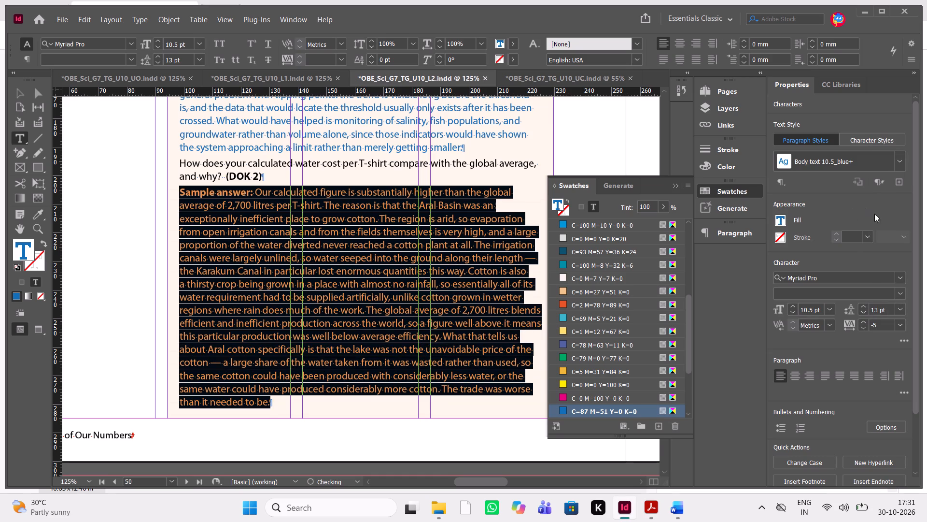
left_click(675, 186)
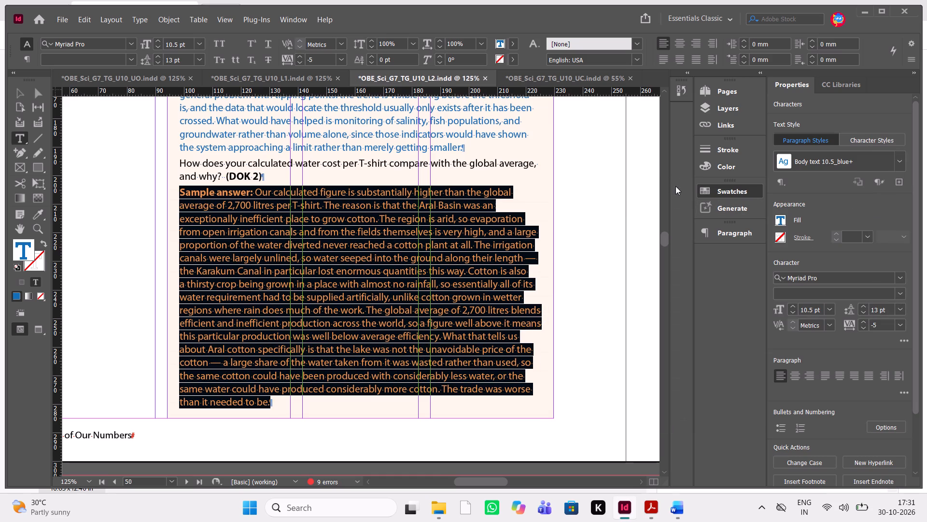
left_click(442, 308)
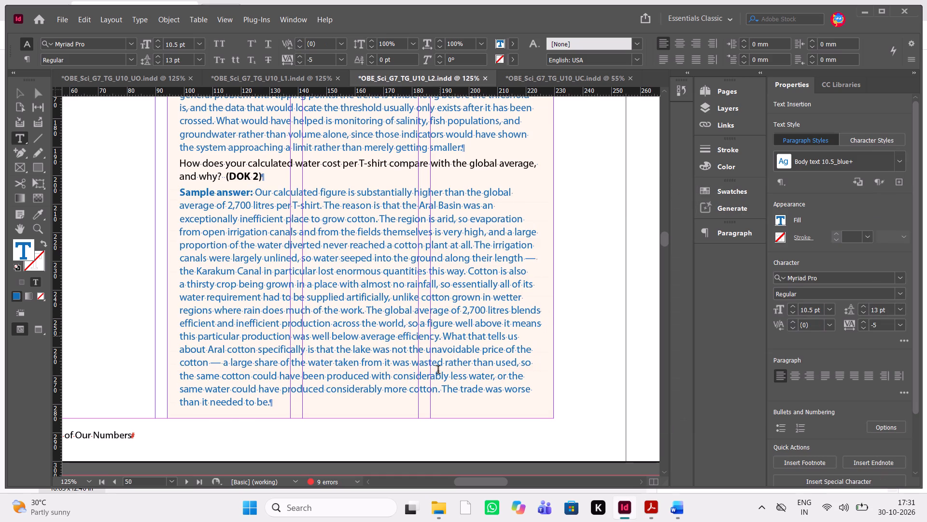
Following the PDF comment, bold the word "larger" in the question 2 sample answer on page 52.
key("alt+Tab")
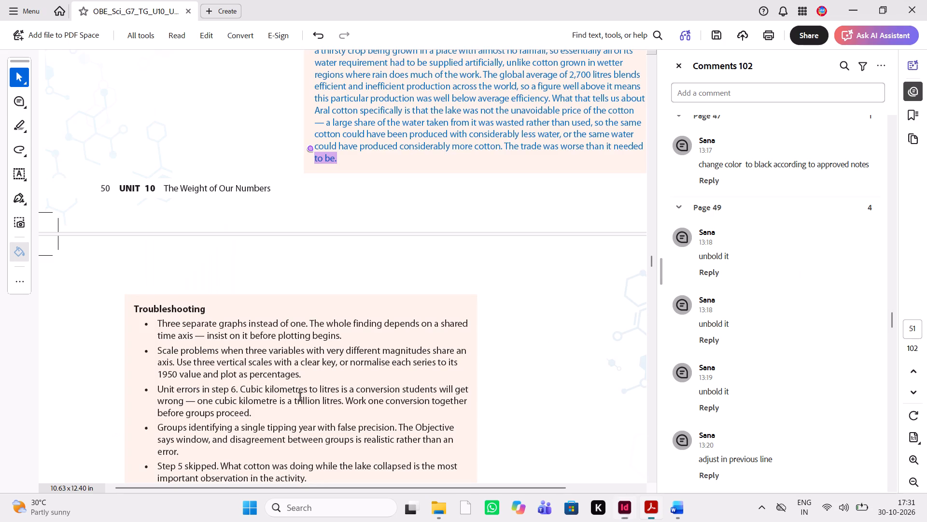
scroll(300, 398, "down", 7)
scroll(300, 398, "left", 1)
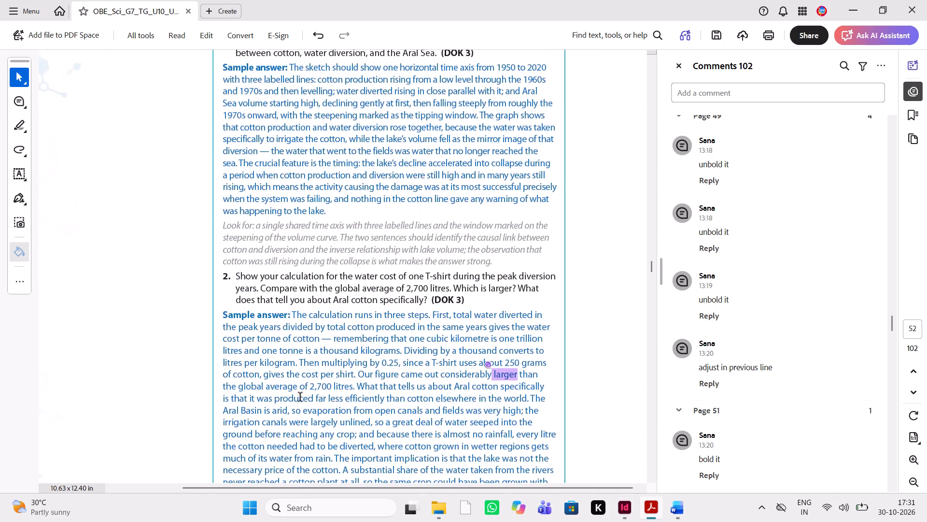
scroll(300, 398, "down", 1)
scroll(300, 398, "up", 1)
key("alt+Tab")
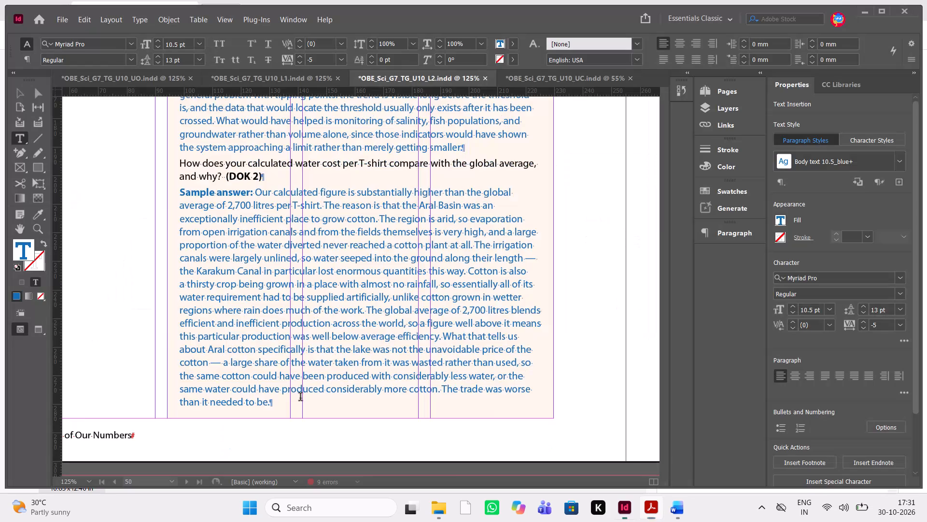
scroll(300, 398, "up", 2)
scroll(300, 398, "down", 3)
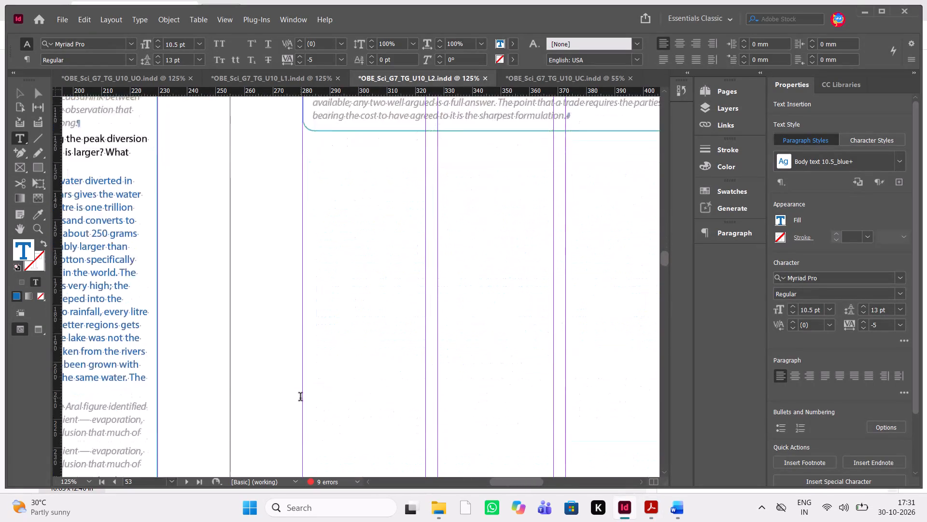
scroll(300, 398, "down", 2)
scroll(300, 398, "up", 1)
scroll(300, 398, "down", 1)
key("alt+Tab")
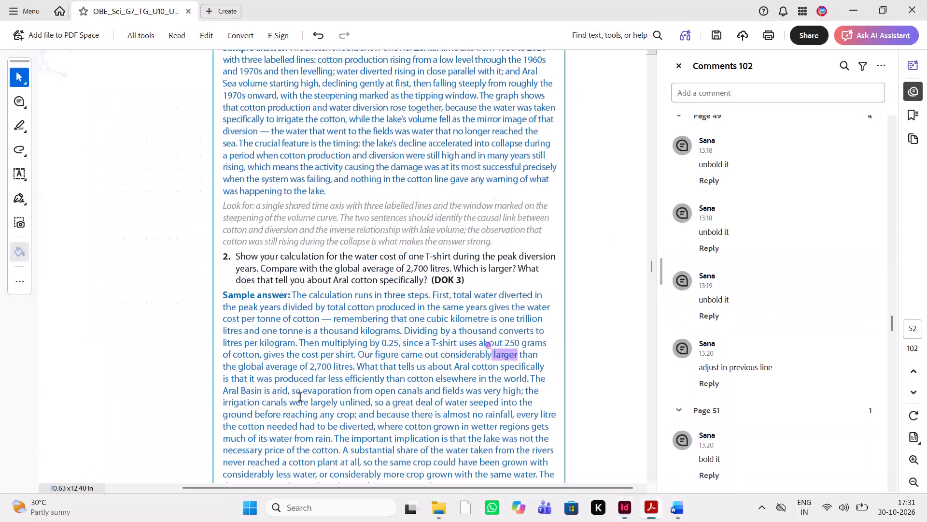
key("alt+Tab")
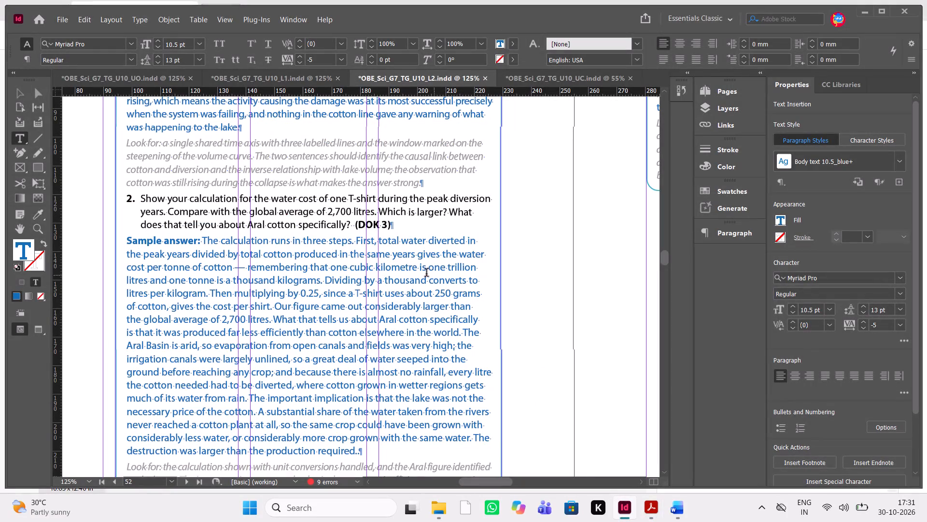
key("alt+Tab")
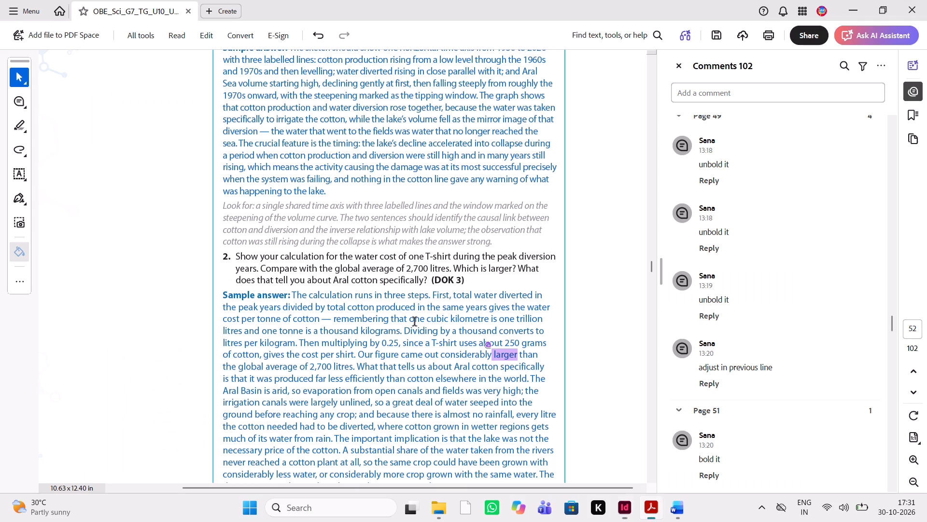
key("alt+Tab")
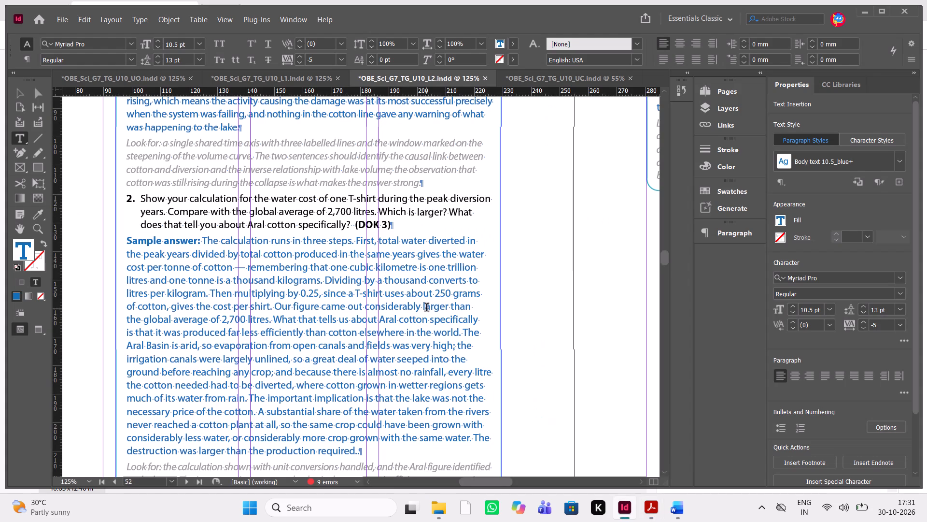
left_click_drag(421, 306, 448, 308)
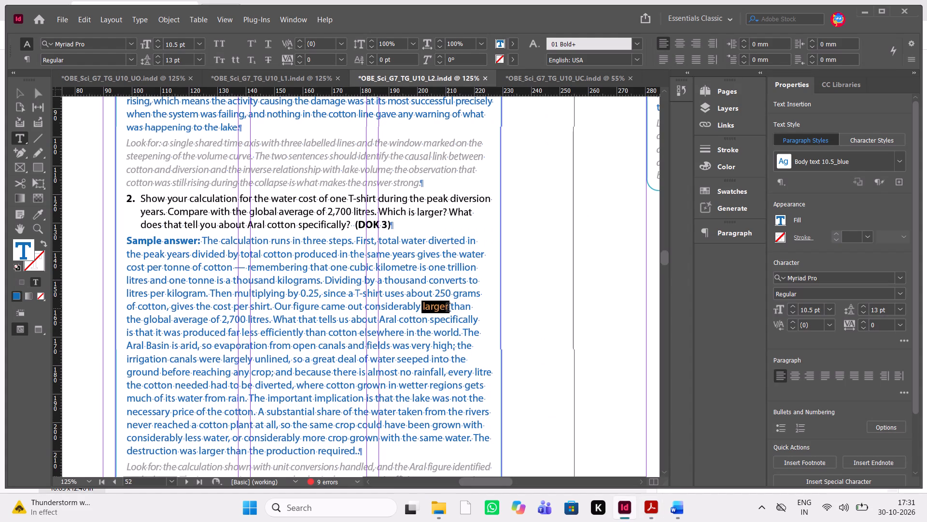
left_click_drag(448, 308, 449, 308)
key("ctrl+shift+b")
Check the PDF comments and delete the peach background shape behind "The Hidden Water in Everything" text on page 54.
key("alt+Tab")
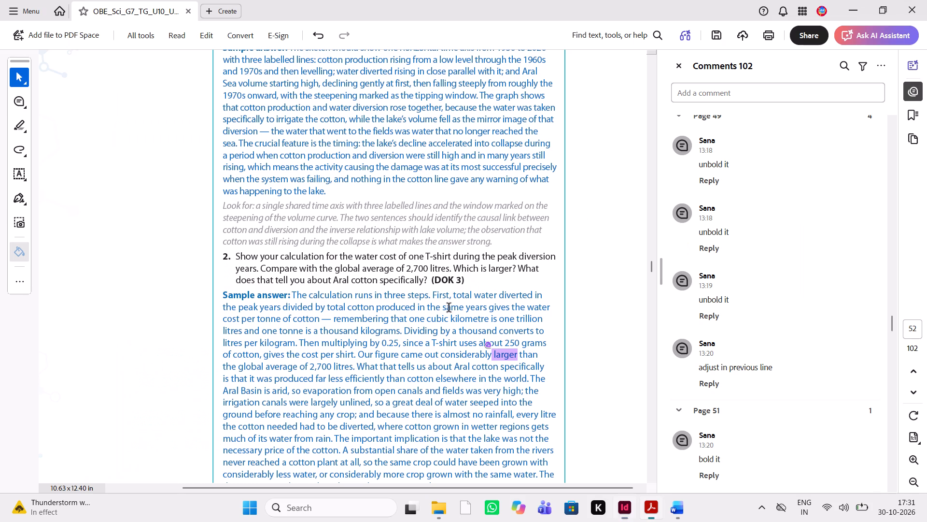
scroll(462, 270, "down", 5)
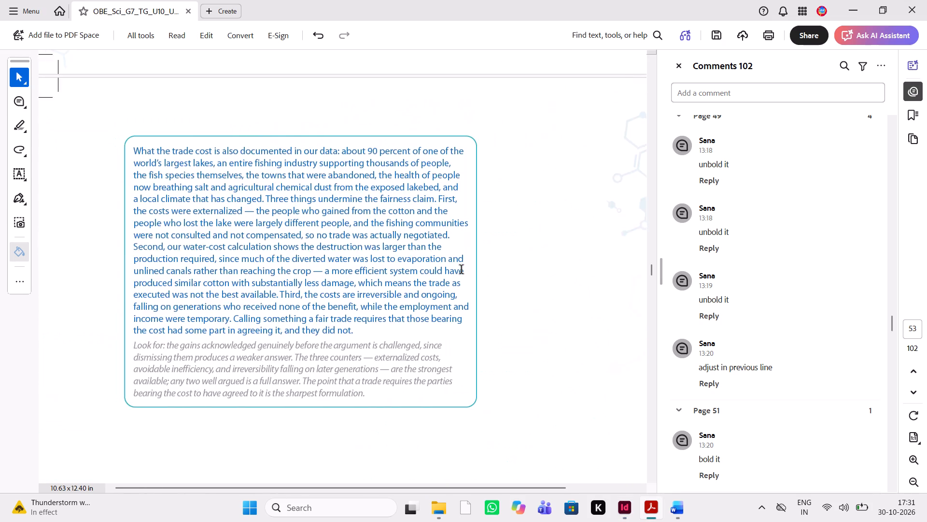
scroll(462, 270, "down", 3)
scroll(462, 270, "left", 1)
key("alt+Tab")
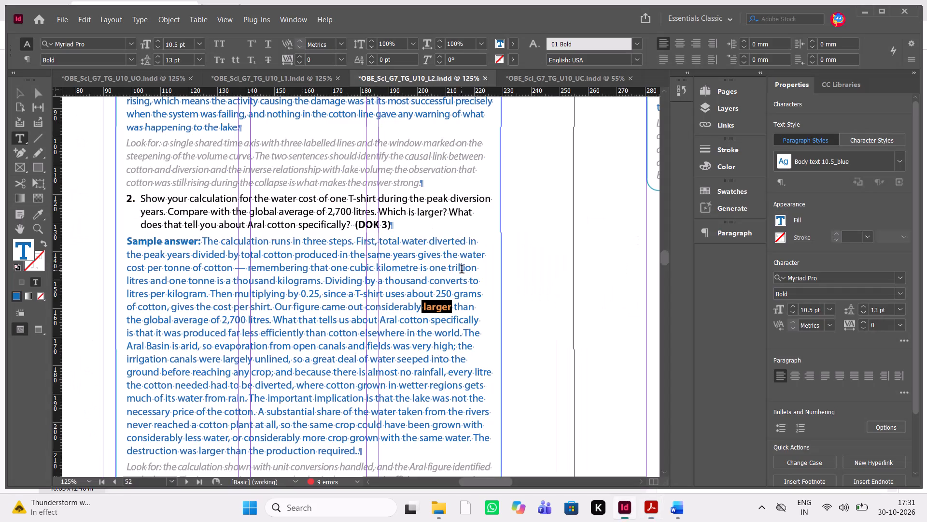
scroll(484, 263, "left", 2)
scroll(484, 263, "down", 7)
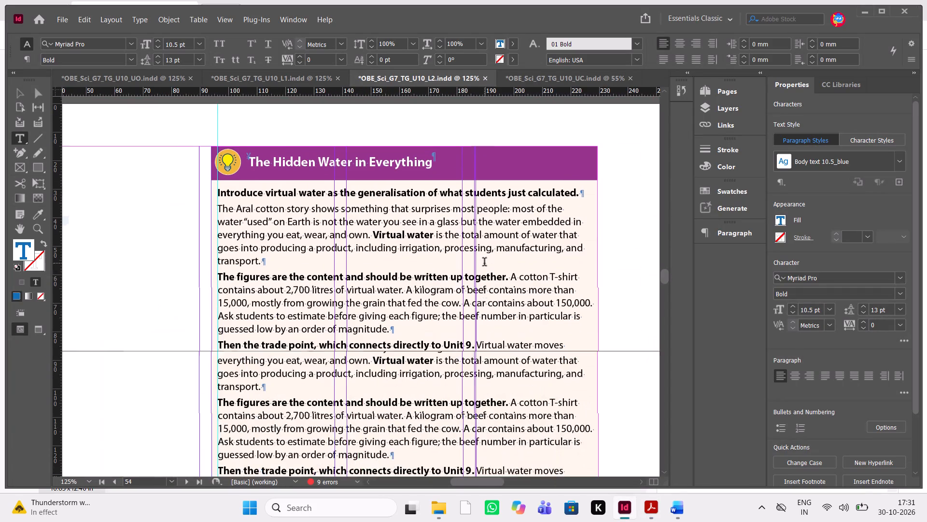
scroll(484, 263, "down", 2)
scroll(445, 180, "down", 3)
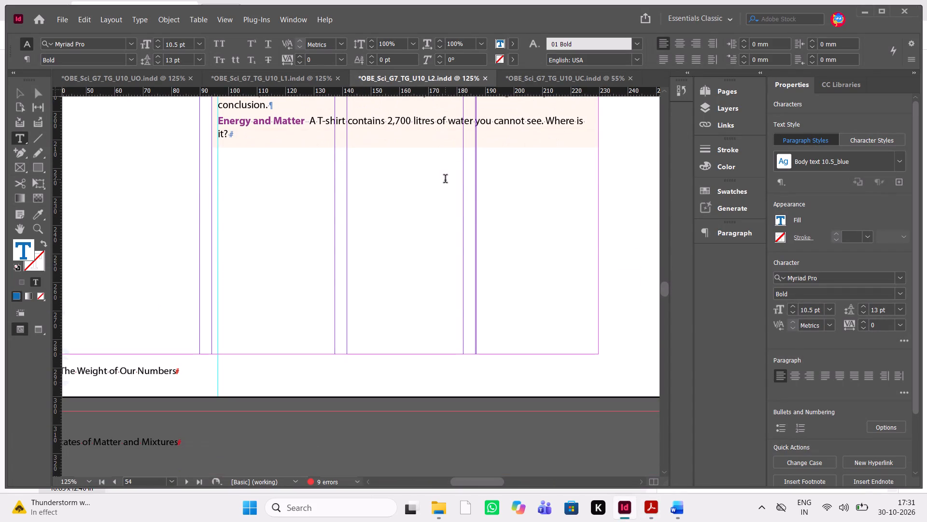
key("Escape")
left_click(476, 143)
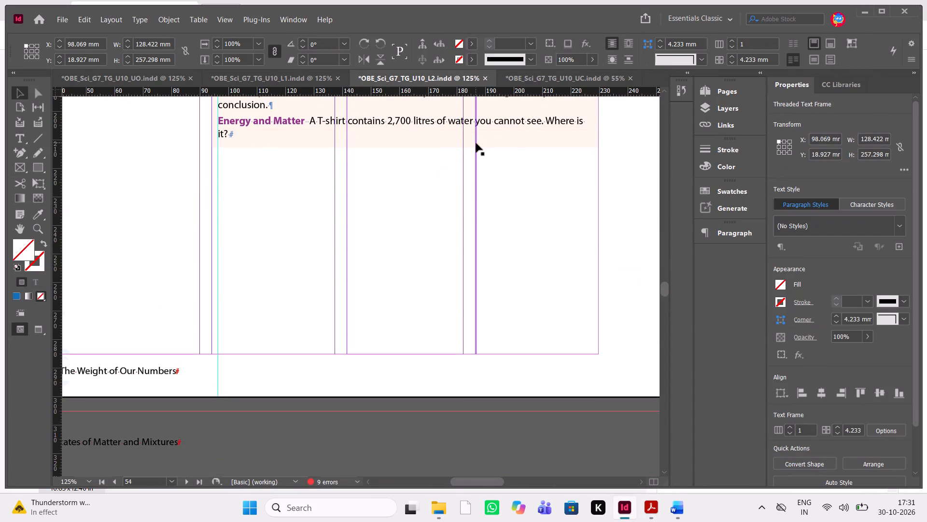
scroll(476, 143, "up", 1)
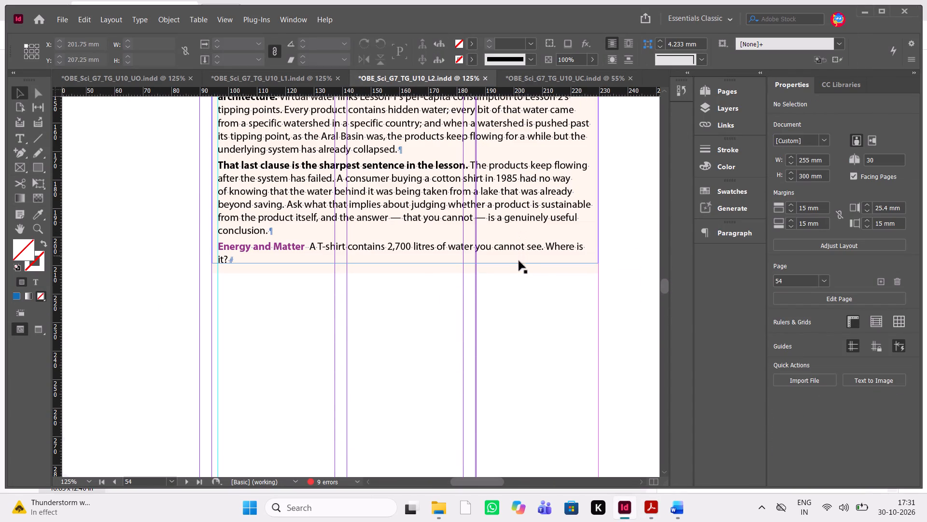
left_click(520, 267)
key("Delete")
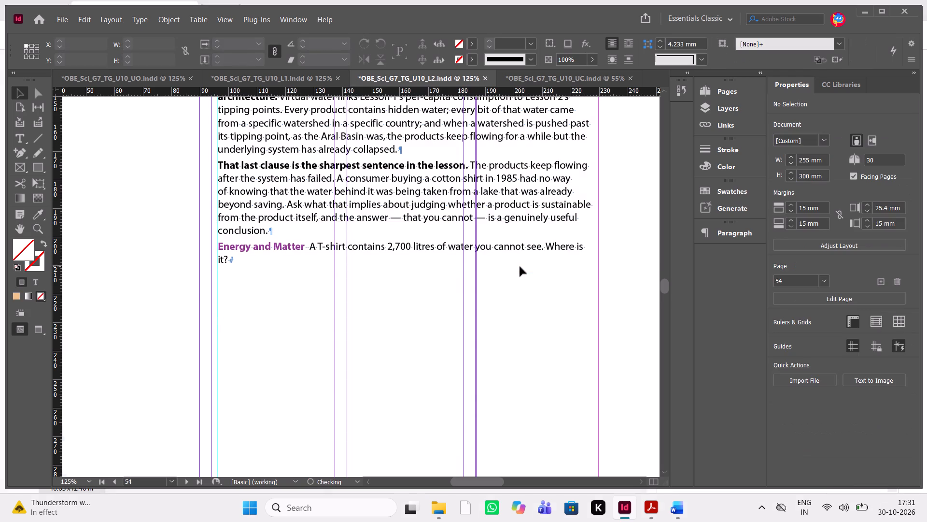
Following the PDF comment, set tracking to -10 on the page 54 paragraph beginning "The Aral cotton story shows".
scroll(520, 267, "up", 1)
key("alt+Tab")
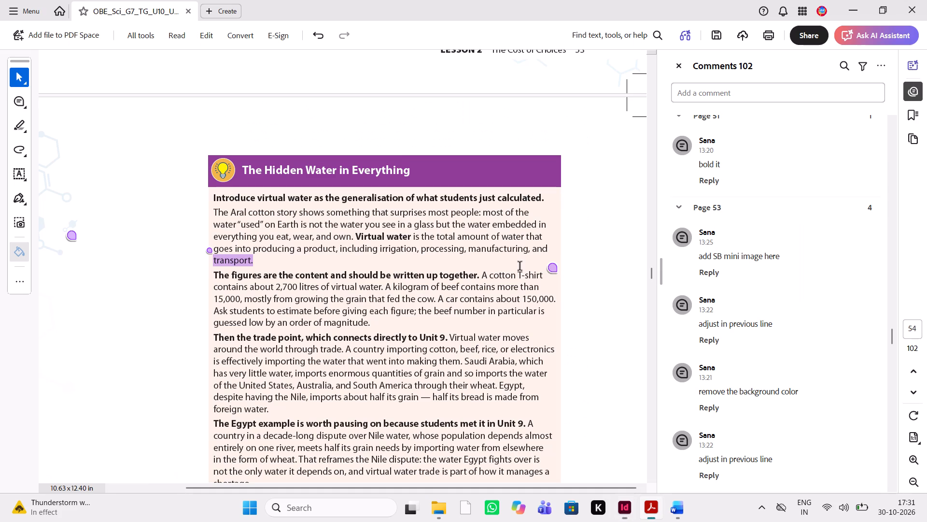
scroll(520, 267, "down", 1)
key("alt+Tab")
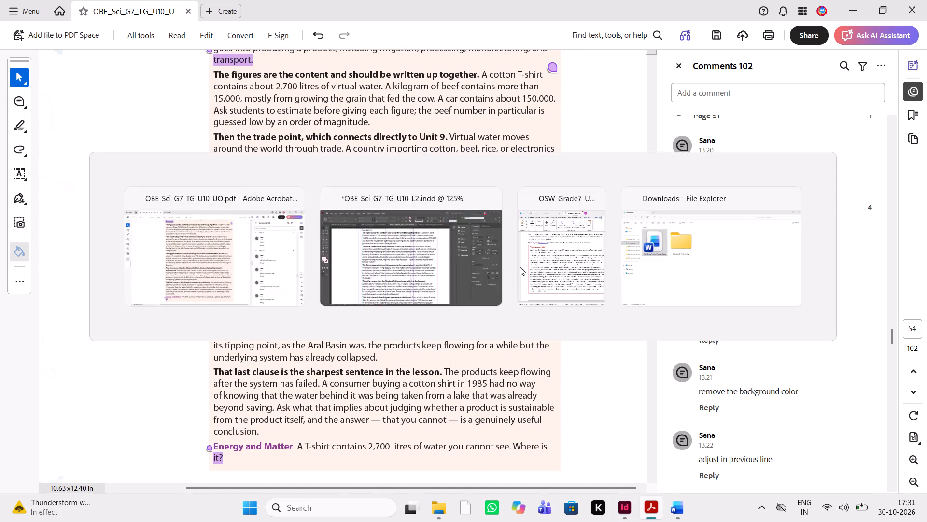
scroll(350, 235, "up", 1)
double_click(276, 224)
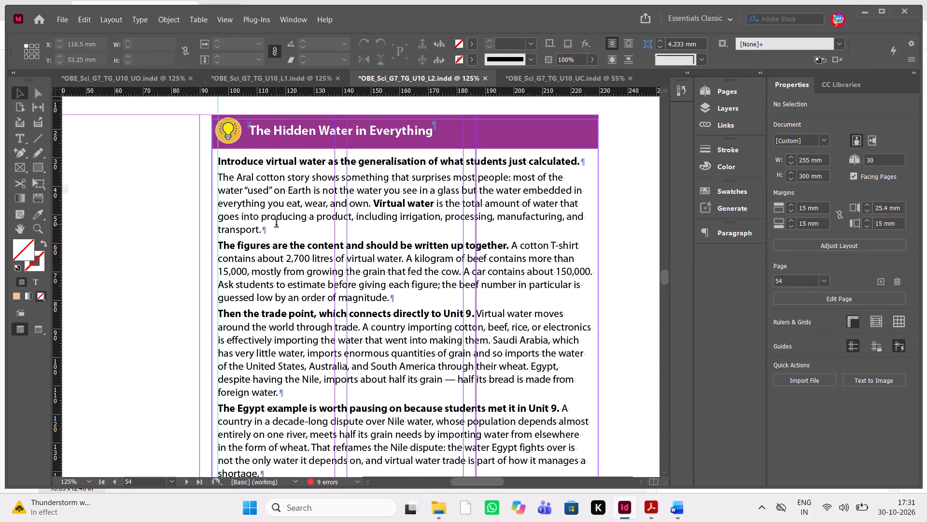
left_click_drag(263, 229, 224, 204)
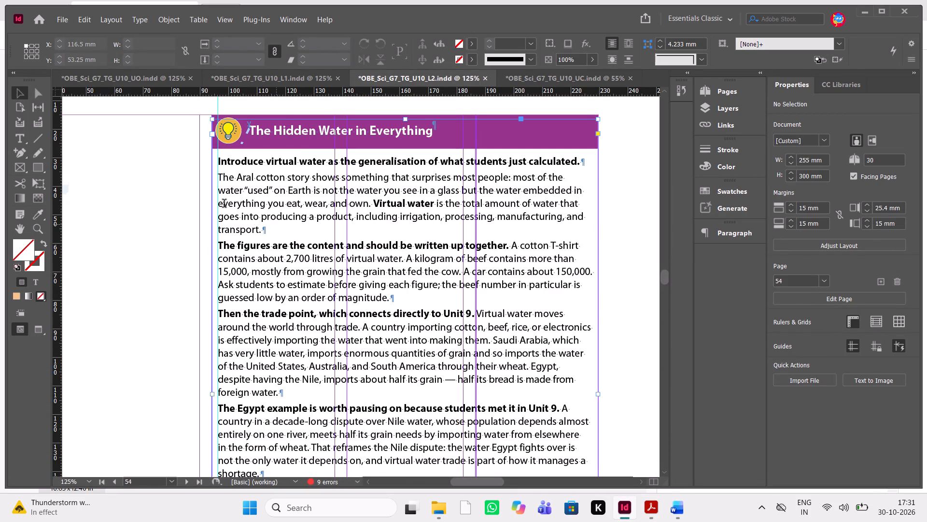
double_click(268, 238)
left_click_drag(276, 228, 209, 178)
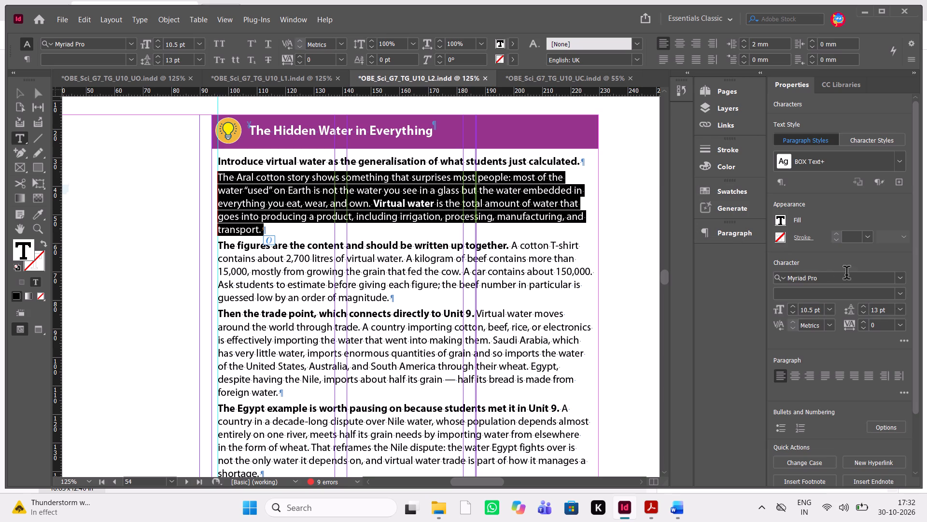
left_click(904, 324)
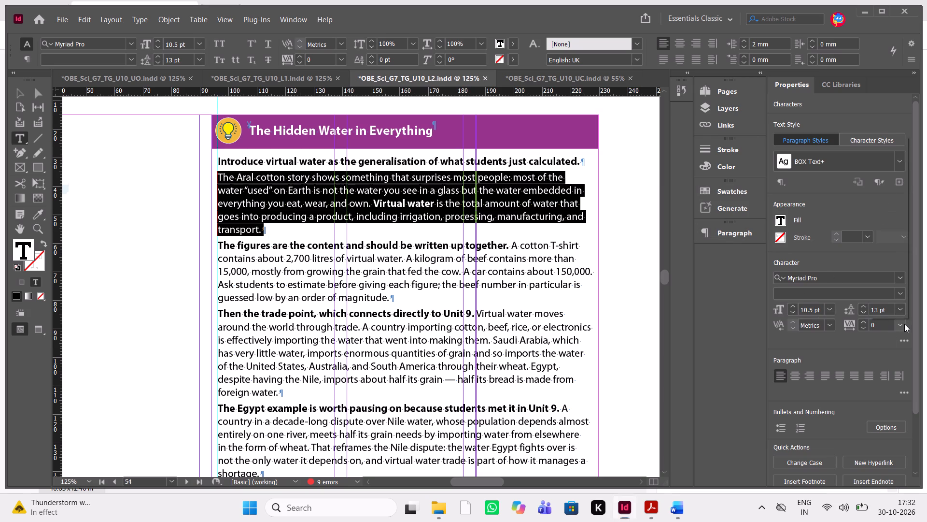
left_click(893, 204)
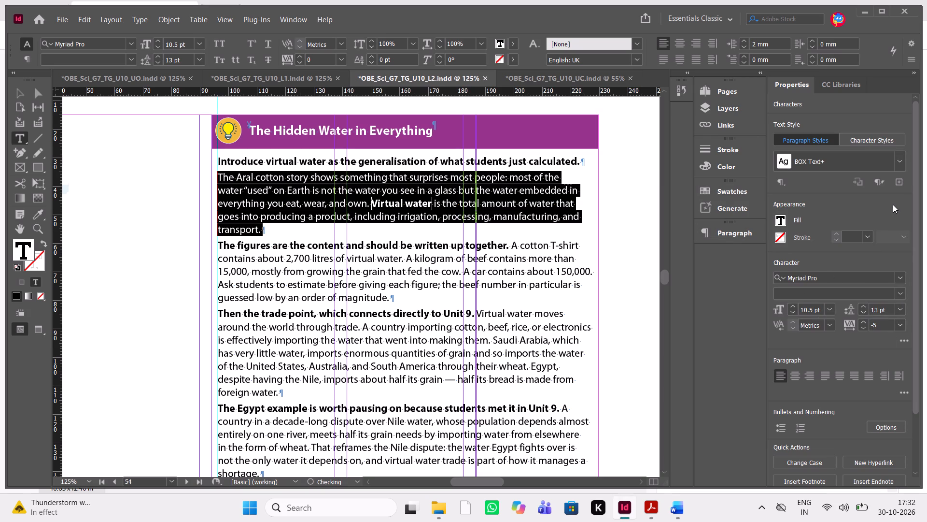
left_click(902, 327)
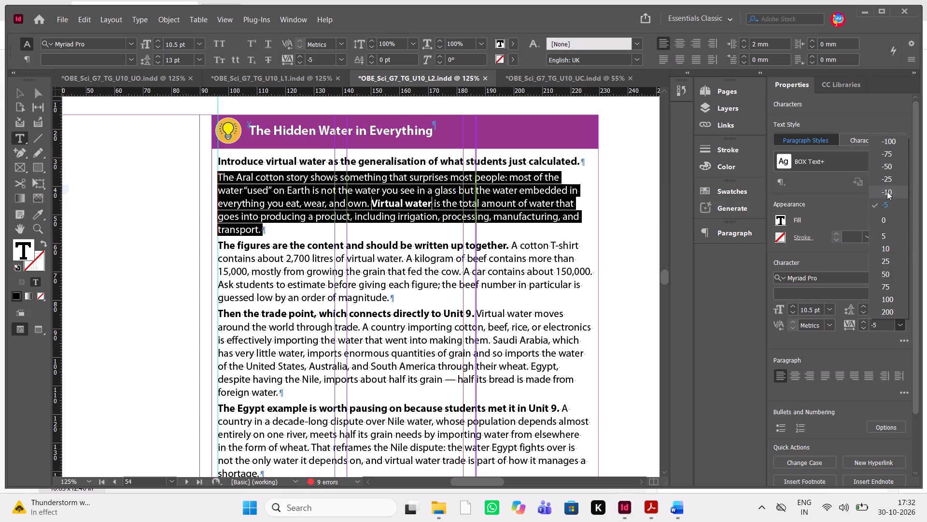
left_click(887, 191)
left_click(537, 202)
scroll(537, 202, "down", 1)
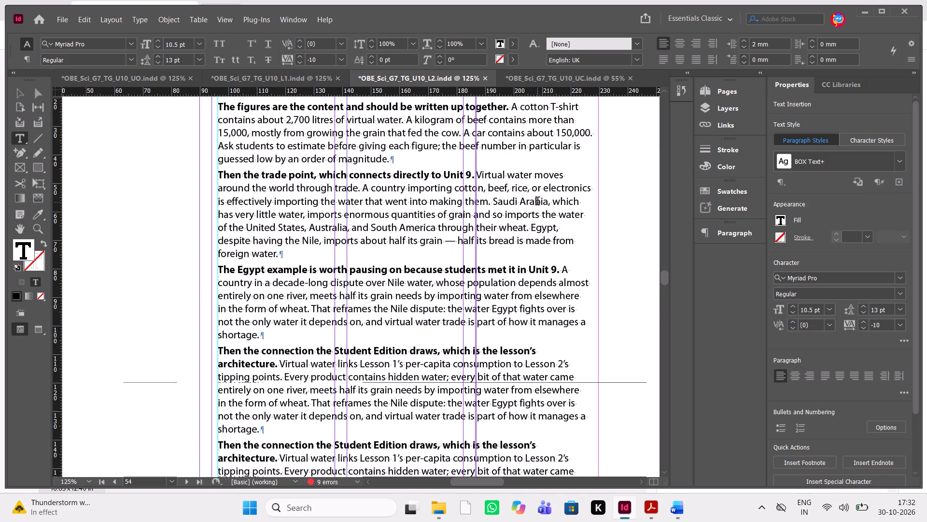
Set tracking to -10 on the body text of the page 54 paragraph beginning "The Egypt example is worth pausing on".
scroll(537, 202, "down", 1)
left_click_drag(269, 241, 226, 200)
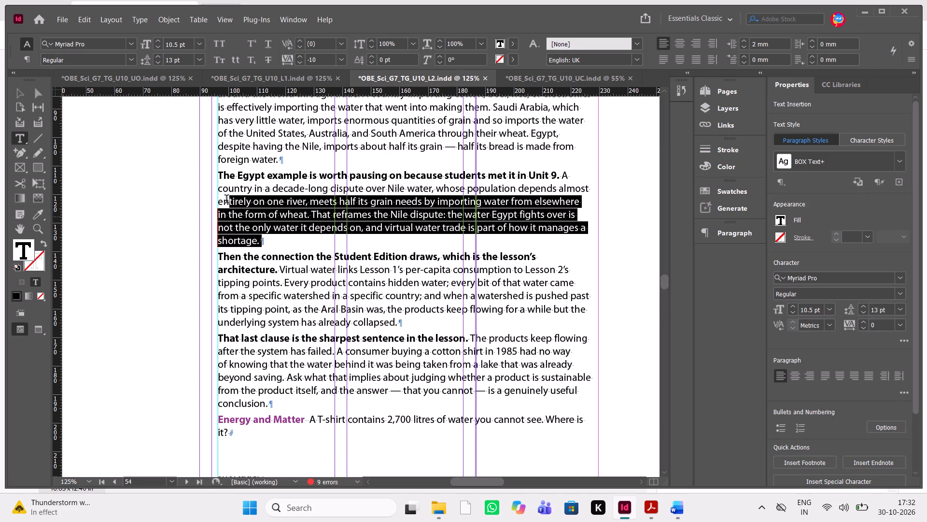
left_click_drag(226, 200, 214, 184)
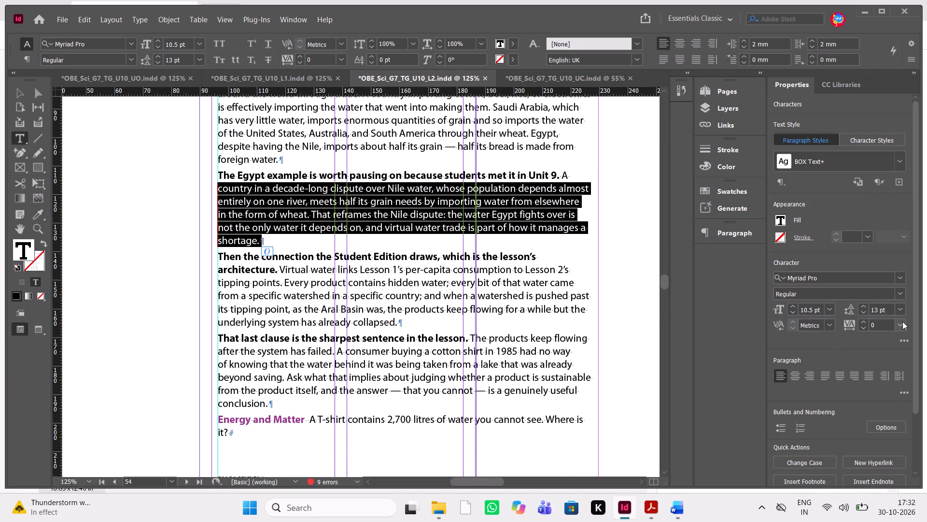
left_click(902, 321)
left_click(893, 190)
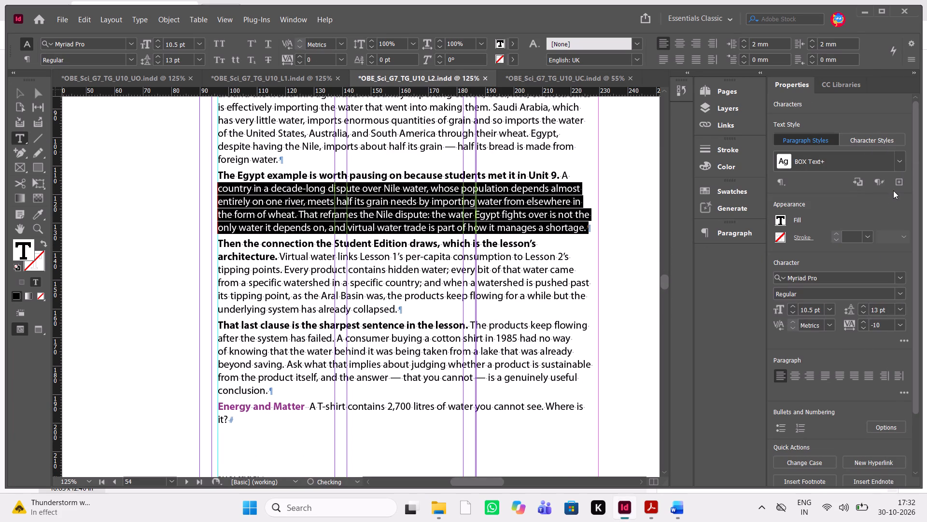
Set tracking to -10 on the "Energy and Matter" T-shirt question at the end of page 54.
left_click_drag(239, 424, 213, 407)
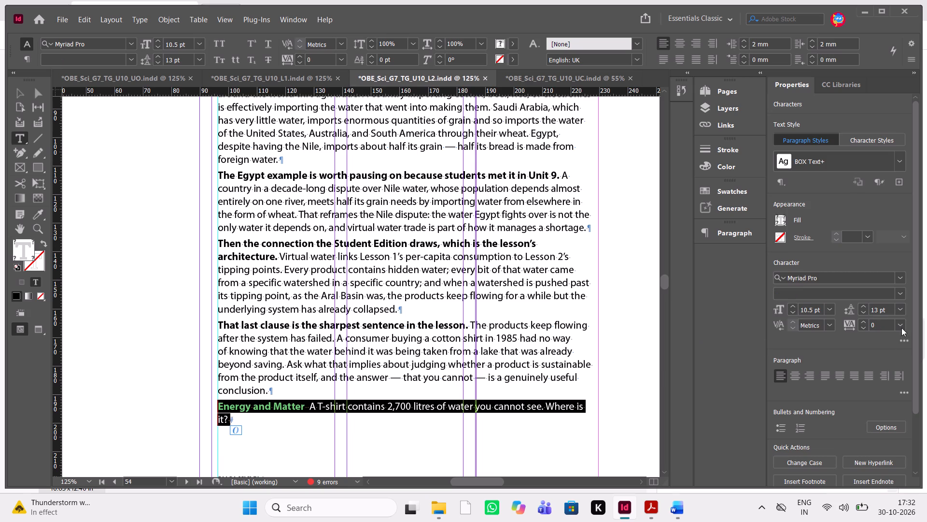
left_click(901, 328)
left_click(896, 194)
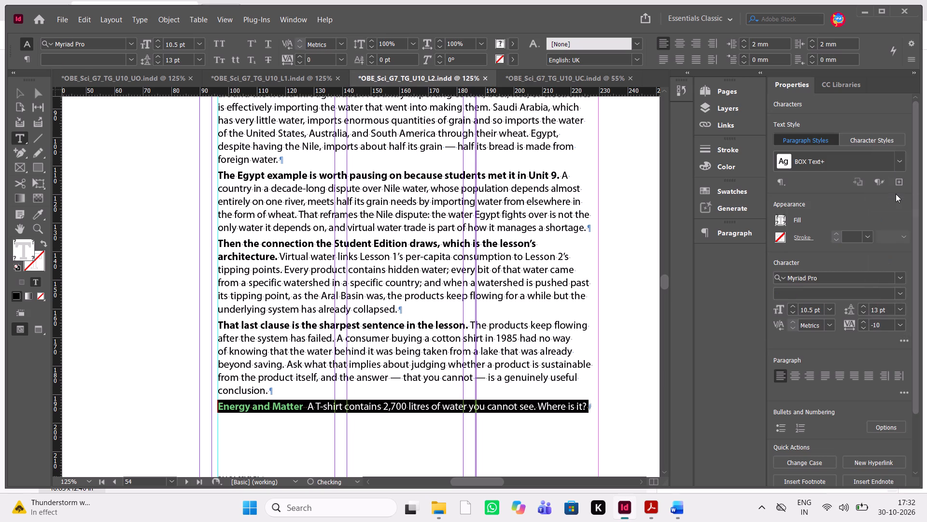
Set tracking to -10 on the page 54 paragraph beginning "That last clause is the sharpest sentence in the lesson".
left_click_drag(278, 392, 251, 379)
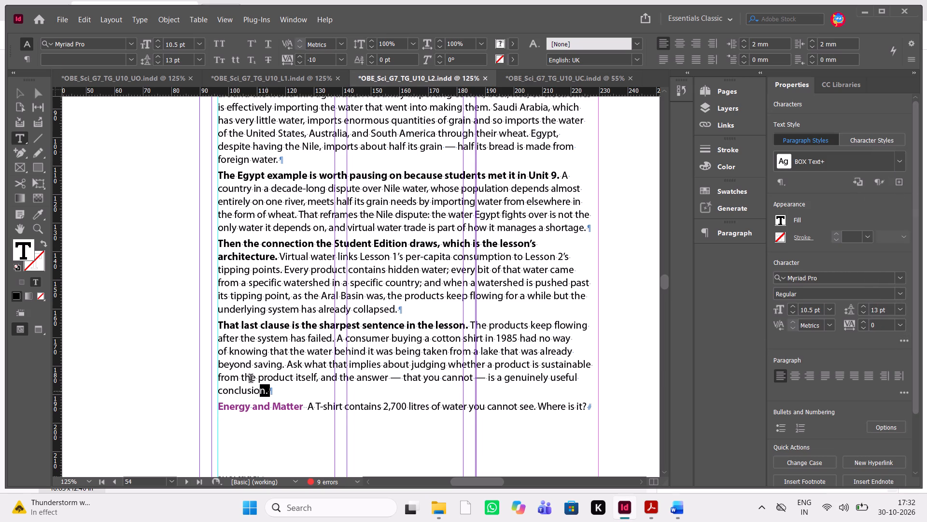
left_click_drag(251, 379, 215, 329)
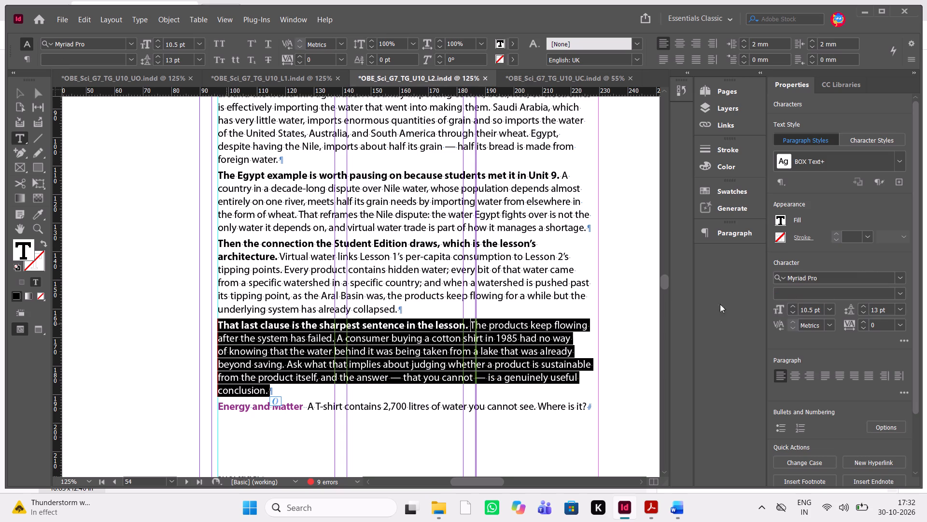
left_click(899, 327)
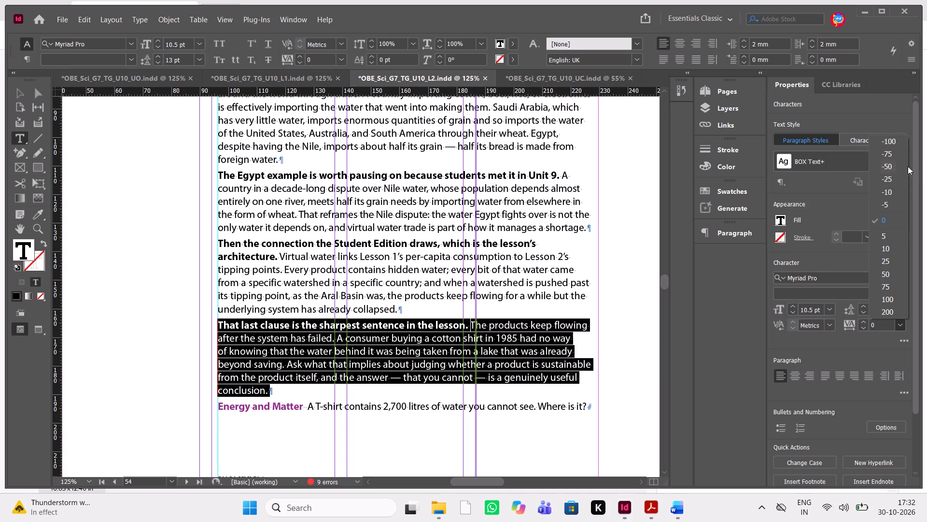
left_click(898, 188)
left_click(432, 417)
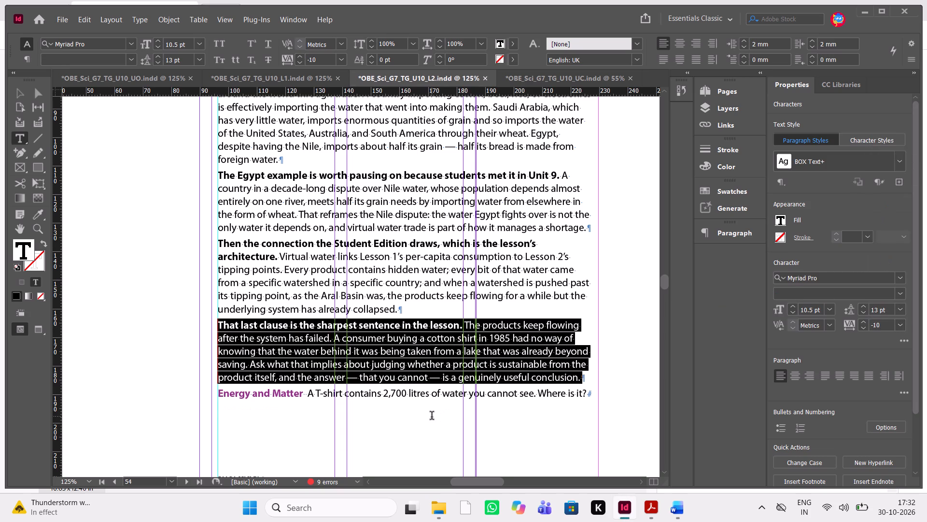
Compare the "Why the World Is Becoming a City" page 55 layout with the reviewer's marked-up PDF in Acrobat.
scroll(432, 417, "down", 2)
scroll(432, 417, "up", 3)
scroll(432, 417, "down", 1)
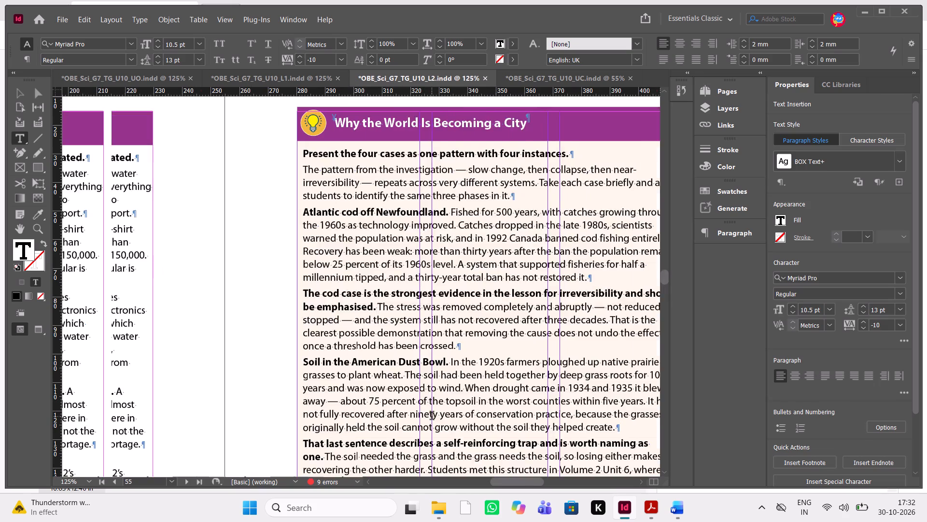
scroll(432, 417, "down", 3)
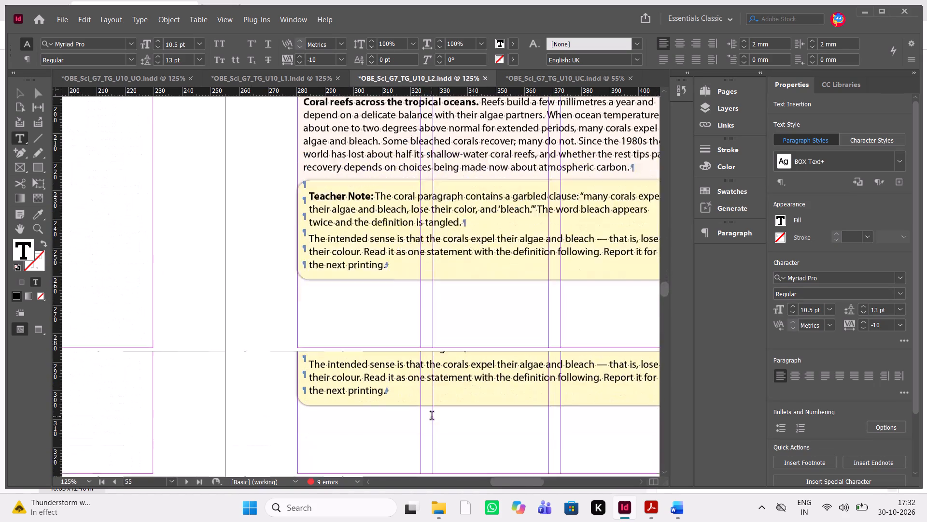
scroll(432, 417, "down", 3)
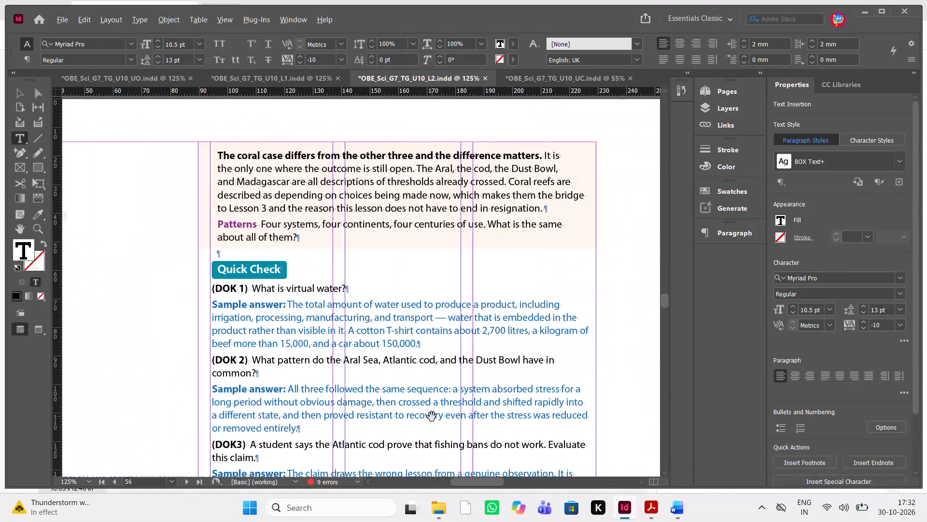
key("alt+Tab")
scroll(432, 417, "down", 6)
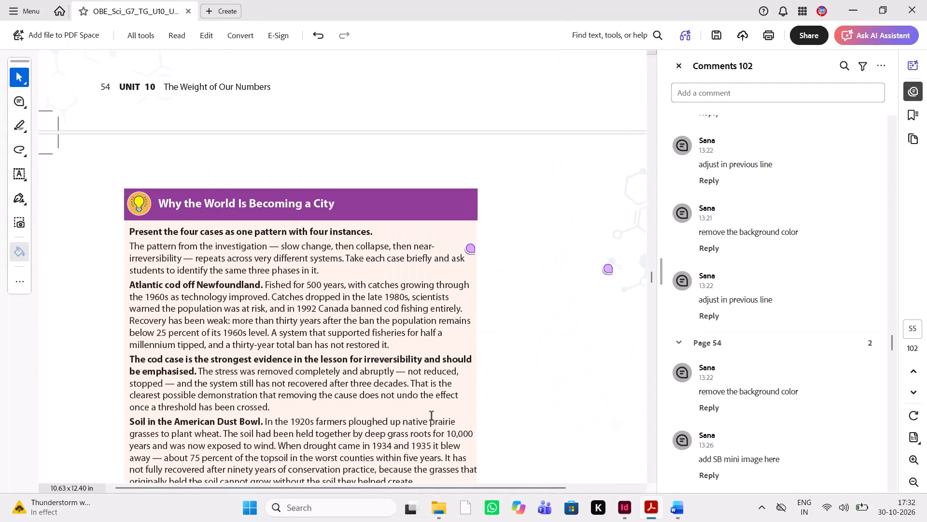
scroll(432, 417, "down", 1)
key("alt+Tab")
scroll(432, 417, "up", 1)
scroll(432, 417, "right", 1)
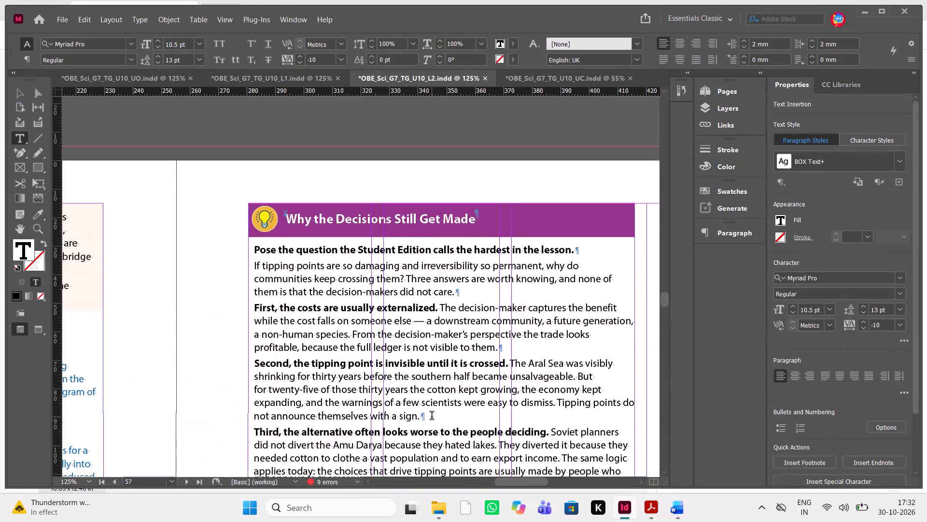
scroll(432, 417, "right", 1)
scroll(432, 417, "up", 7)
scroll(432, 417, "down", 2)
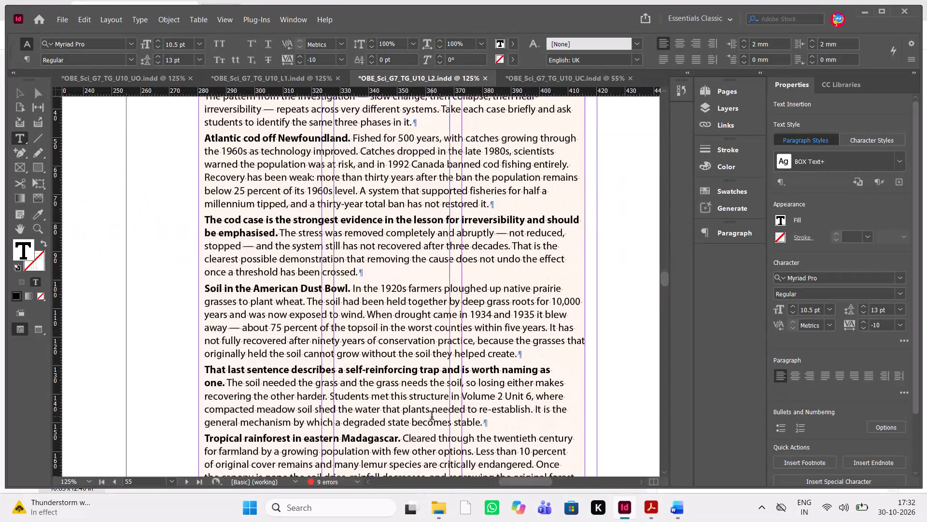
key("alt+Tab")
scroll(432, 417, "down", 1)
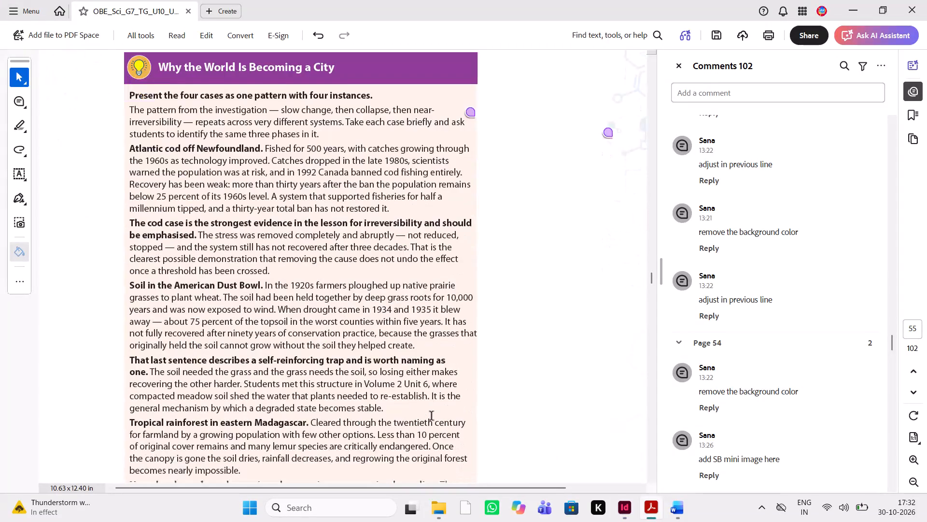
scroll(432, 417, "down", 1)
key("alt+Tab")
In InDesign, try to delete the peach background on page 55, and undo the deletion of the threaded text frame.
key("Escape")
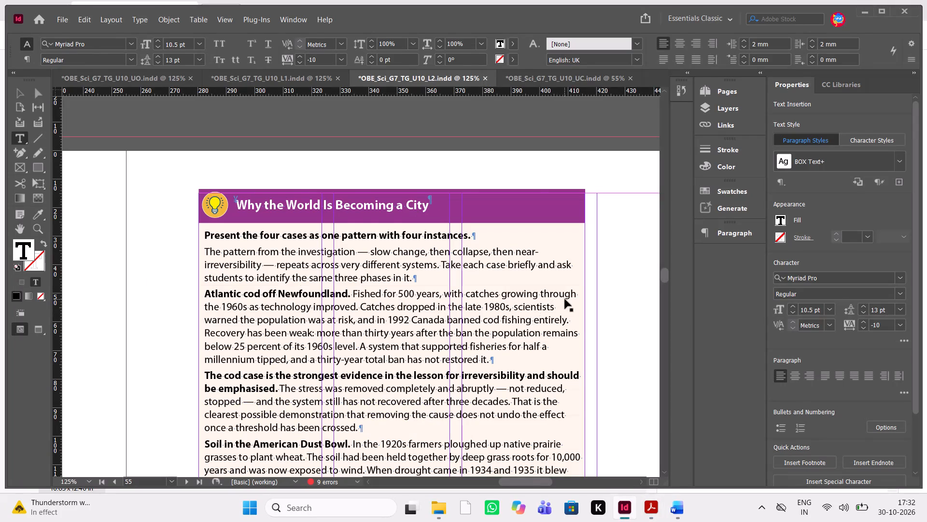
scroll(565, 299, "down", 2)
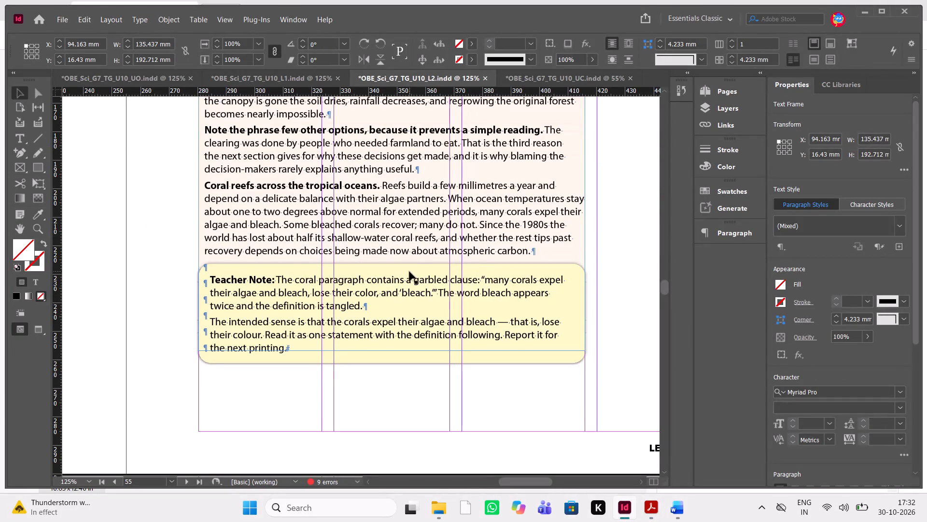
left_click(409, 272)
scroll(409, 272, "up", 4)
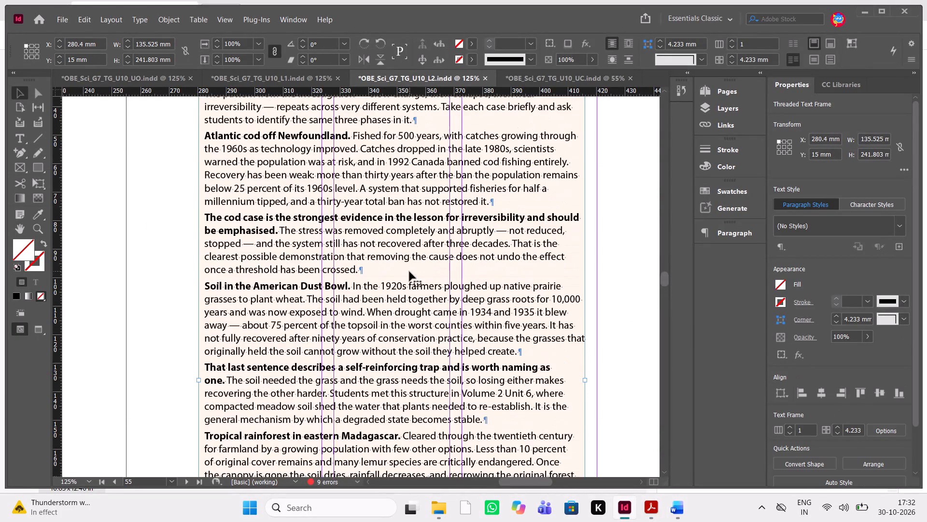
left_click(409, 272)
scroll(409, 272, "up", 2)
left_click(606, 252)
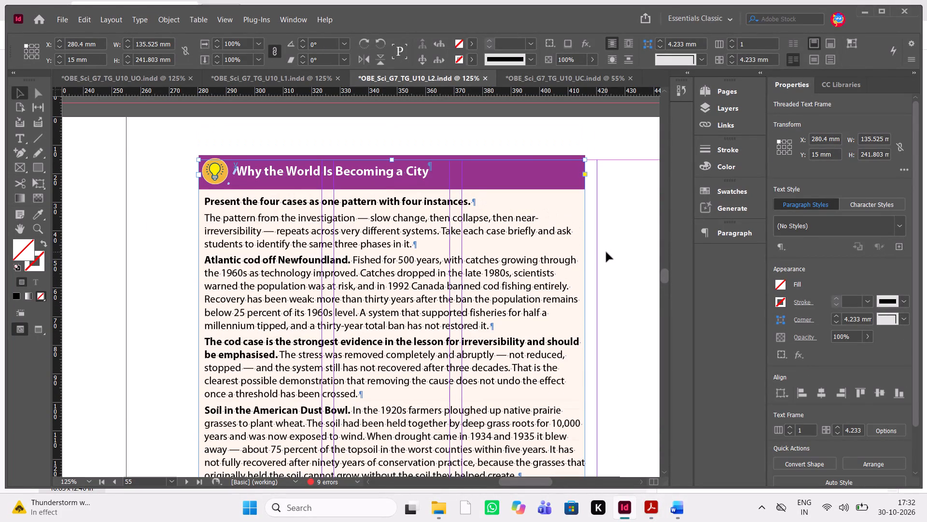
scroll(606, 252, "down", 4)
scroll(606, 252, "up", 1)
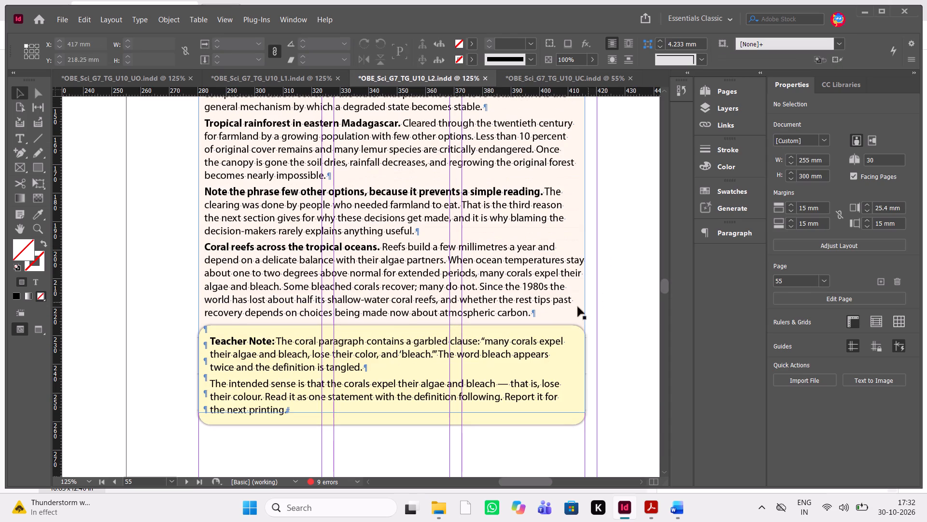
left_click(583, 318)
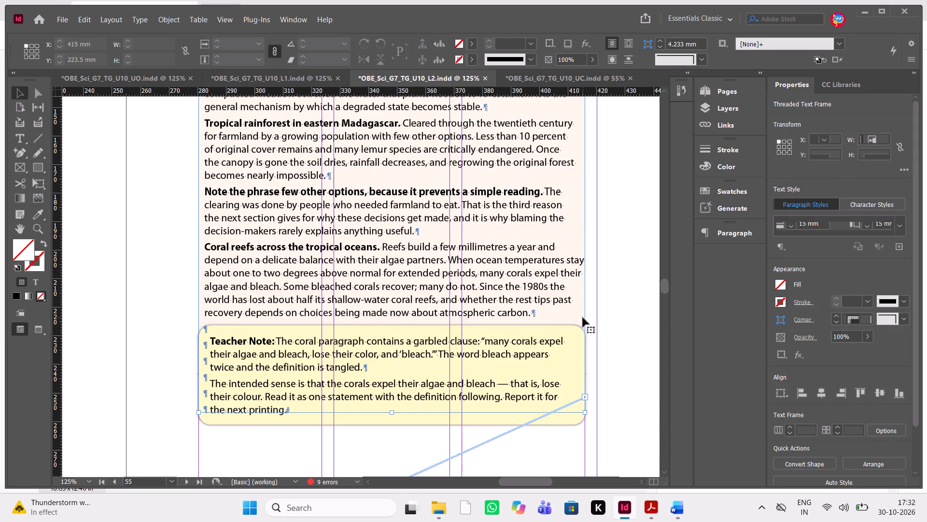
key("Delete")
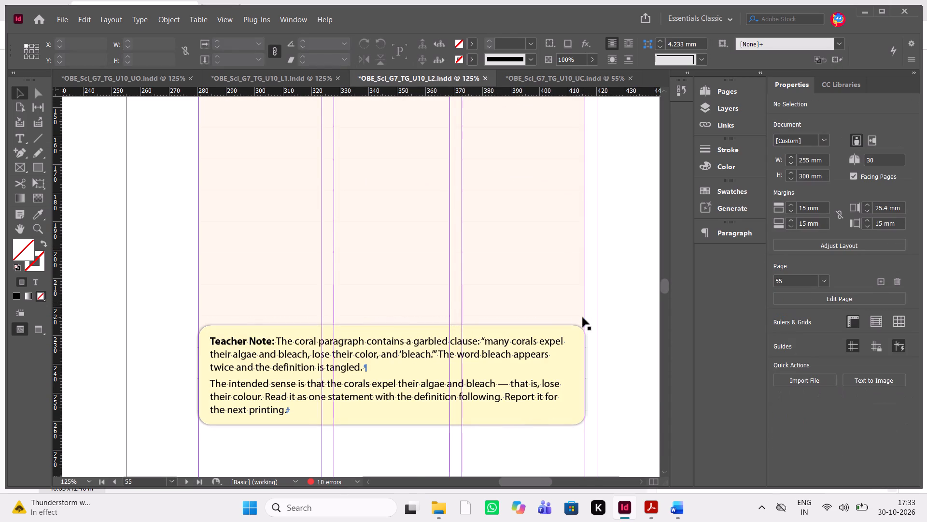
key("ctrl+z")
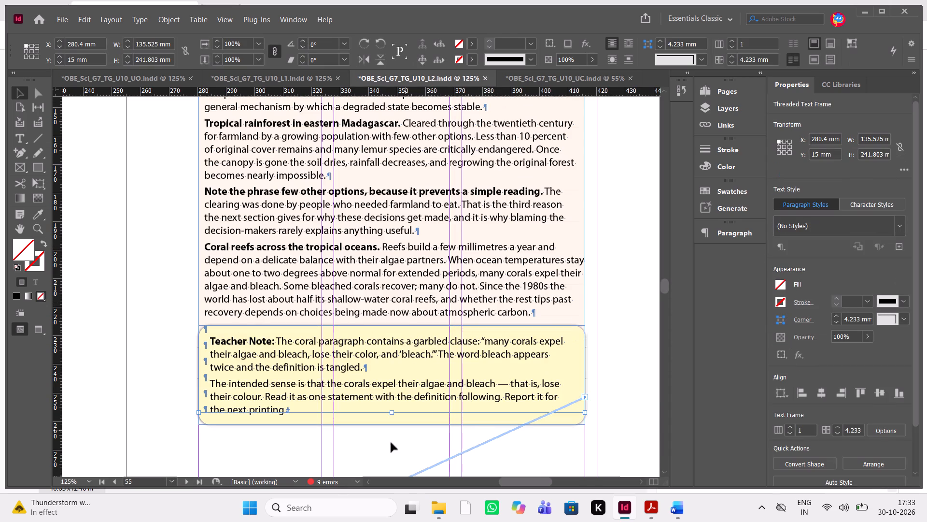
Shorten the page 55 text frame to reach the peach background shape, delete that shape, and extend the frame to about 220 mm high.
left_click_drag(393, 413, 391, 279)
left_click(348, 322)
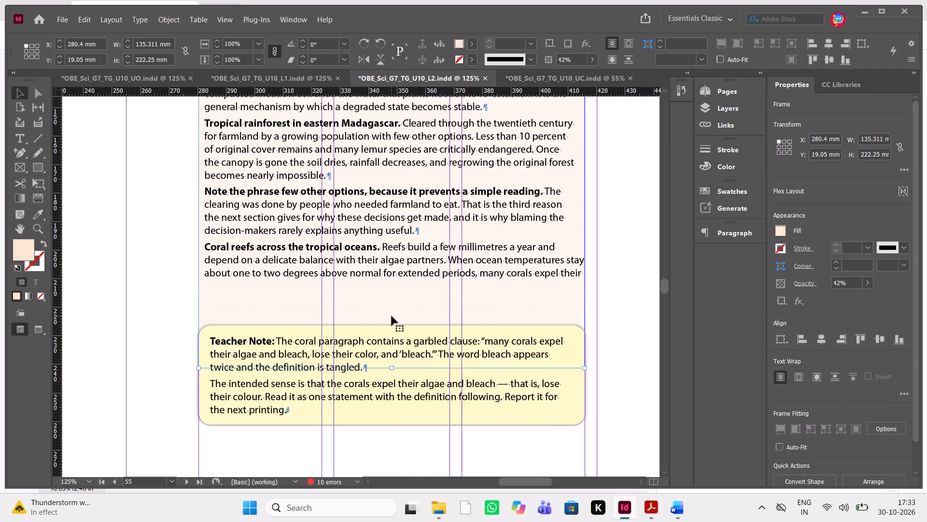
key("Delete")
left_click_drag(392, 316, 435, 269)
left_click(435, 269)
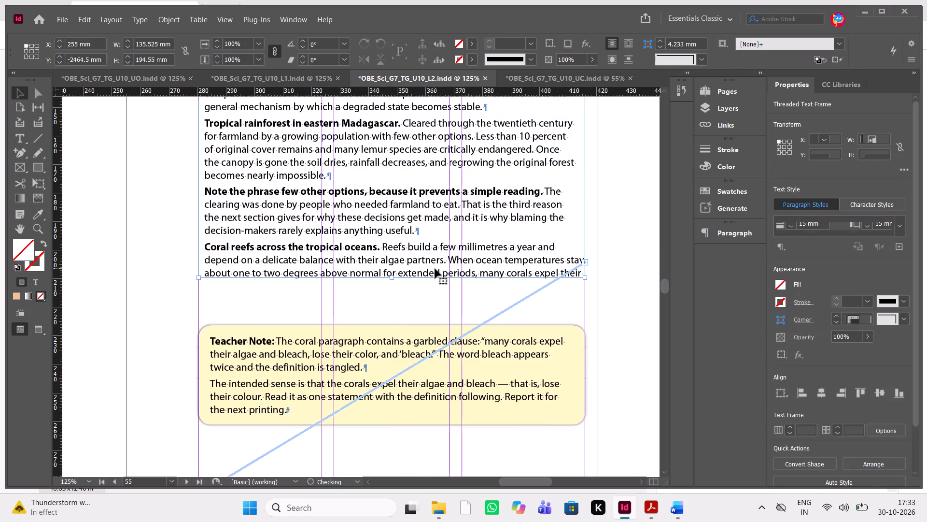
left_click_drag(392, 276, 397, 351)
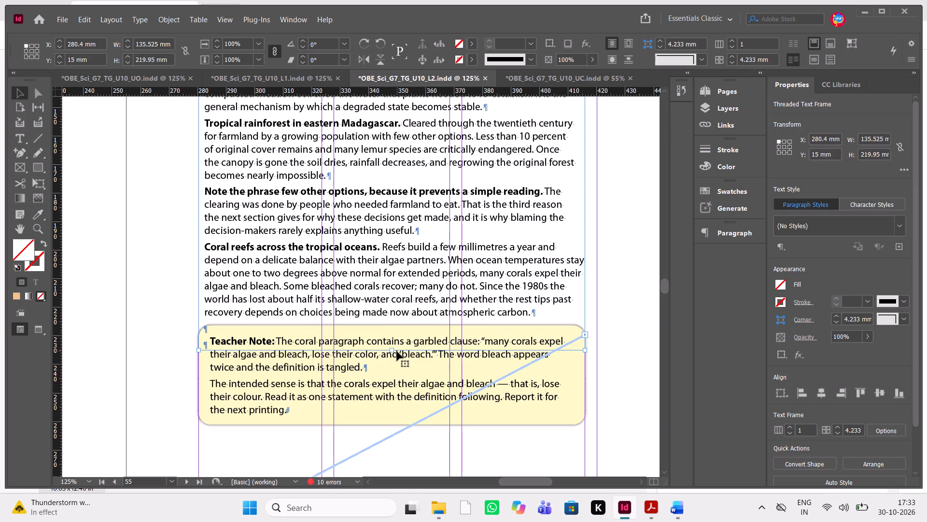
Check the PDF comments and delete the peach background shape behind "The coral case differs" text on page 56.
key("alt+Tab")
scroll(397, 351, "down", 2)
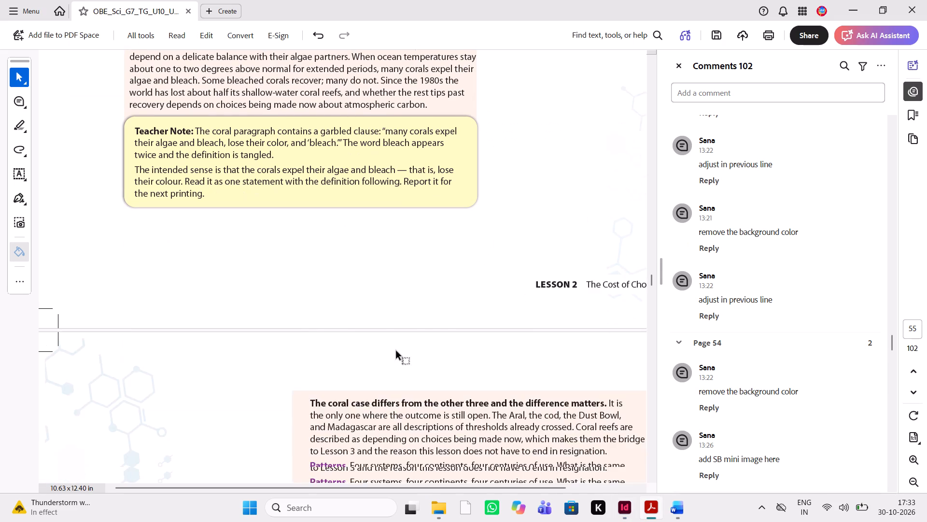
scroll(397, 351, "down", 1)
scroll(397, 351, "up", 5)
scroll(397, 351, "down", 1)
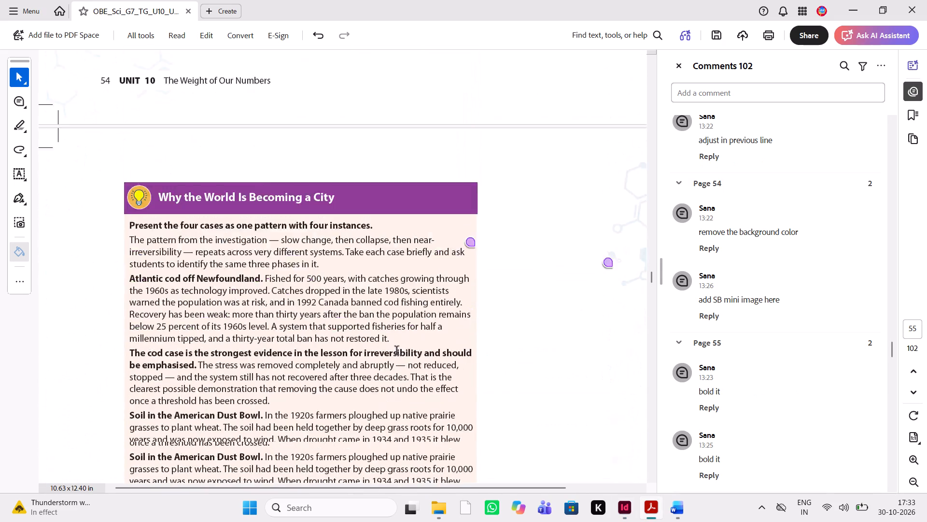
scroll(397, 351, "down", 1)
key("alt+Tab")
key("alt+Tab")
scroll(397, 351, "down", 1)
key("alt+Tab")
scroll(397, 351, "down", 2)
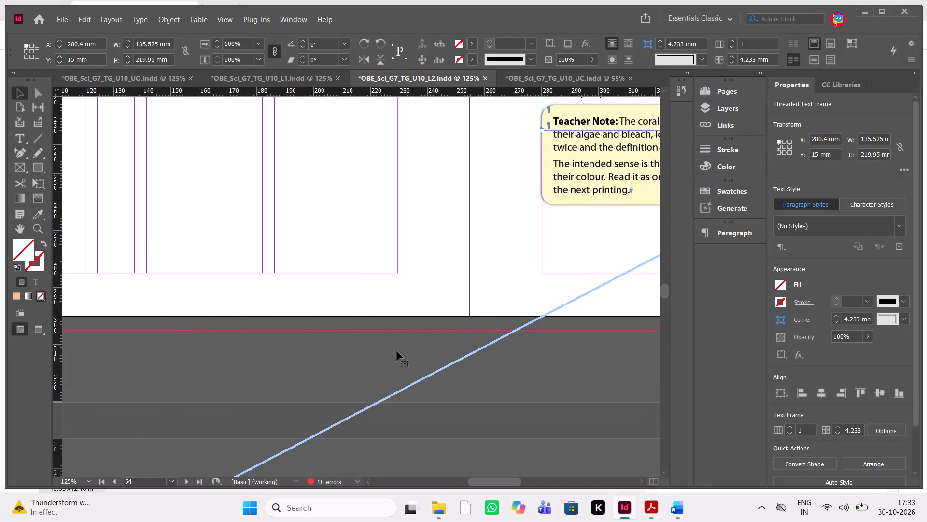
scroll(397, 351, "down", 1)
right_click(397, 351)
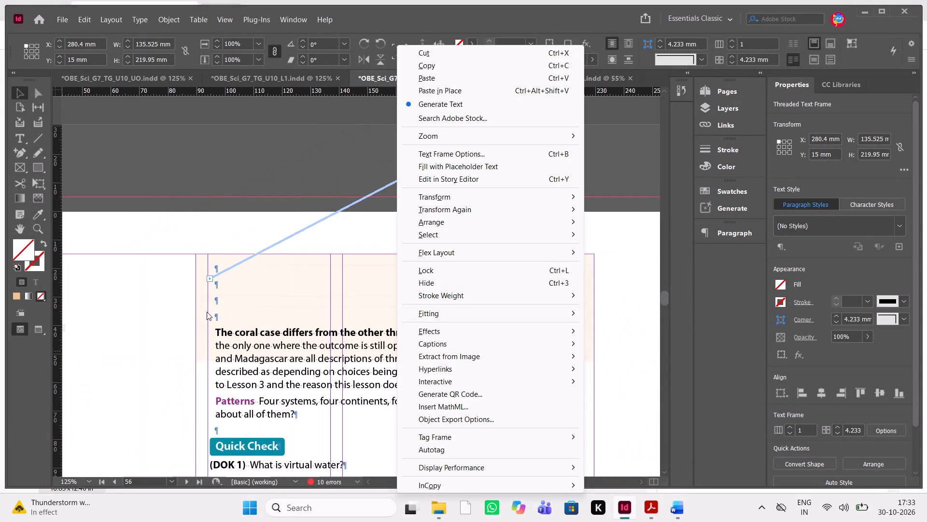
left_click(202, 320)
key("Delete")
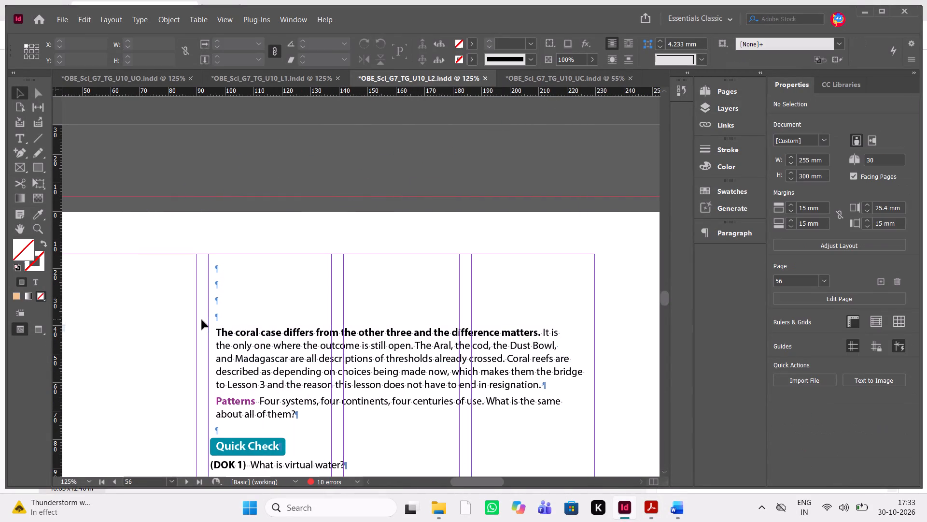
Delete the empty paragraphs above "The coral case differs from the other three" at the top of page 56.
double_click(248, 296)
left_click_drag(218, 322, 215, 276)
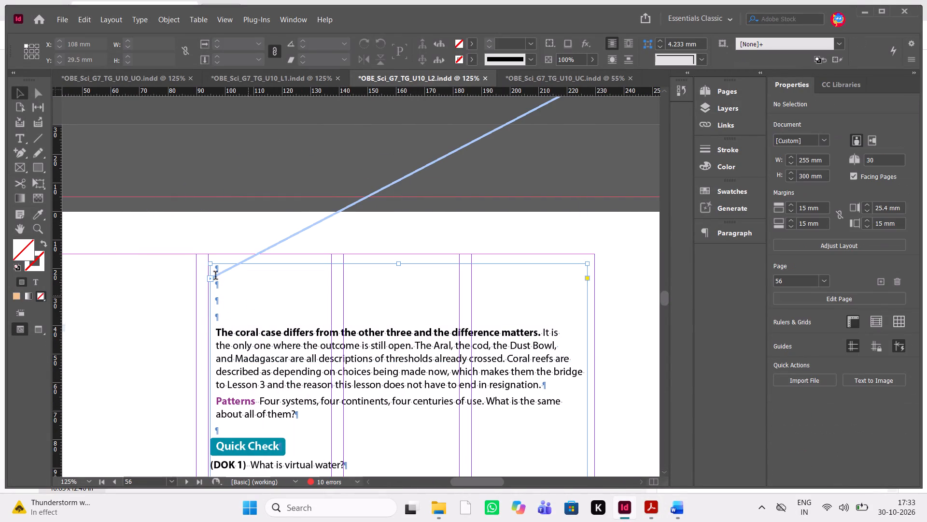
left_click_drag(215, 276, 217, 269)
left_click_drag(217, 269, 218, 315)
key("Delete")
Check the page 56 comments in the PDF and bold "after" in the DOK3 sample answer in InDesign.
key("alt+Tab")
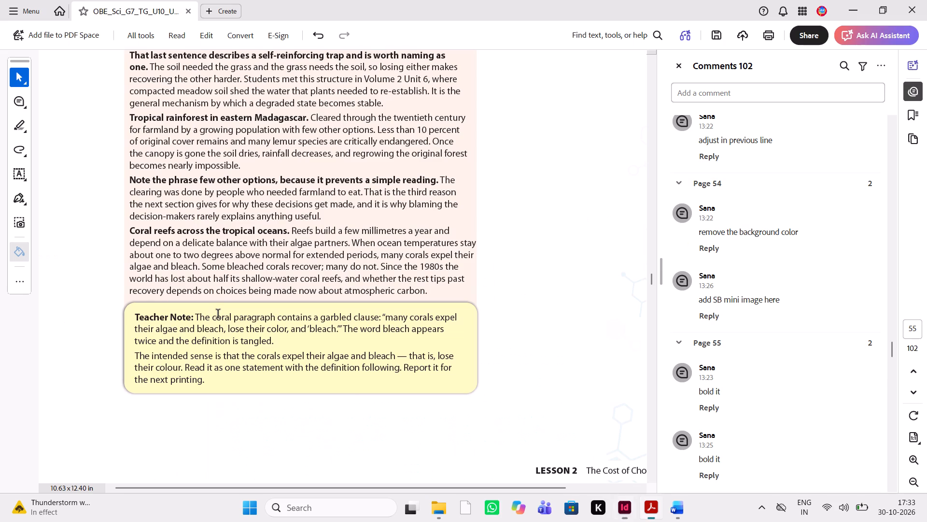
key("alt+Tab")
scroll(218, 315, "down", 1)
key("alt+Tab")
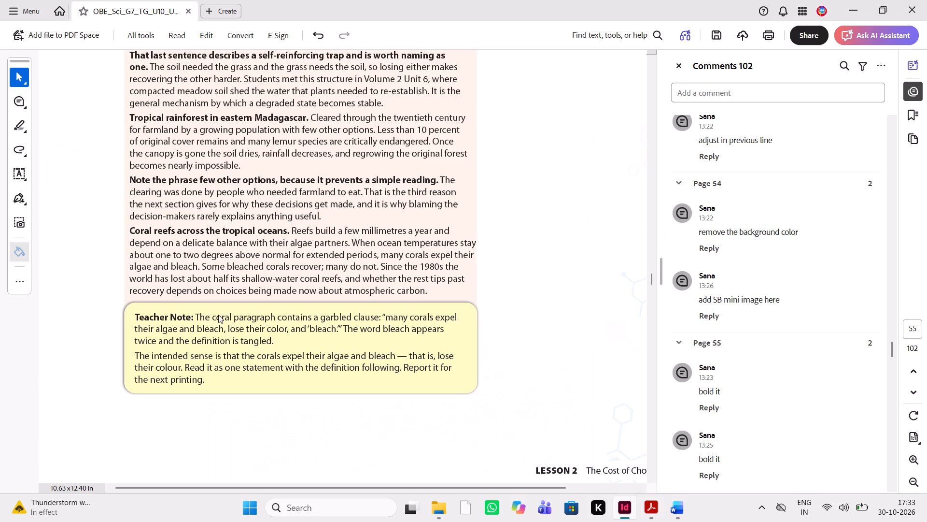
scroll(218, 315, "down", 5)
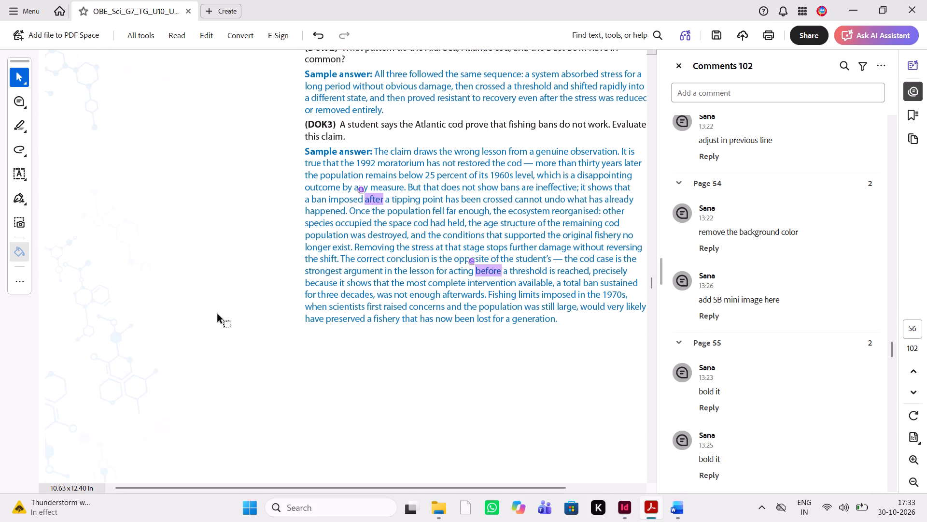
key("alt+Tab")
scroll(218, 315, "down", 1)
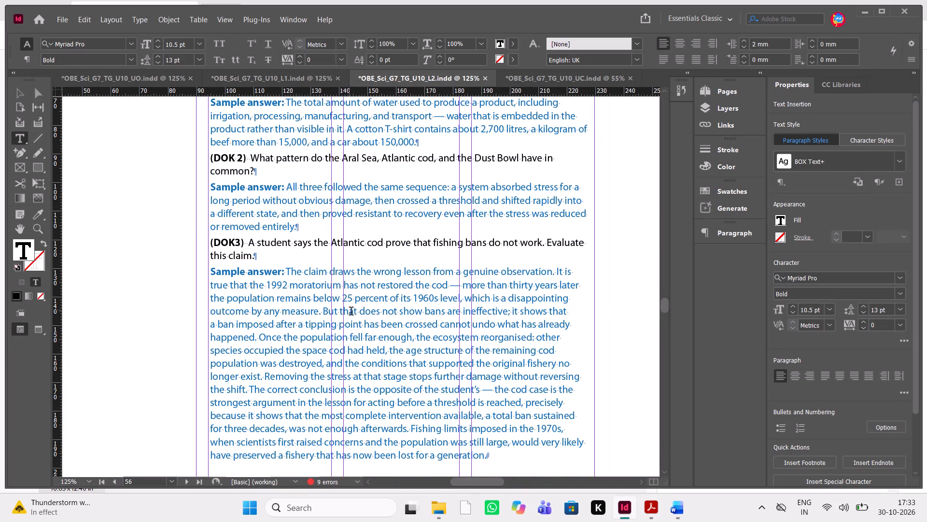
key("alt+Tab")
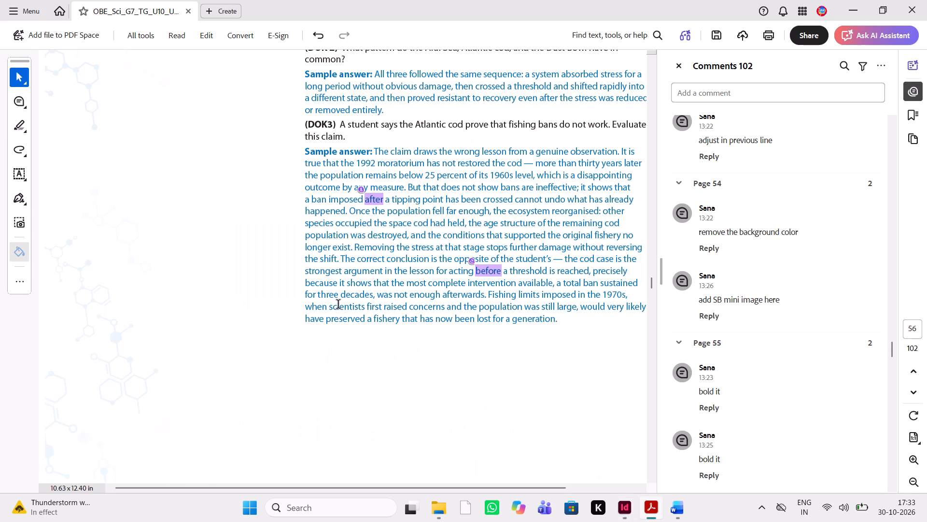
key("alt+Tab")
left_click_drag(296, 328, 276, 328)
key("ctrl+shift+b")
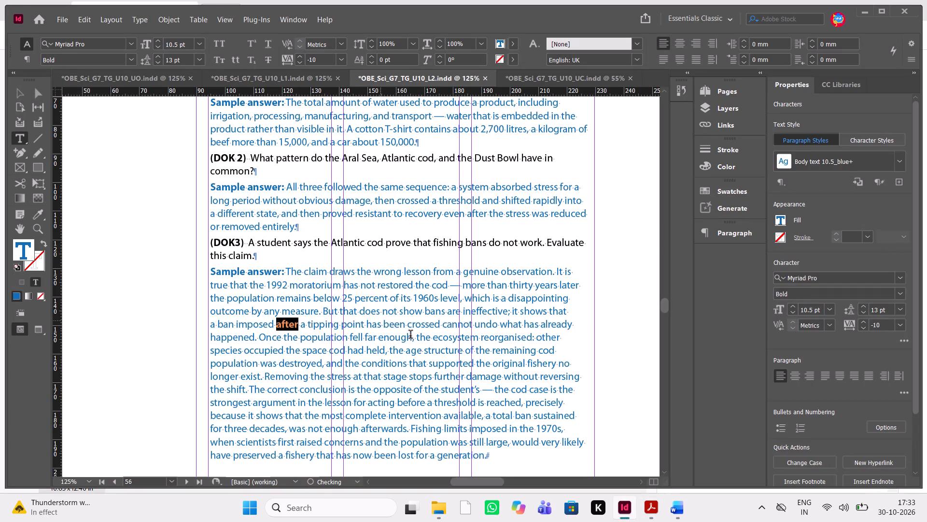
Bold "before" in the phrase "acting before a threshold is reached" in the same DOK3 sample answer.
key("alt+Tab")
key("alt+Tab")
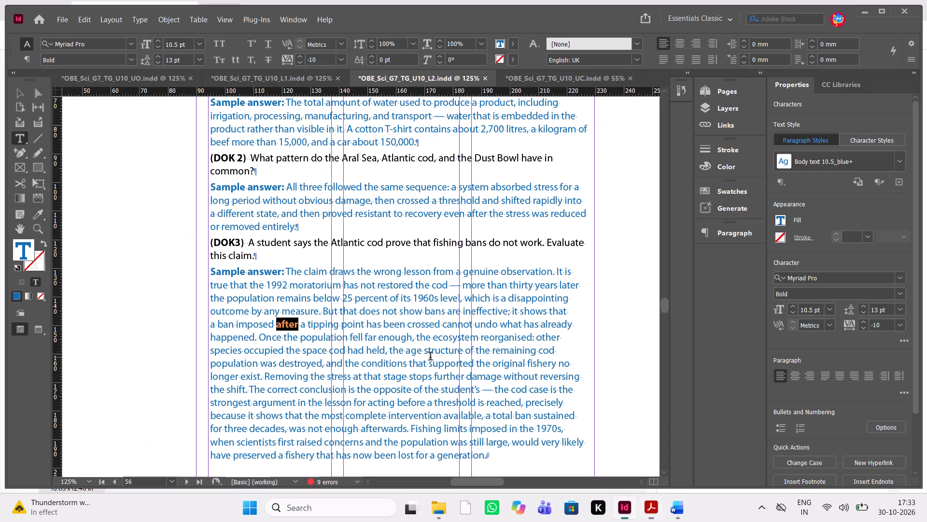
left_click_drag(426, 403, 403, 403)
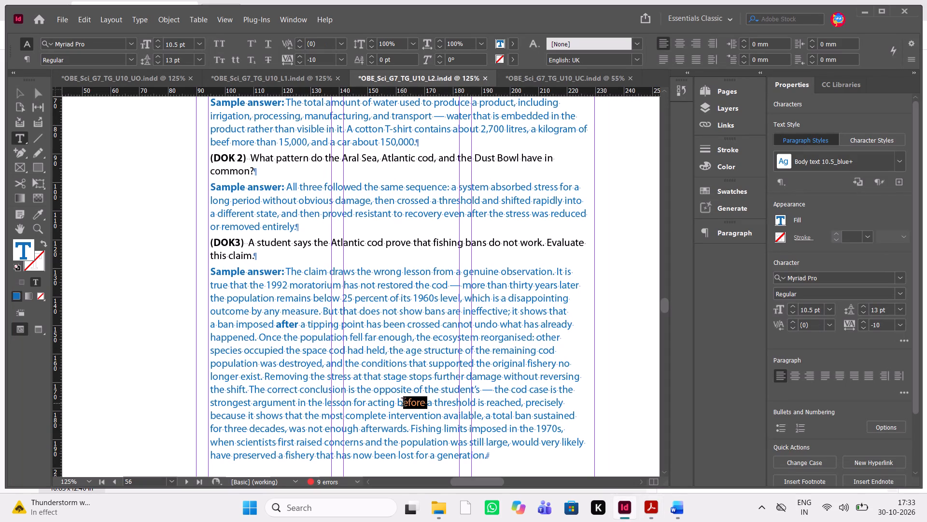
left_click_drag(403, 403, 396, 403)
key("ctrl+shift+b")
Check the following PDF comments in Acrobat, return to InDesign and set the purple "Patterns" label on page 56 to 11 pt.
key("alt+Tab")
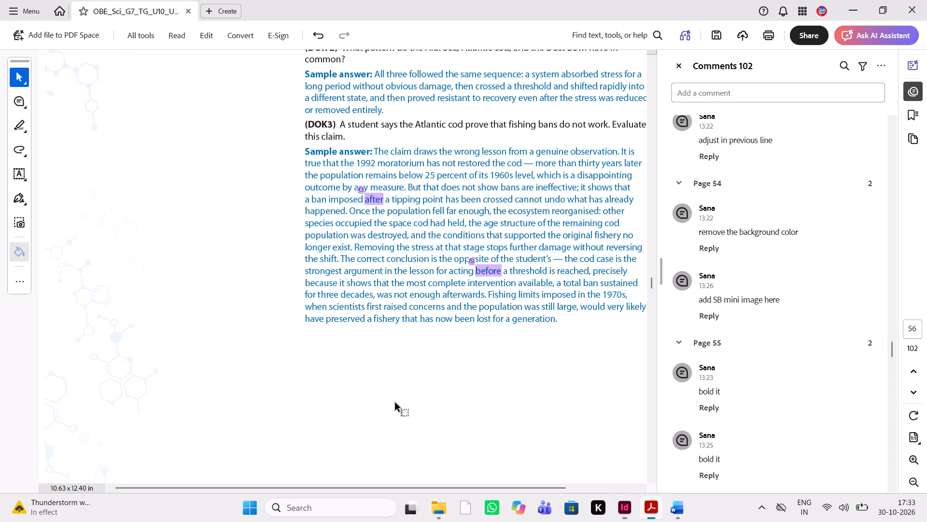
scroll(492, 383, "down", 3)
scroll(492, 383, "up", 1)
scroll(492, 383, "down", 1)
scroll(492, 383, "up", 1)
key("alt+Tab")
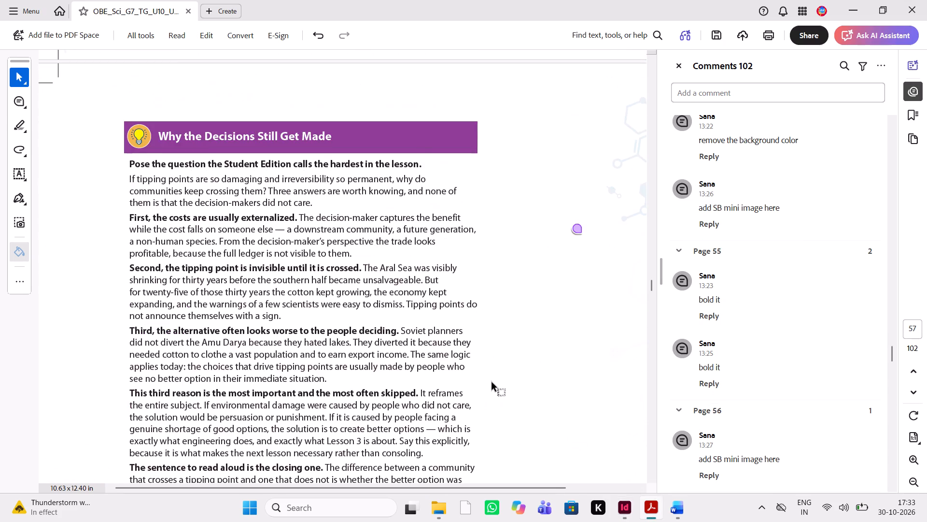
scroll(492, 383, "up", 5)
scroll(492, 383, "down", 1)
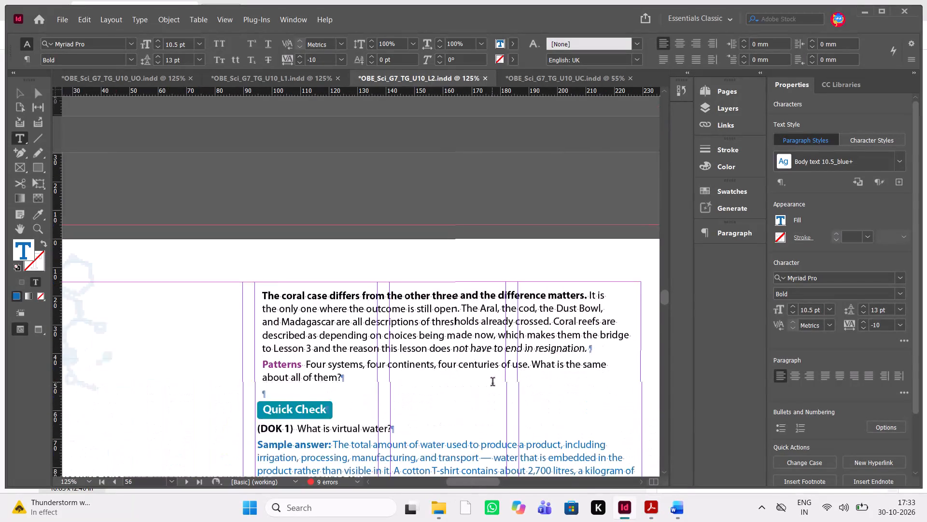
scroll(492, 383, "down", 1)
left_click_drag(302, 332, 272, 334)
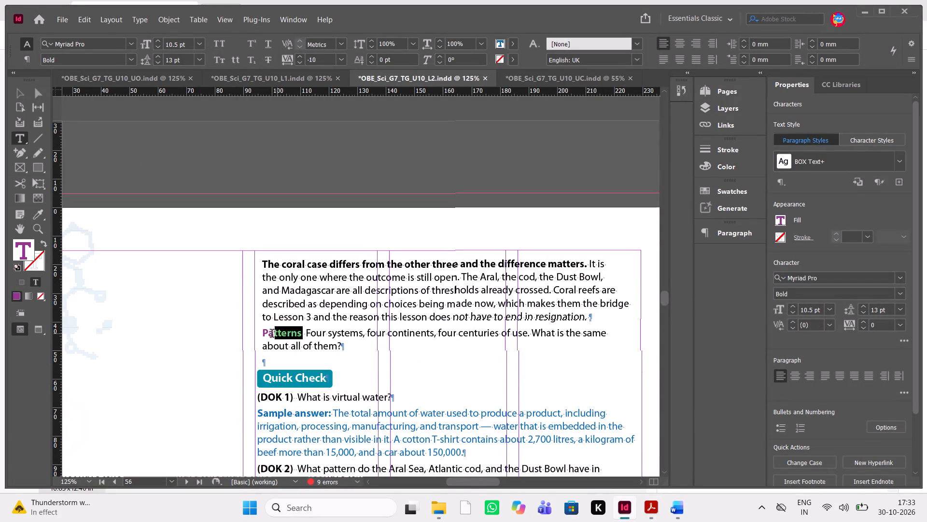
left_click_drag(272, 334, 263, 335)
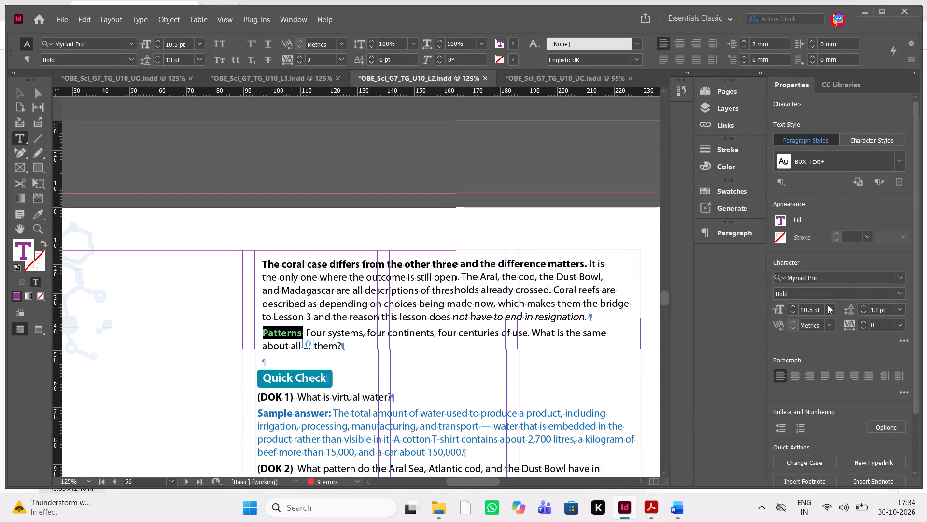
left_click(828, 305)
left_click(827, 186)
Set the purple "Energy and Matter" label at the end of page 54's text to 11 pt.
scroll(491, 287, "up", 4)
scroll(491, 287, "right", 1)
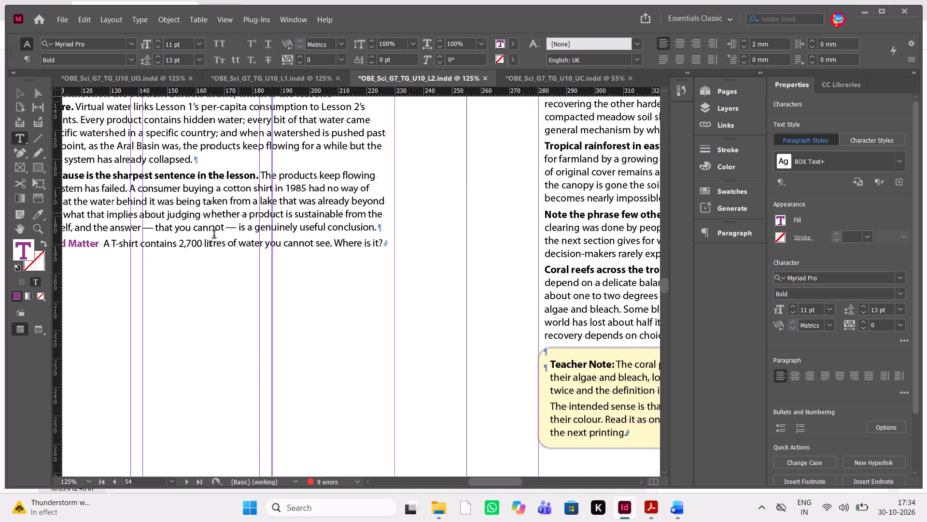
scroll(204, 246, "right", 1)
left_click_drag(298, 247, 209, 240)
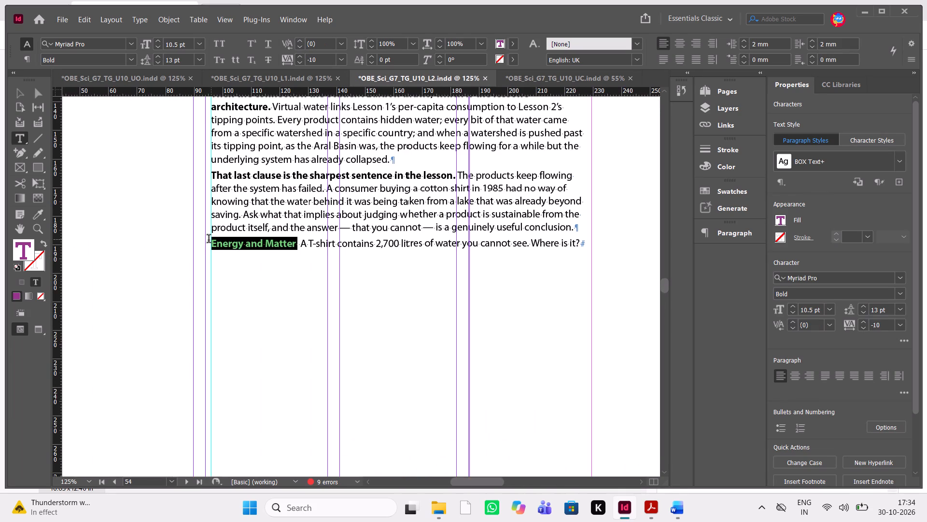
left_click_drag(209, 240, 208, 240)
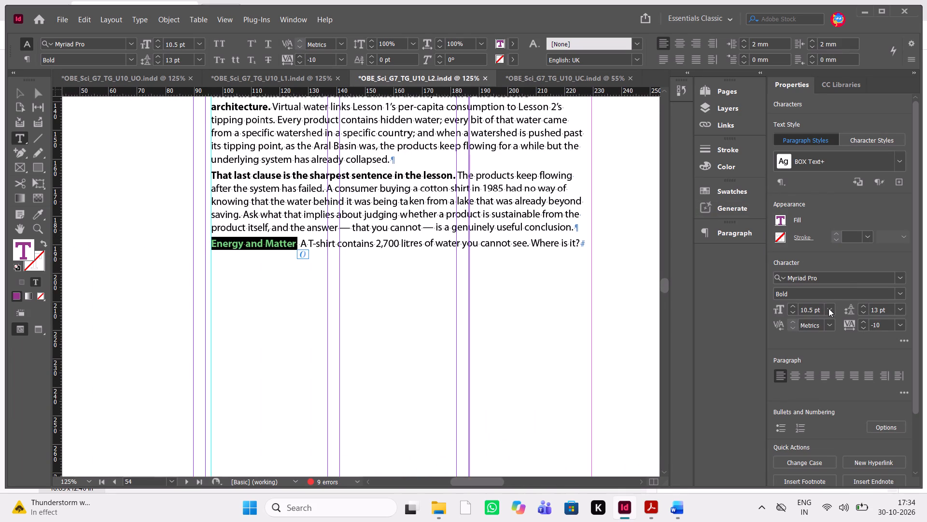
left_click(829, 308)
left_click(822, 181)
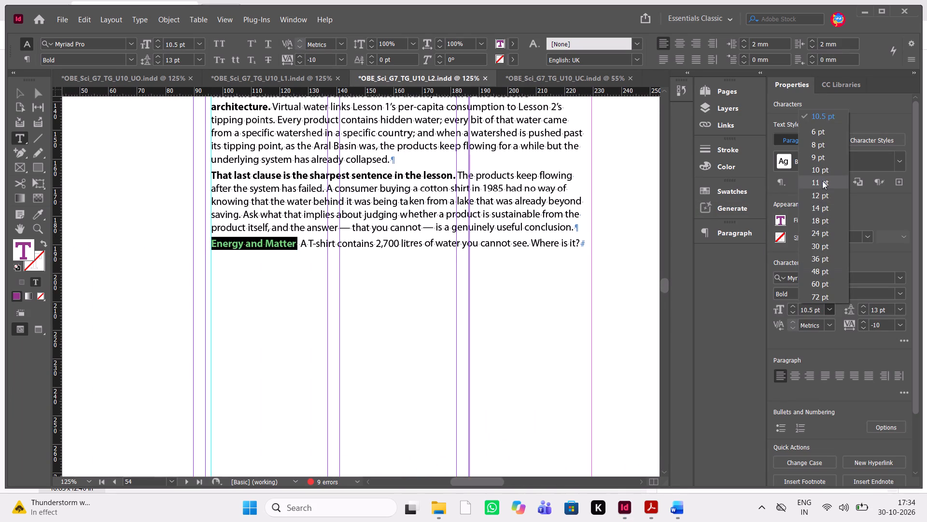
left_click(442, 294)
Set the purple "Influence of Science on Society" label on page 57 to 11 pt and check its size.
scroll(442, 294, "down", 7)
scroll(442, 294, "up", 2)
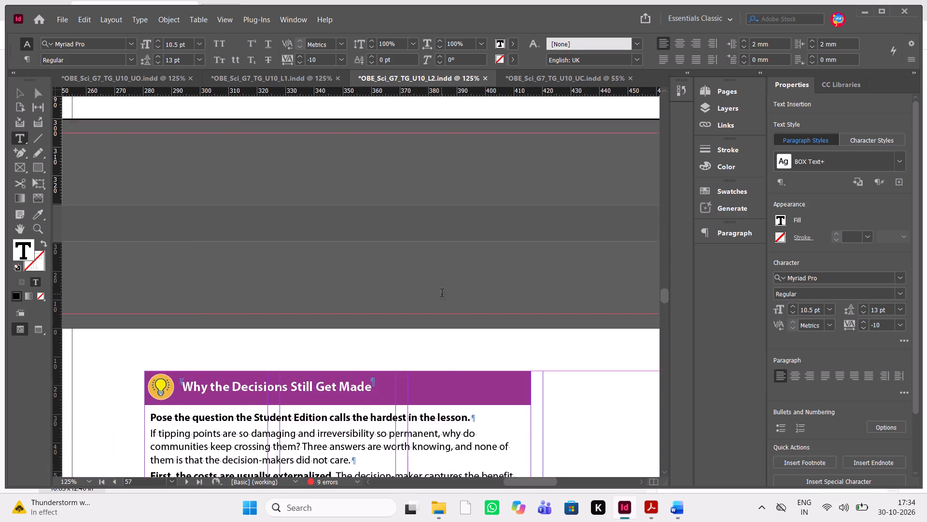
scroll(442, 294, "up", 3)
scroll(442, 294, "down", 4)
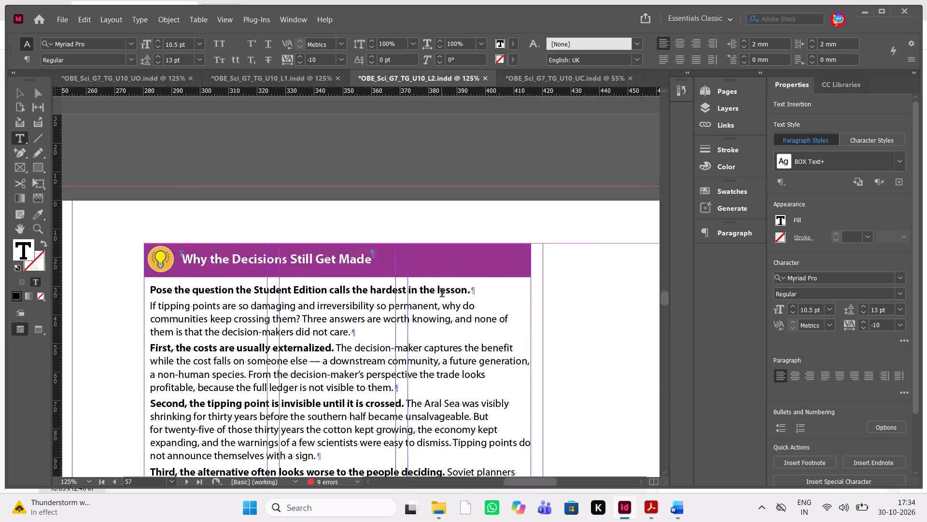
scroll(442, 294, "down", 2)
scroll(442, 294, "up", 1)
scroll(442, 294, "down", 1)
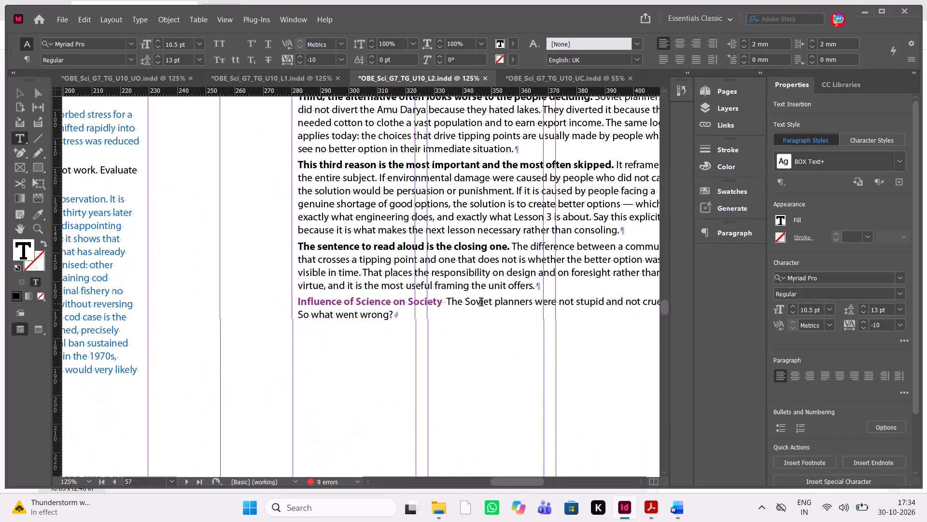
left_click_drag(446, 303, 438, 303)
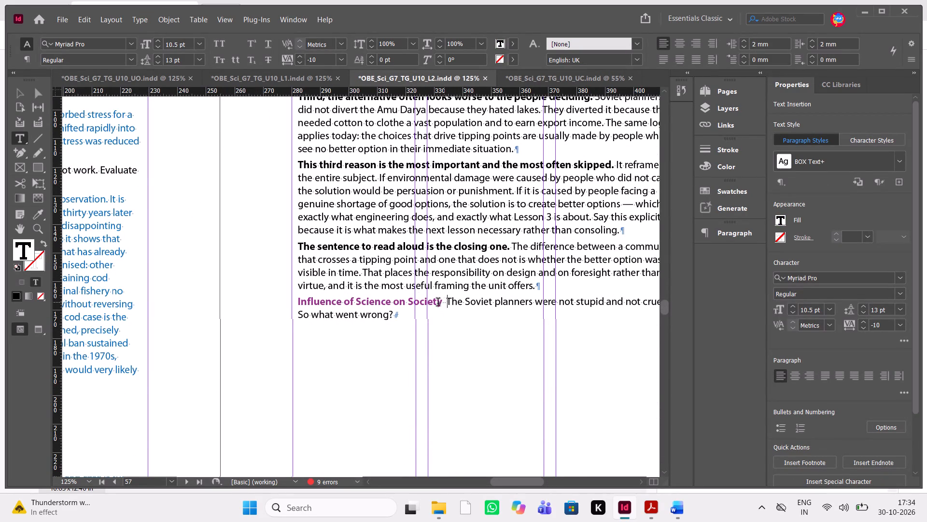
left_click_drag(438, 303, 297, 300)
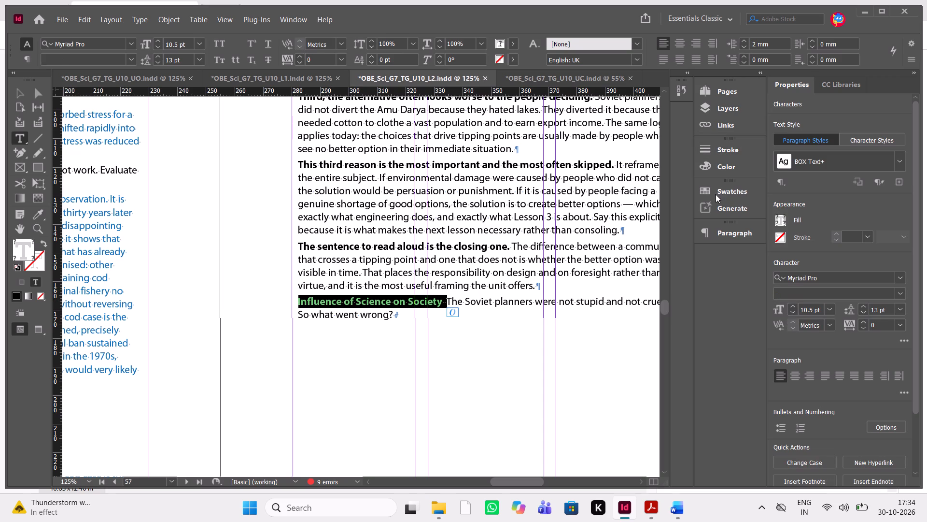
left_click(829, 312)
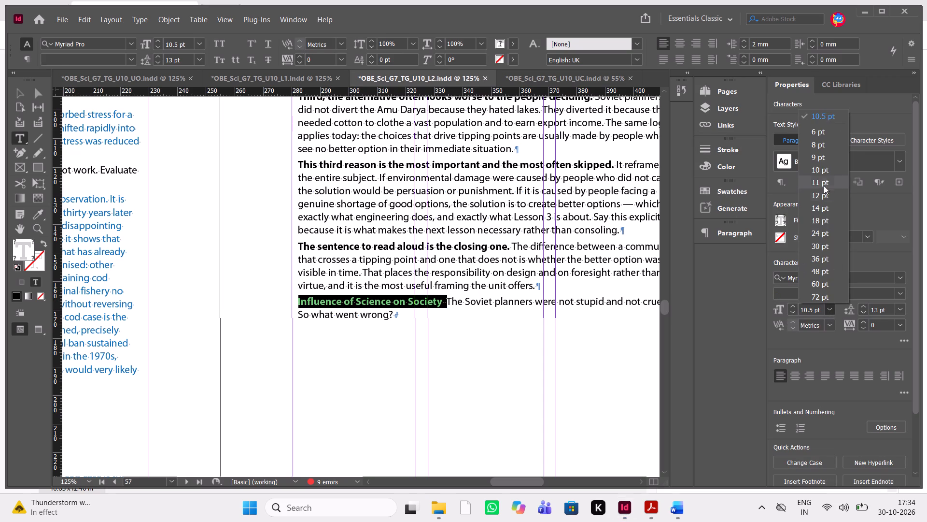
left_click(821, 180)
left_click(494, 339)
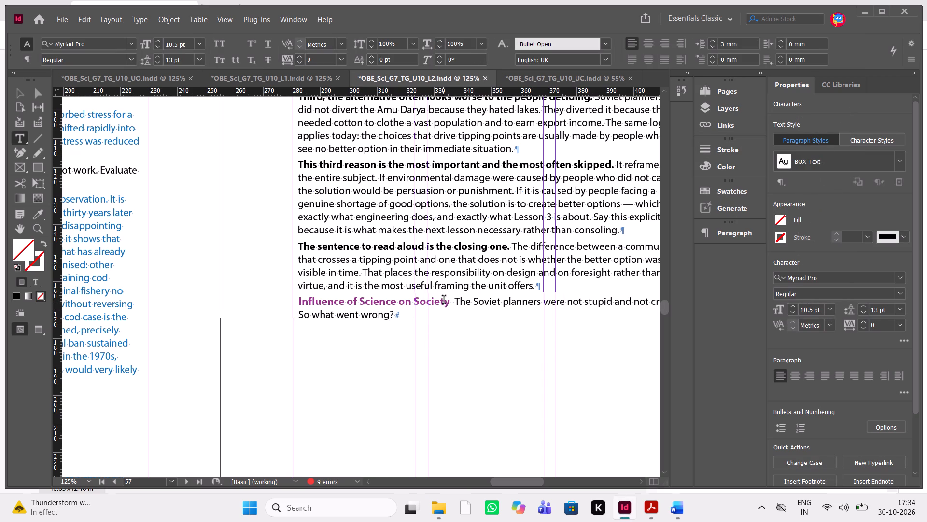
left_click_drag(449, 301, 288, 294)
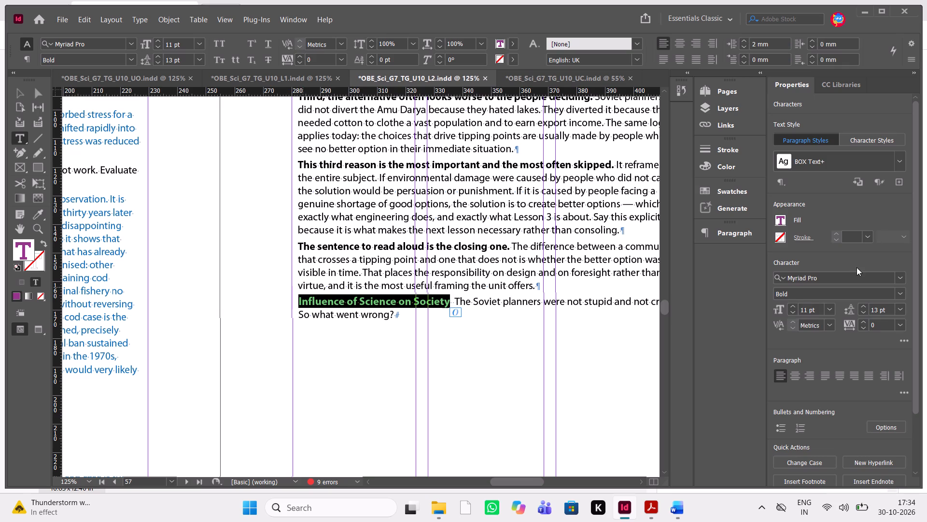
left_click(443, 360)
Compare the pages after page 57 with the PDF comments, up to the "Restoration — What It Can and Cannot Do" section on page 59.
scroll(443, 360, "down", 1)
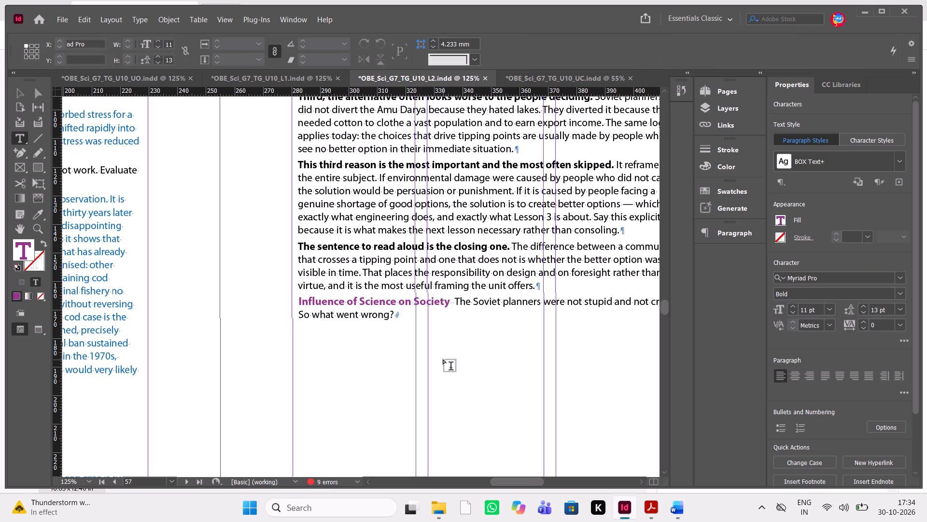
scroll(443, 360, "down", 2)
scroll(334, 342, "right", 9)
scroll(334, 342, "left", 1)
scroll(334, 342, "down", 2)
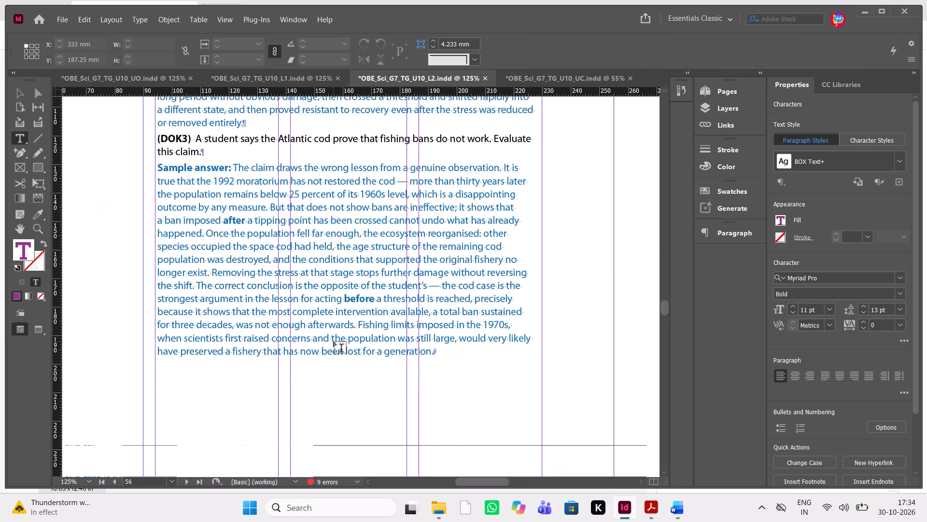
scroll(334, 342, "down", 7)
scroll(334, 342, "left", 1)
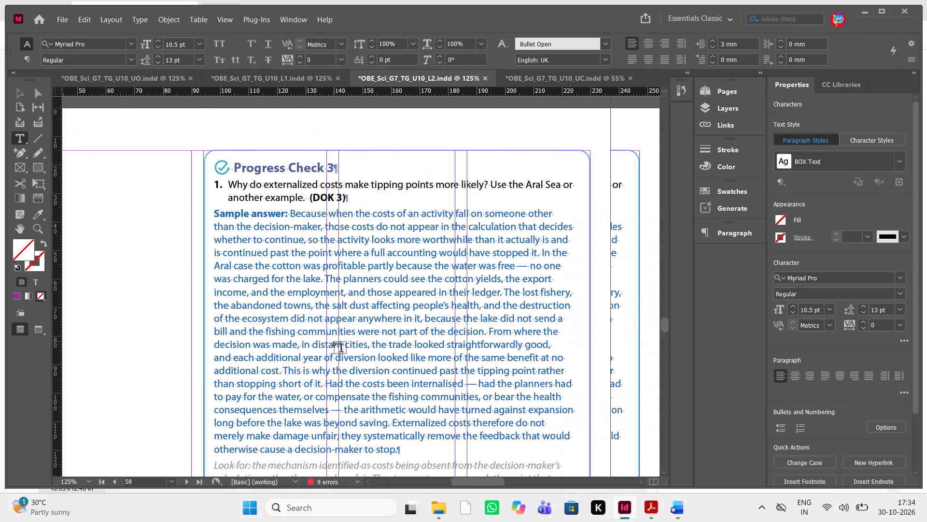
scroll(334, 342, "left", 1)
key("alt+Tab")
scroll(334, 342, "down", 3)
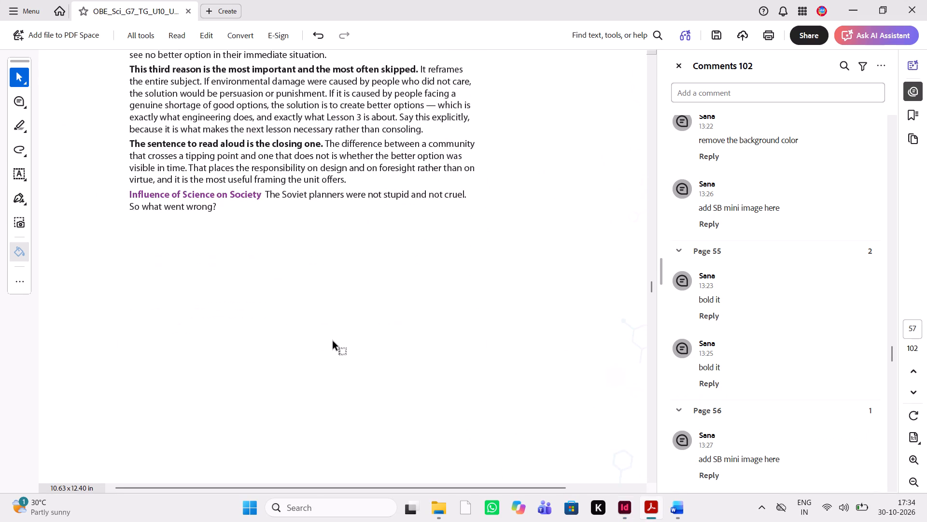
scroll(334, 342, "down", 5)
scroll(334, 342, "left", 1)
scroll(334, 342, "down", 2)
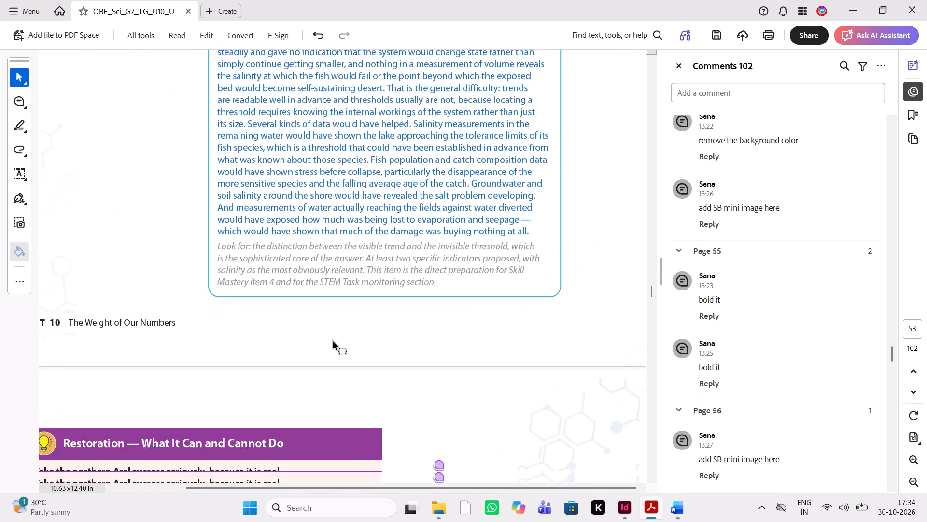
scroll(334, 342, "down", 3)
key("alt+Tab")
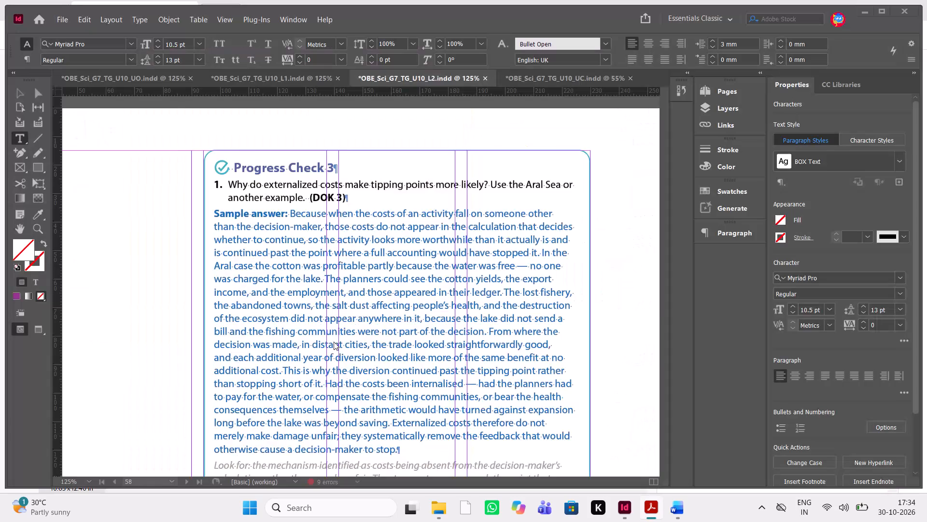
scroll(334, 342, "down", 4)
scroll(334, 342, "left", 1)
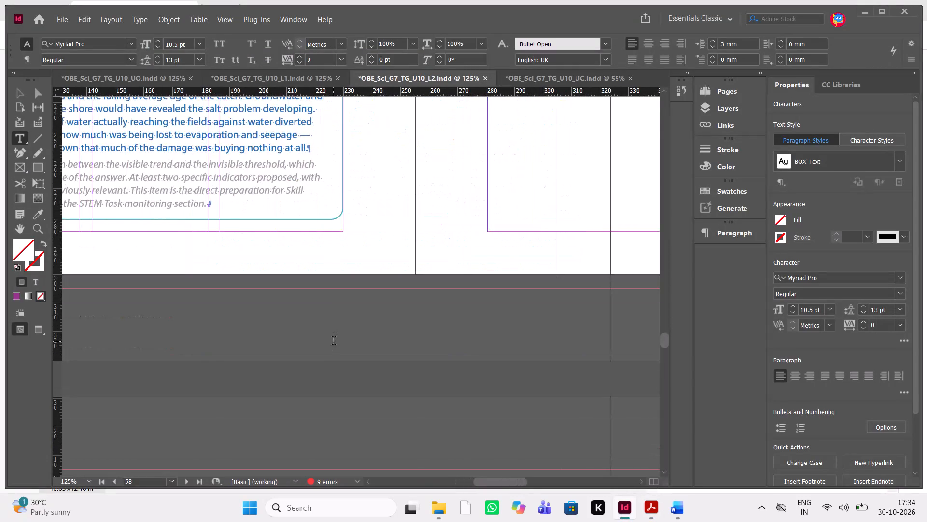
scroll(334, 342, "down", 2)
scroll(334, 342, "up", 2)
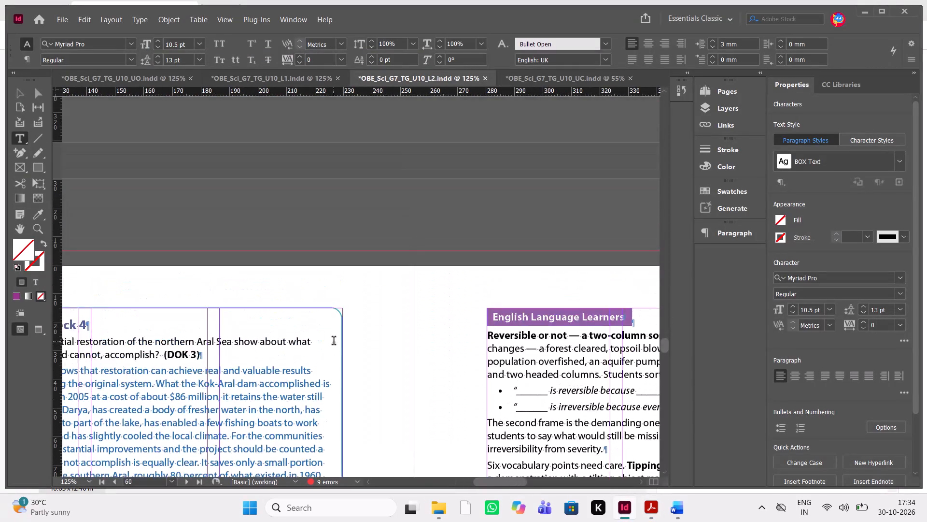
scroll(334, 342, "up", 4)
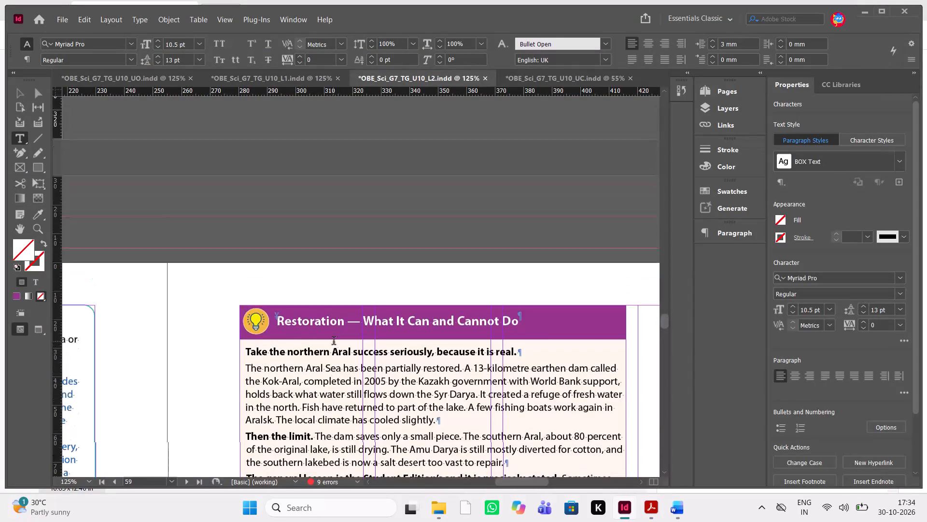
Delete the pale background behind the "Restoration — What It Can and Cannot Do" text on page 59.
scroll(334, 342, "down", 3)
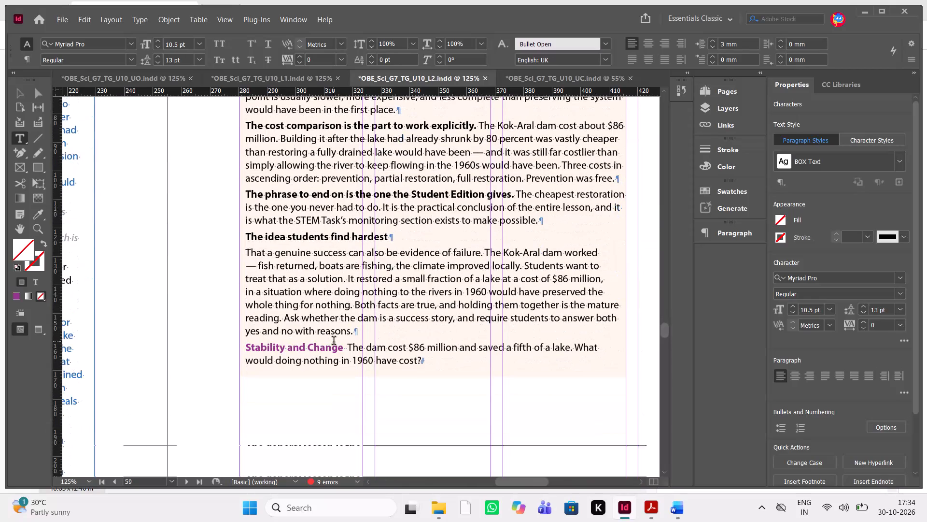
scroll(334, 342, "down", 1)
key("Escape")
key("Escape")
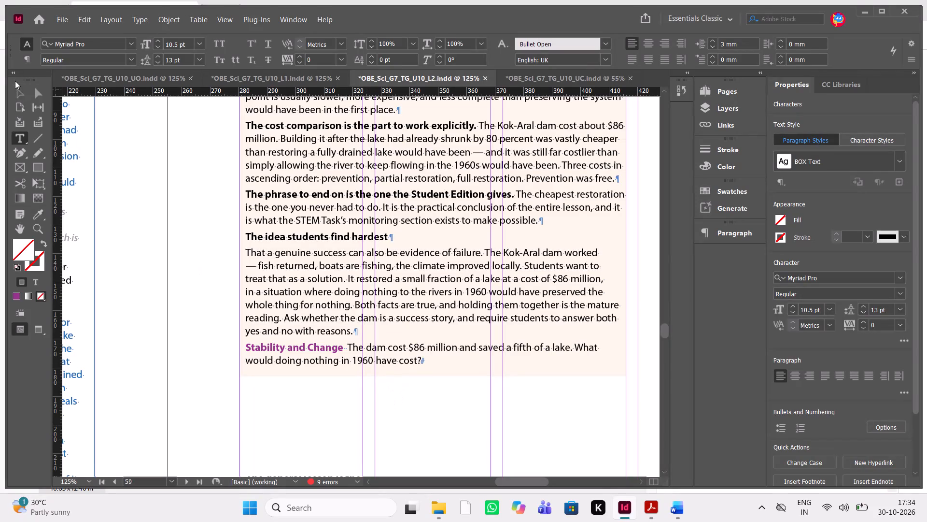
left_click(22, 97)
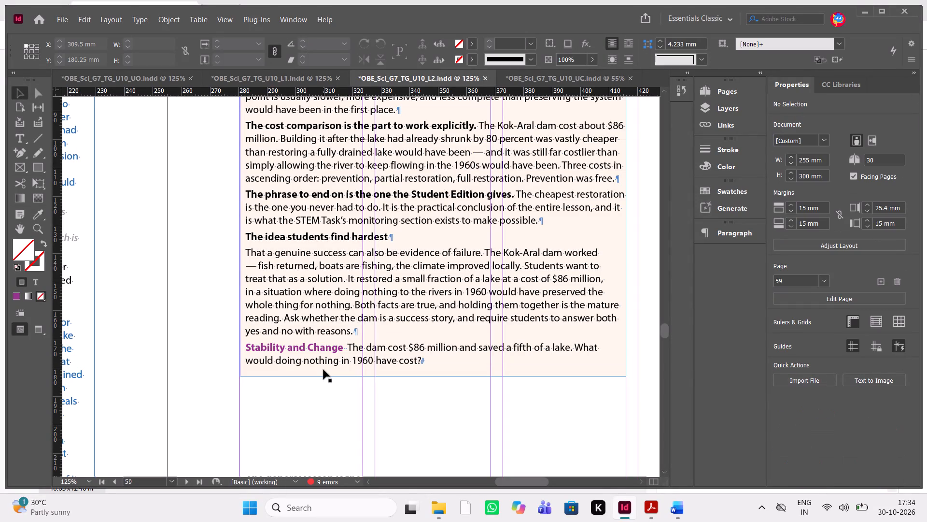
left_click(323, 370)
key("Delete")
scroll(323, 370, "up", 1)
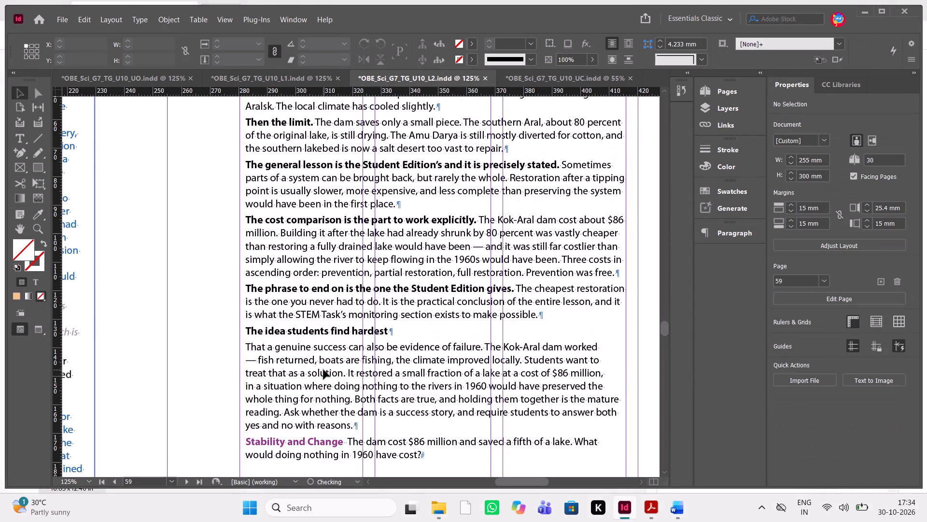
Set the purple "Stability and Change" label at the end of page 59's text to 11 pt.
scroll(323, 370, "down", 1)
double_click(348, 318)
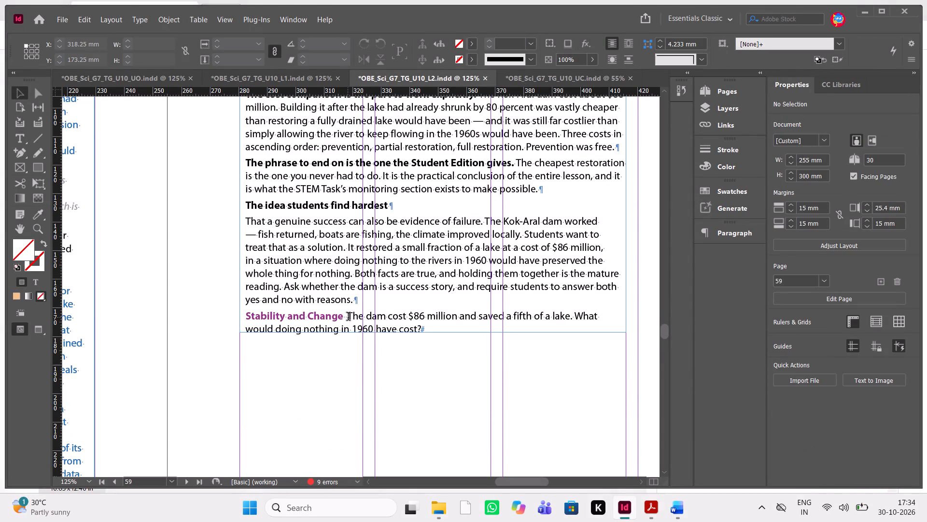
left_click_drag(340, 318, 276, 306)
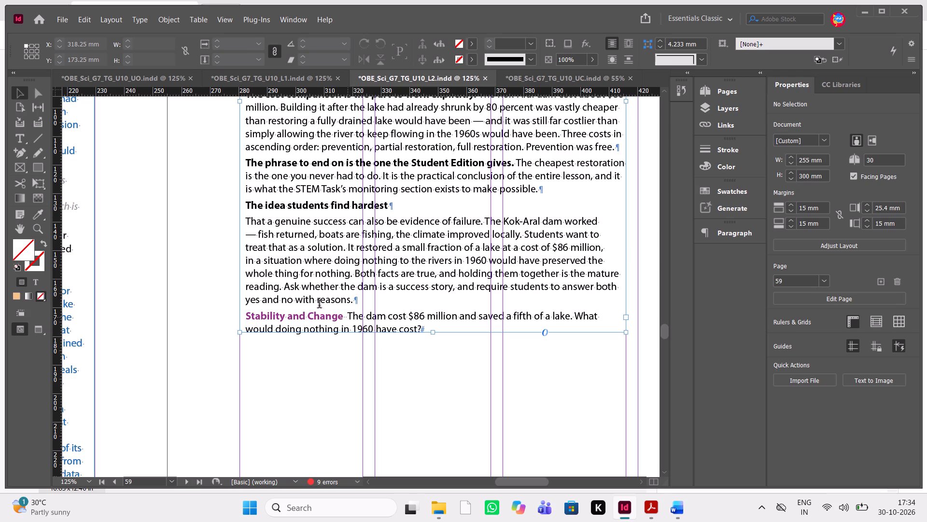
left_click_drag(348, 316, 249, 312)
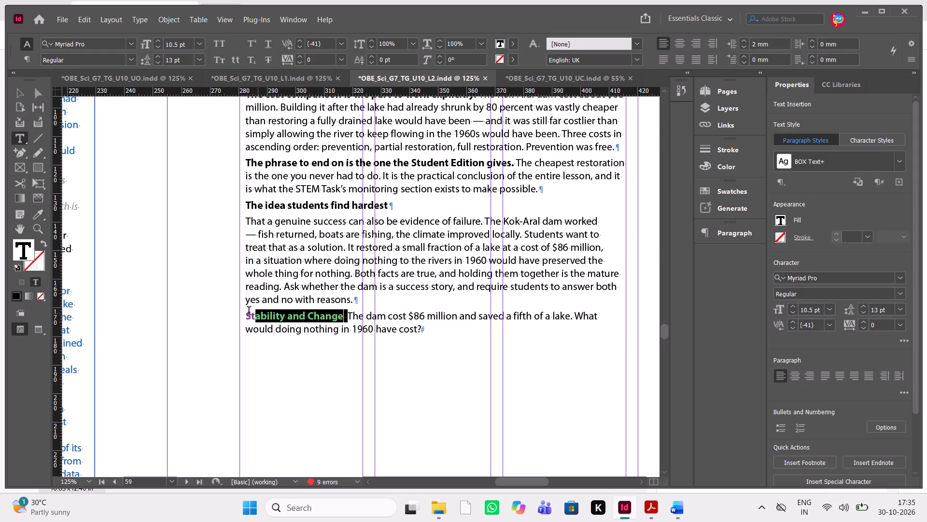
left_click_drag(249, 312, 242, 311)
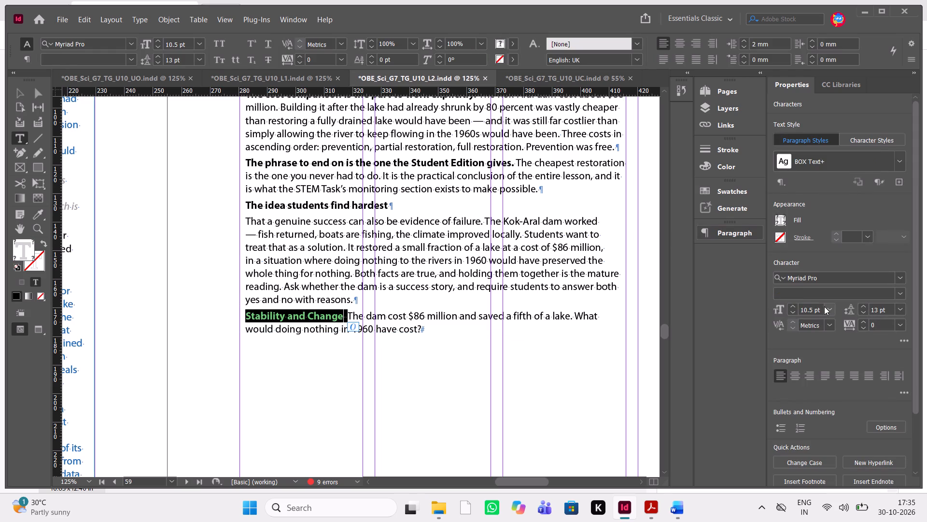
left_click(831, 308)
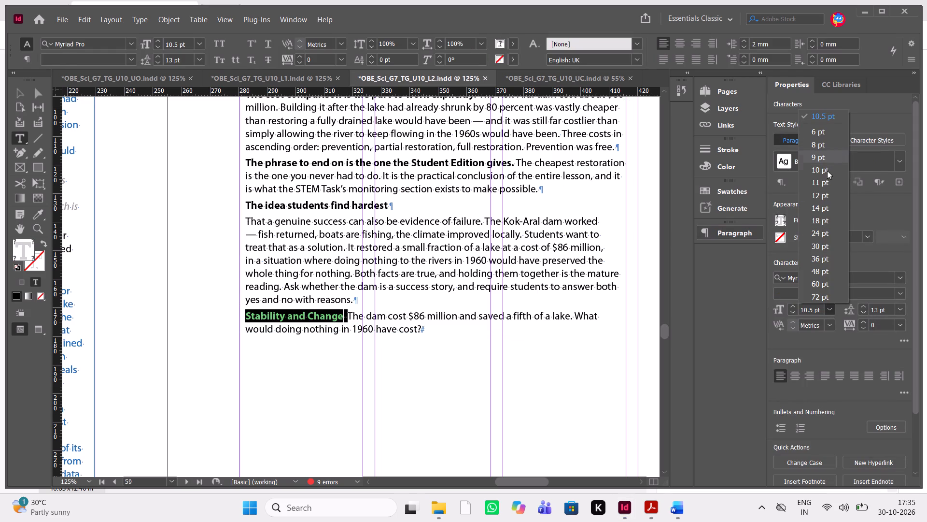
left_click(825, 181)
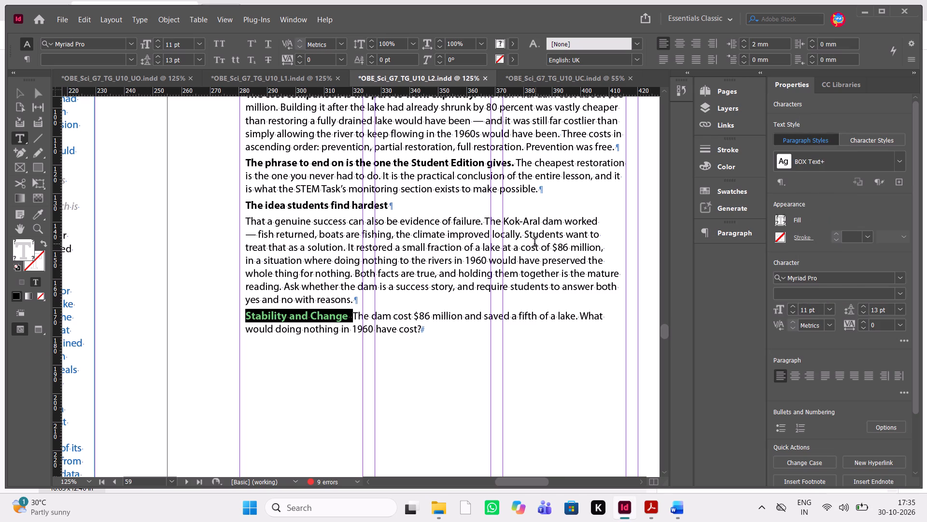
left_click(462, 261)
Compare page 59's Restoration section with the PDF in Acrobat and check the "Stability and Change" label's size in InDesign.
scroll(462, 261, "up", 2)
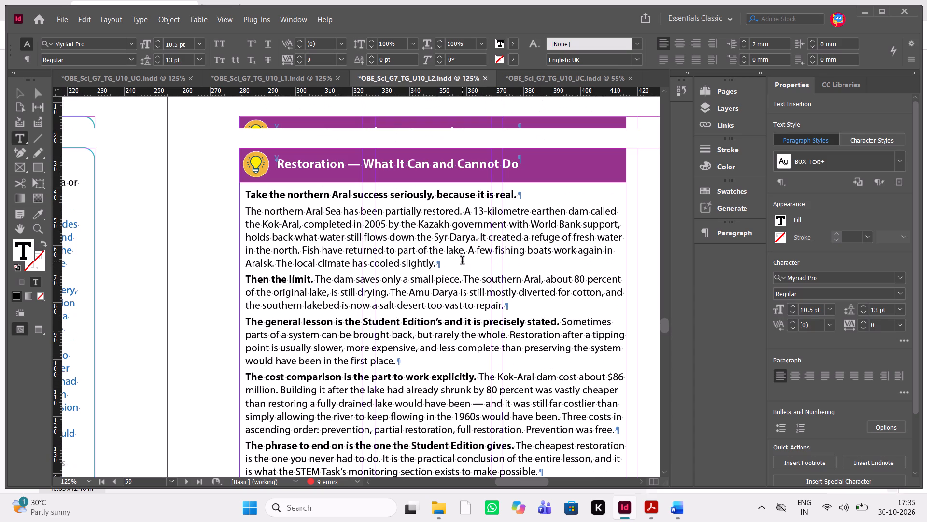
key("alt+Tab")
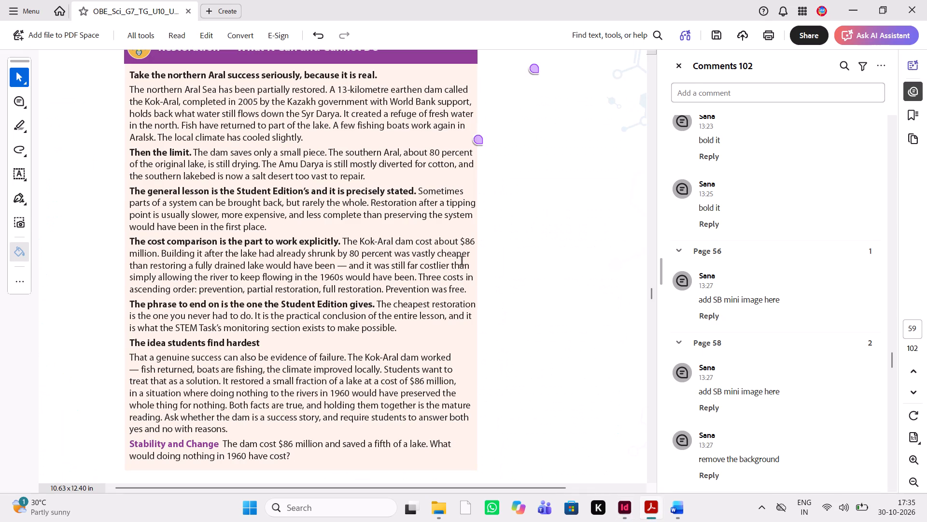
scroll(462, 261, "up", 1)
scroll(462, 261, "down", 2)
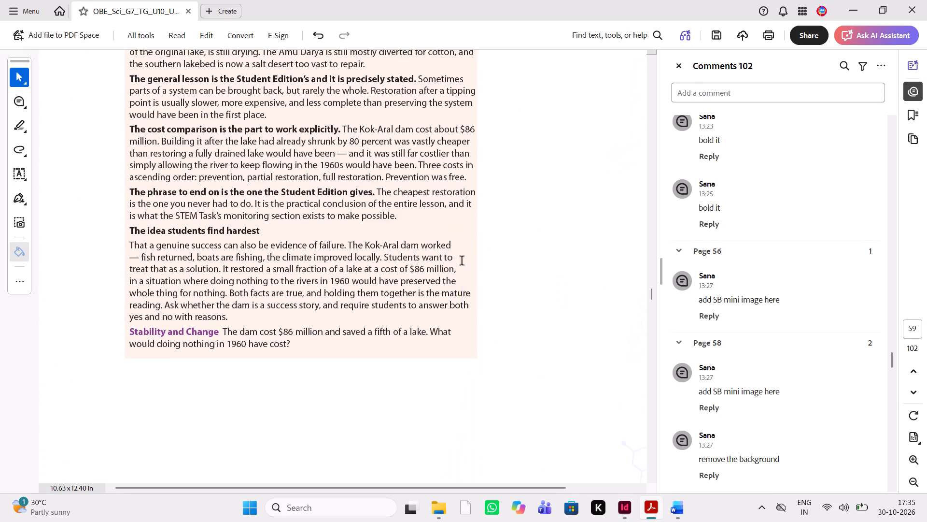
scroll(462, 261, "down", 2)
scroll(462, 261, "up", 1)
key("alt+Tab")
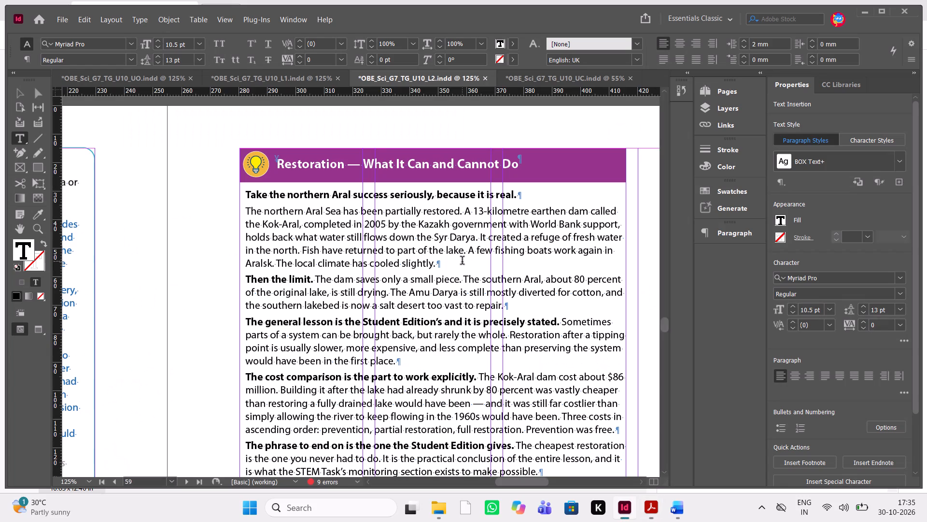
scroll(408, 391, "down", 2)
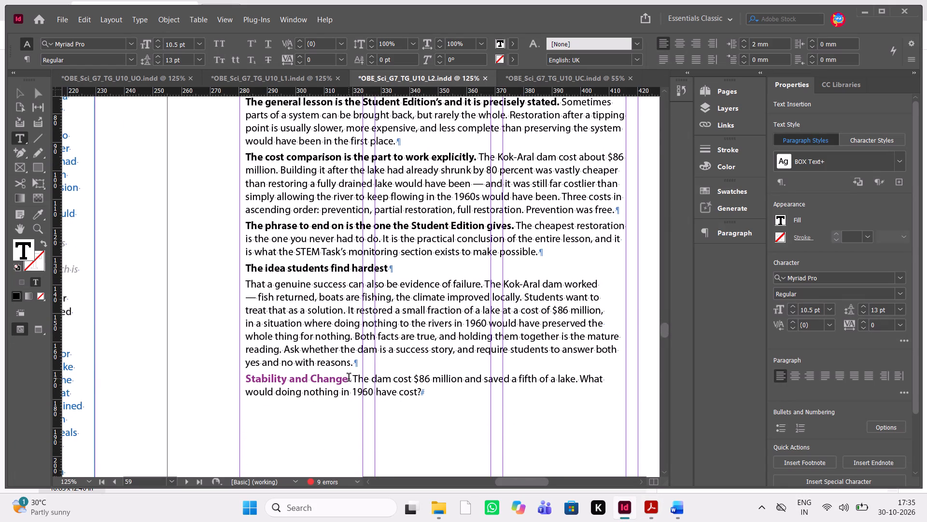
left_click_drag(349, 378, 240, 377)
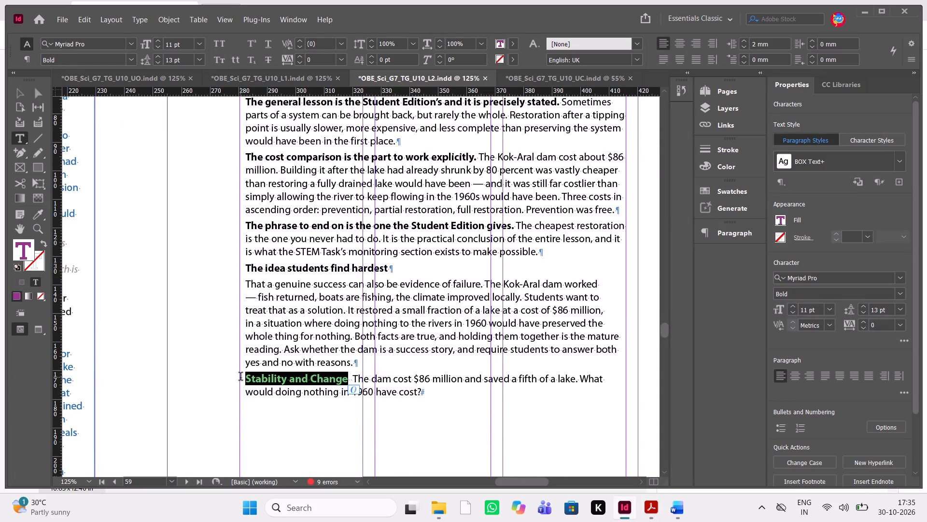
Compare pages 60 to 65 with the PDF comments, from the progress check answers through Power Up to the Lesson Check answers.
key("alt+Tab")
scroll(376, 384, "down", 2)
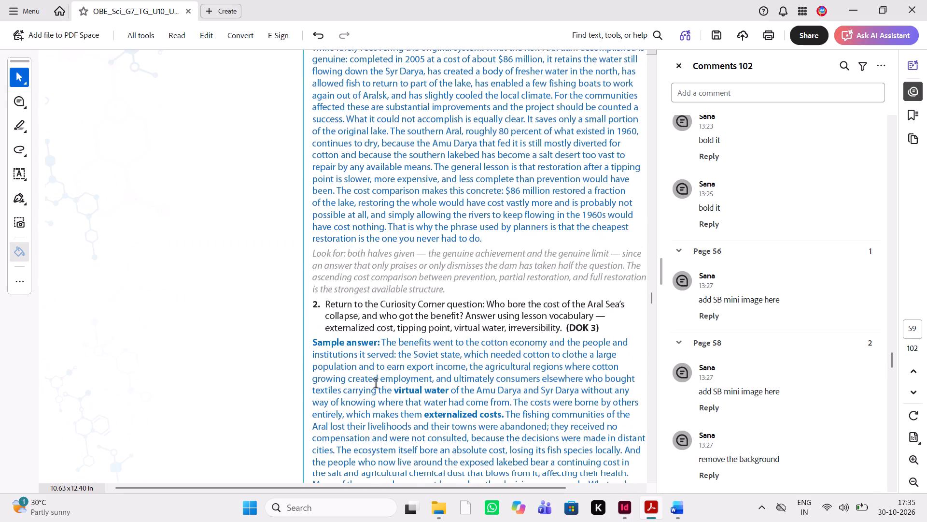
scroll(376, 384, "down", 5)
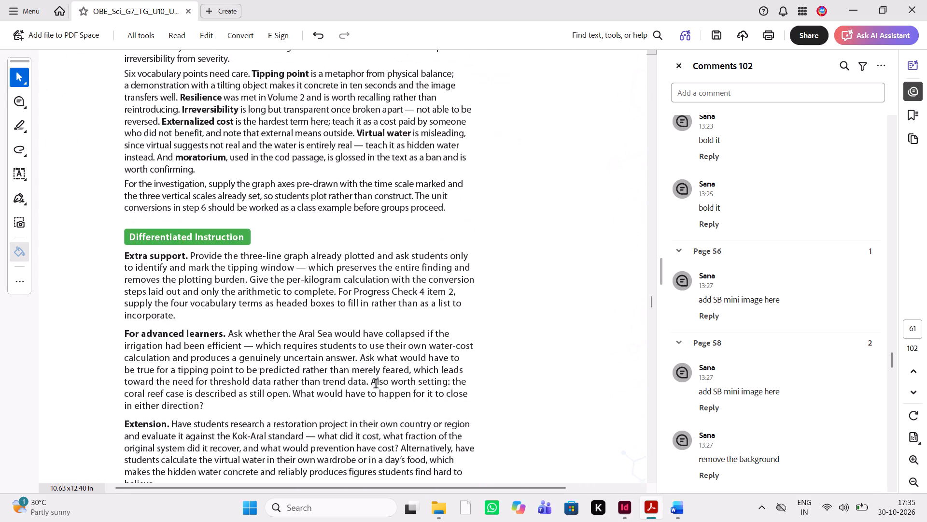
scroll(376, 384, "down", 1)
scroll(376, 384, "up", 2)
scroll(376, 384, "down", 1)
scroll(376, 384, "up", 2)
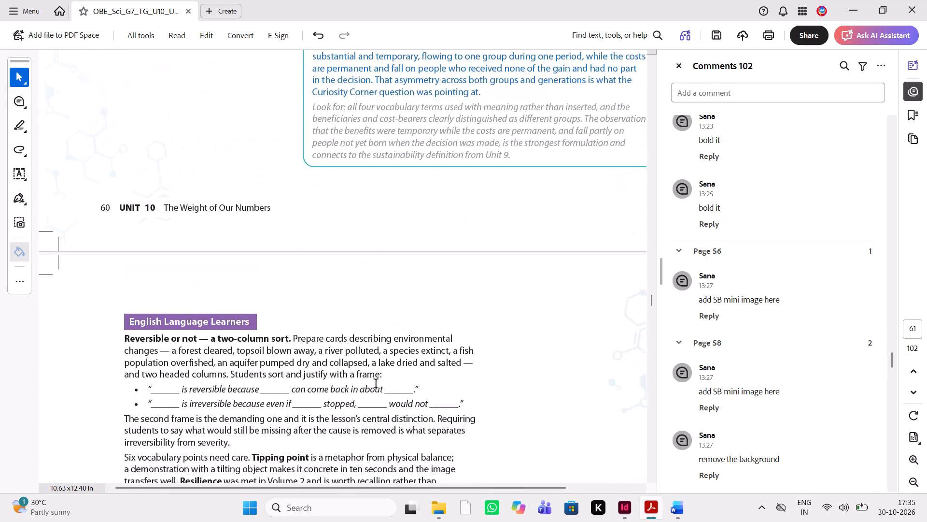
scroll(376, 384, "up", 1)
key("alt+Tab")
scroll(376, 384, "down", 2)
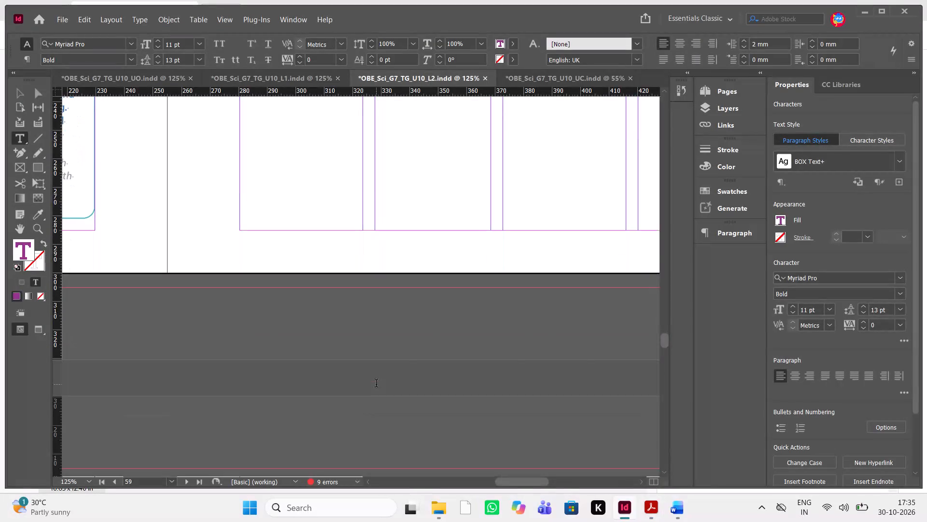
scroll(376, 384, "down", 4)
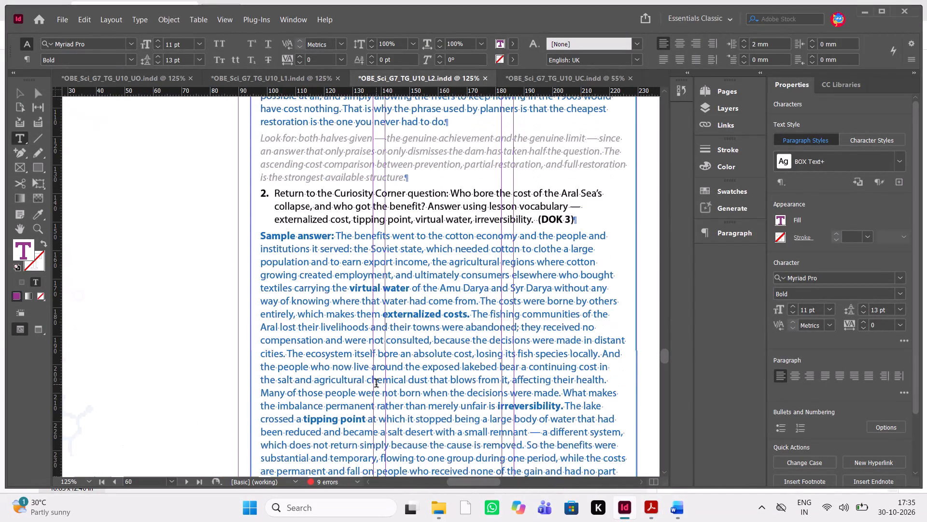
scroll(376, 384, "down", 1)
scroll(376, 384, "up", 1)
scroll(376, 384, "down", 1)
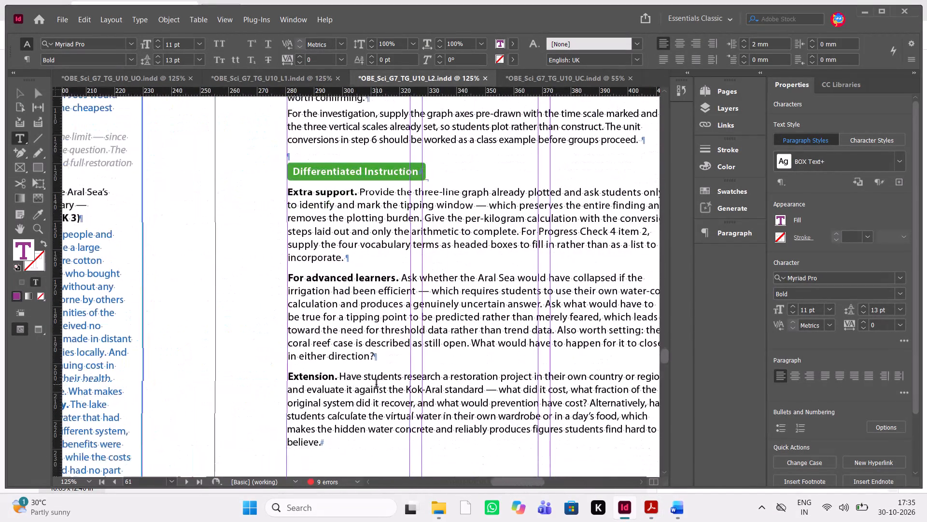
key("alt+Tab")
scroll(376, 384, "down", 3)
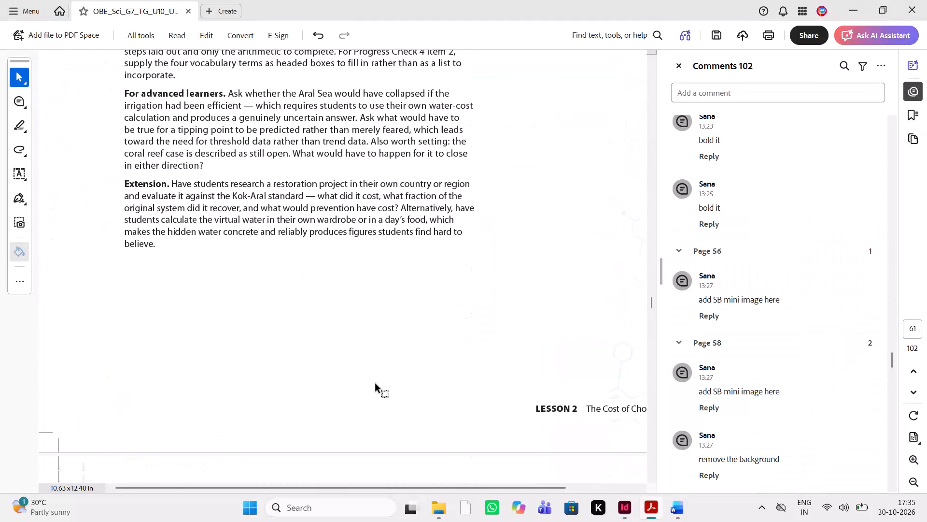
scroll(376, 384, "down", 2)
key("alt+Tab")
scroll(376, 384, "down", 2)
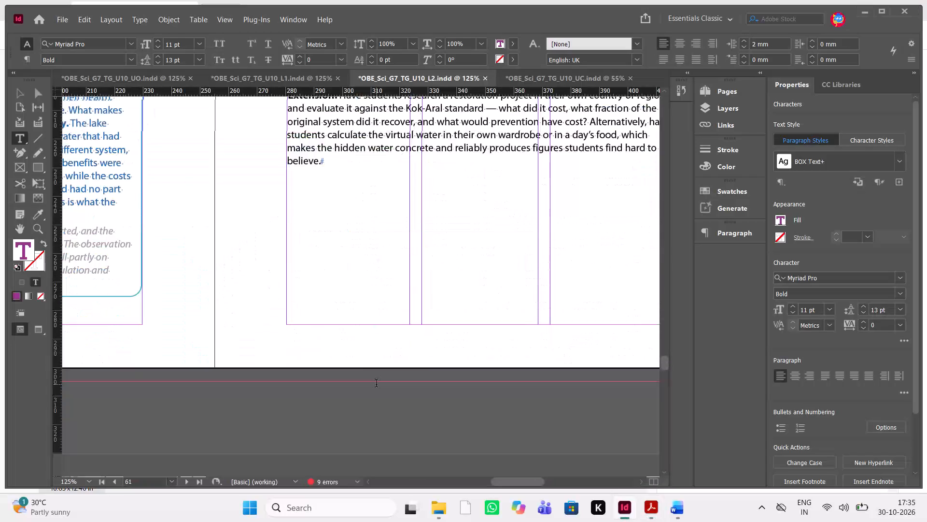
scroll(376, 384, "down", 6)
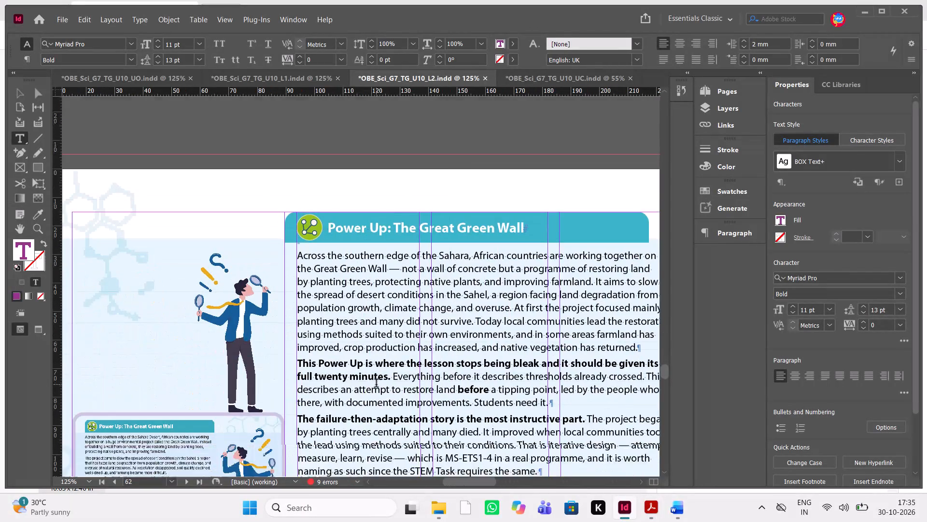
scroll(376, 384, "down", 2)
scroll(376, 384, "up", 1)
key("alt+Tab")
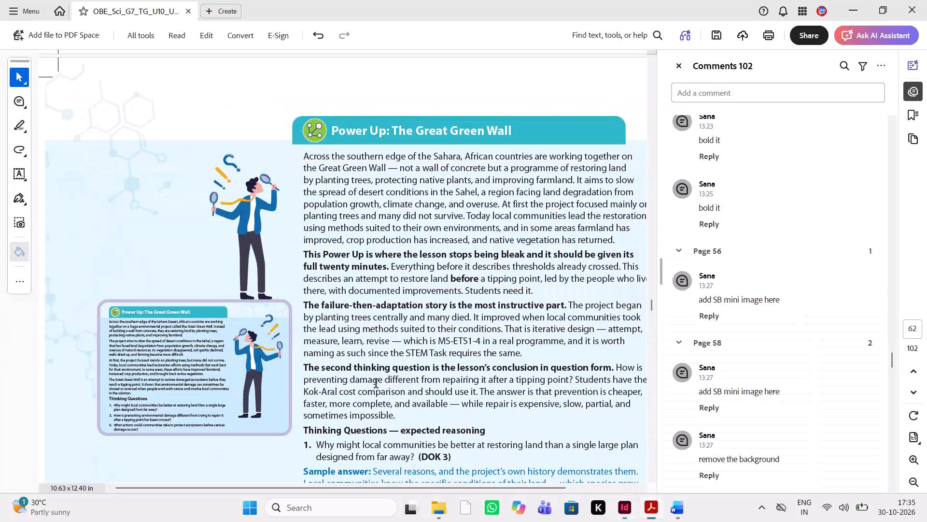
scroll(376, 384, "down", 4)
key("alt+Tab")
key("alt+Tab")
scroll(376, 384, "down", 1)
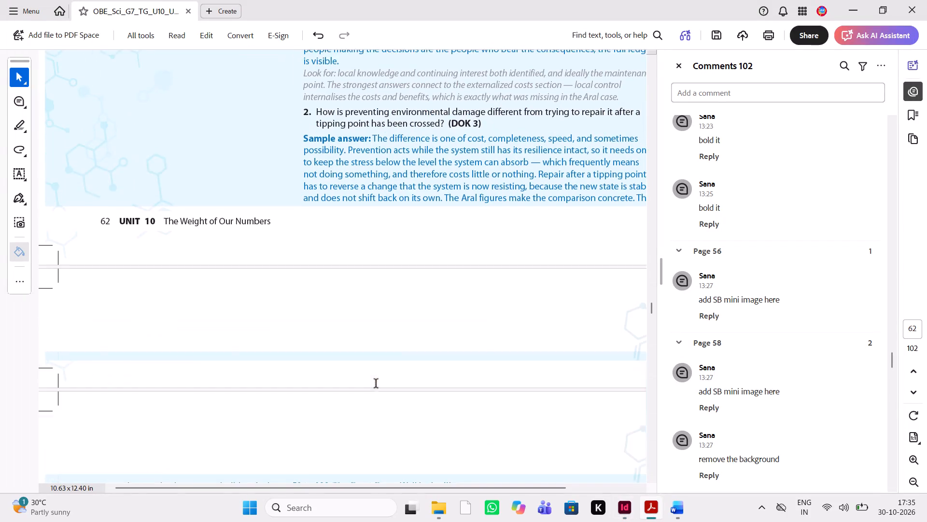
scroll(376, 384, "down", 1)
scroll(376, 384, "left", 2)
scroll(376, 384, "down", 1)
scroll(376, 384, "up", 1, "ctrl")
scroll(376, 384, "down", 5, "ctrl")
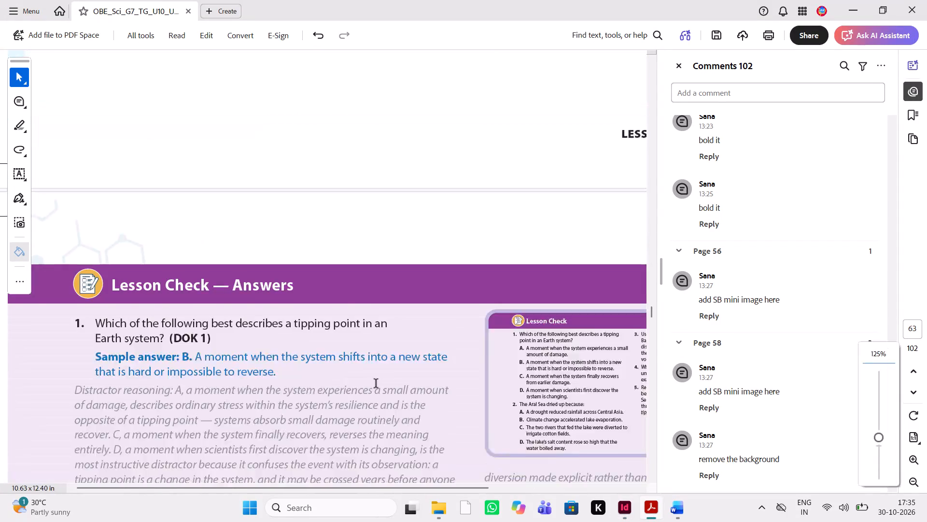
scroll(376, 384, "down", 6, "ctrl")
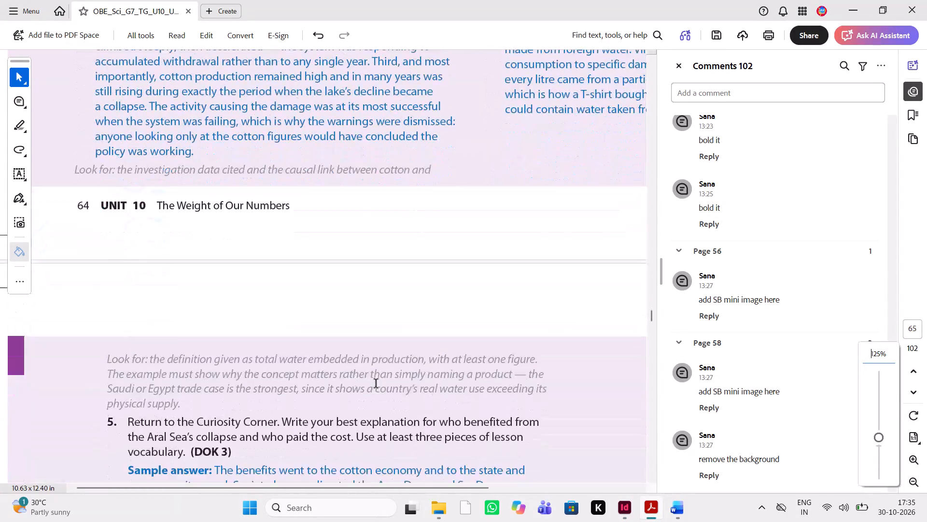
scroll(376, 384, "down", 2)
scroll(376, 384, "up", 3)
scroll(376, 384, "right", 1)
Bold the word "irreversibility" in the item 5 sample answer on page 65 of the Lesson 2 file, as marked in the PDF.
key("alt+Tab")
scroll(376, 384, "down", 2)
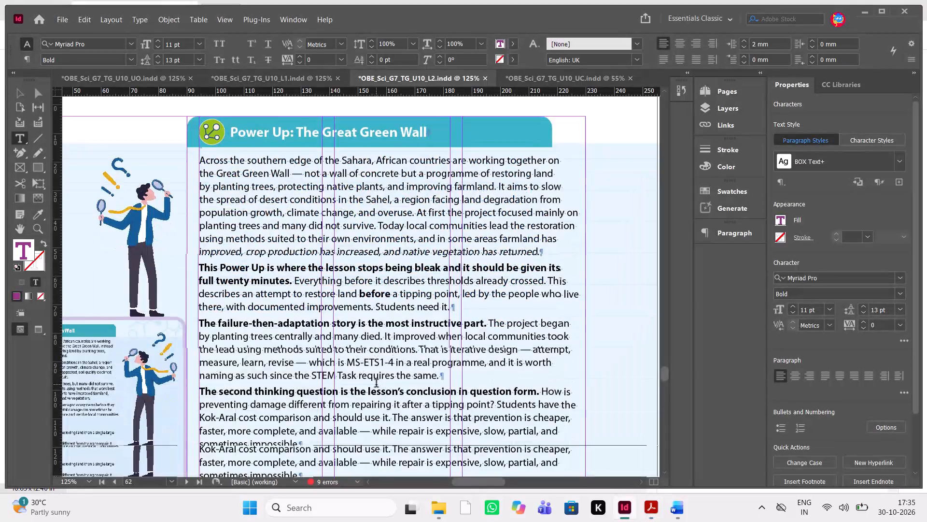
scroll(376, 384, "down", 13)
scroll(376, 384, "up", 2)
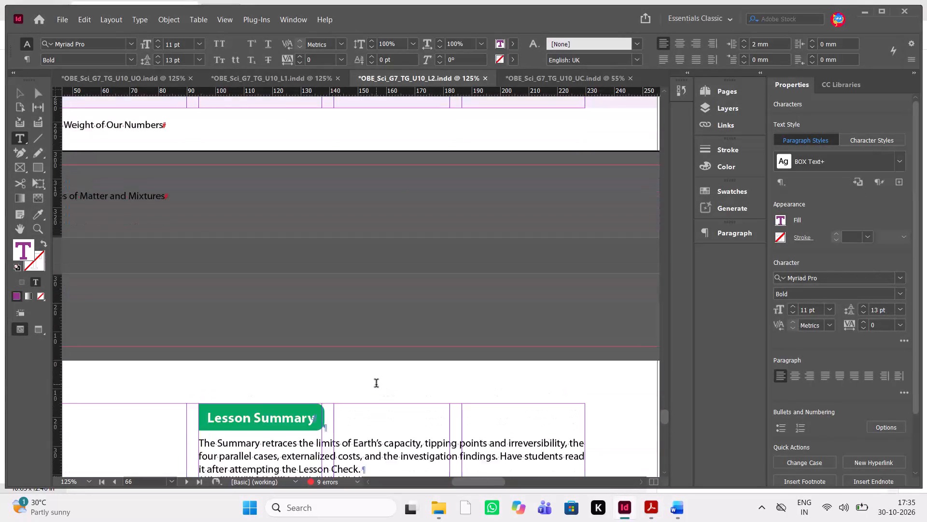
scroll(376, 384, "up", 3)
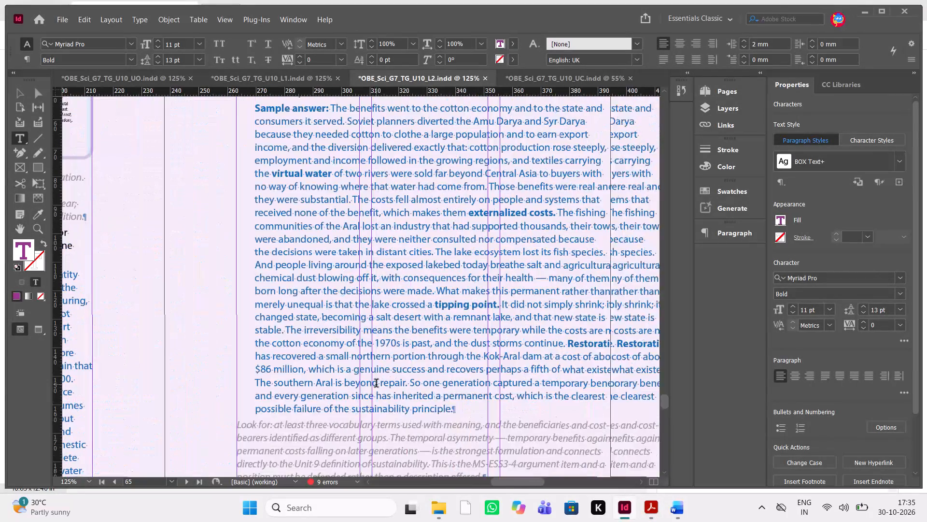
scroll(376, 384, "up", 1)
key("alt+Tab")
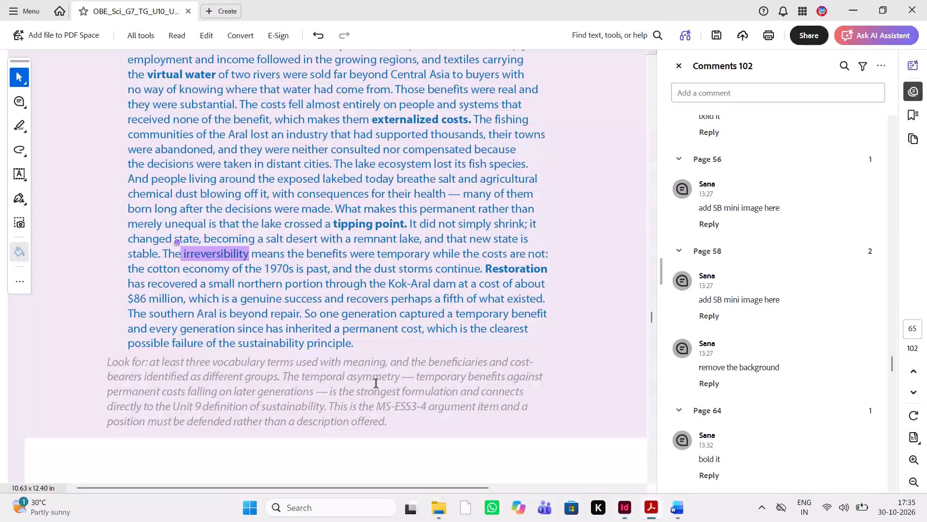
key("alt+Tab")
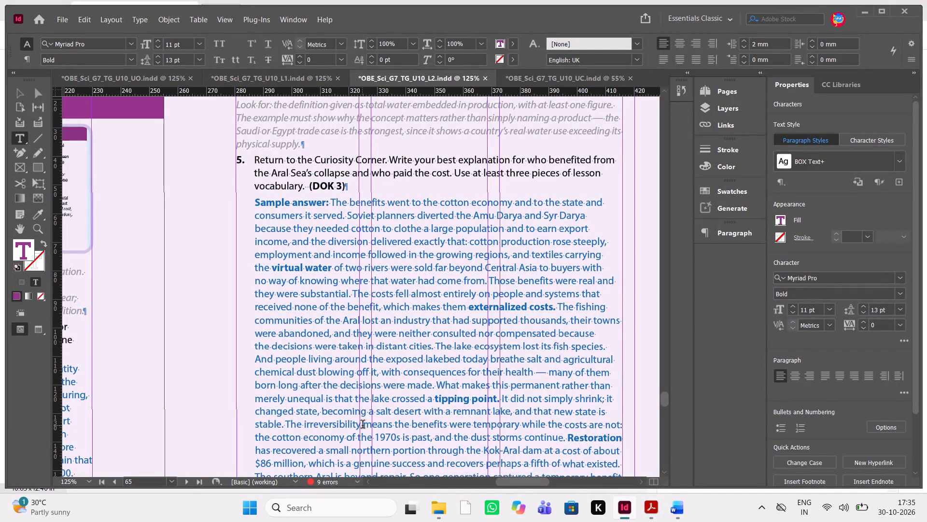
left_click_drag(363, 425, 299, 425)
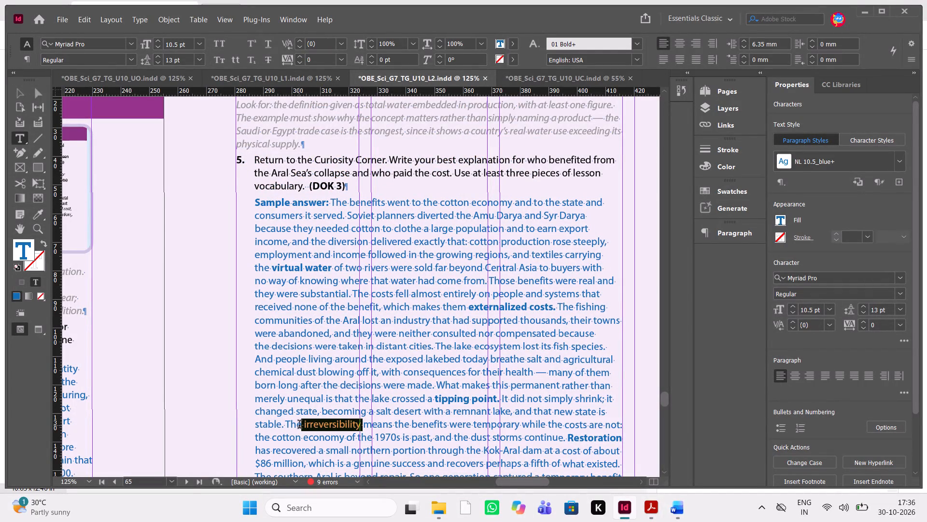
left_click_drag(299, 425, 300, 428)
key("ctrl+shift+b")
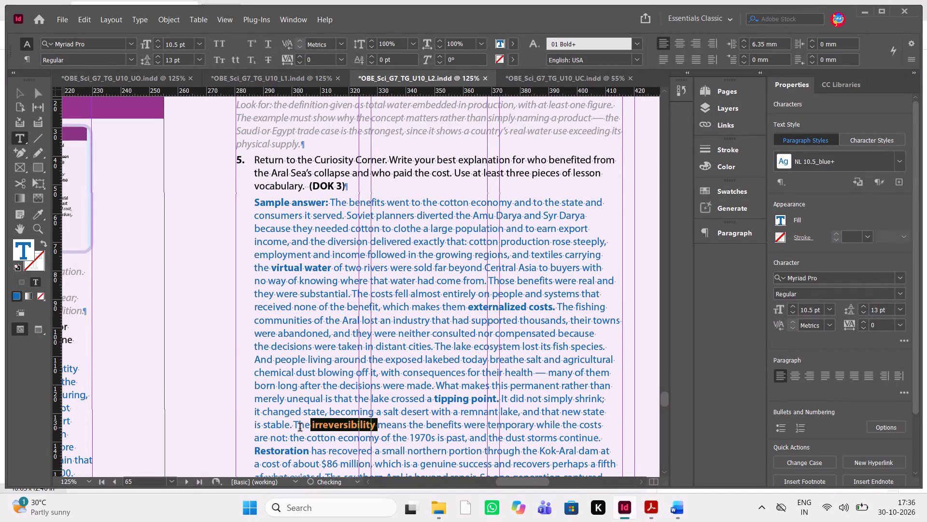
key("ctrl+a")
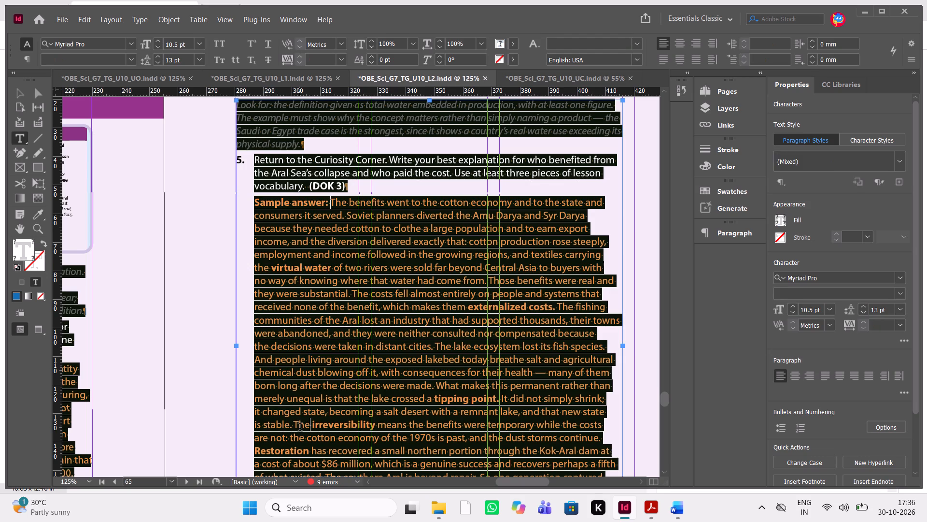
key("ctrl+z")
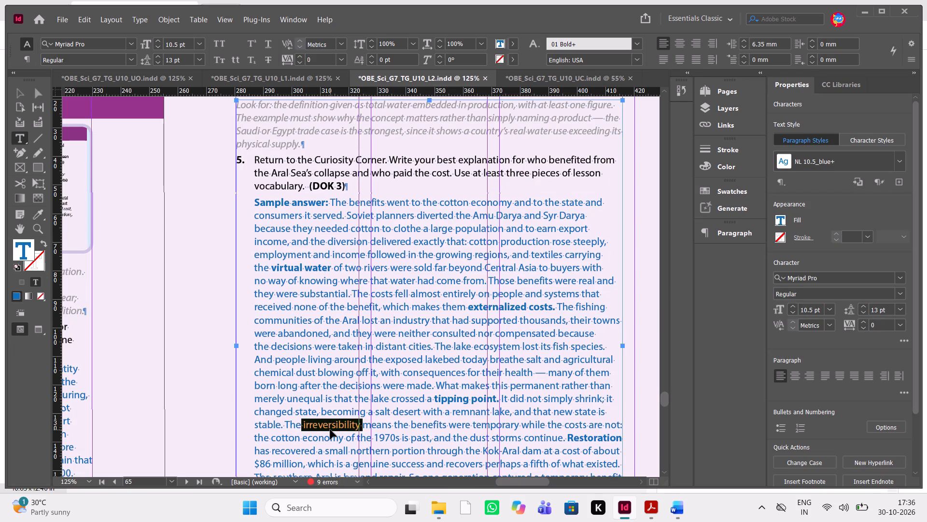
key("ctrl+shift+b")
left_click(330, 430)
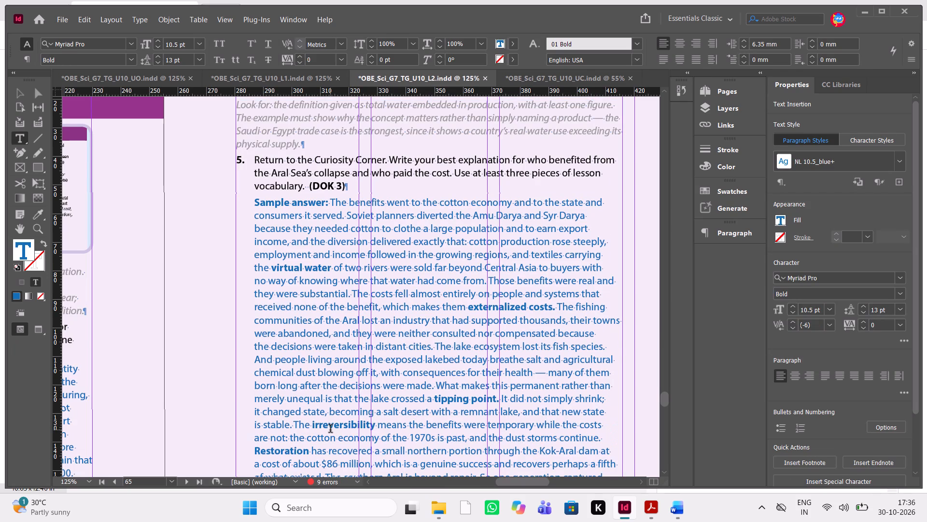
key("alt+Tab")
key("alt+Tab")
Check the rest of page 65 and the Lesson Summary and Skill Mastery text on page 66 against the PDF comments.
scroll(330, 430, "down", 1)
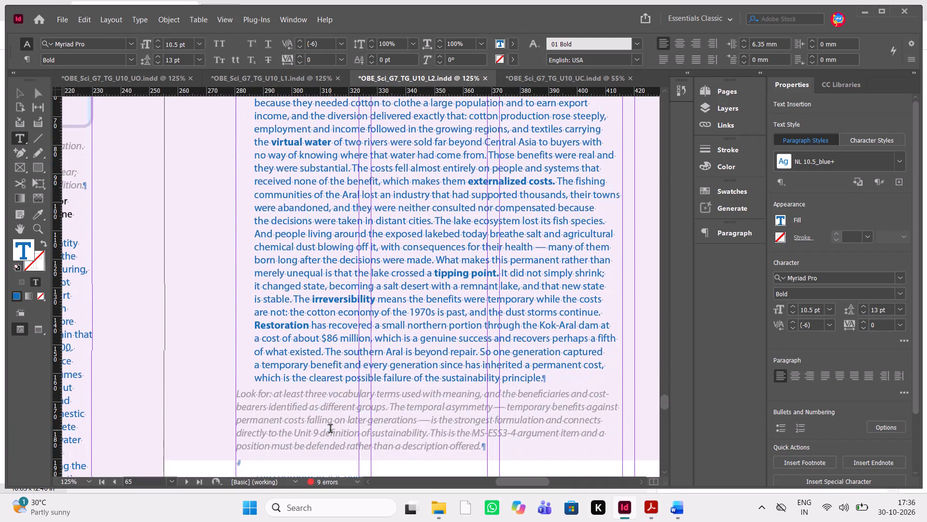
key("Escape")
left_click(430, 333)
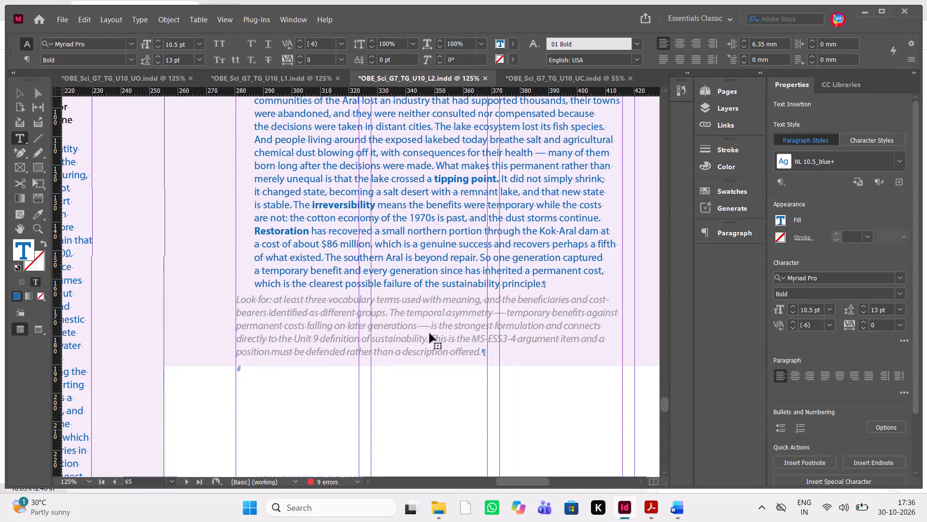
key("alt+Tab")
scroll(433, 324, "down", 1)
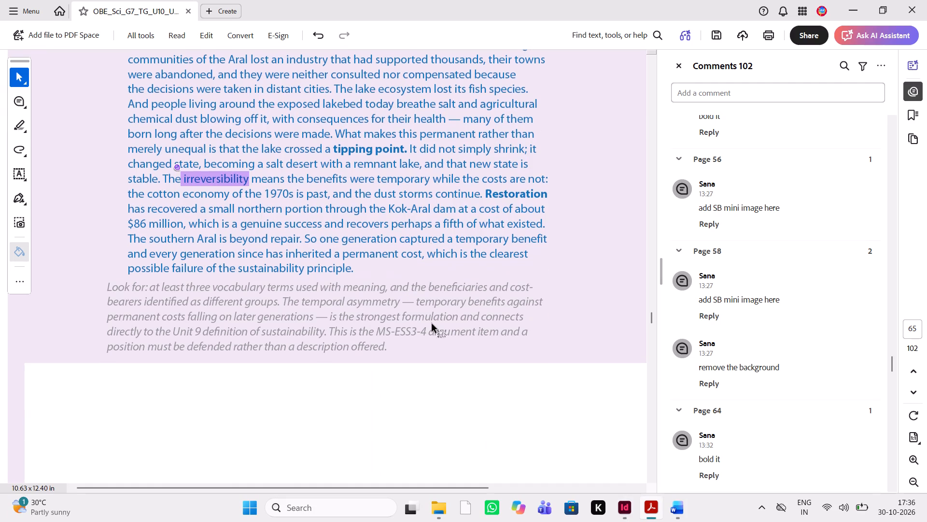
scroll(433, 324, "down", 3)
scroll(433, 324, "left", 1)
scroll(433, 324, "down", 1)
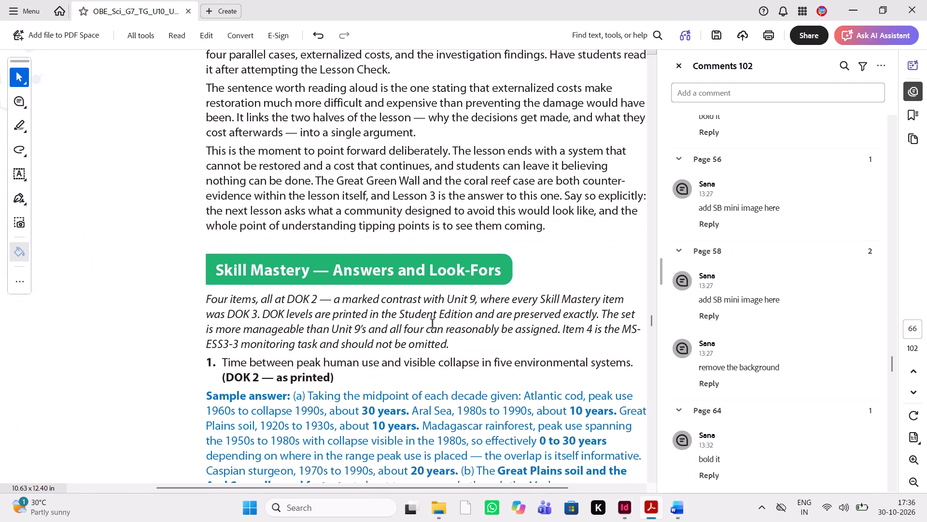
scroll(433, 324, "down", 1)
Delete the empty paragraph above the "Skill Mastery — Answers and Look-Fors" heading on page 66 in InDesign.
key("alt+Tab")
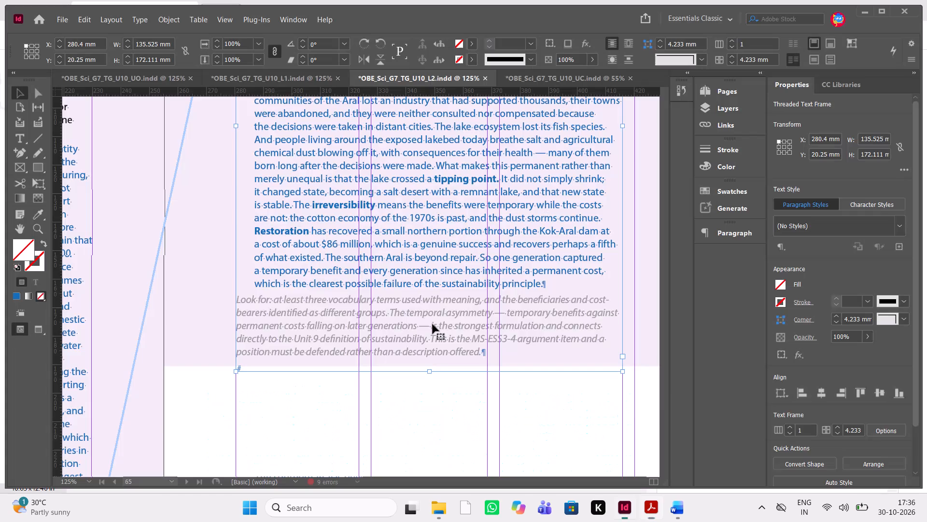
scroll(433, 324, "down", 8)
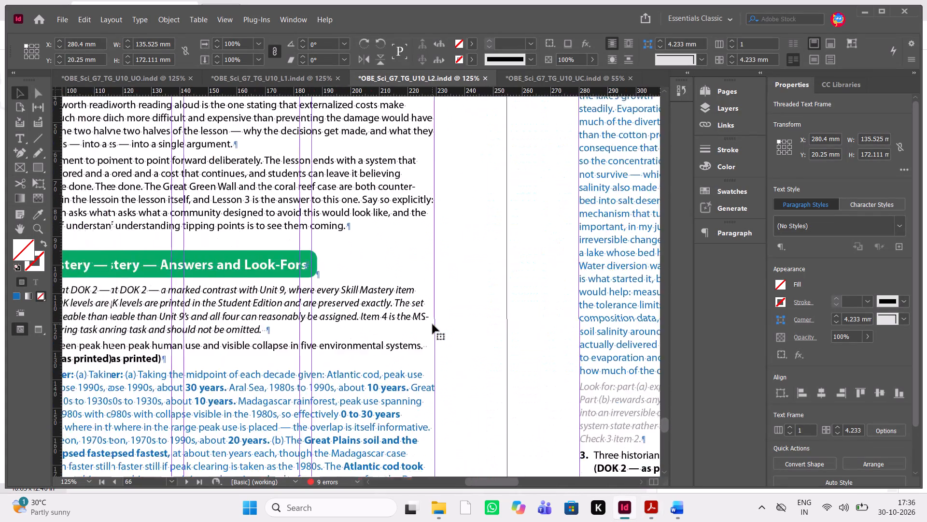
scroll(433, 324, "down", 1)
scroll(433, 324, "up", 1)
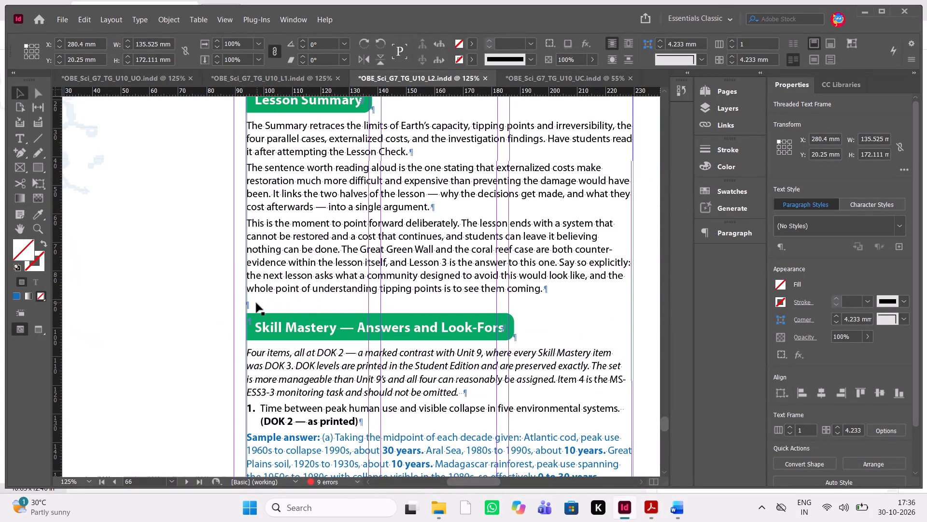
double_click(254, 299)
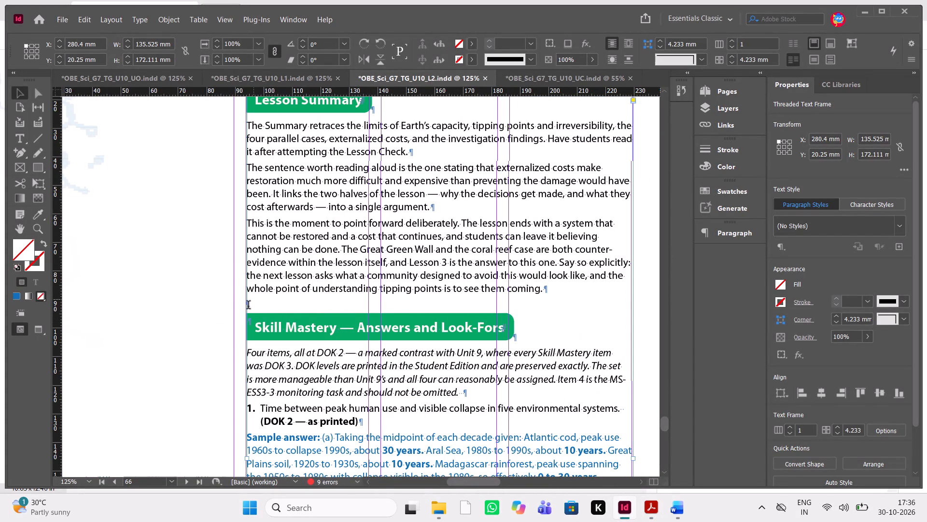
left_click(248, 306)
key("Delete")
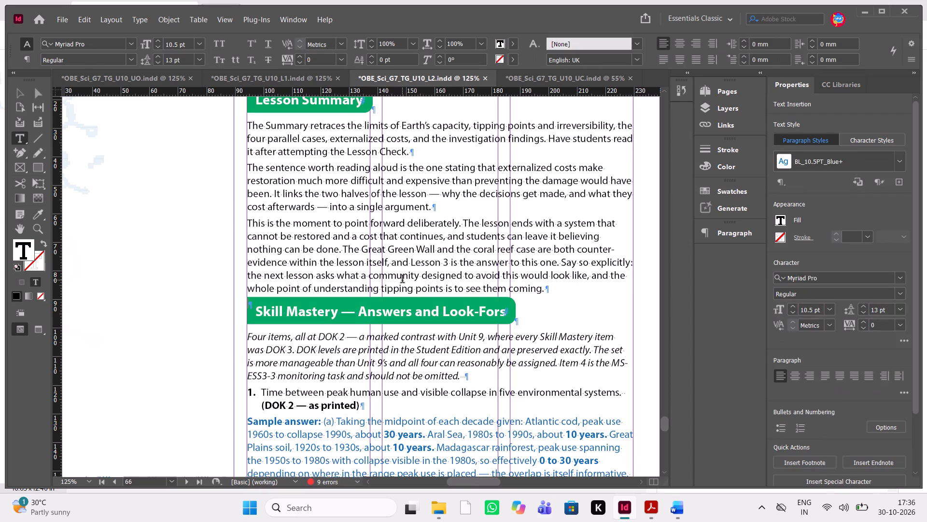
Set the space after the three Lesson Summary body paragraphs on page 66 to 1.08 mm.
left_click_drag(554, 282, 416, 234)
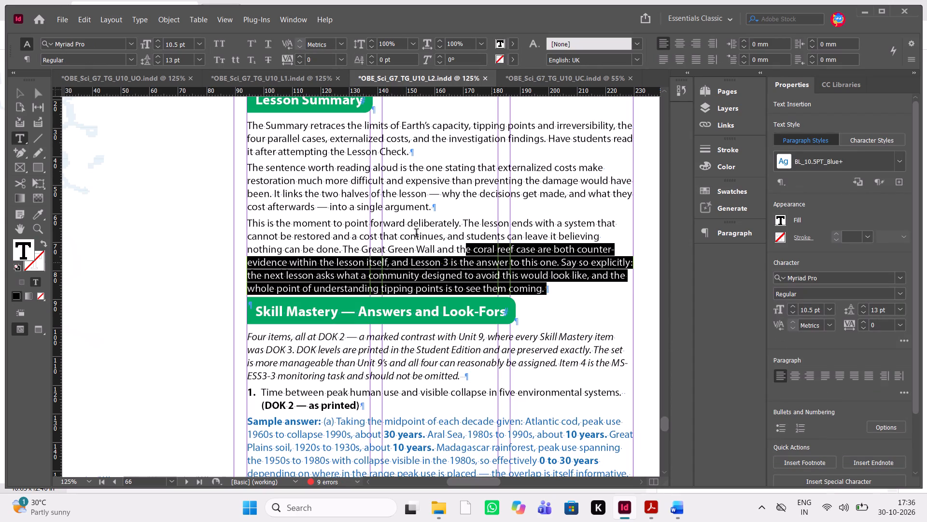
left_click_drag(416, 234, 243, 92)
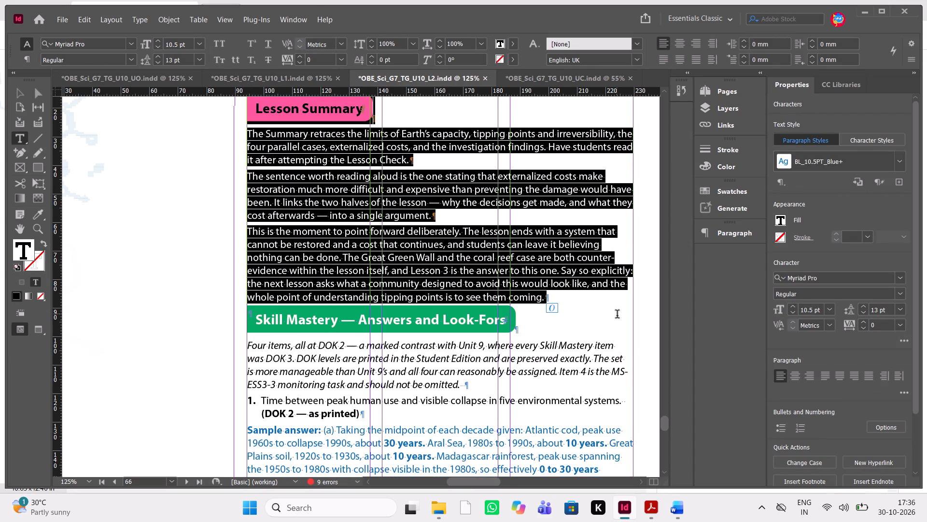
left_click_drag(574, 298, 245, 140)
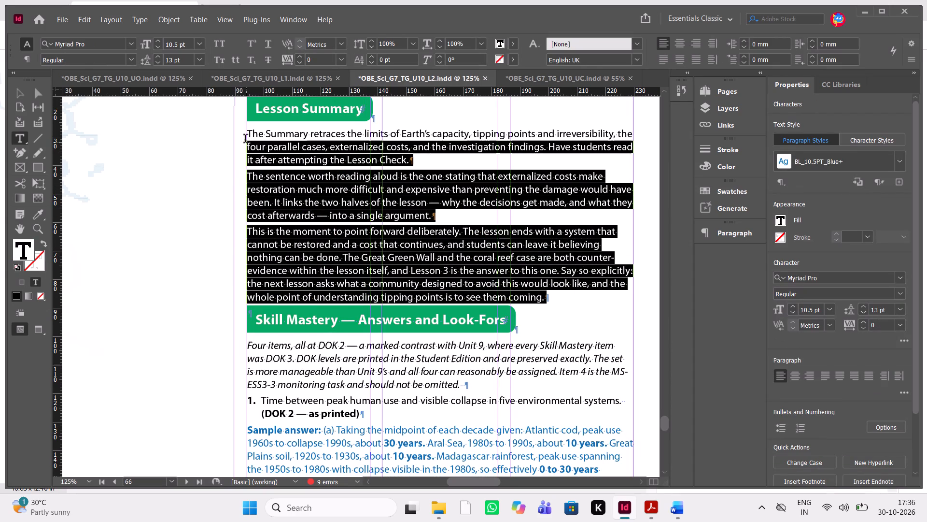
left_click_drag(245, 140, 245, 137)
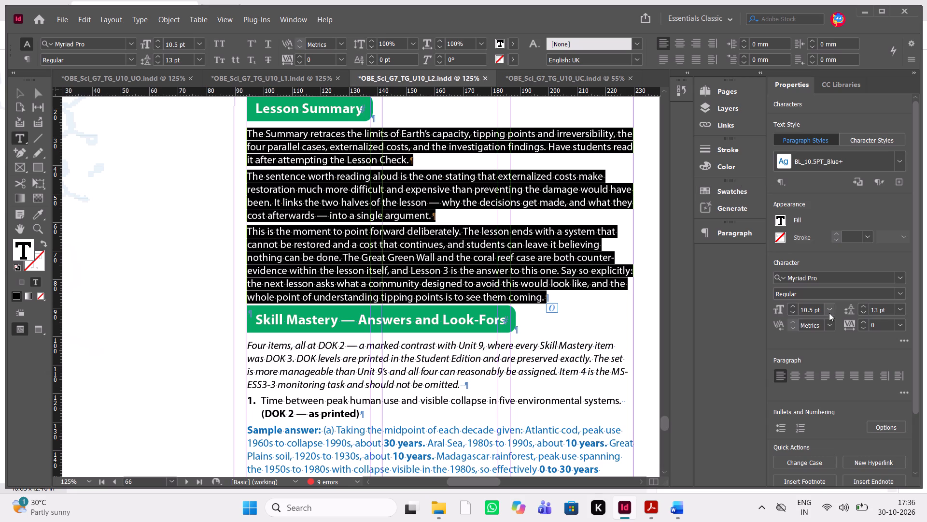
left_click(737, 233)
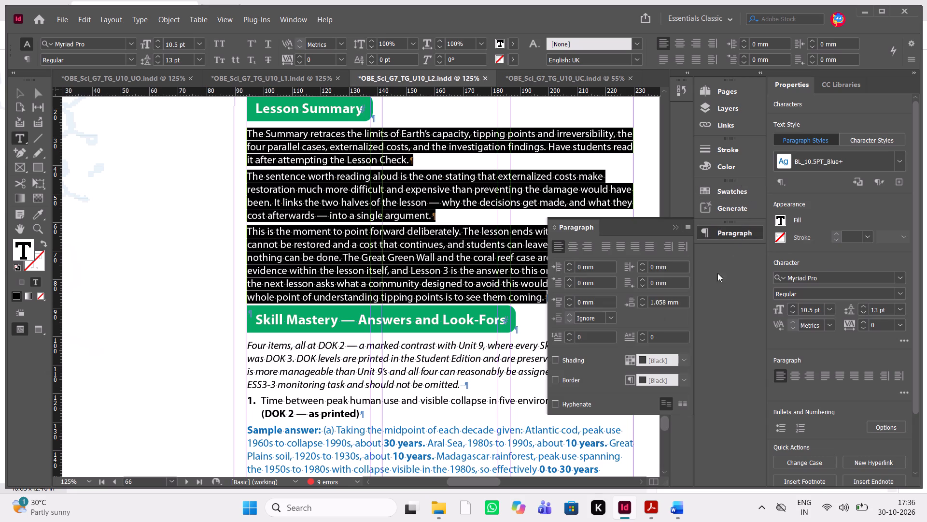
double_click(643, 299)
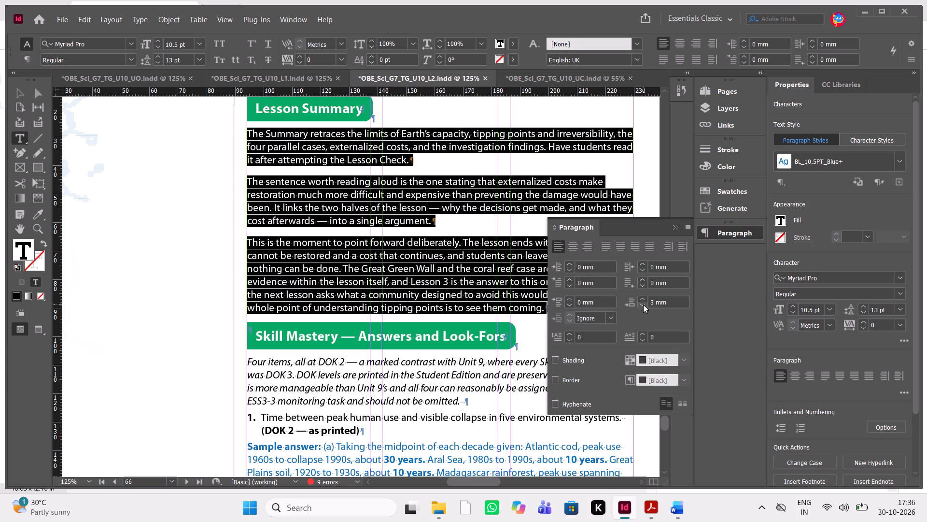
left_click(643, 304)
left_click(643, 304)
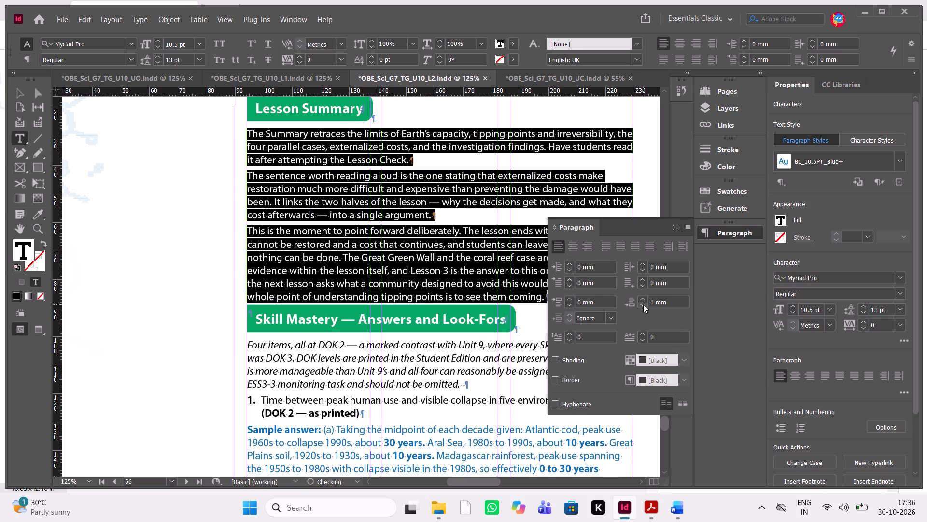
double_click(654, 306)
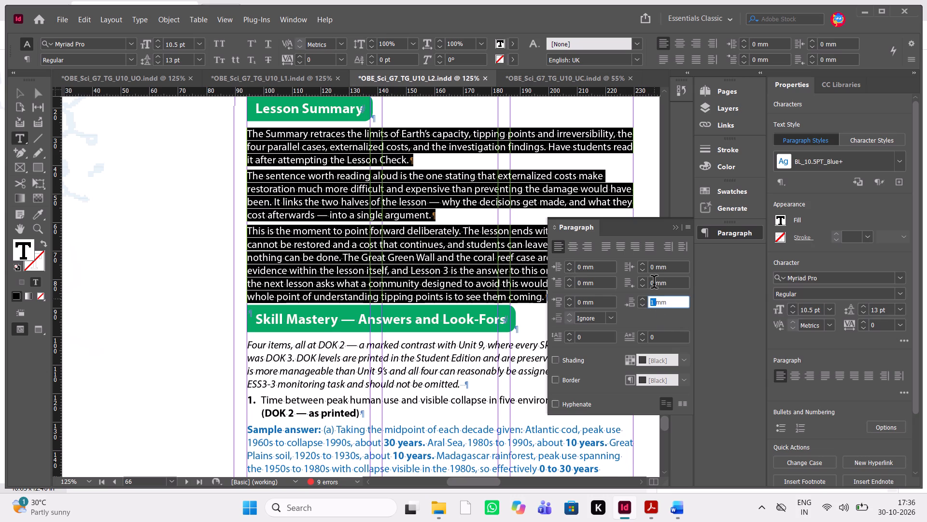
left_click(654, 305)
type(".08")
key("Return")
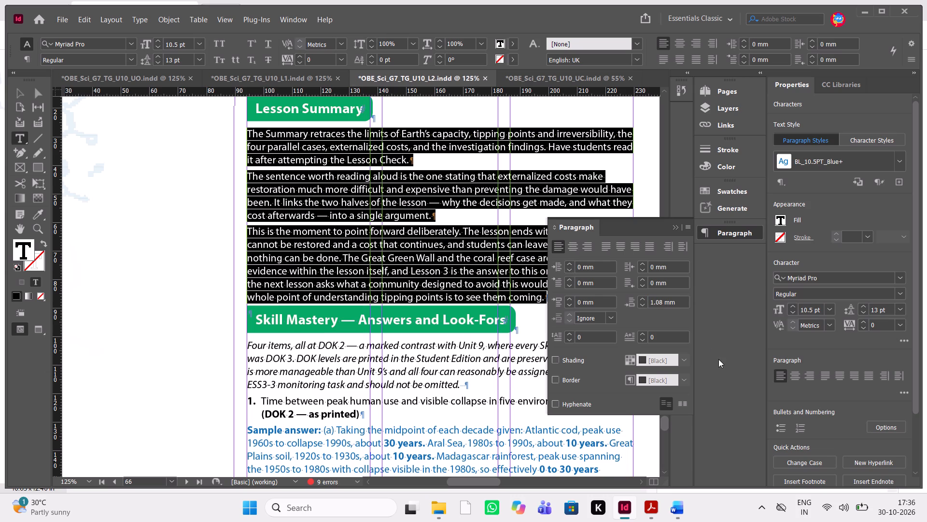
Set the space after the last Lesson Summary paragraph, "This is the moment to point forward deliberately…", to 3 mm.
left_click(477, 263)
triple_click(515, 297)
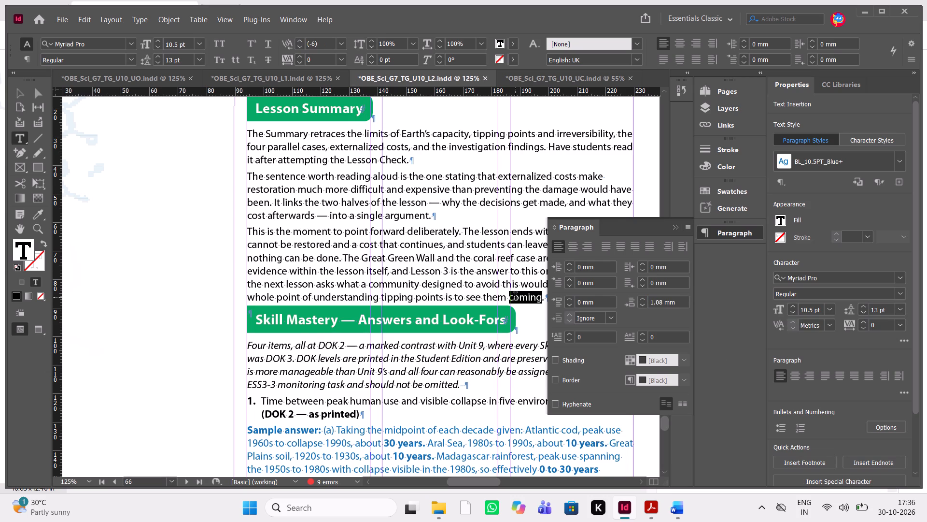
key("shift+Up")
key("shift+Up")
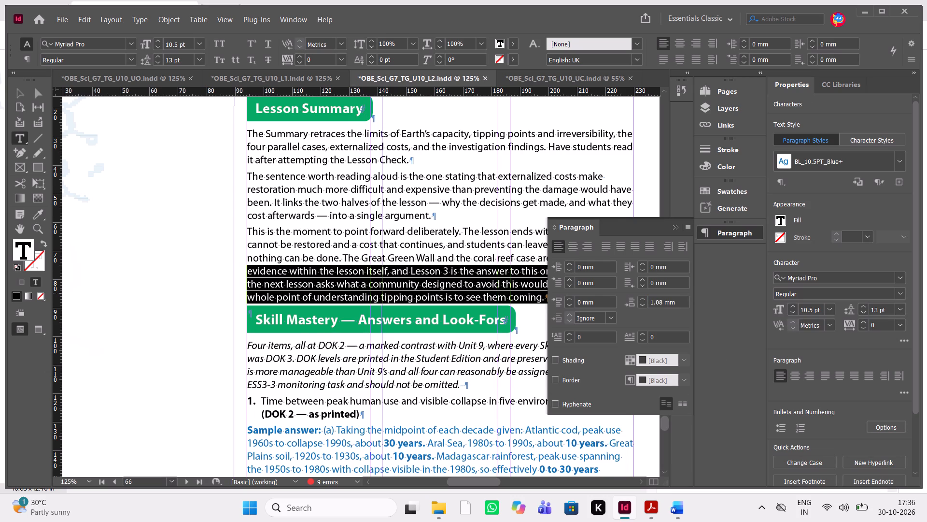
key("shift+Up")
key("shift+Up")
key("shift+Up")
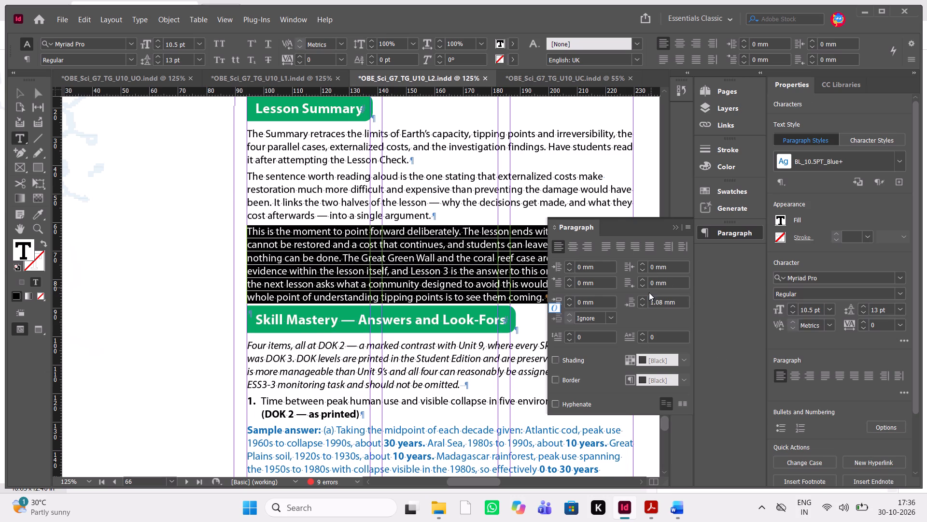
left_click(646, 296)
left_click(646, 296)
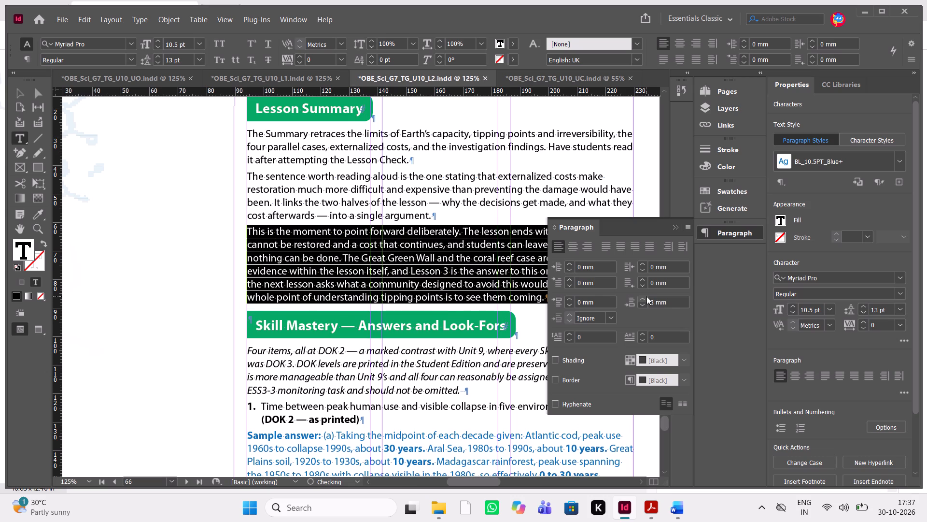
left_click(459, 305)
scroll(459, 305, "down", 1)
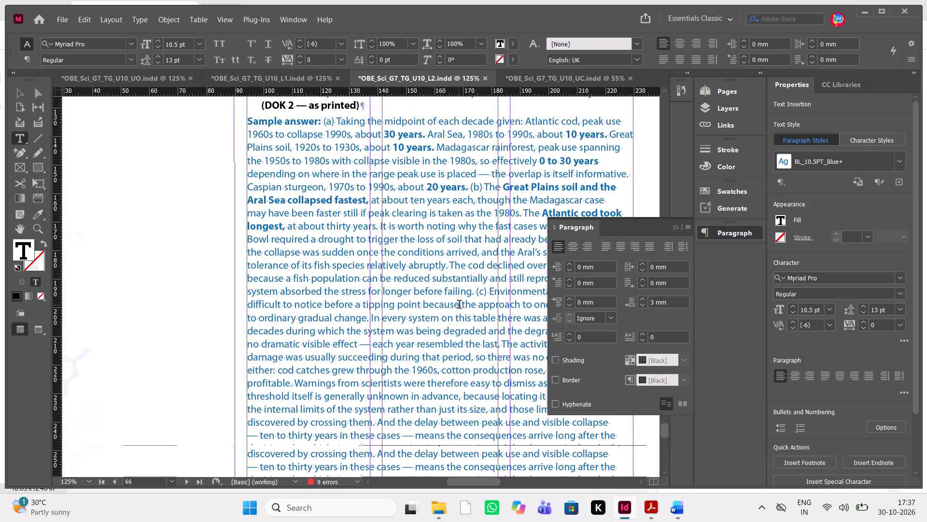
Insert a paragraph break after the item 1 Look-for paragraph ending "…as a strong addition." on page 66.
scroll(459, 305, "down", 2)
left_click(674, 223)
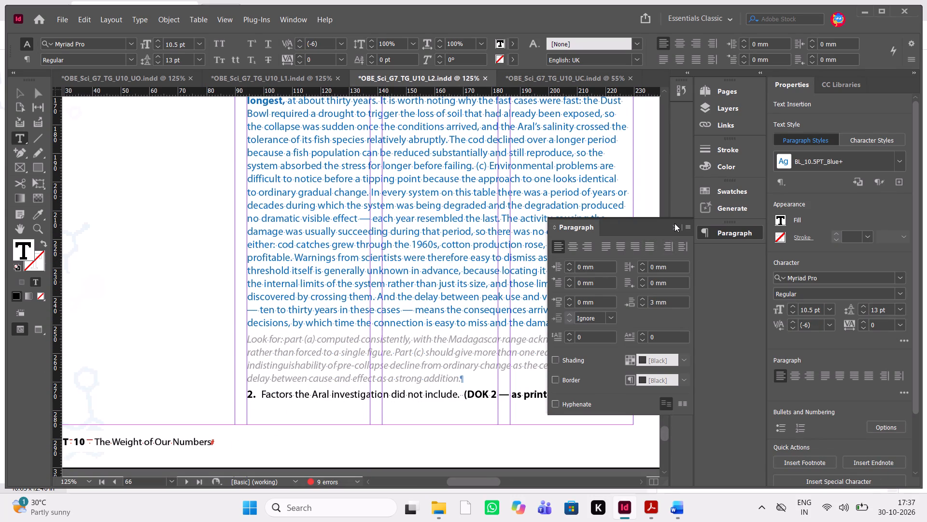
left_click(674, 225)
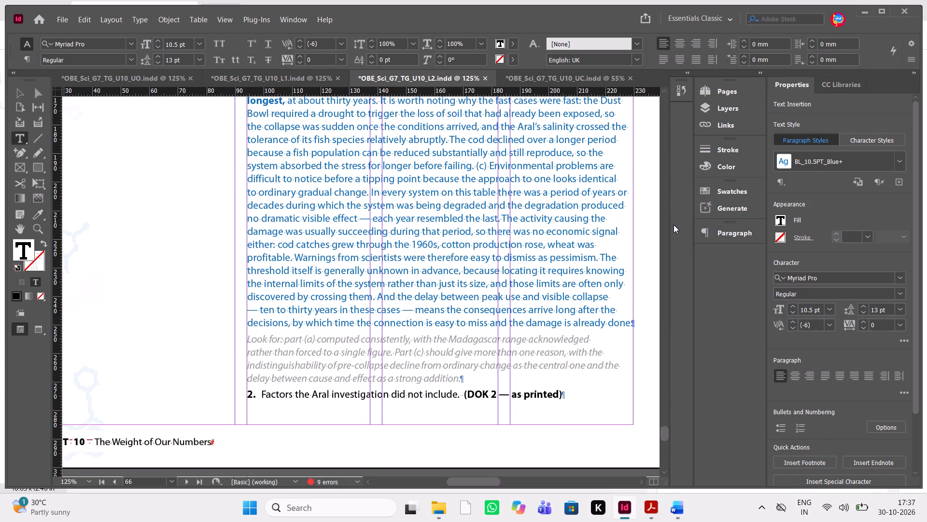
left_click(478, 371)
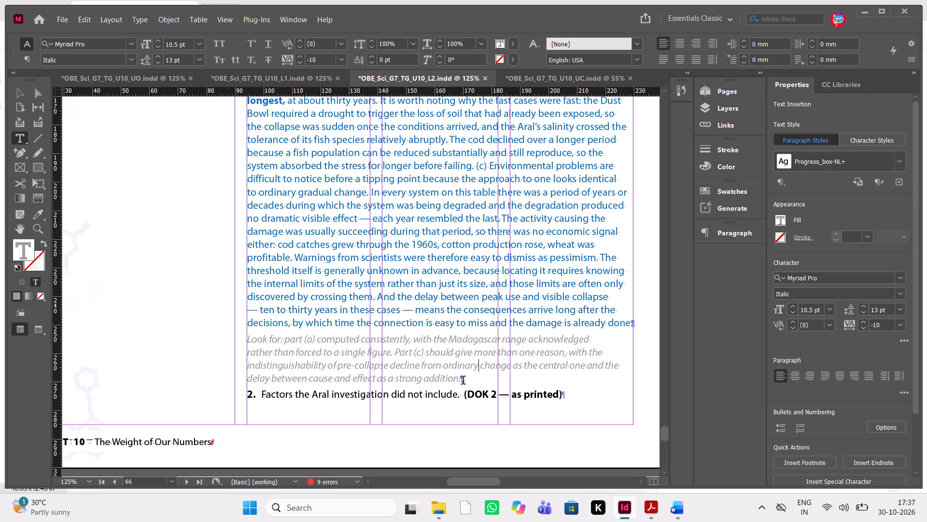
left_click(463, 381)
key("Return")
Following the PDF's deletion comment, delete "— Sample Discussion" from the Reflection heading on page 69 in InDesign.
scroll(403, 382, "up", 3)
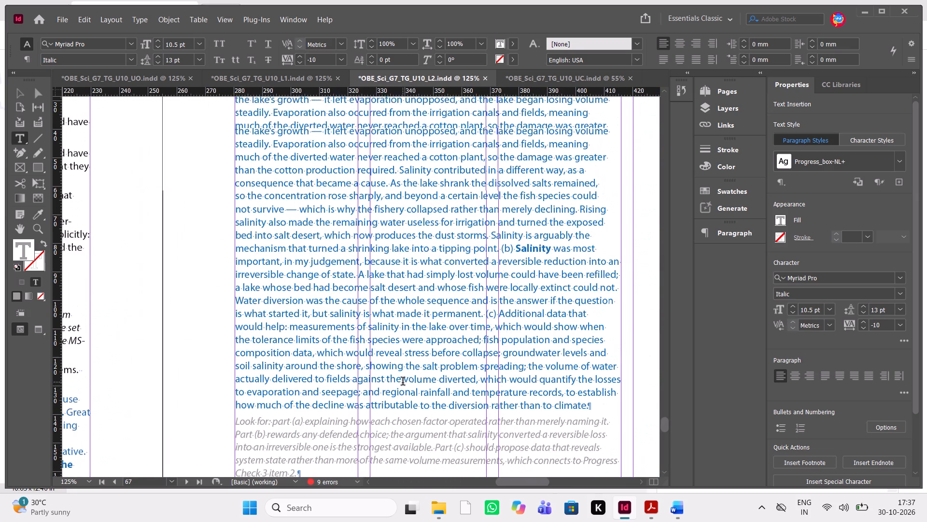
scroll(403, 382, "up", 2)
key("alt+Tab")
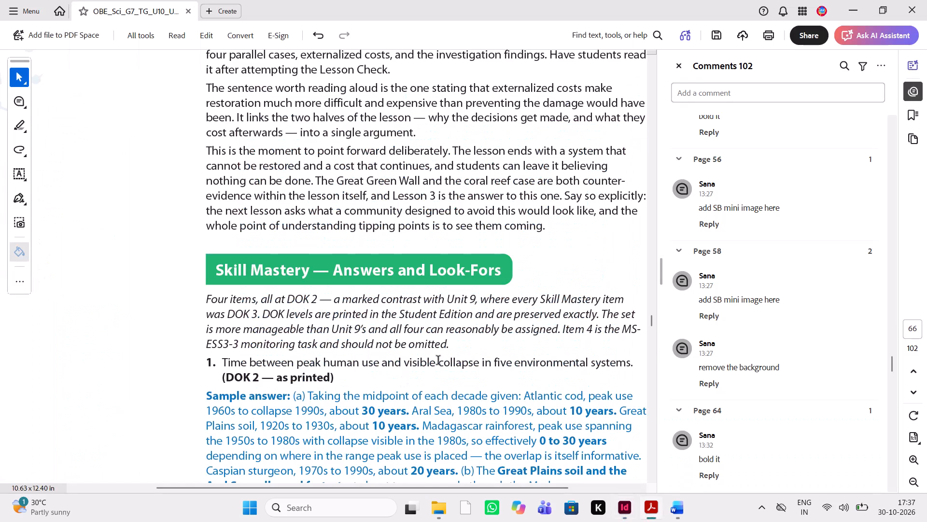
scroll(434, 363, "down", 8)
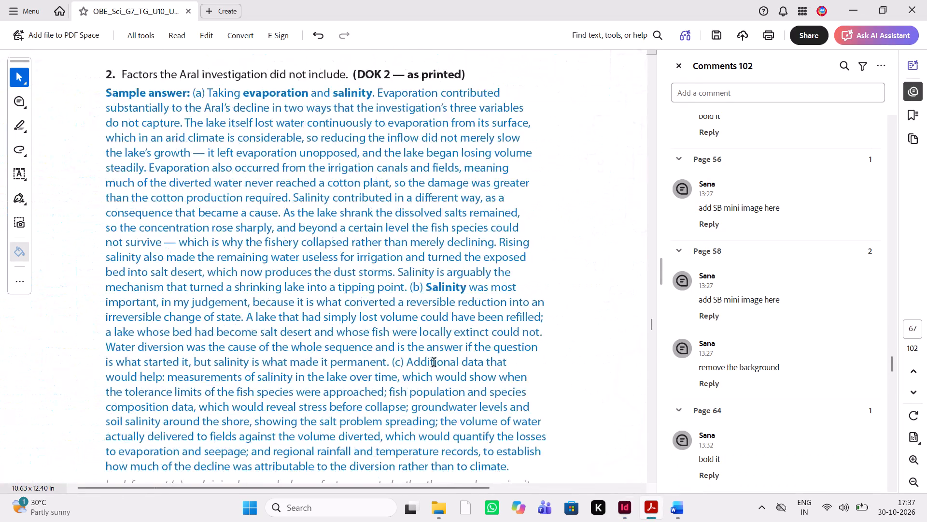
scroll(434, 363, "down", 7)
scroll(434, 363, "left", 1)
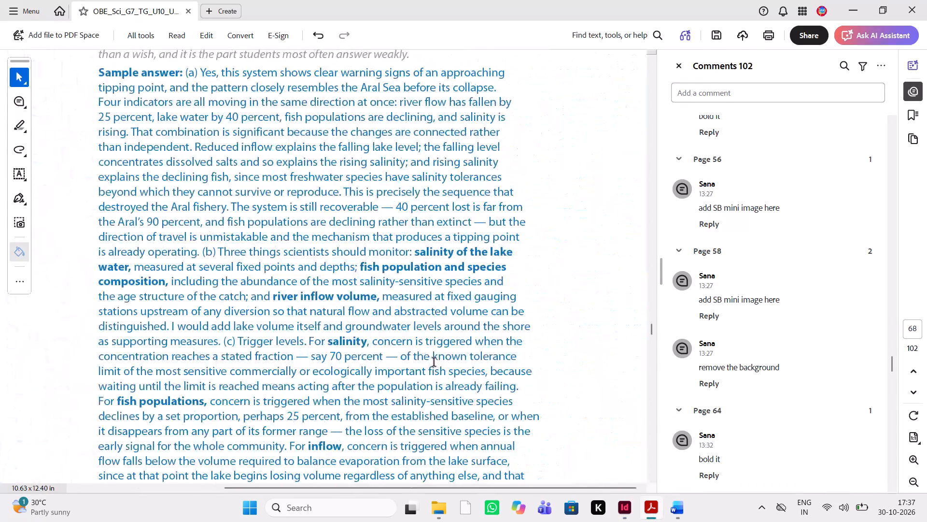
scroll(434, 363, "down", 4)
key("alt+Tab")
scroll(434, 363, "down", 5)
scroll(434, 363, "left", 1)
scroll(434, 363, "down", 1)
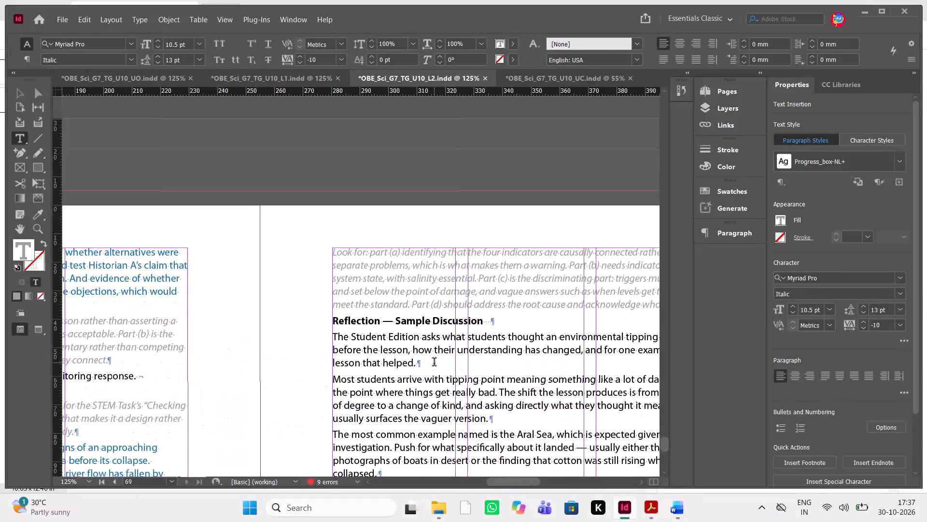
left_click_drag(506, 318, 385, 323)
key("Delete")
Check the PDF from page 69 through page 70 for comments and compare with the pages of the L2 InDesign file.
key("alt+Tab")
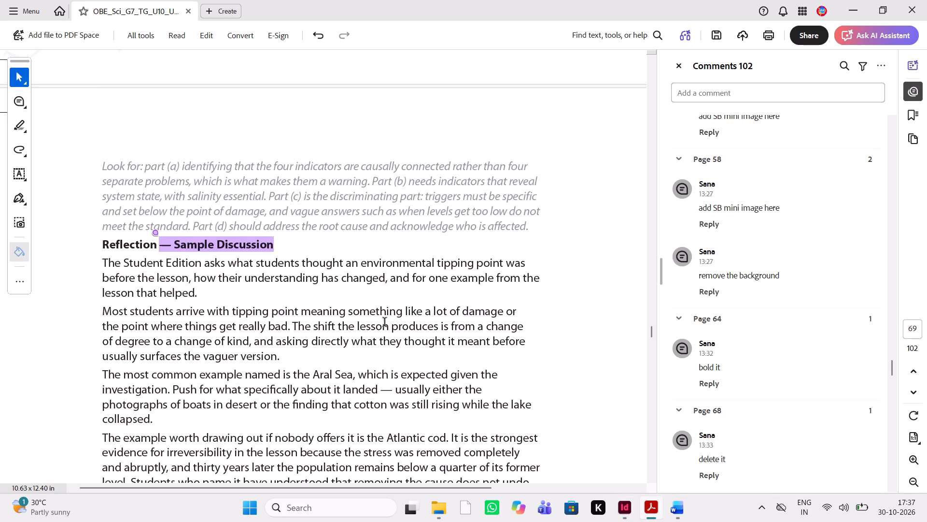
scroll(385, 323, "down", 8)
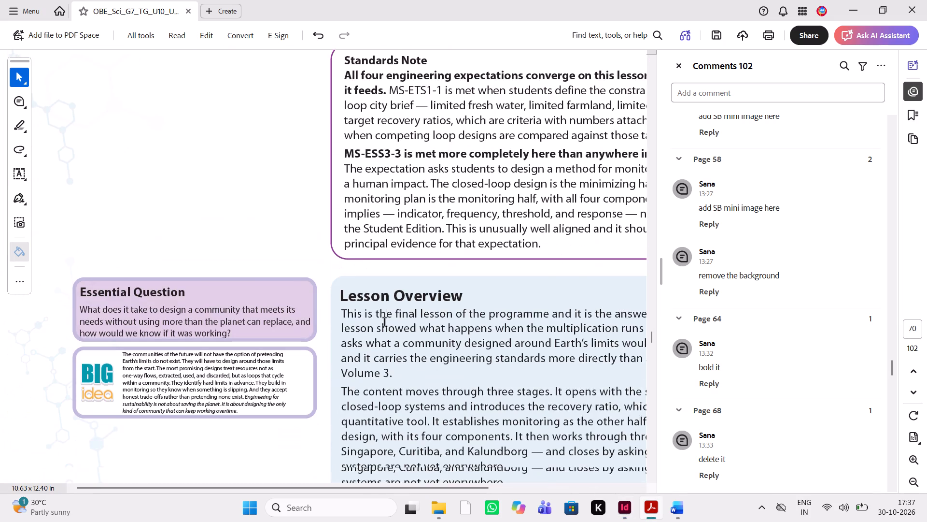
scroll(385, 323, "down", 5)
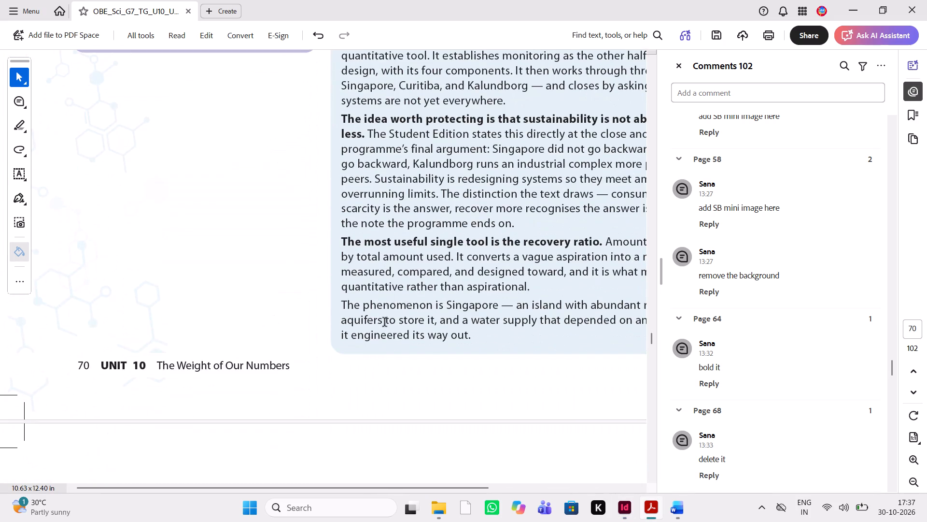
key("alt+Tab")
scroll(385, 323, "down", 6)
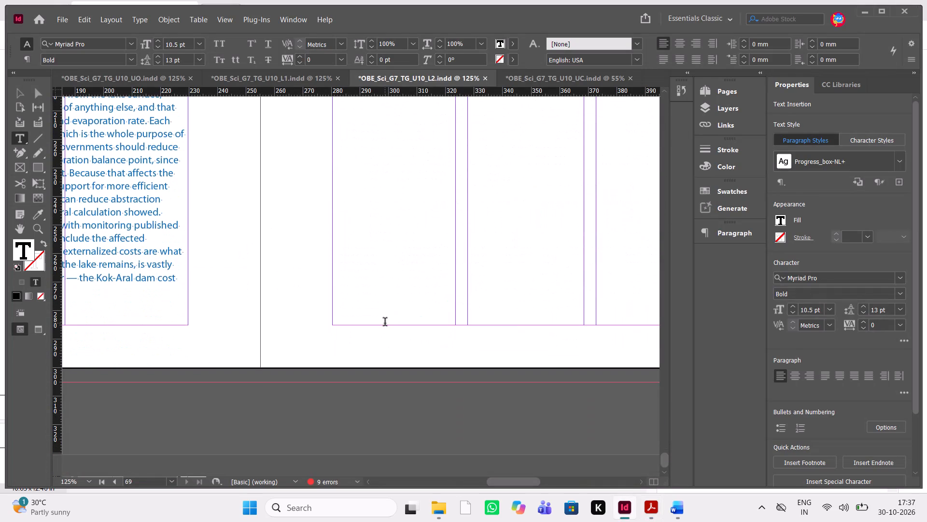
scroll(385, 323, "down", 2)
scroll(385, 323, "up", 20)
scroll(385, 323, "up", 20)
scroll(385, 323, "up", 20)
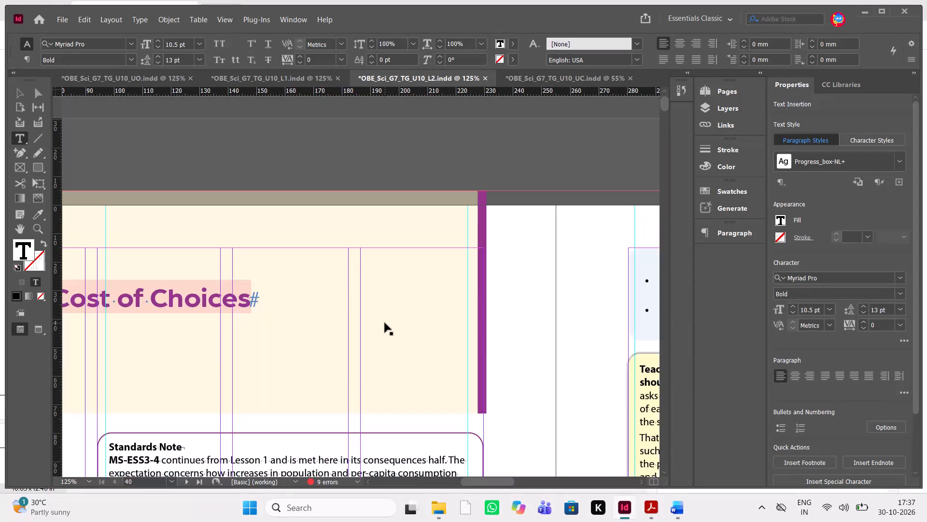
key("ctrl+minus")
key("ctrl+minus")
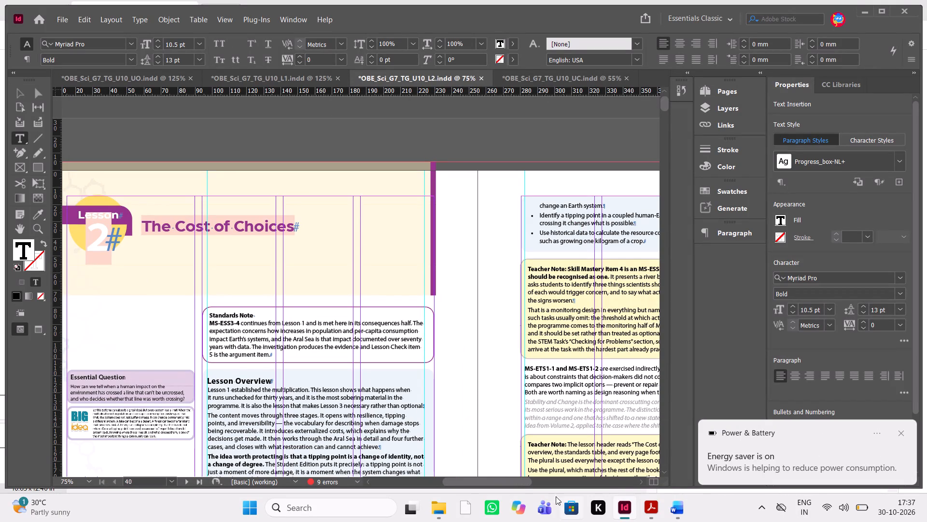
Open the InDesign document OBE_Sci_G7_TG_U10_L3 from its Lesson 3 folder, updating the modified links and skipping the missing fonts.
left_click(439, 508)
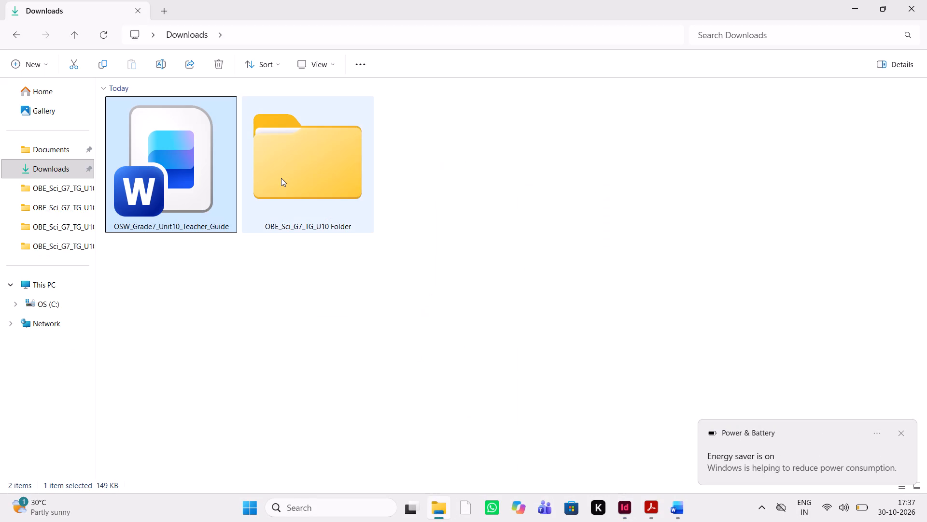
double_click(307, 180)
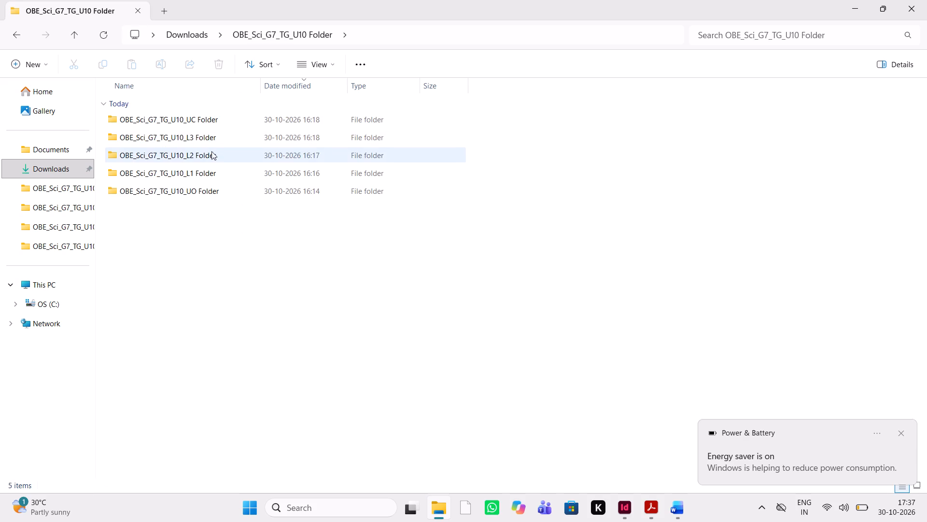
double_click(192, 135)
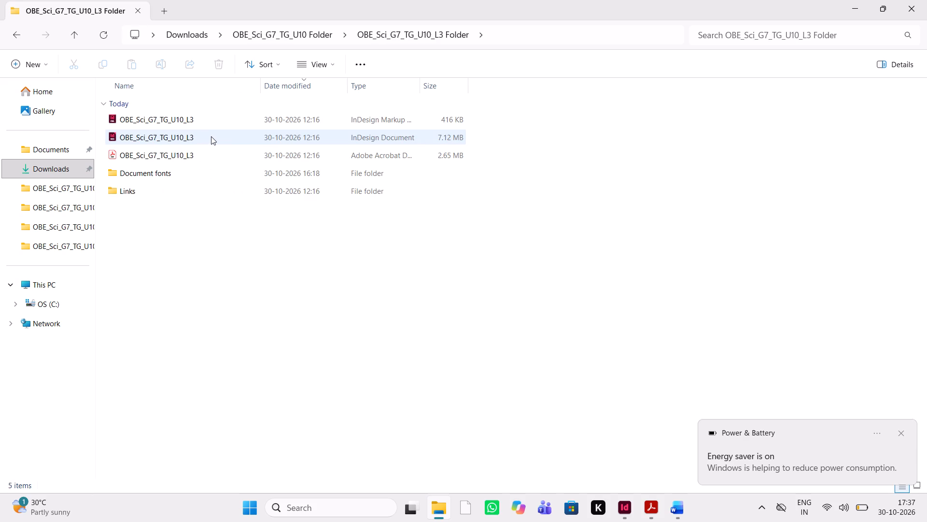
left_click(211, 137)
key("Return")
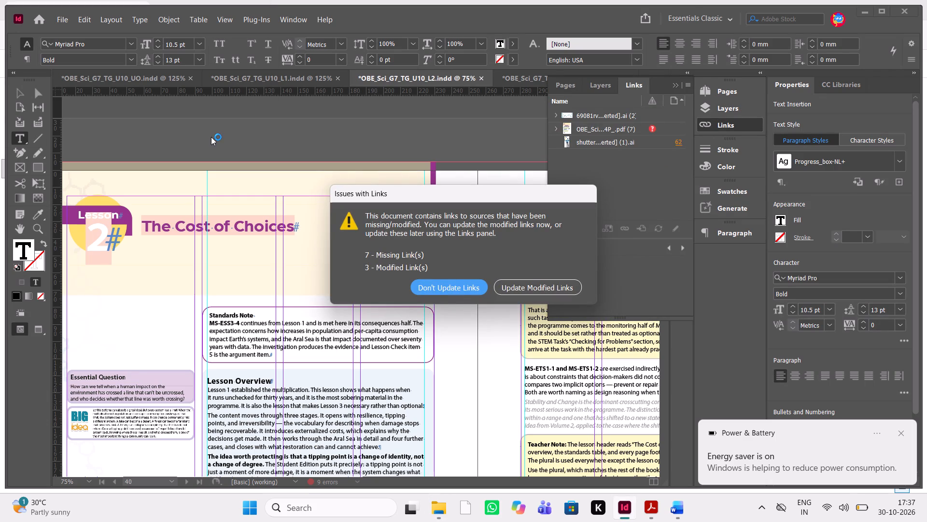
left_click(519, 290)
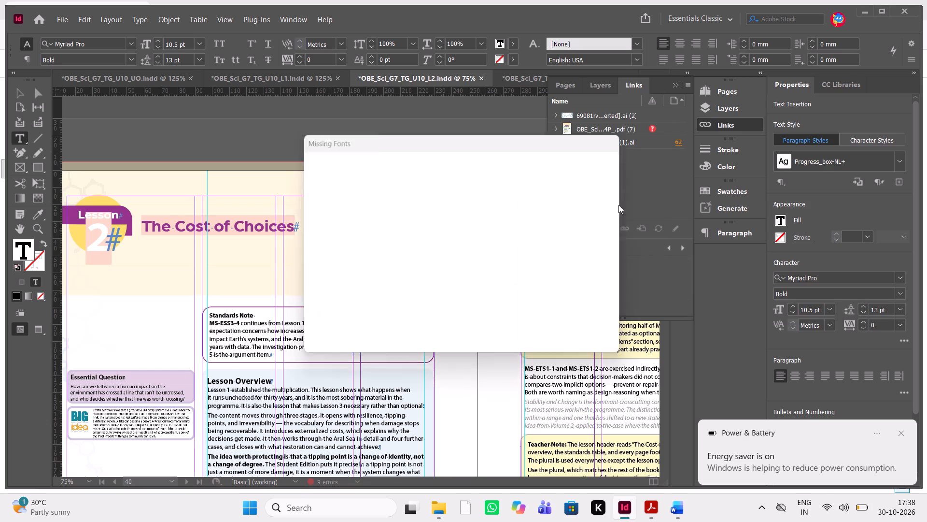
left_click(595, 329)
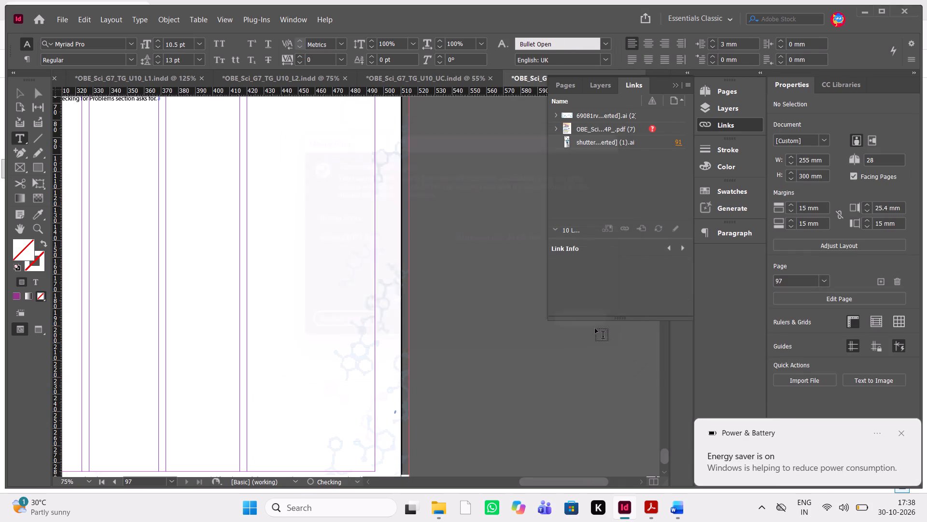
left_click(678, 86)
Nudge the "Lesson Overview" heading frame on page 70 of the L3 file upward to a Y position of about 153.9 mm.
scroll(433, 214, "right", 1)
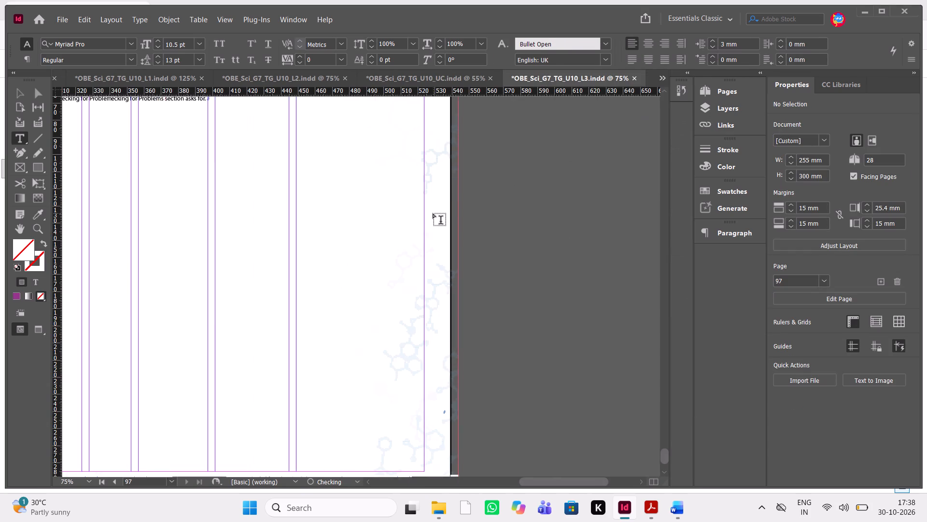
scroll(433, 214, "right", 1)
scroll(433, 214, "up", 3)
scroll(433, 214, "right", 1)
scroll(433, 214, "down", 1)
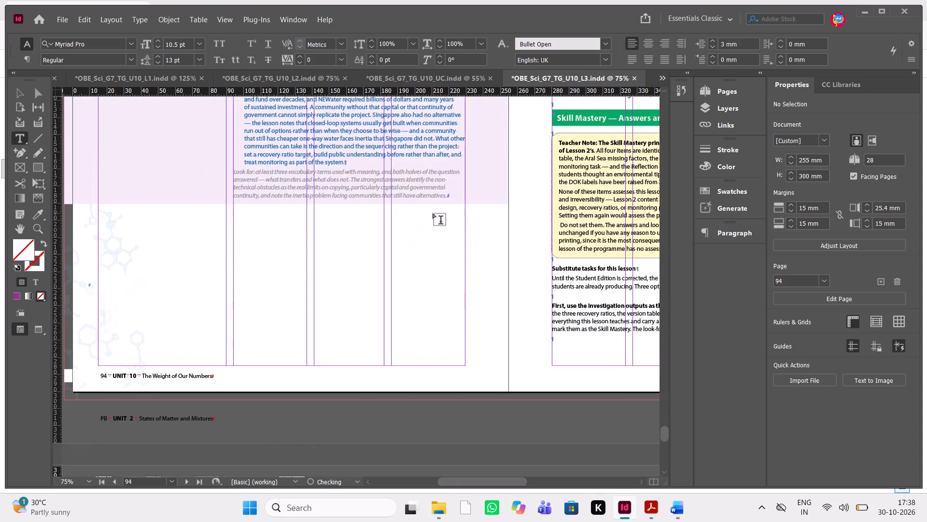
scroll(433, 214, "down", 1)
scroll(433, 214, "up", 16)
scroll(433, 214, "up", 20)
scroll(433, 214, "up", 20)
scroll(433, 214, "up", 20)
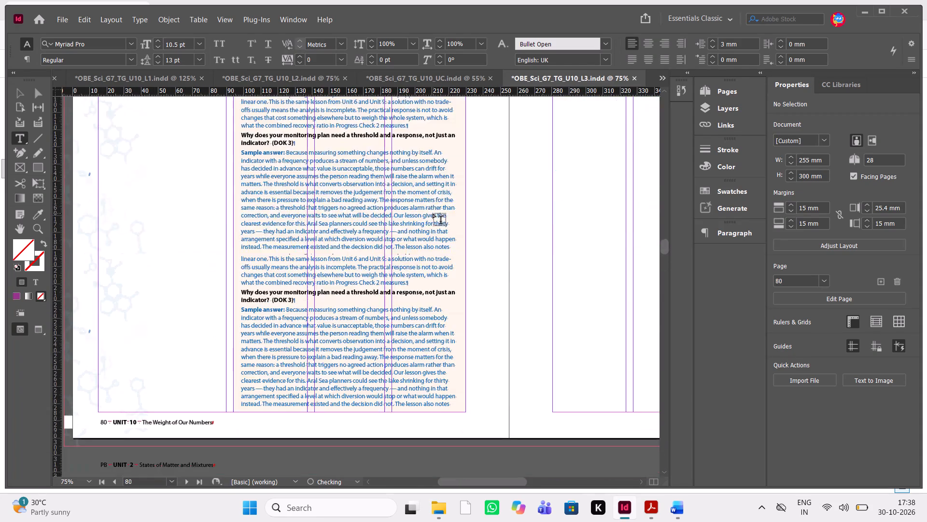
scroll(433, 214, "up", 20)
scroll(433, 214, "up", 20)
scroll(433, 214, "up", 20)
scroll(433, 214, "down", 1)
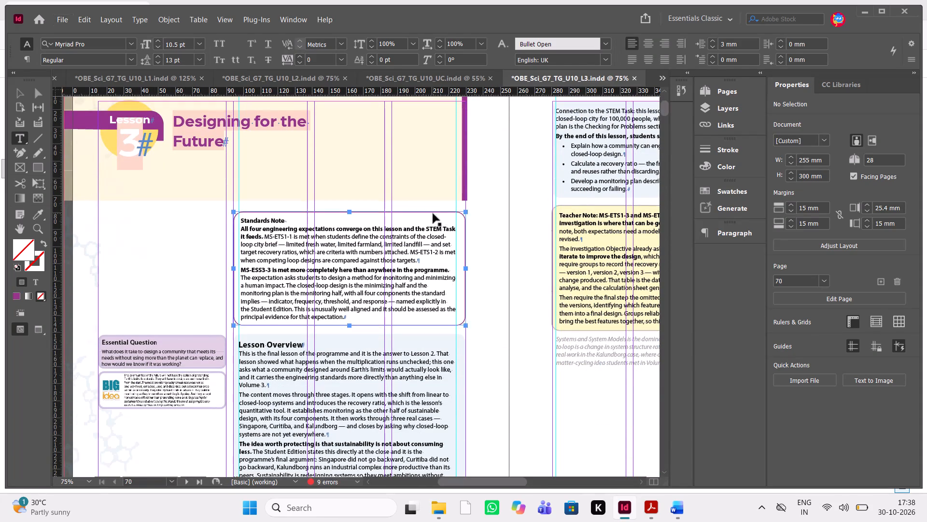
key("ctrl+equal")
key("ctrl+equal")
scroll(433, 214, "down", 1)
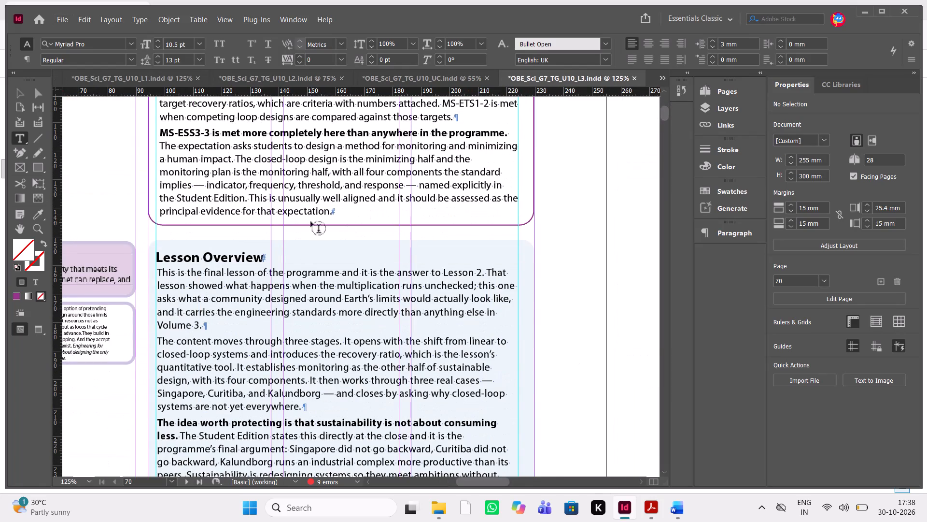
key("Escape")
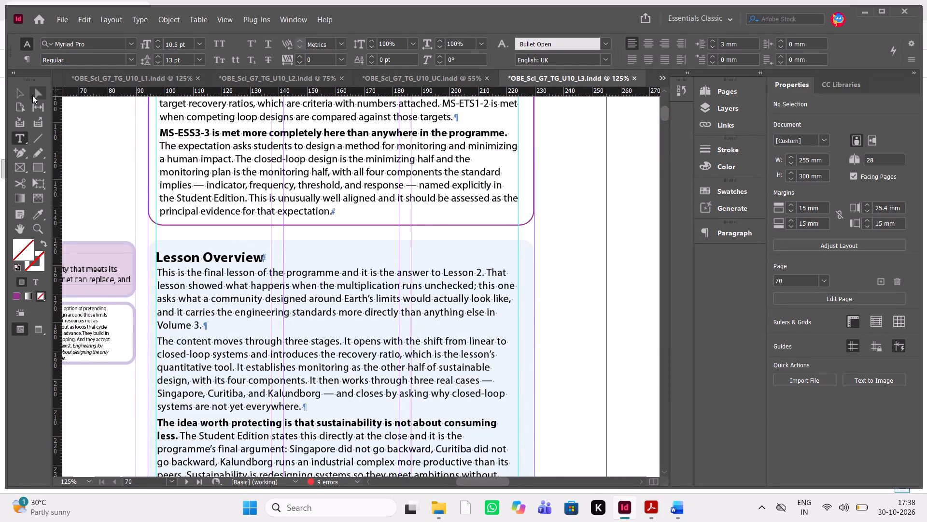
left_click(21, 93)
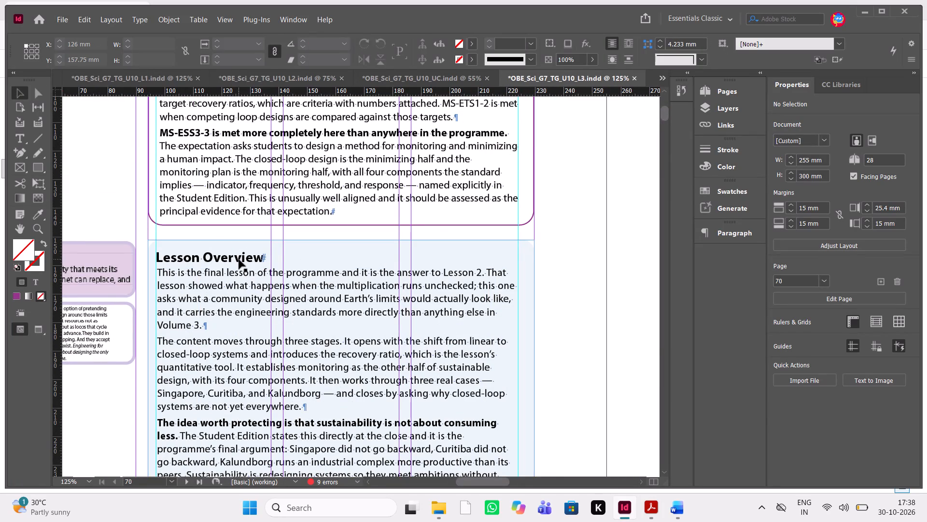
left_click(239, 260)
key("Up")
key("Up")
key("Up")
key("Up")
key("Up")
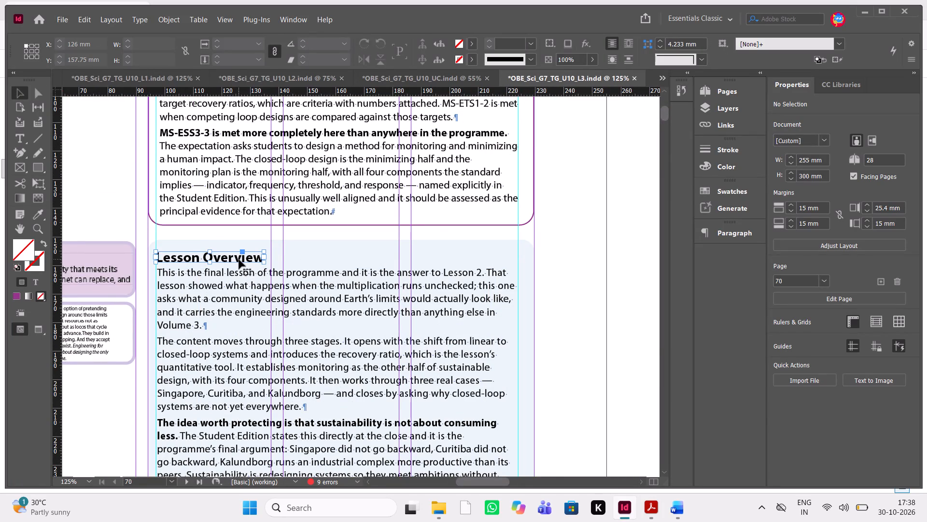
key("Up")
key("Up")
key("Down")
key("Down")
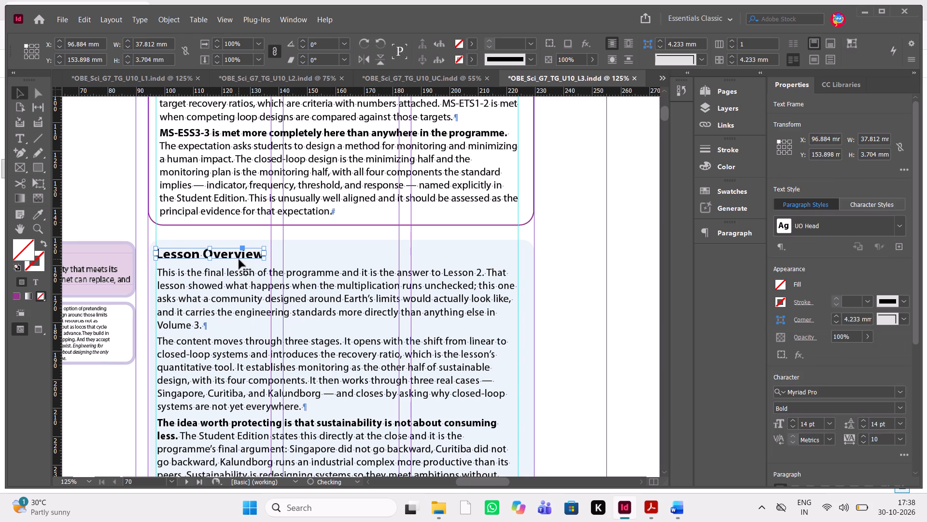
Check pages 70 to 73 of the reviewed PDF for comments on the start of Lesson 3.
key("alt+Tab")
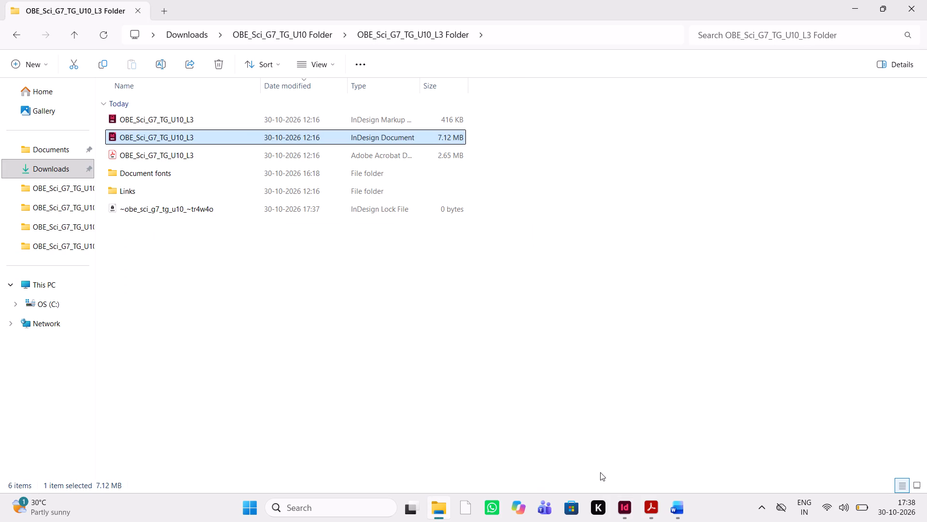
left_click(857, 3)
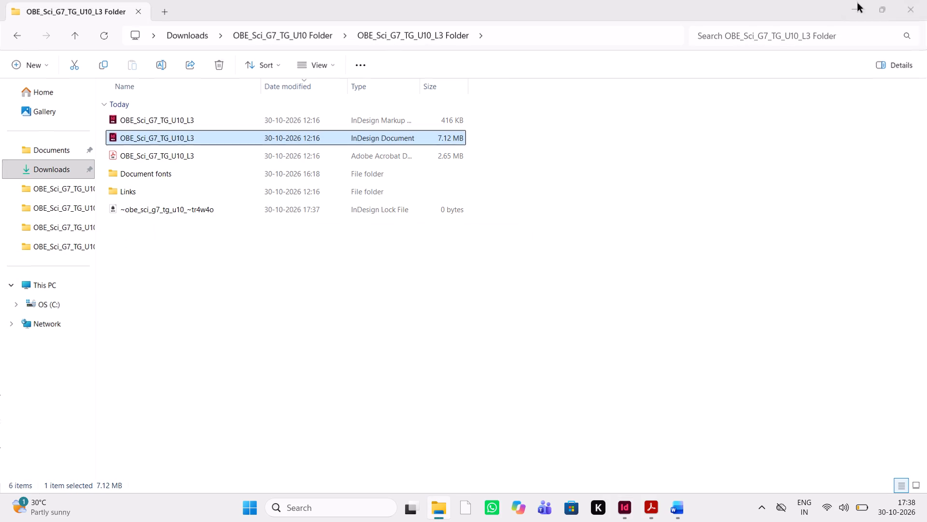
left_click(686, 493)
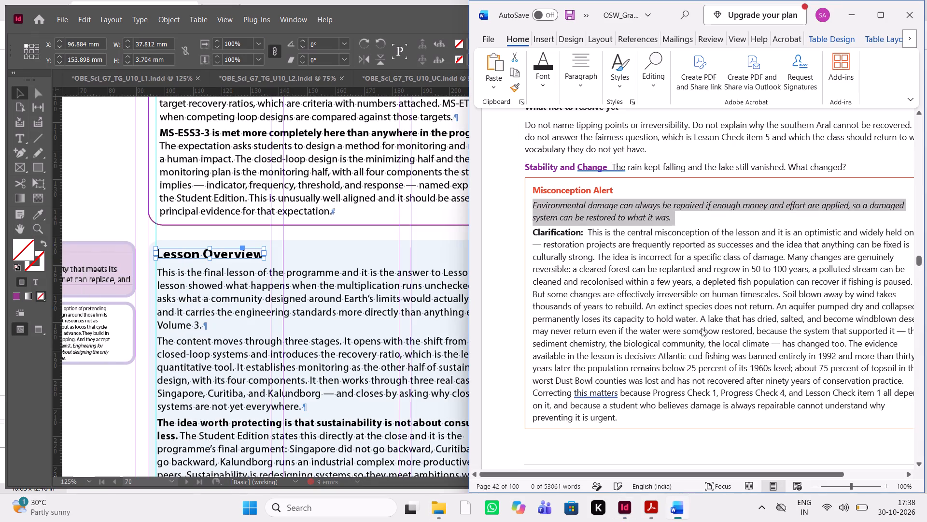
scroll(702, 328, "down", 16)
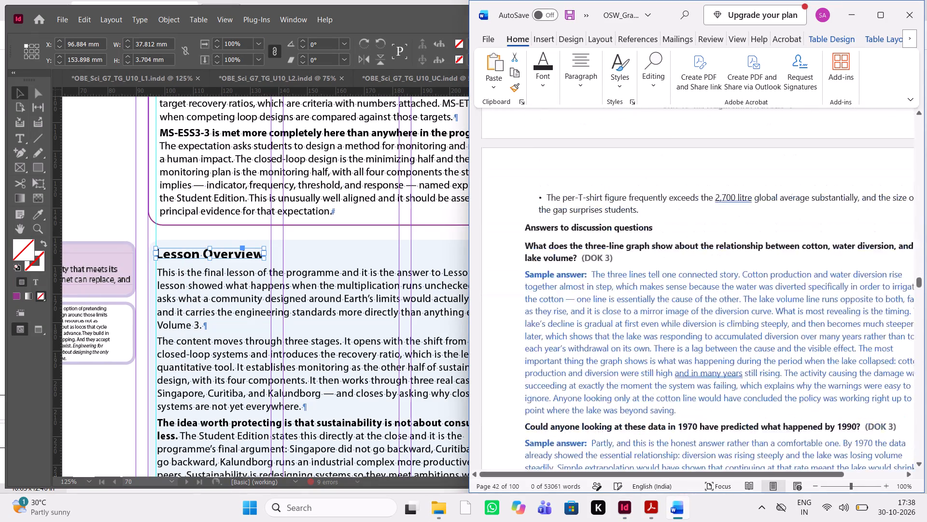
scroll(702, 328, "down", 2)
left_click(649, 521)
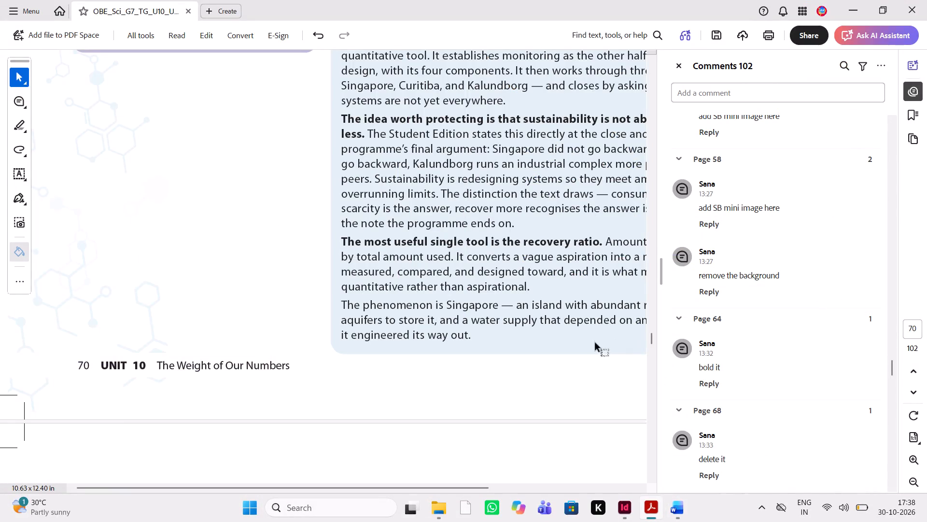
scroll(555, 376, "down", 4)
scroll(555, 376, "up", 2)
scroll(555, 376, "down", 1)
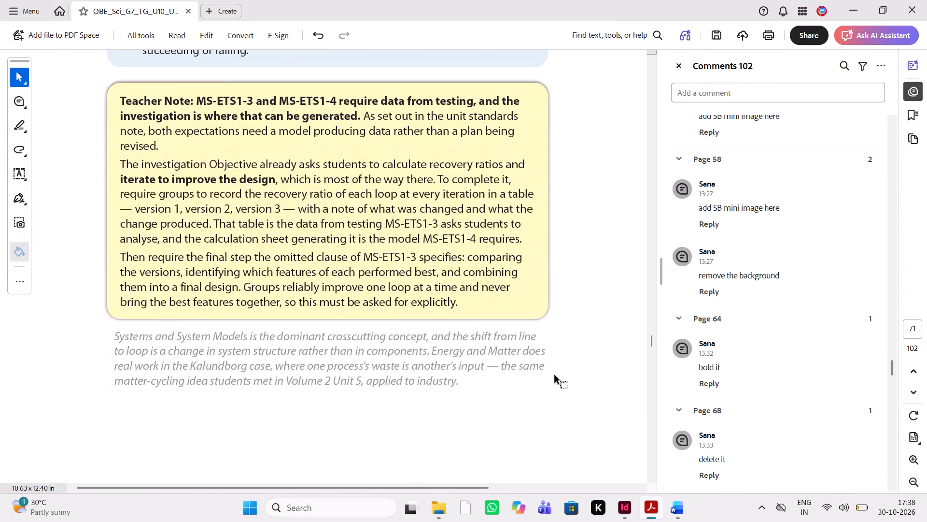
scroll(555, 376, "down", 1)
scroll(555, 376, "up", 6)
scroll(555, 376, "left", 2)
scroll(555, 376, "down", 1)
scroll(555, 376, "up", 1)
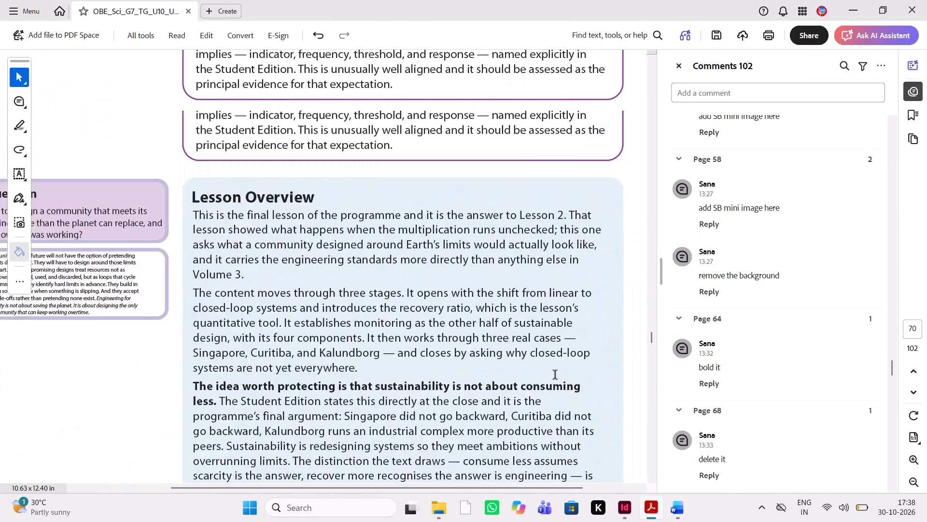
scroll(555, 376, "up", 1)
scroll(555, 376, "down", 8)
scroll(555, 376, "up", 3)
scroll(555, 376, "down", 2)
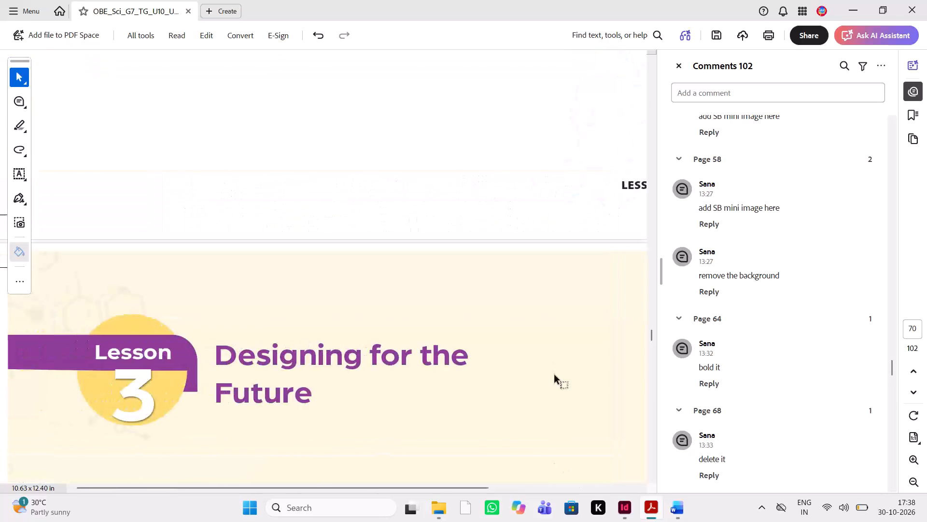
scroll(555, 376, "down", 14)
scroll(555, 376, "up", 2)
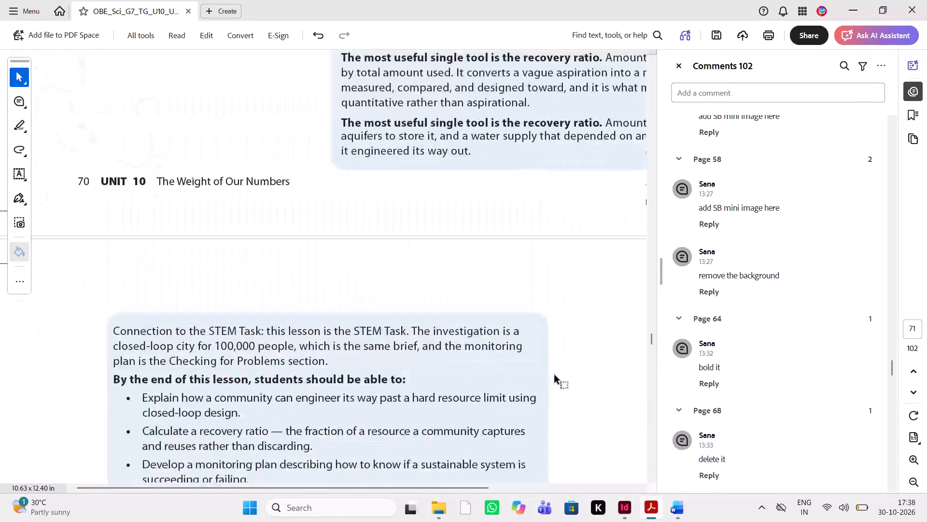
scroll(555, 376, "up", 3)
scroll(555, 376, "down", 4)
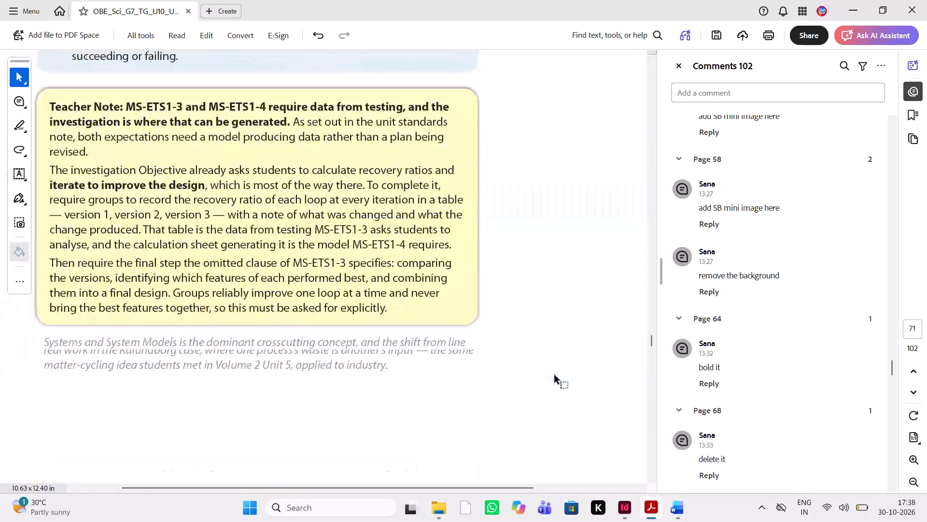
scroll(555, 376, "down", 7)
scroll(555, 376, "left", 1)
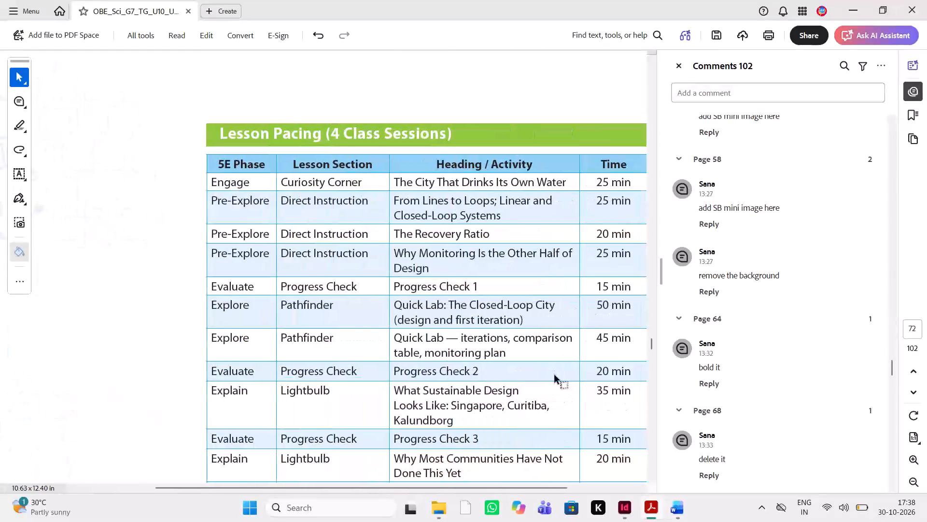
scroll(555, 376, "down", 7)
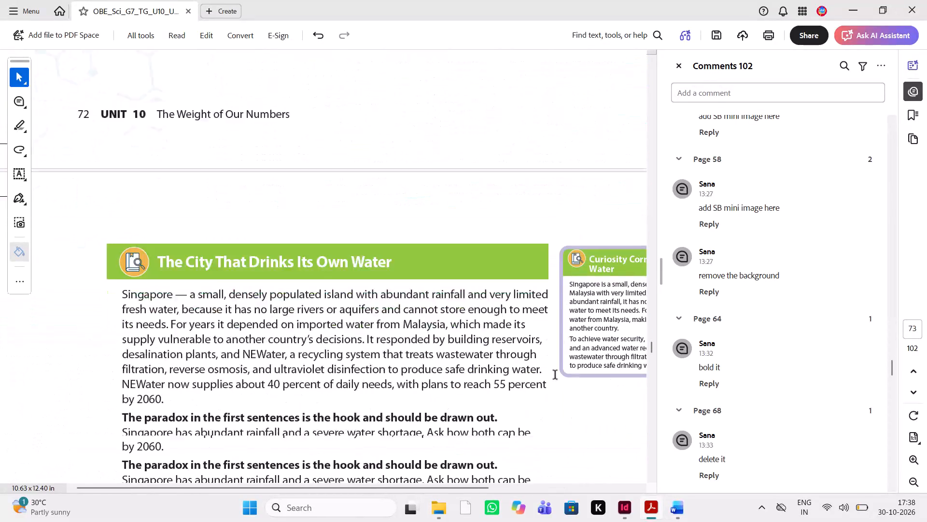
scroll(555, 376, "down", 4)
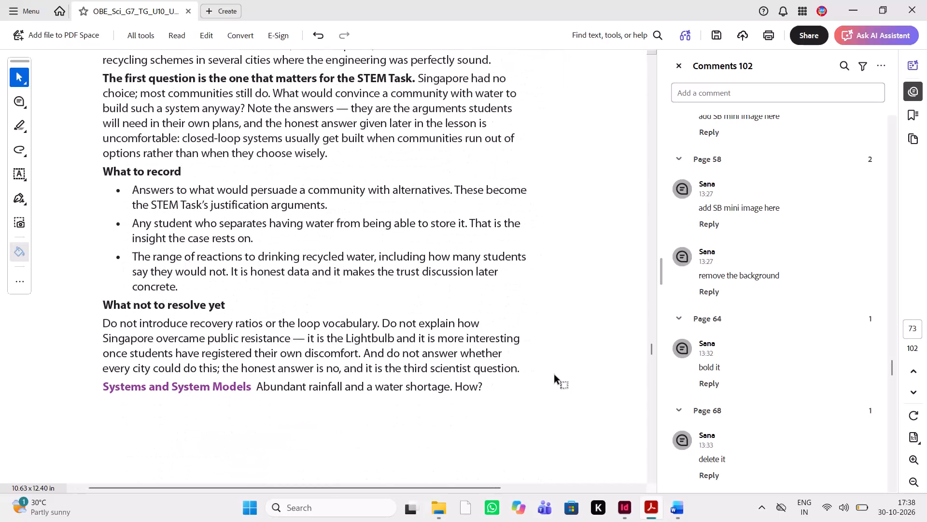
scroll(555, 376, "down", 1)
scroll(555, 376, "up", 2)
key("alt+Tab")
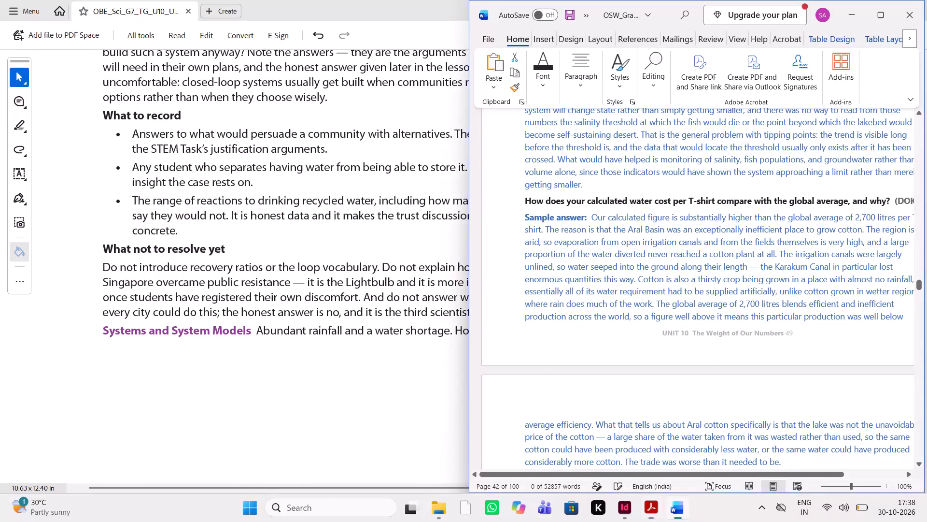
left_click(555, 376, "alt")
key("alt+Tab")
In the L3 InDesign document, extend the bottom edge of page 73's main text frame to a height of about 211.7 mm.
left_click(620, 515)
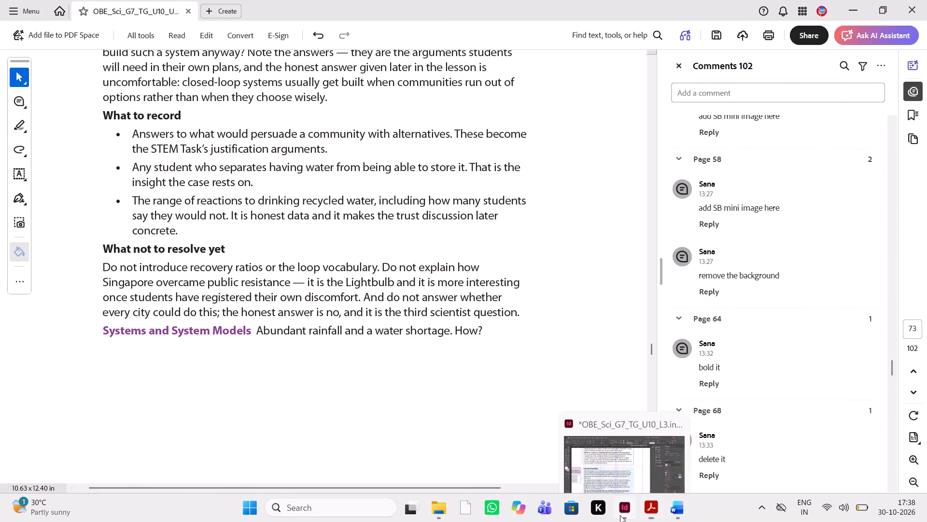
scroll(461, 380, "down", 4)
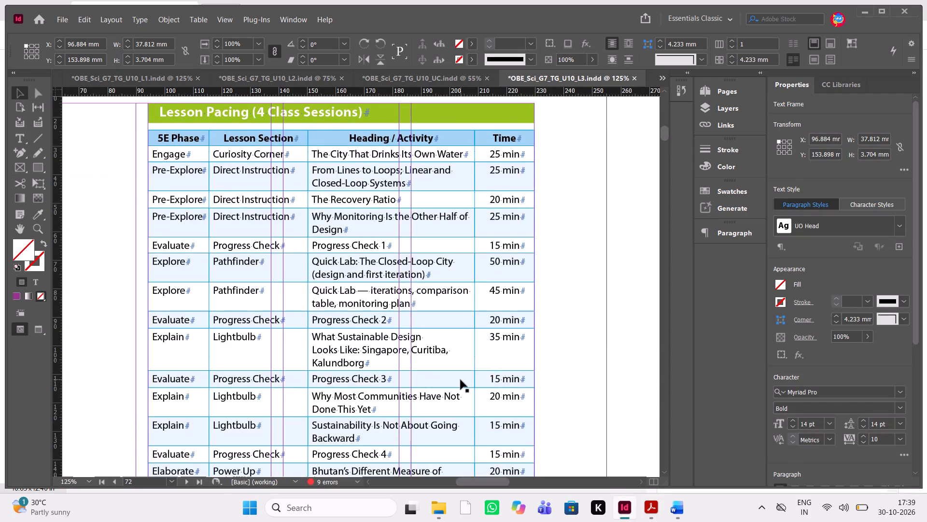
scroll(461, 380, "down", 2)
scroll(461, 380, "left", 3)
scroll(461, 380, "right", 1)
scroll(461, 380, "down", 1)
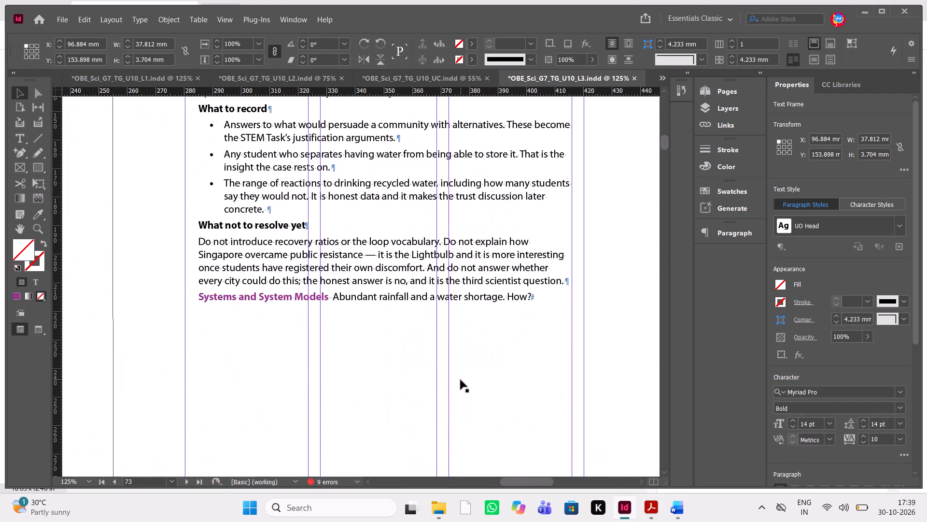
double_click(311, 307)
triple_click(335, 288)
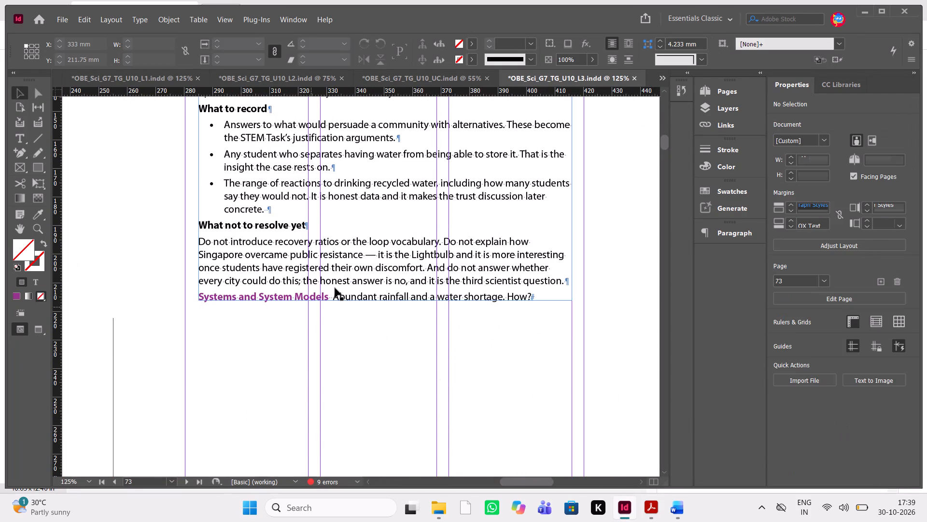
left_click_drag(327, 297, 278, 297)
left_click_drag(278, 297, 233, 298)
double_click(233, 298)
key("Escape")
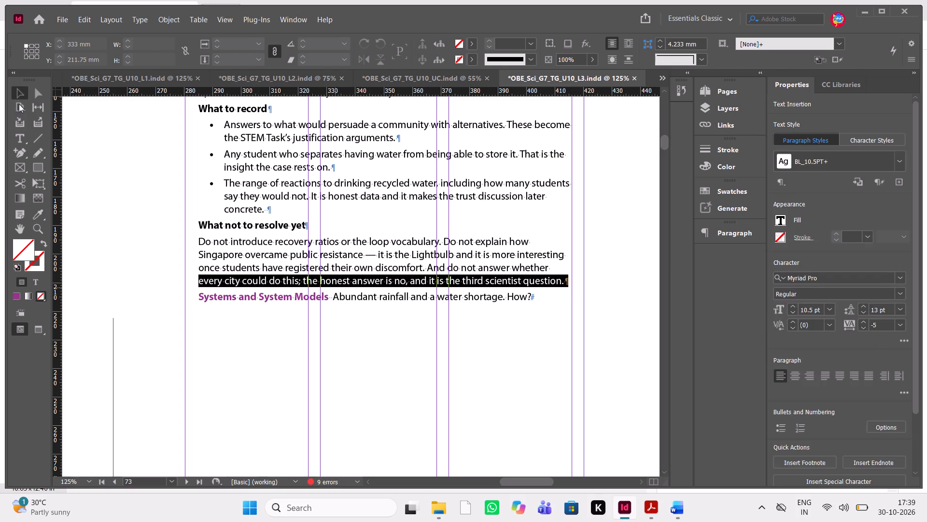
left_click(404, 300)
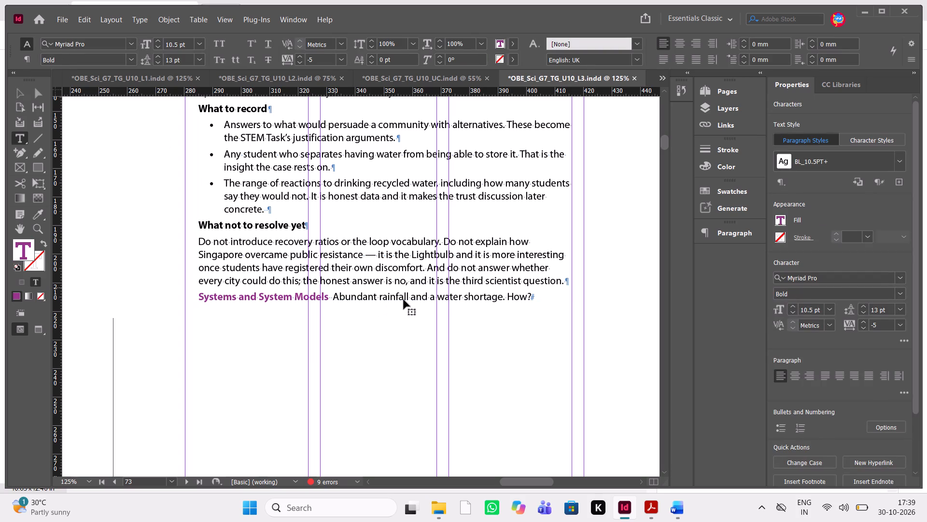
left_click_drag(385, 301, 385, 339)
Set the purple run-in heading "Systems and System Models" at the end of page 73's text to 11 pt.
triple_click(306, 292)
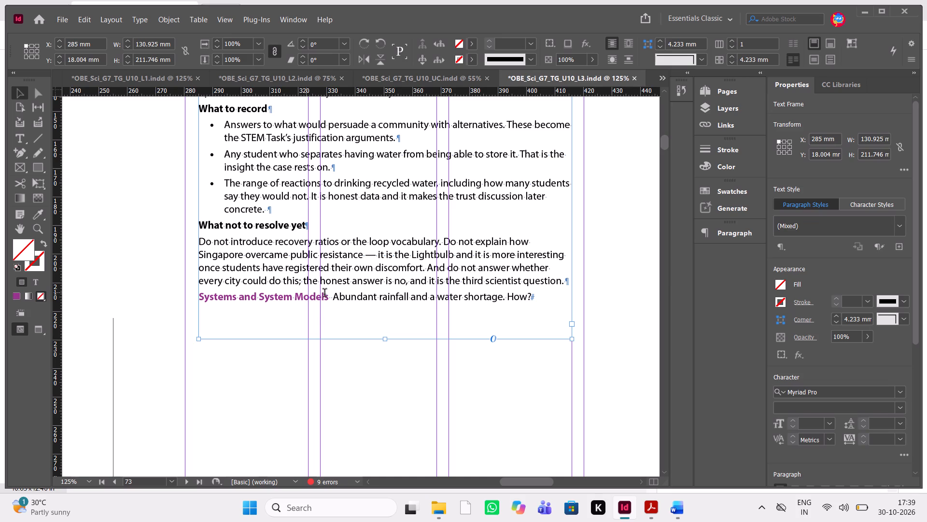
triple_click(325, 294)
left_click(326, 373)
left_click(172, 246)
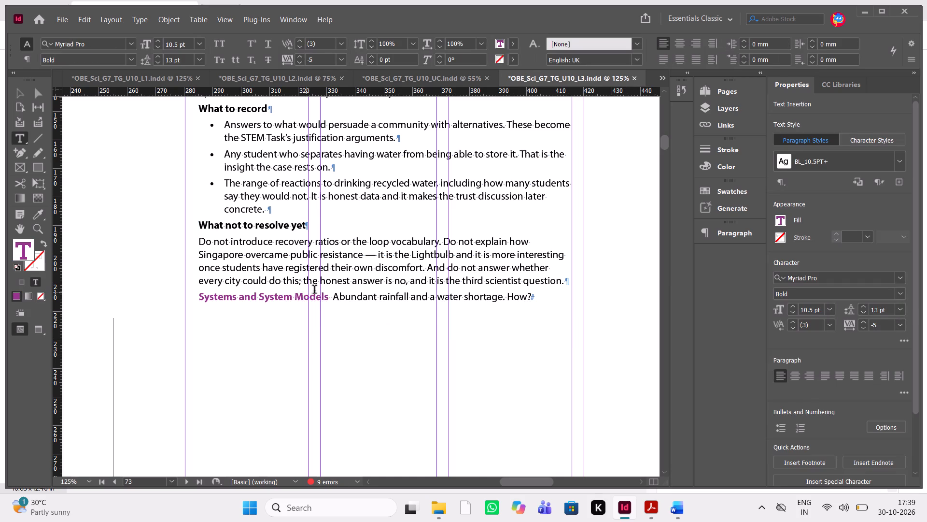
left_click_drag(328, 293, 307, 296)
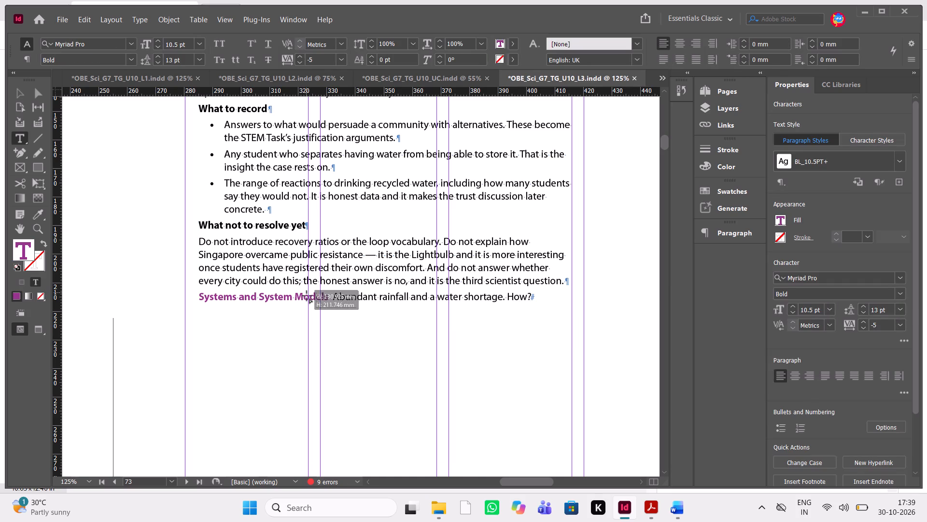
left_click_drag(330, 299, 214, 296)
triple_click(214, 296)
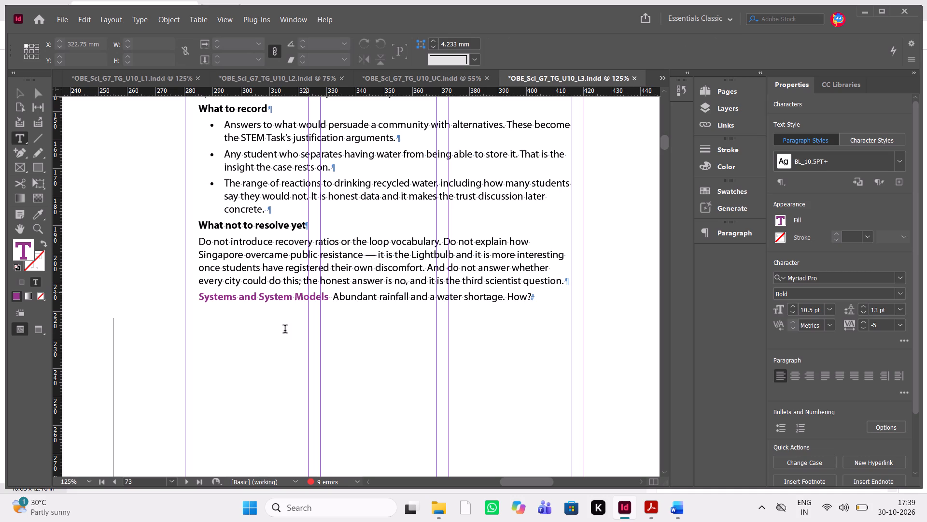
key("Escape")
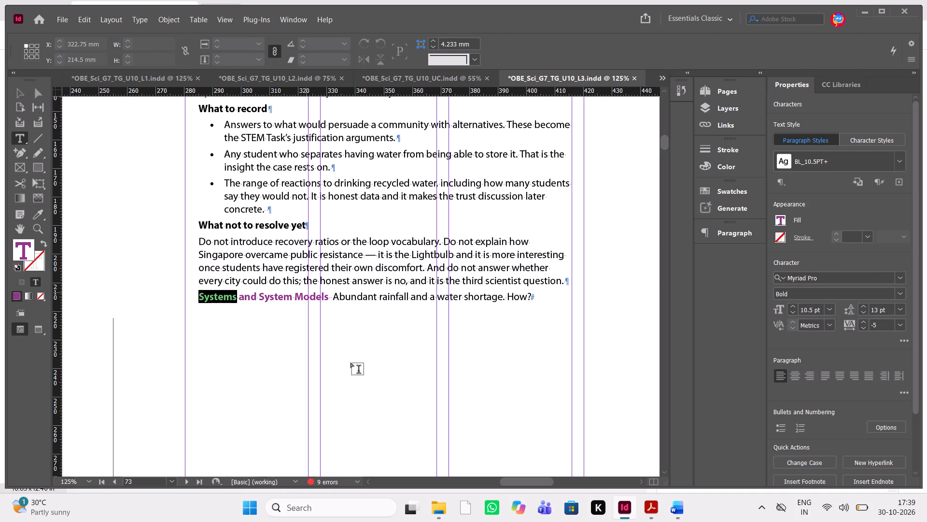
triple_click(305, 290)
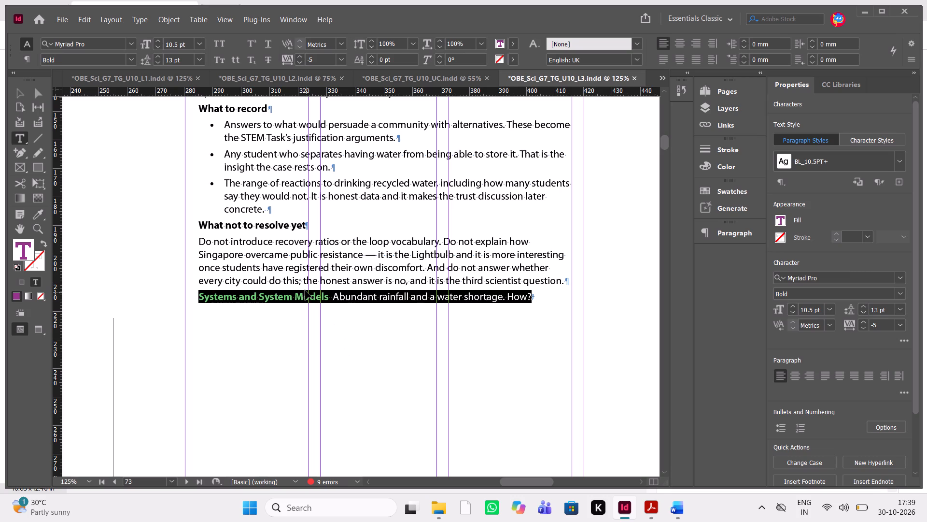
triple_click(302, 299)
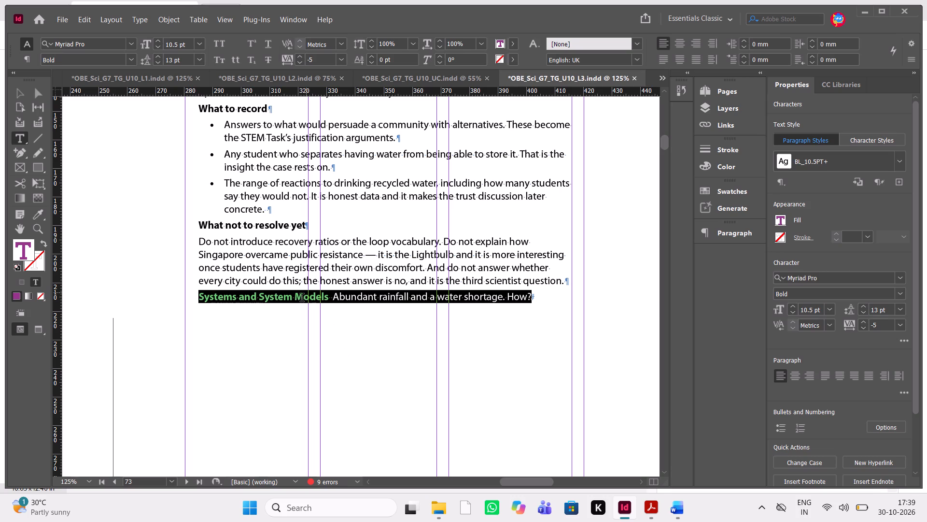
left_click(302, 299)
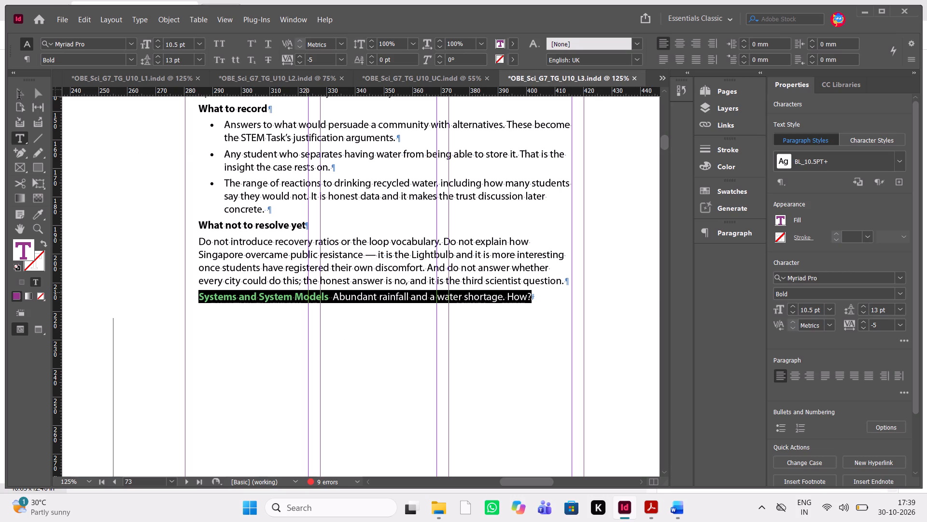
left_click(19, 96)
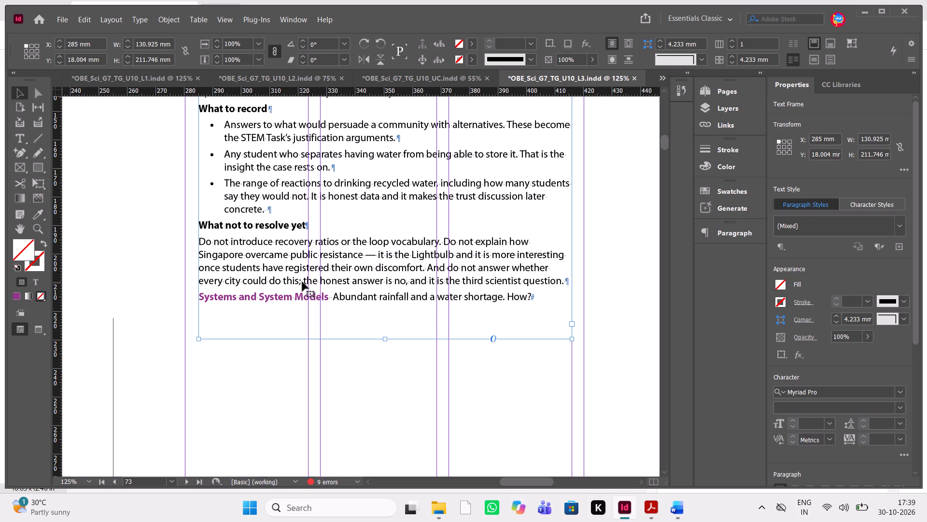
triple_click(302, 282)
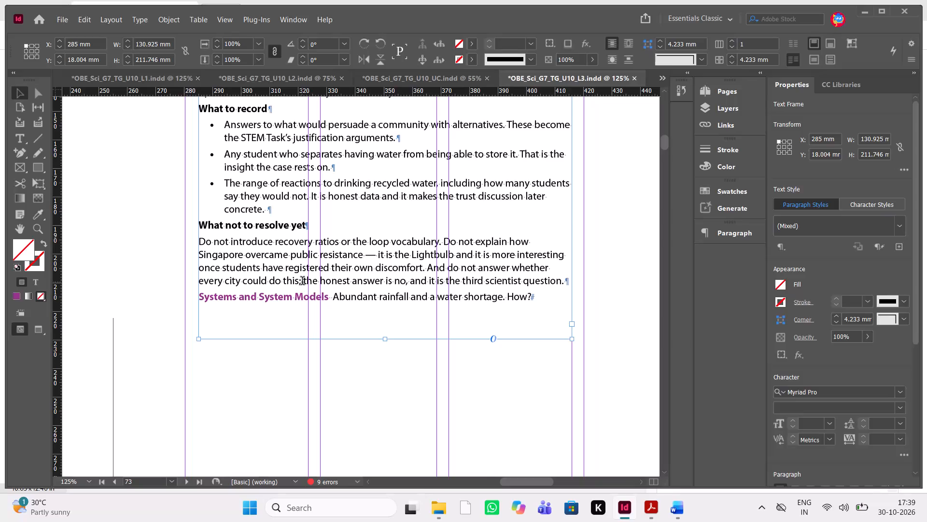
left_click_drag(330, 295, 273, 302)
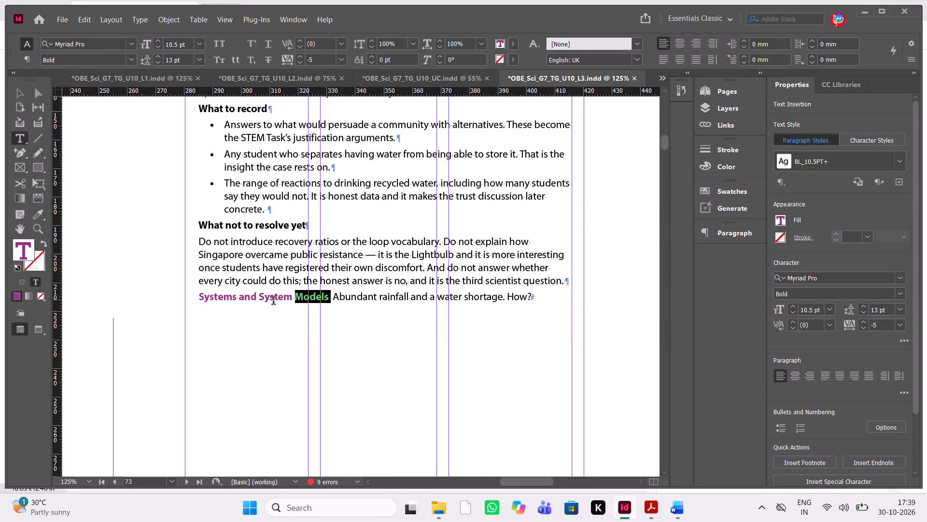
left_click_drag(273, 302, 194, 301)
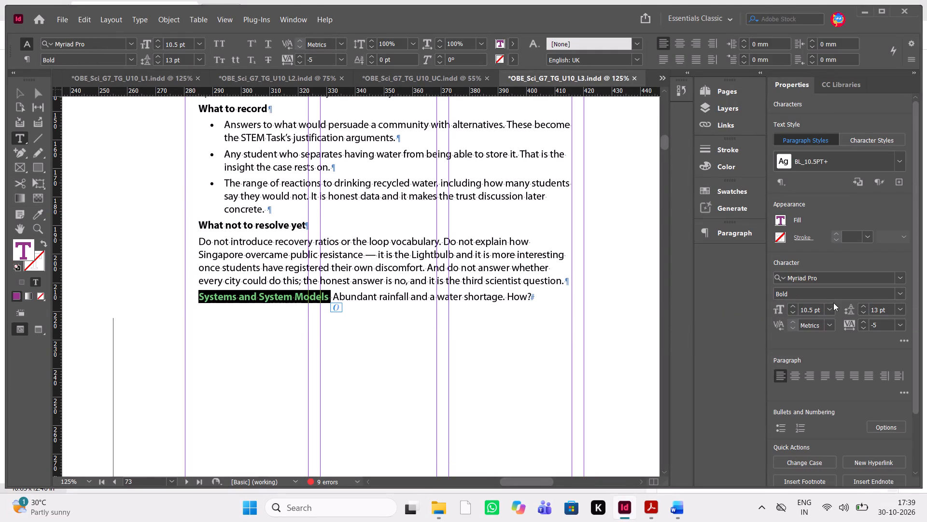
left_click(829, 308)
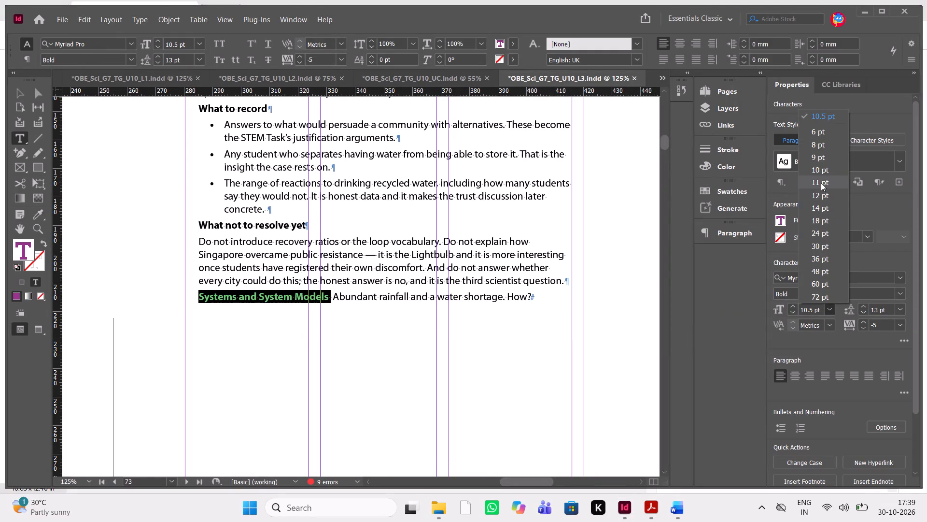
left_click(822, 180)
left_click(421, 308)
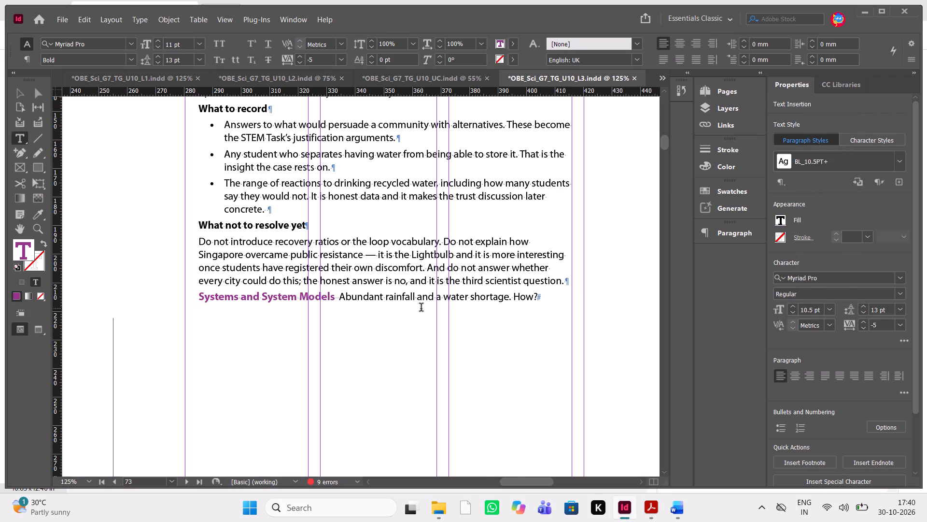
Check pages 73 and 74 of the reviewed PDF for comments to apply in Lesson 3.
scroll(421, 308, "down", 4)
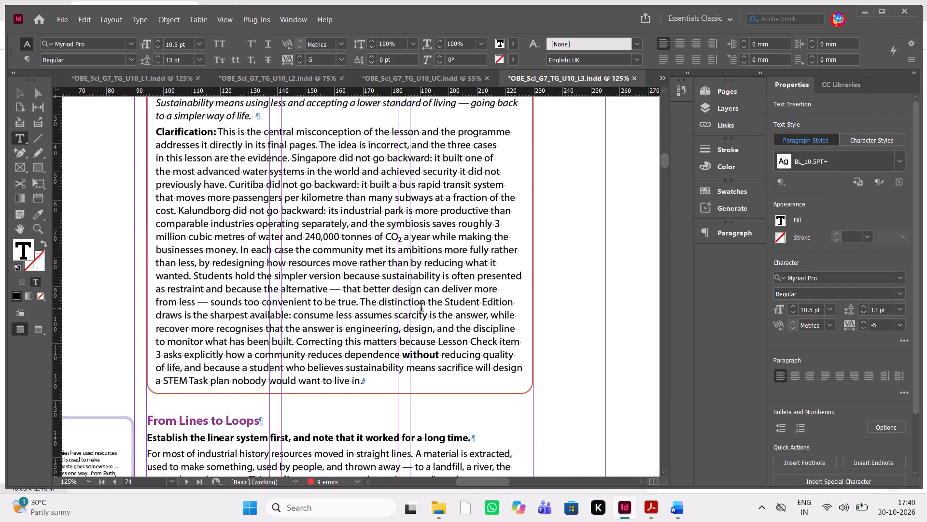
key("alt+Tab")
scroll(459, 349, "down", 2)
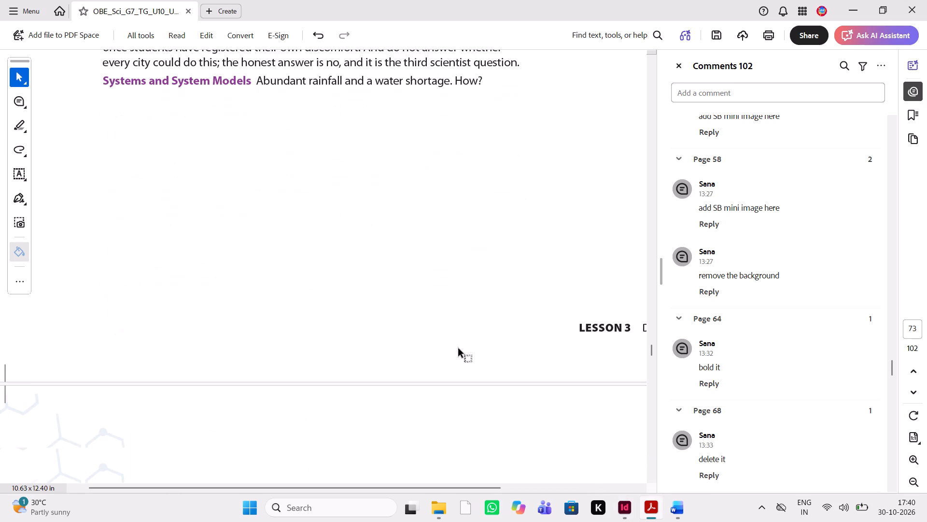
scroll(459, 349, "down", 2)
scroll(459, 349, "left", 1)
key("ctrl+minus")
key("ctrl+minus")
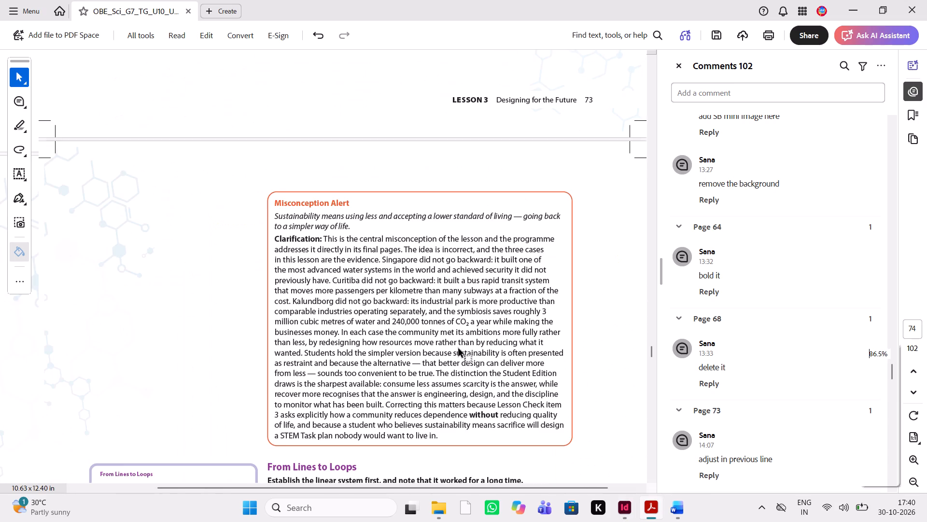
scroll(459, 349, "down", 1)
scroll(459, 349, "up", 4)
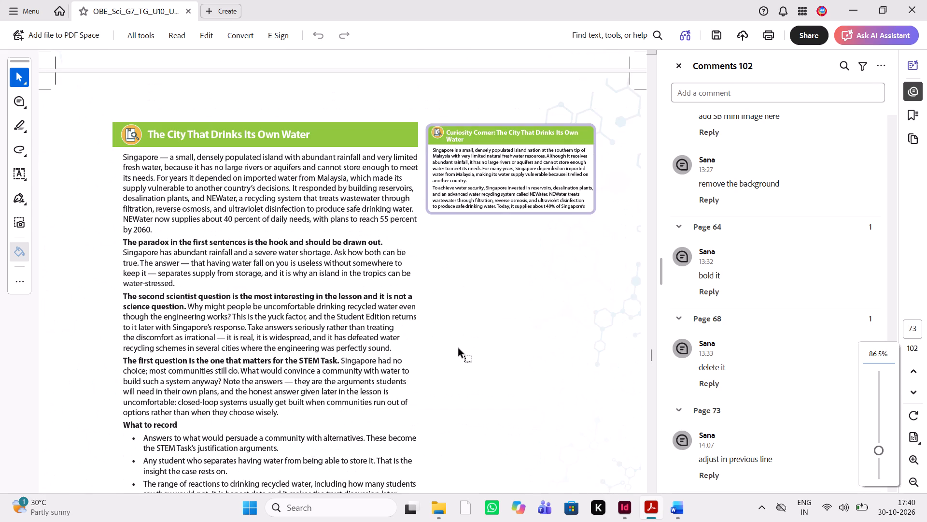
scroll(459, 349, "up", 1)
scroll(459, 349, "down", 5)
key("alt+Tab")
Nudge page 74's "From Lines to Loops" text frame and its mini page image upward together to a Y position of about 132.2 mm.
scroll(459, 349, "down", 1)
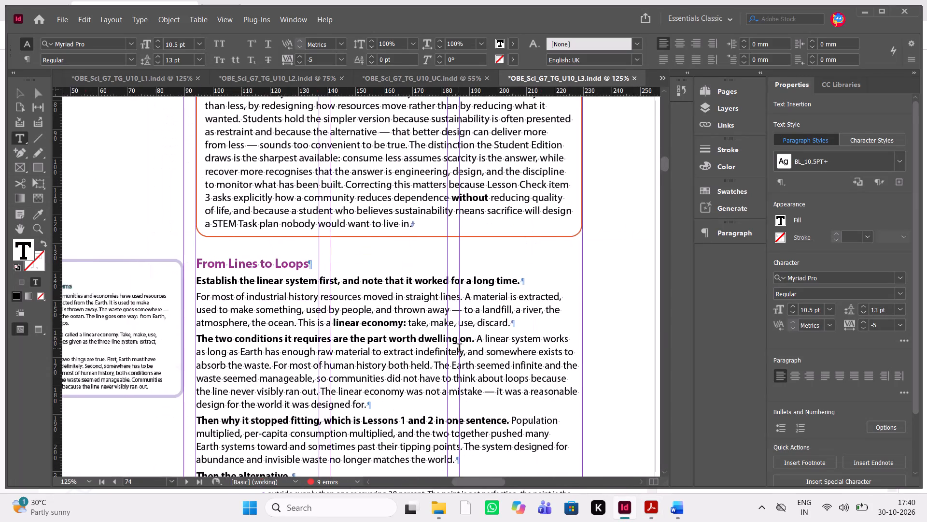
scroll(459, 349, "down", 1)
left_click(18, 89)
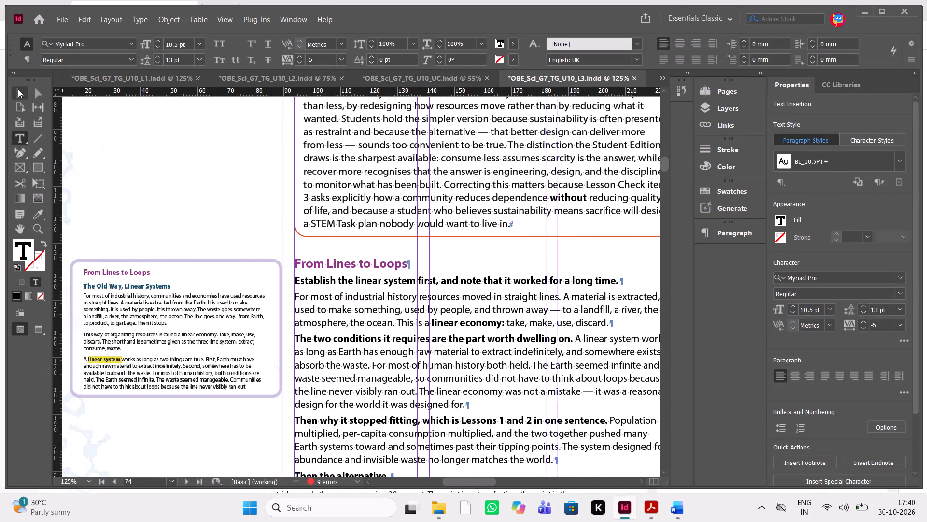
left_click_drag(191, 431, 375, 267)
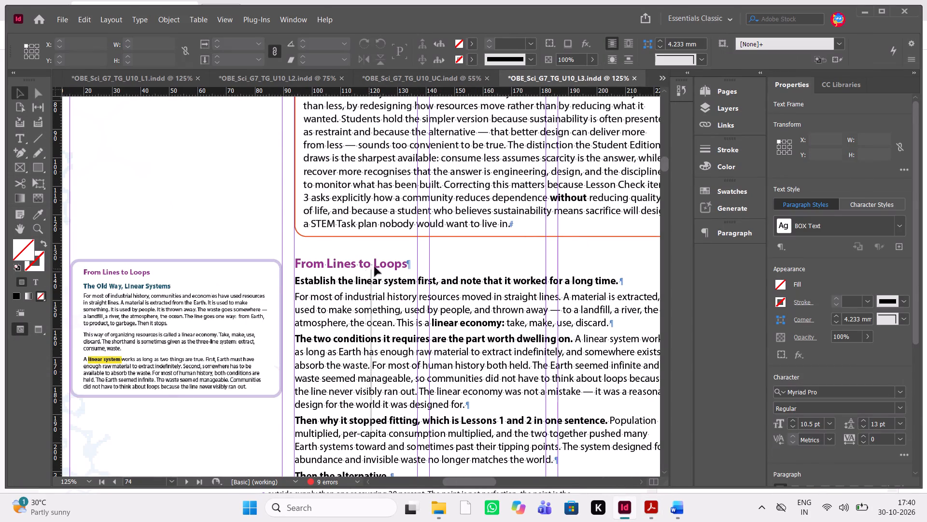
left_click_drag(375, 267, 386, 262)
key("Up")
key("Up")
key("Up")
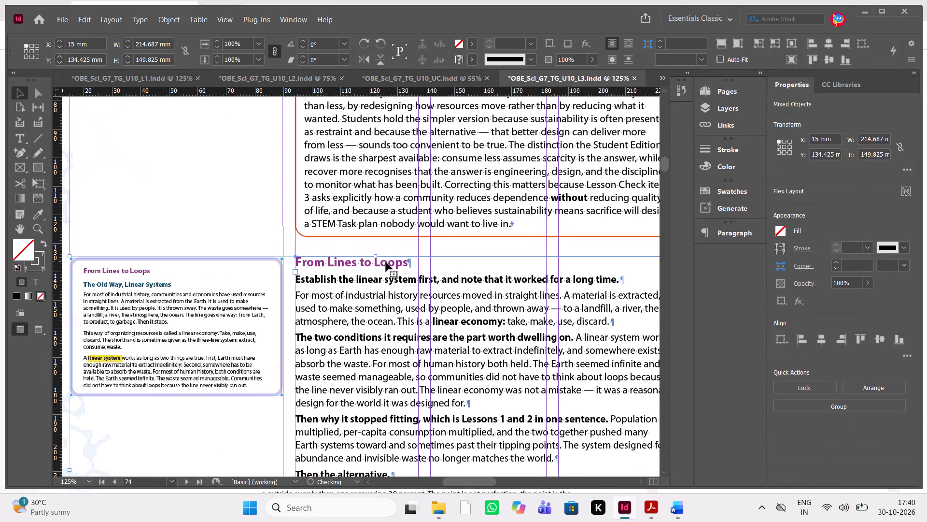
key("Up")
key("Up")
key("Up")
key("Up")
key("Up")
key("Up")
key("Up")
key("Up")
key("Up")
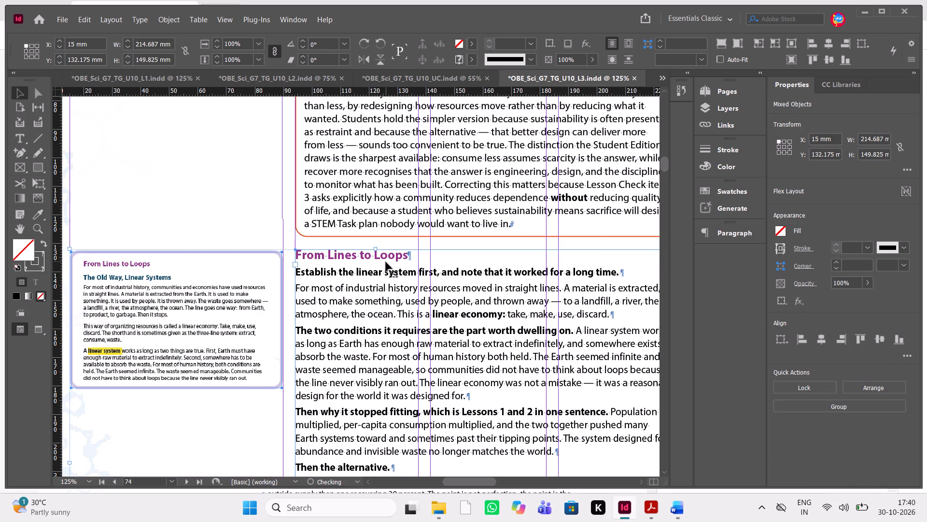
scroll(386, 262, "down", 3)
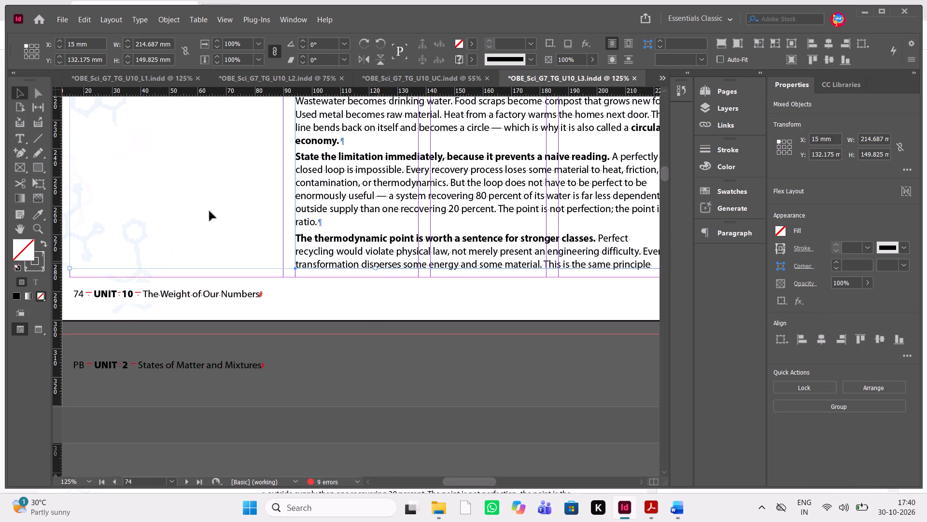
left_click(183, 201)
Set the tracking of page 74's "State the limitation immediately" paragraph to -5.
key("alt+Tab")
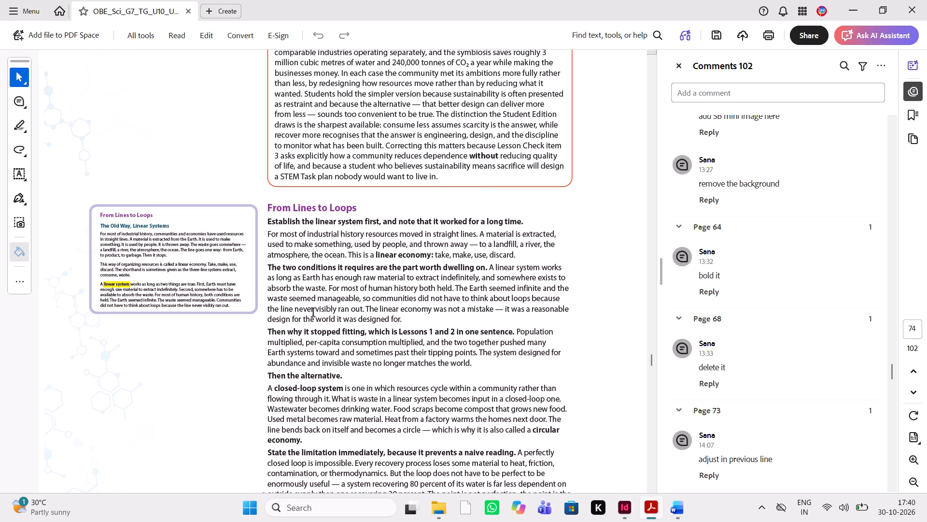
scroll(313, 313, "down", 2)
key("alt+Tab")
scroll(384, 268, "up", 1)
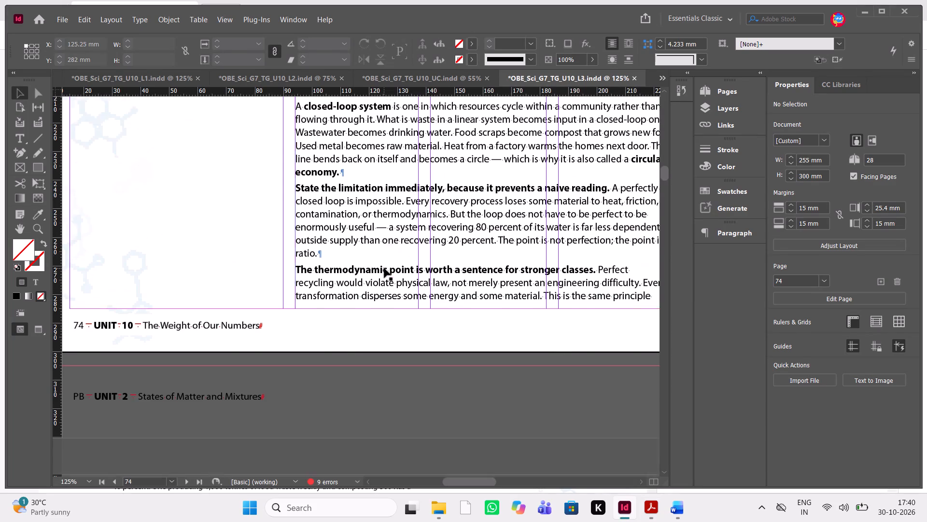
scroll(384, 268, "up", 1)
double_click(342, 281)
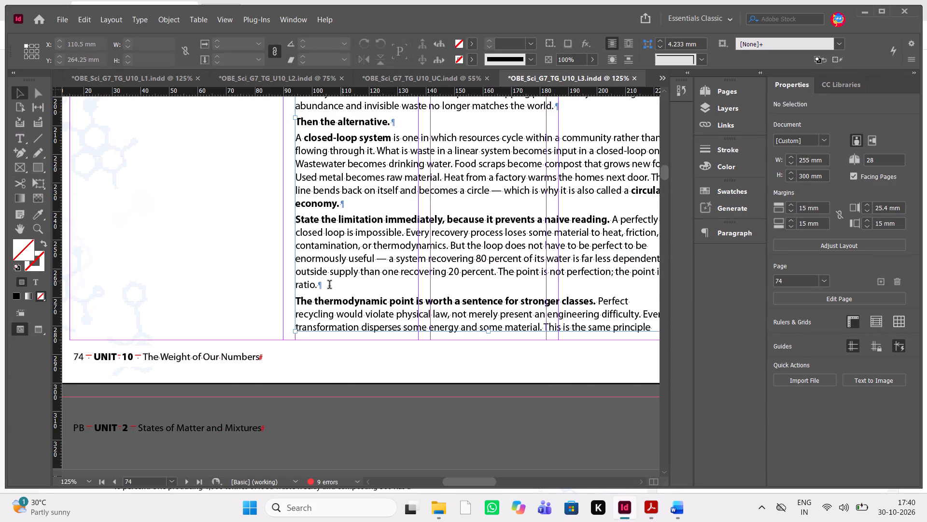
left_click_drag(329, 286, 319, 286)
triple_click(319, 286)
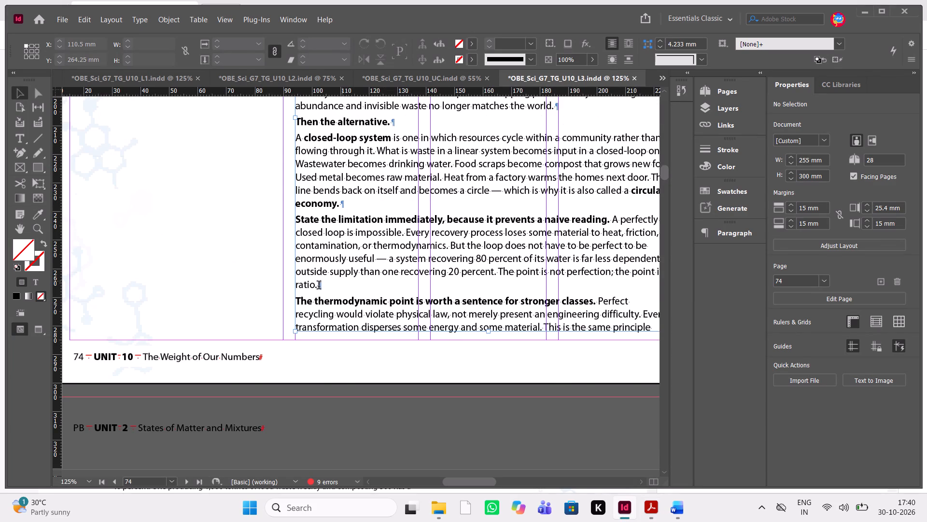
left_click(319, 286)
key("Escape")
double_click(351, 292)
double_click(326, 282)
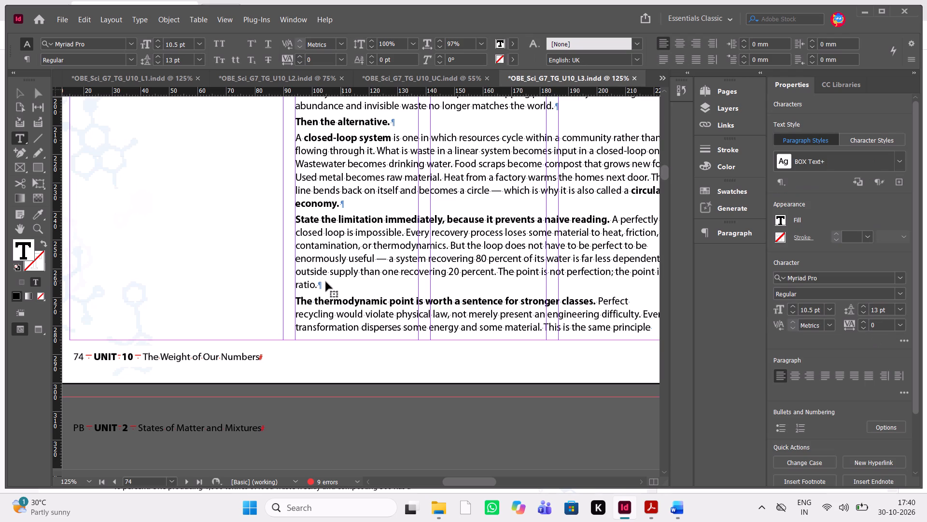
left_click_drag(326, 282, 324, 289)
left_click_drag(324, 289, 279, 236)
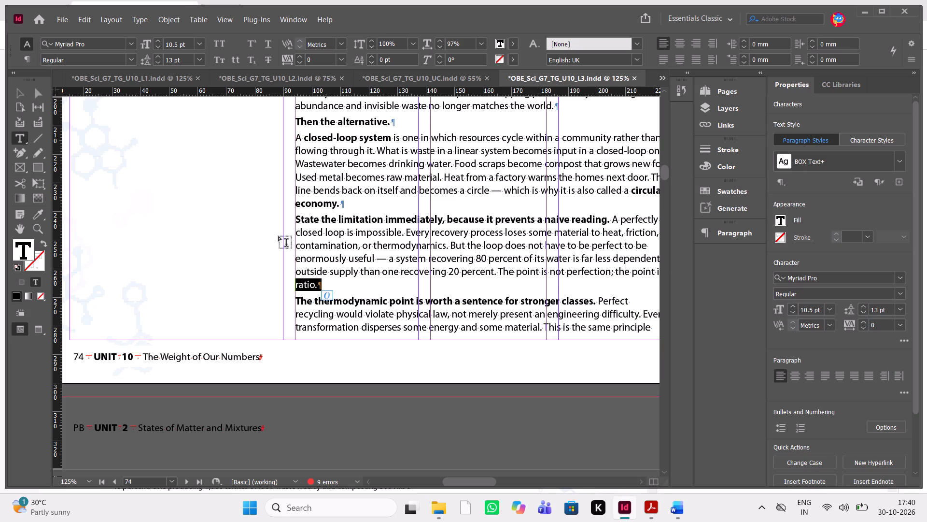
key("shift+Up")
key("shift+Up")
key("shift+Up")
key("shift+Up")
key("shift+Up")
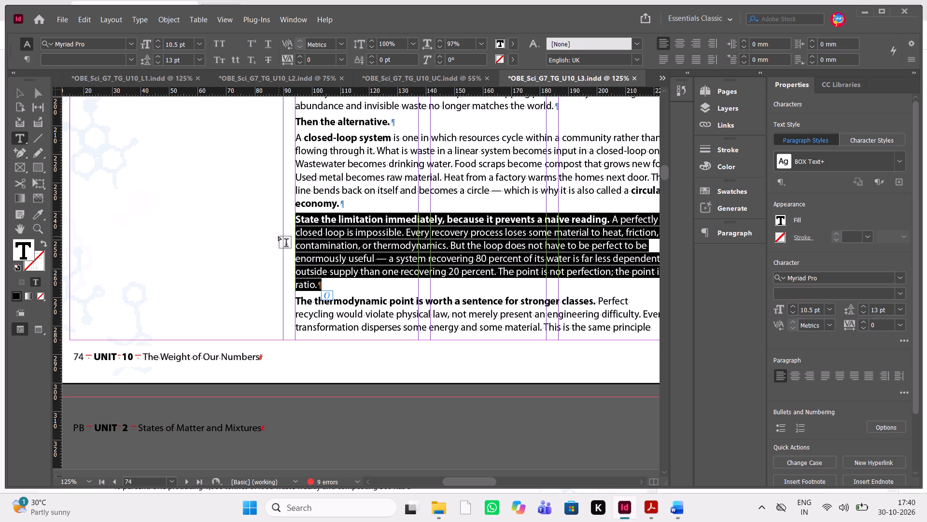
left_click(901, 326)
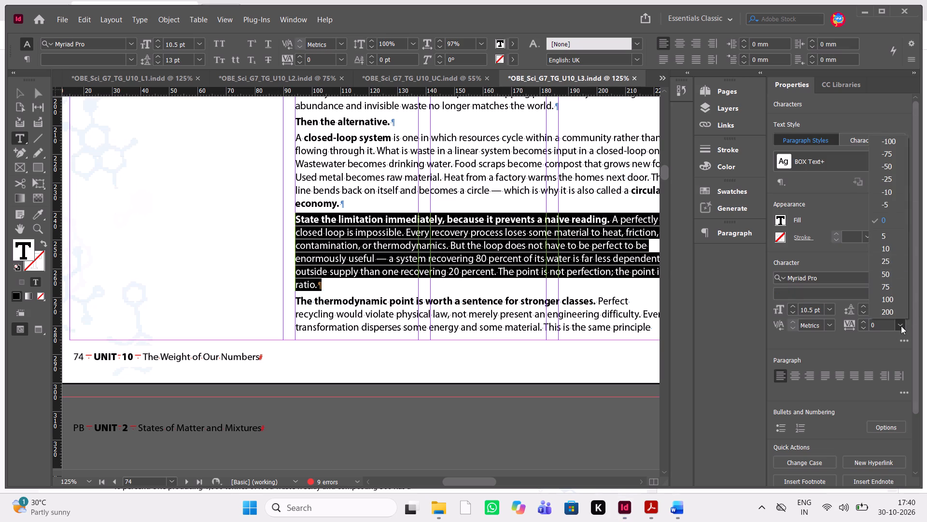
left_click(894, 207)
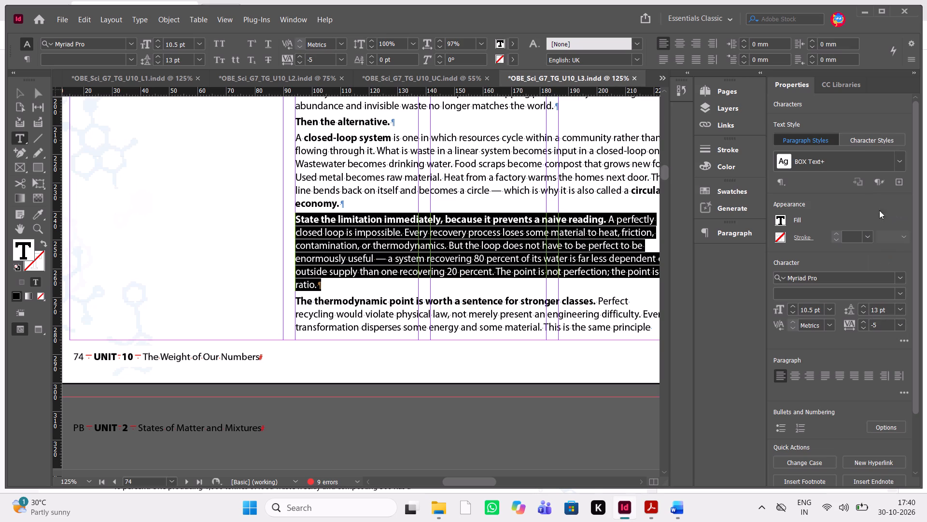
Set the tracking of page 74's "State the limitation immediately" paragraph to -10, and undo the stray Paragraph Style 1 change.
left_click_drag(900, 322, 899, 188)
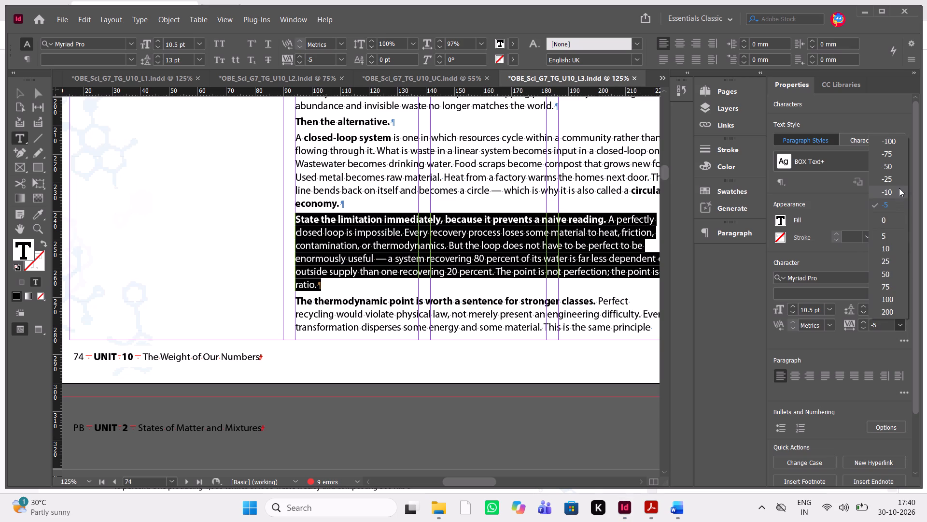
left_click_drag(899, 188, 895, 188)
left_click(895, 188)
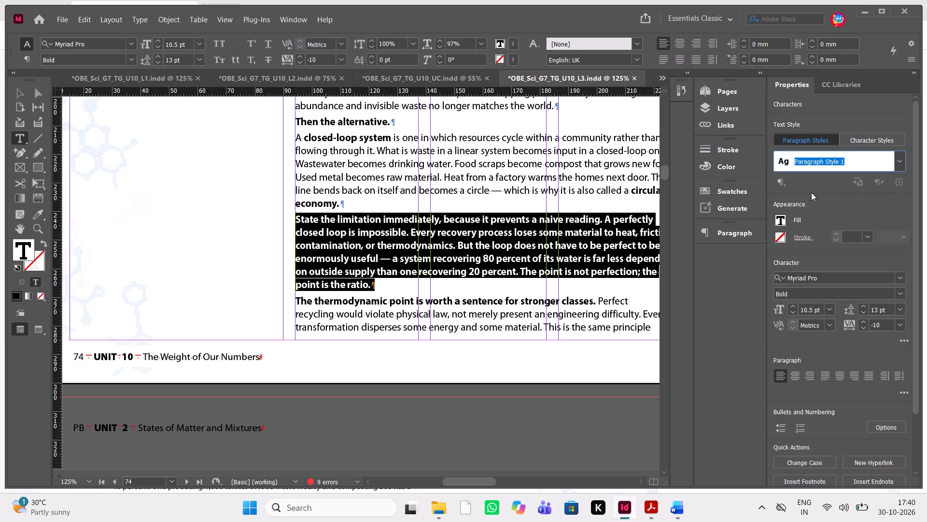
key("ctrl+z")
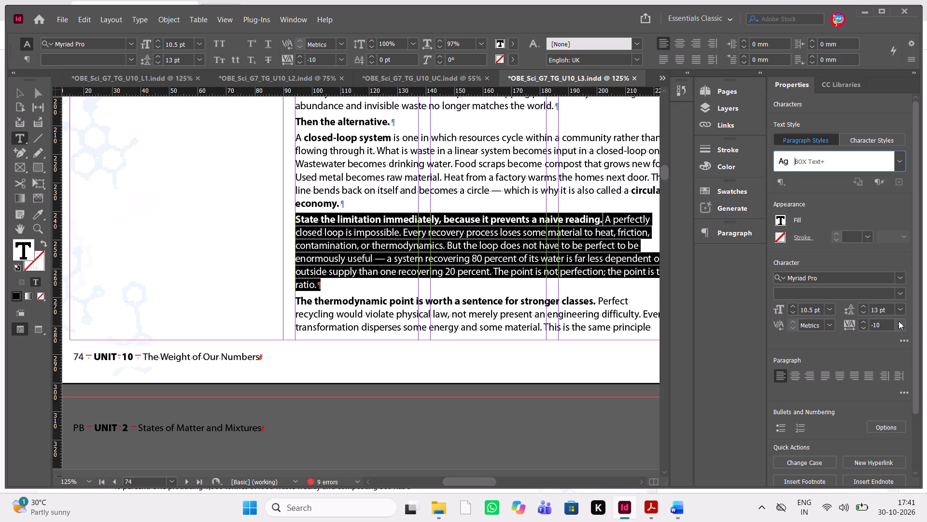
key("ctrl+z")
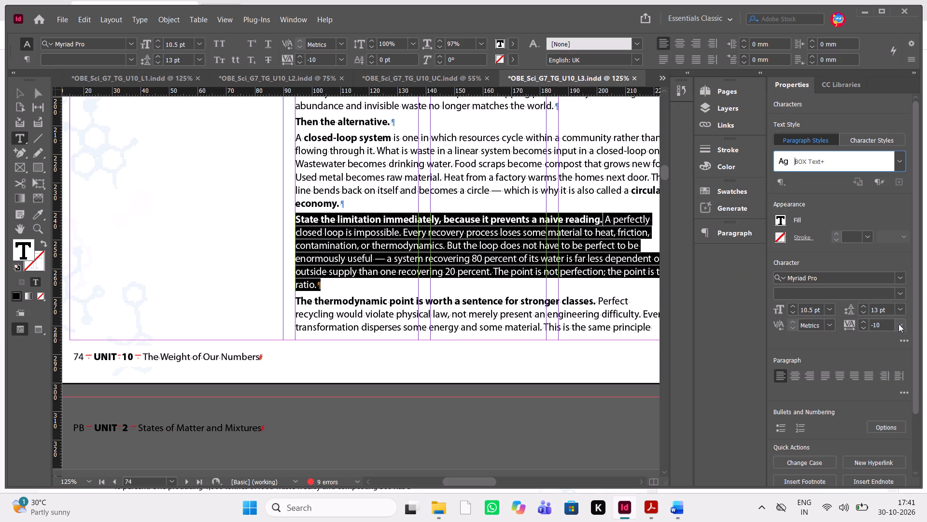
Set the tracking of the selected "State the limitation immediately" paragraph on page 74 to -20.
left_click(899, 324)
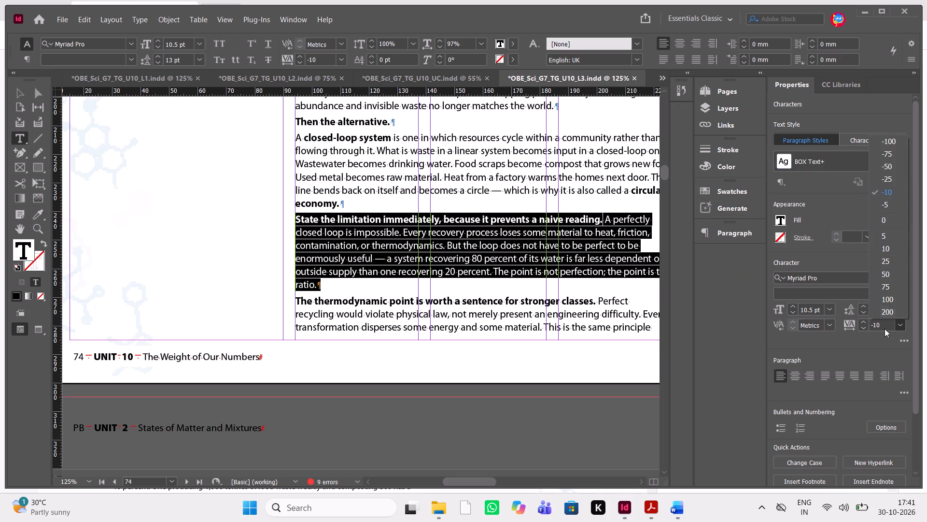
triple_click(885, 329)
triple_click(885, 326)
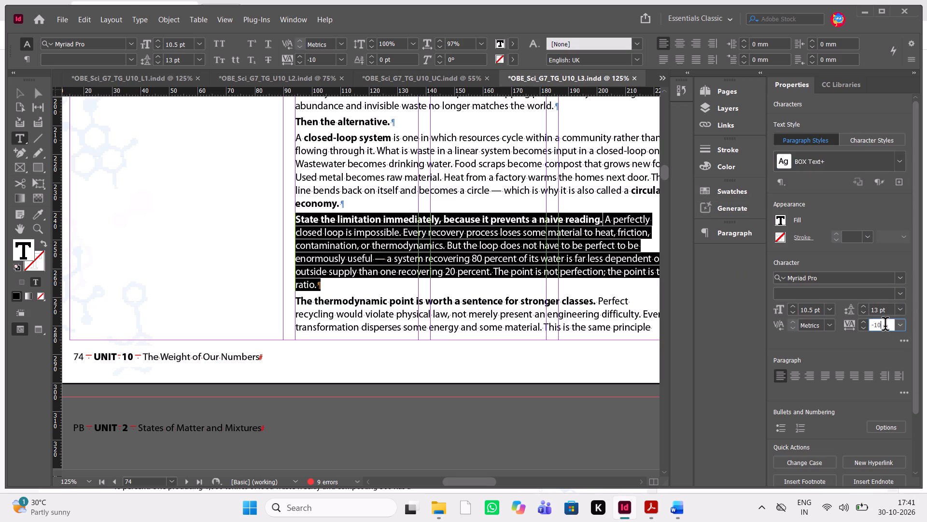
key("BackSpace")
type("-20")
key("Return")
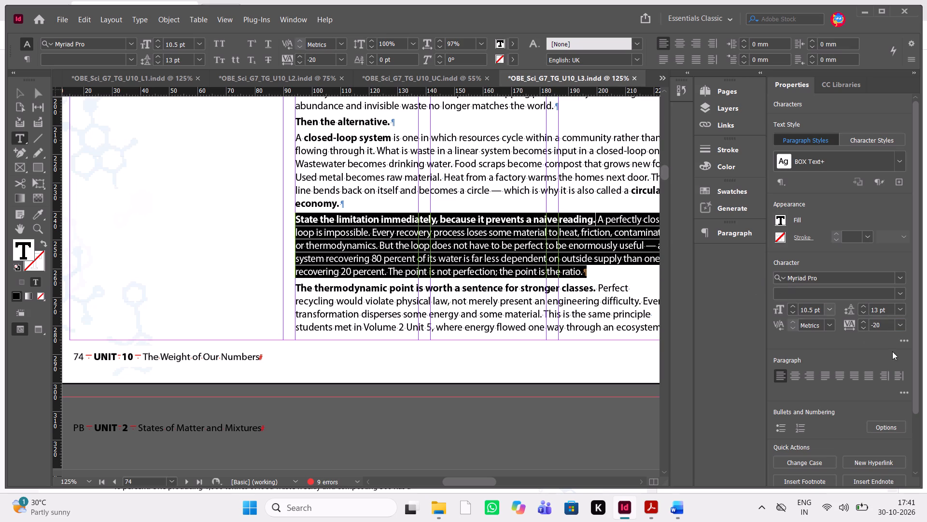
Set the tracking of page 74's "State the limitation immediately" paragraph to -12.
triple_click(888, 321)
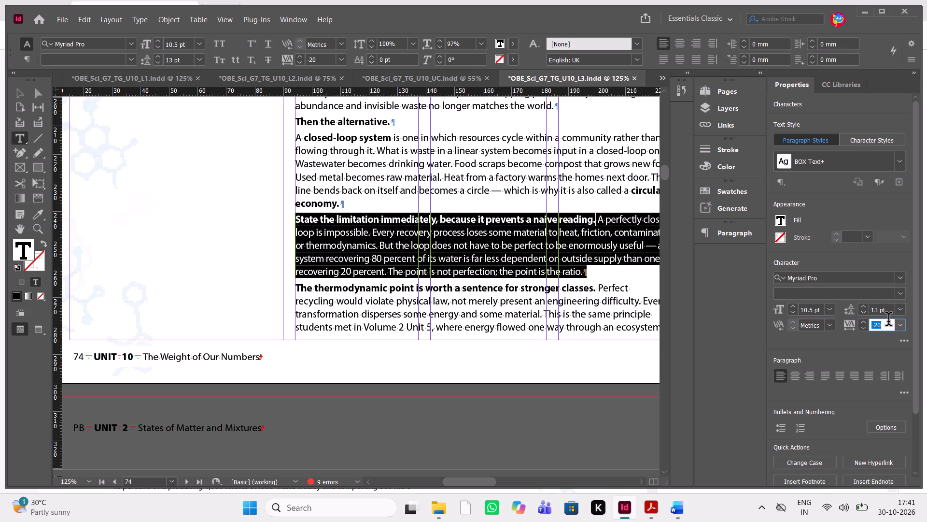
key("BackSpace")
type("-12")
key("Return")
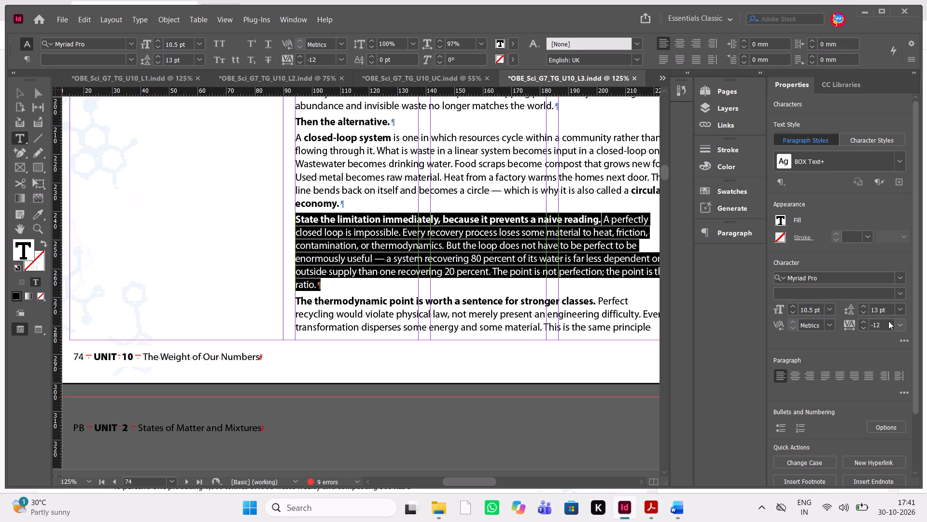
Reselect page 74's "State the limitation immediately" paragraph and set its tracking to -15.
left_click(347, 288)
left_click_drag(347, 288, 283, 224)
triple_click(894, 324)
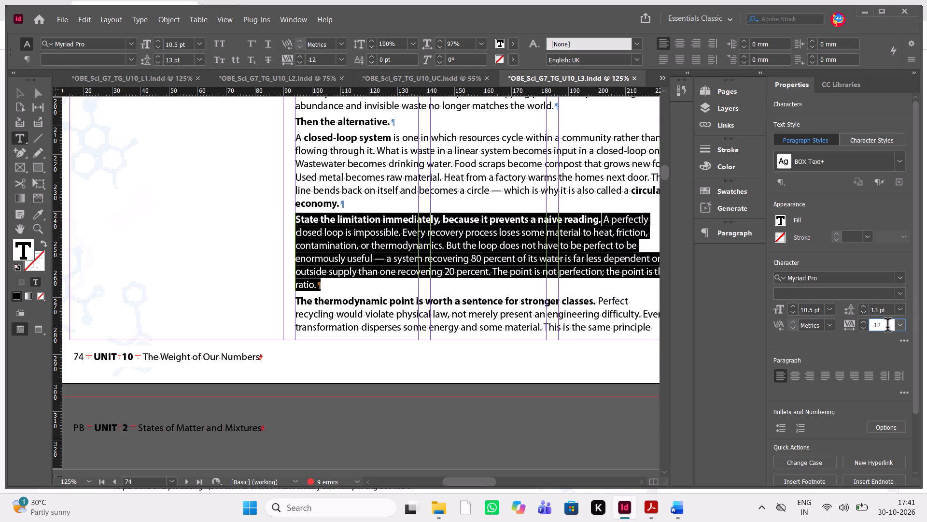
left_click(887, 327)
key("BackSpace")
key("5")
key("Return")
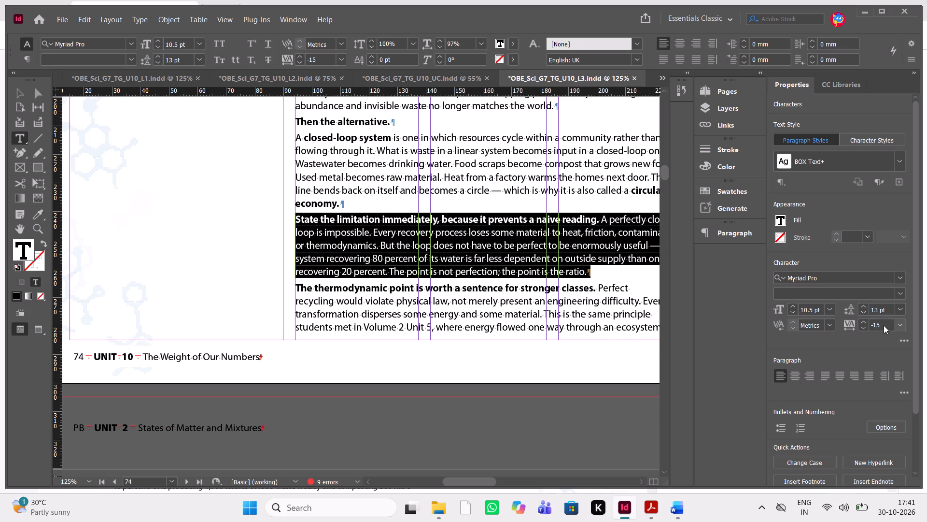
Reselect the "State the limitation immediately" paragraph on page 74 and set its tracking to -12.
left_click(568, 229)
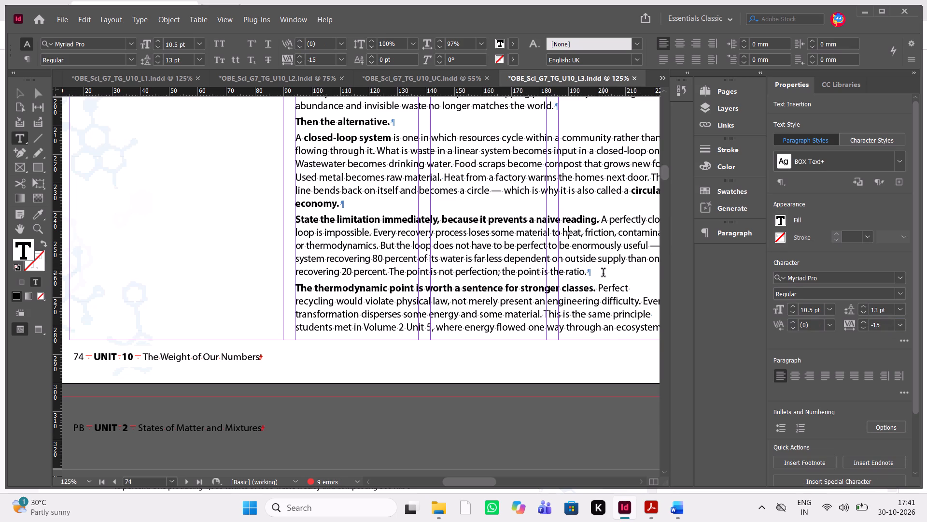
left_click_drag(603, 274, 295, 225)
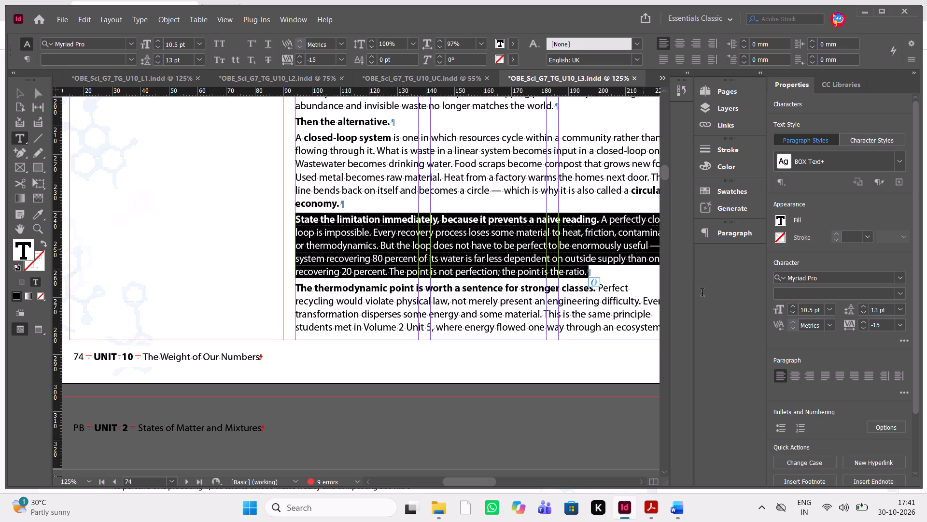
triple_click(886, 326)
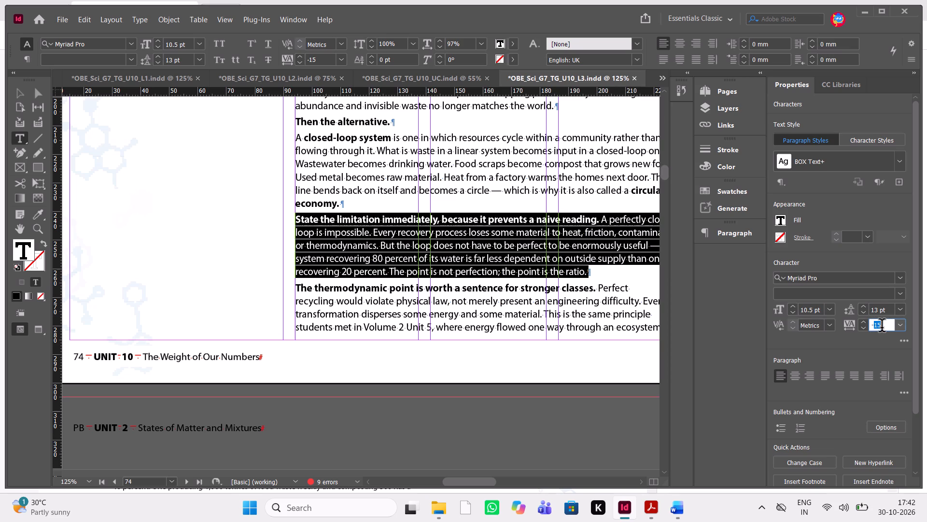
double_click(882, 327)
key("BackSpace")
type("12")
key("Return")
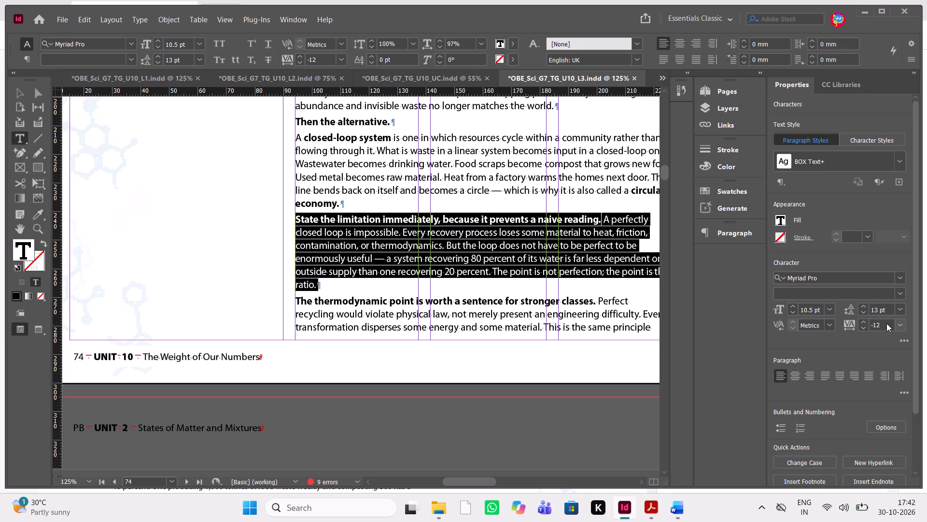
Select the whole "State the limitation immediately" paragraph on page 74 again and set its tracking to -15.
left_click_drag(324, 281, 303, 274)
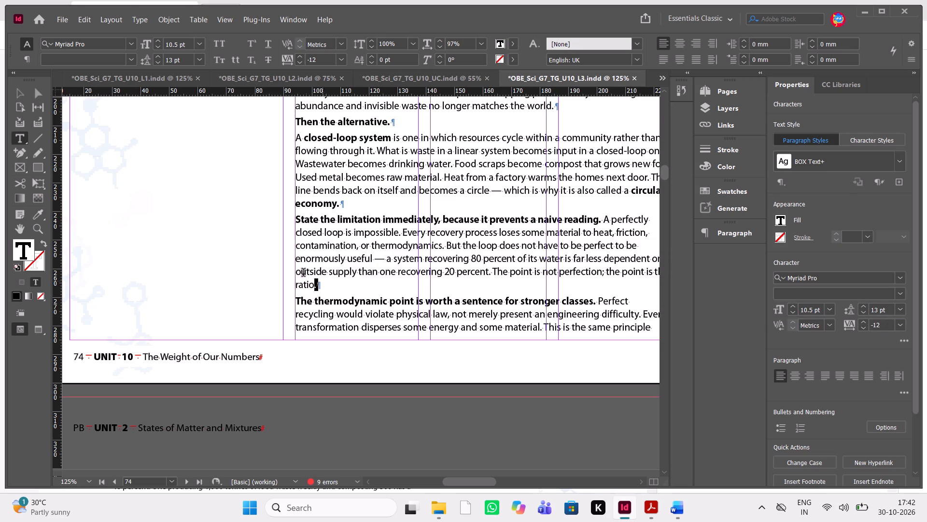
left_click_drag(303, 274, 284, 224)
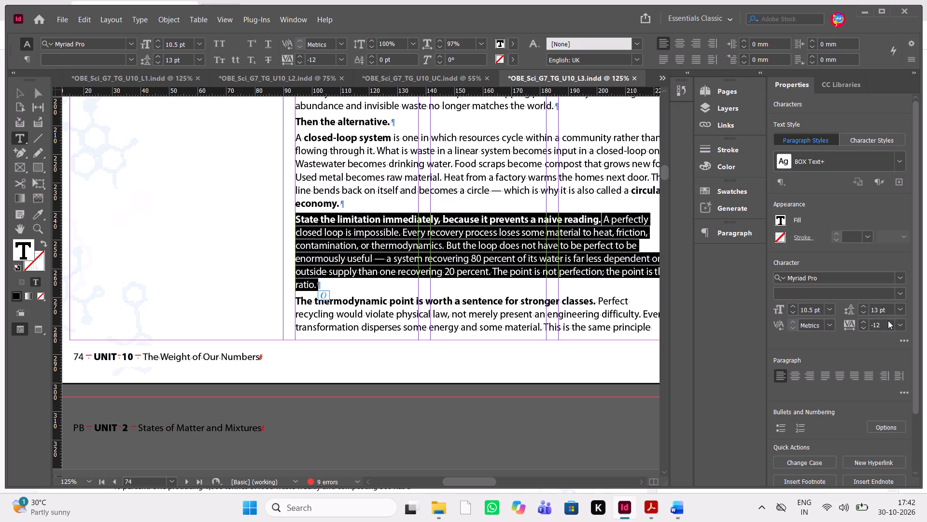
triple_click(884, 323)
key("BackSpace")
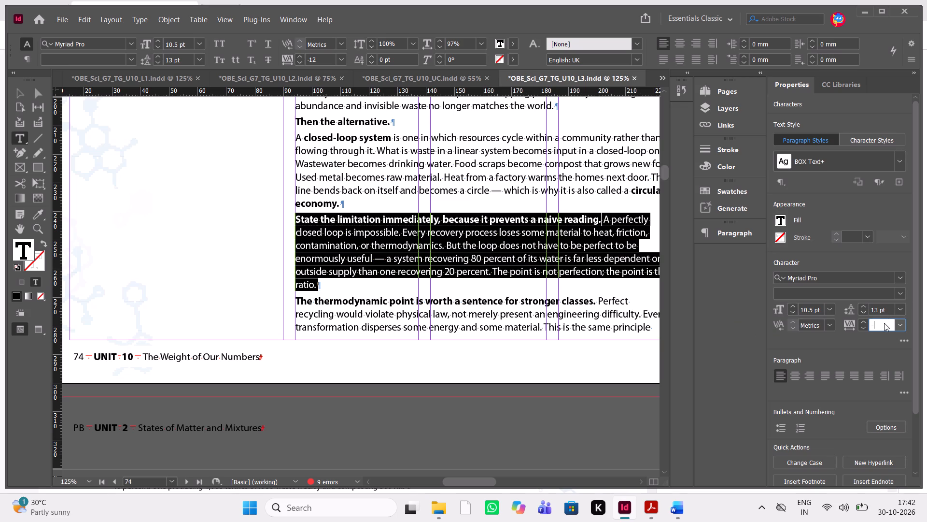
type("15")
key("Return")
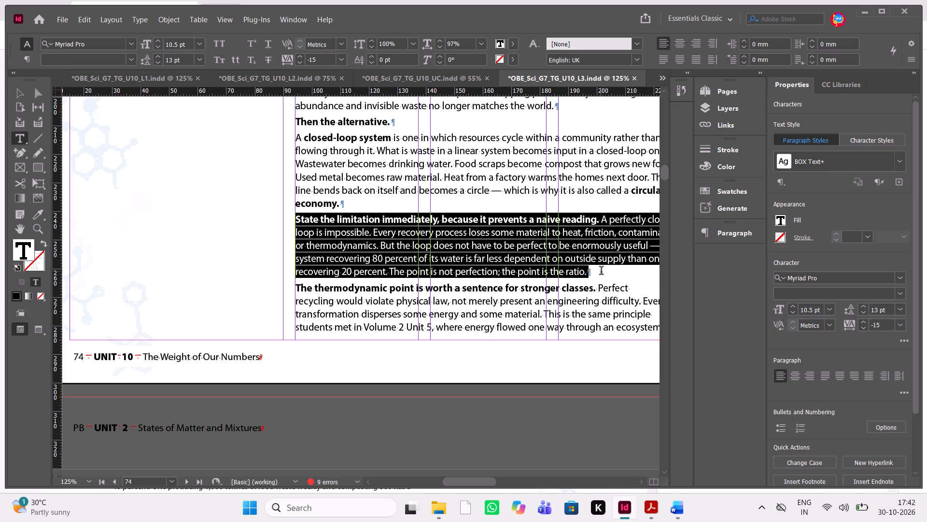
left_click(601, 272)
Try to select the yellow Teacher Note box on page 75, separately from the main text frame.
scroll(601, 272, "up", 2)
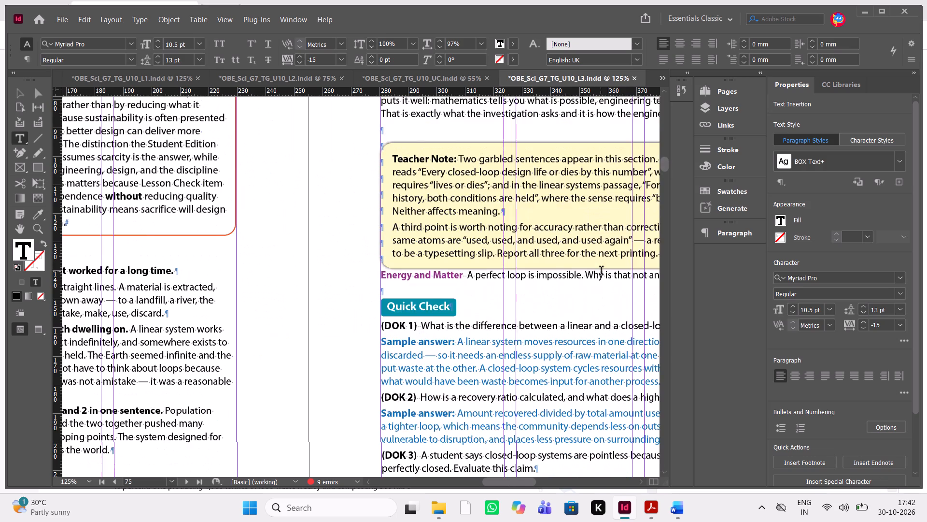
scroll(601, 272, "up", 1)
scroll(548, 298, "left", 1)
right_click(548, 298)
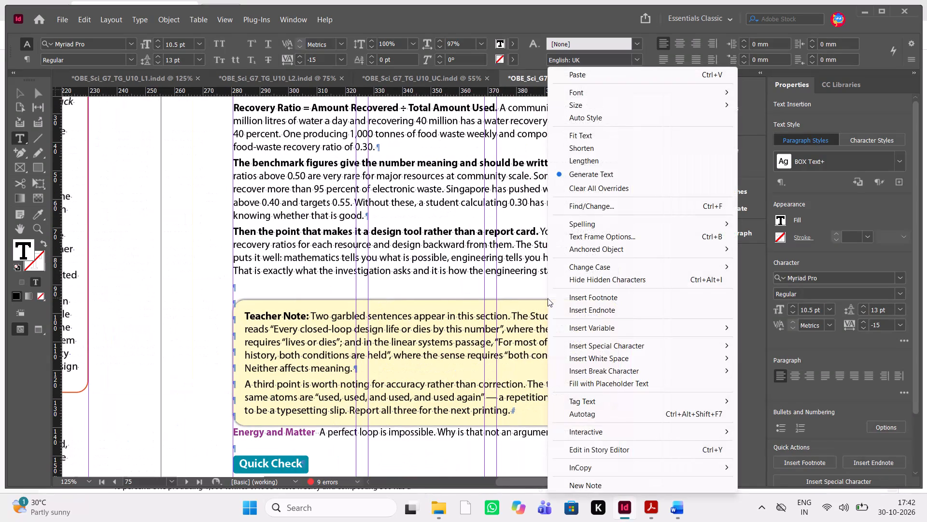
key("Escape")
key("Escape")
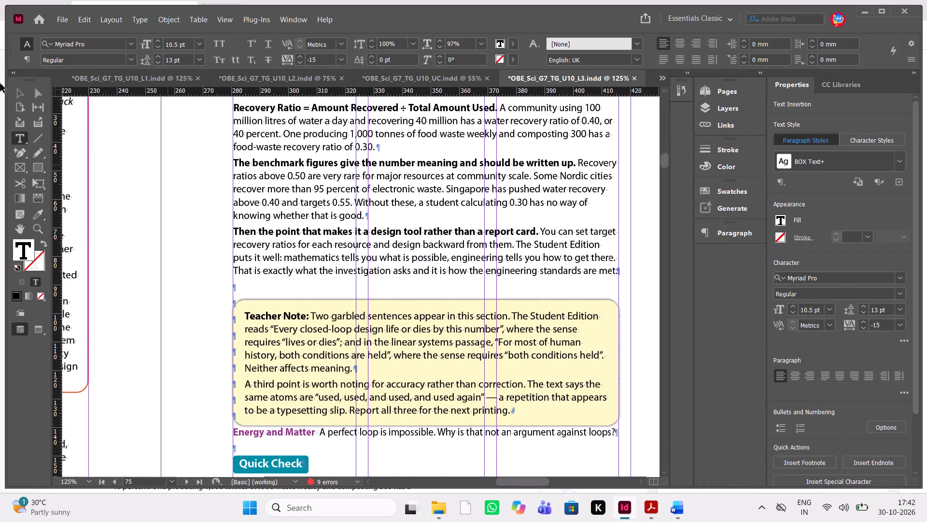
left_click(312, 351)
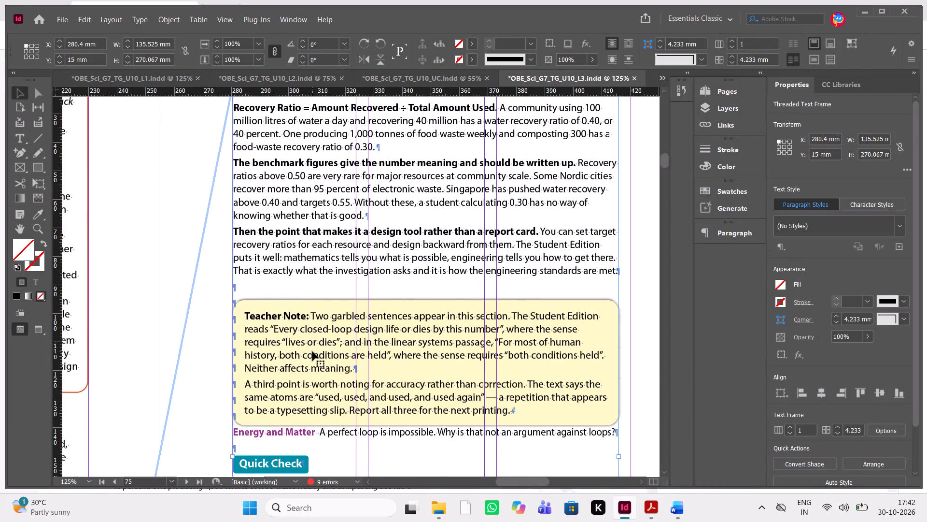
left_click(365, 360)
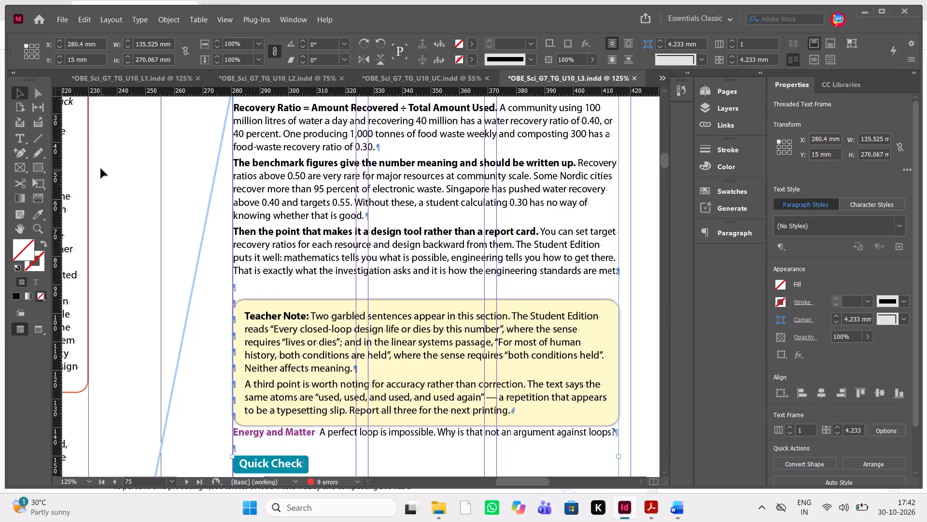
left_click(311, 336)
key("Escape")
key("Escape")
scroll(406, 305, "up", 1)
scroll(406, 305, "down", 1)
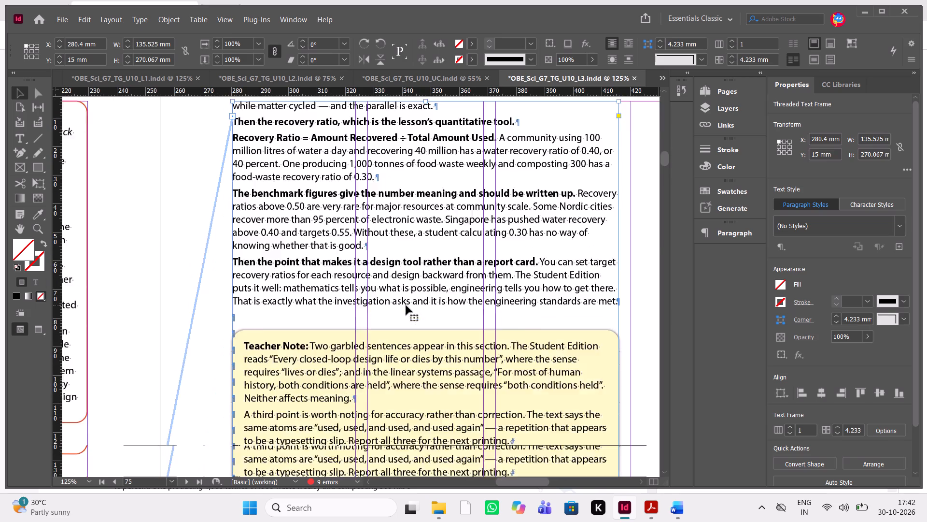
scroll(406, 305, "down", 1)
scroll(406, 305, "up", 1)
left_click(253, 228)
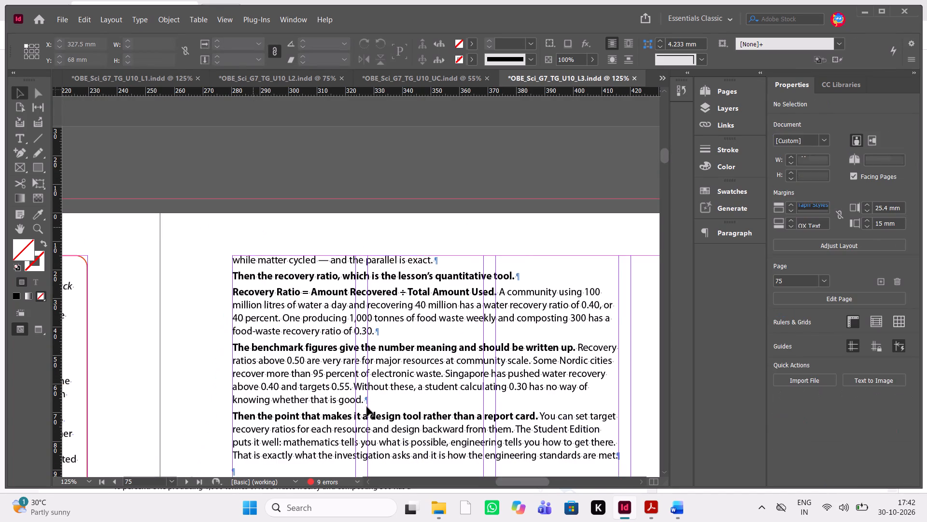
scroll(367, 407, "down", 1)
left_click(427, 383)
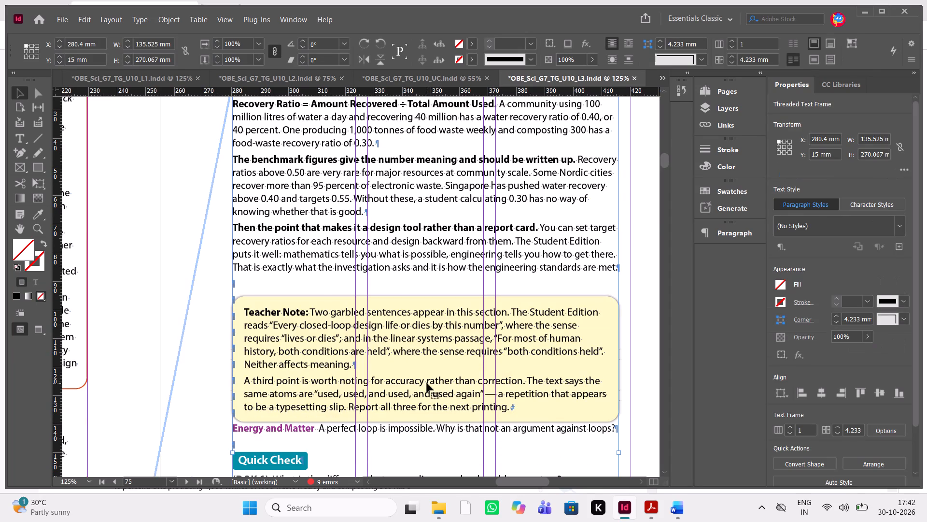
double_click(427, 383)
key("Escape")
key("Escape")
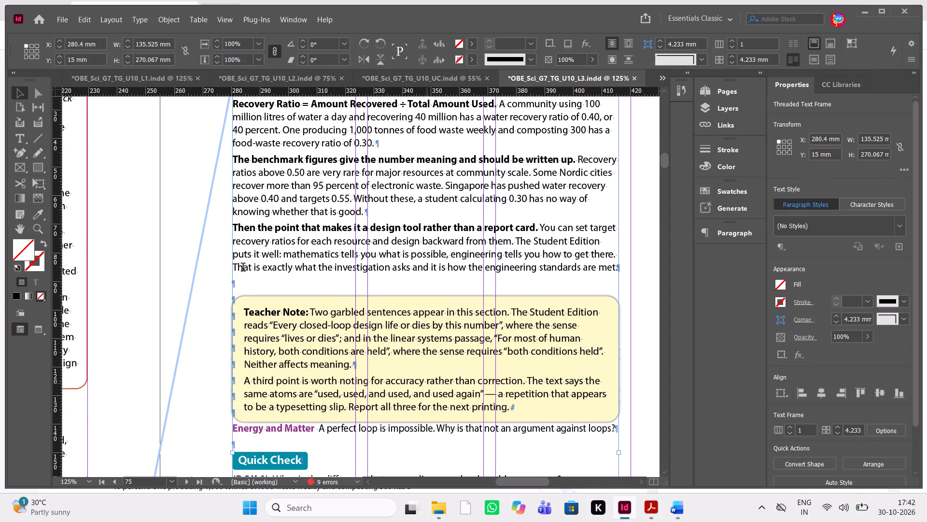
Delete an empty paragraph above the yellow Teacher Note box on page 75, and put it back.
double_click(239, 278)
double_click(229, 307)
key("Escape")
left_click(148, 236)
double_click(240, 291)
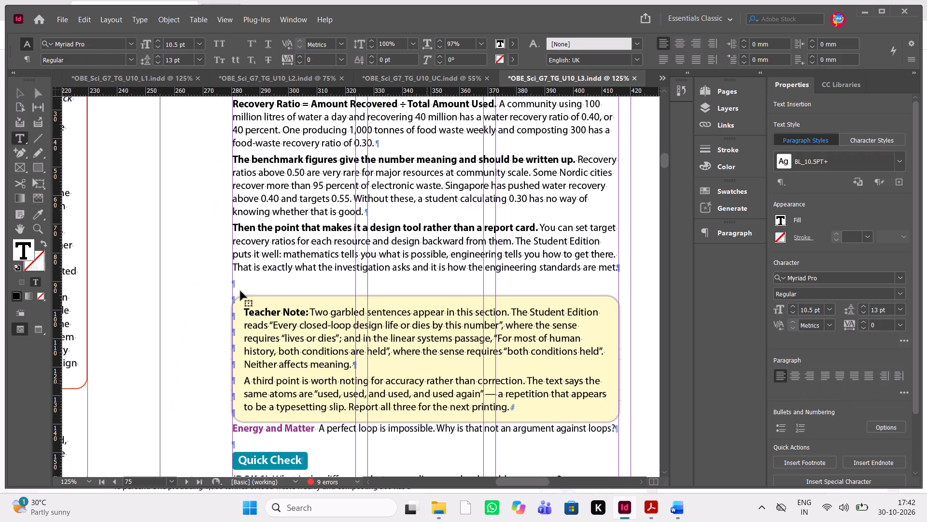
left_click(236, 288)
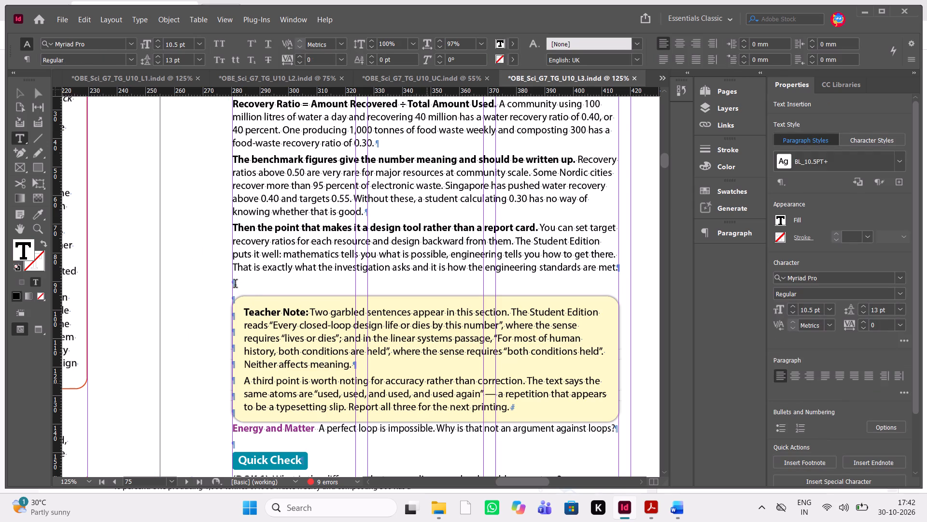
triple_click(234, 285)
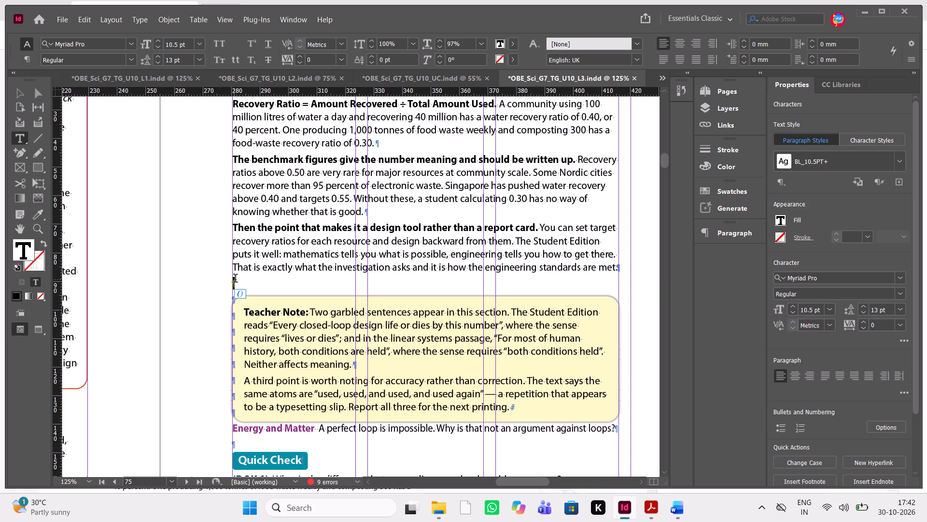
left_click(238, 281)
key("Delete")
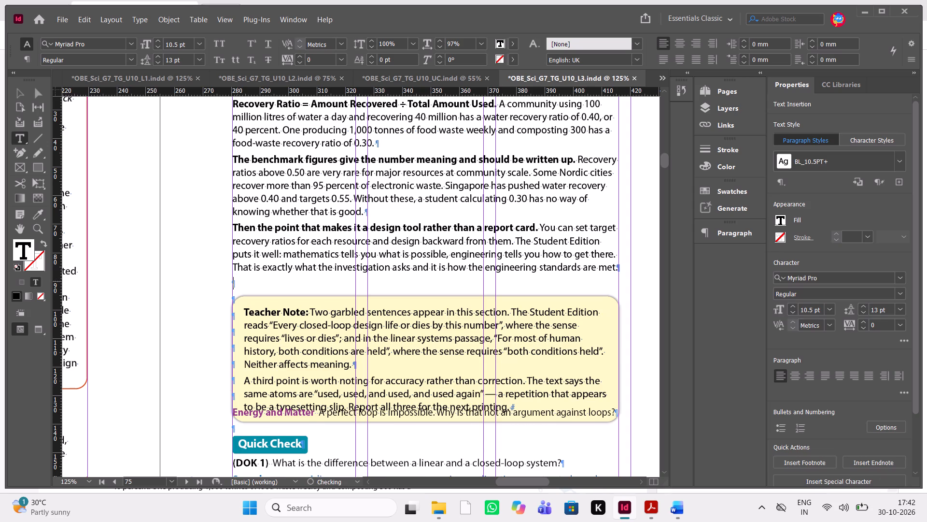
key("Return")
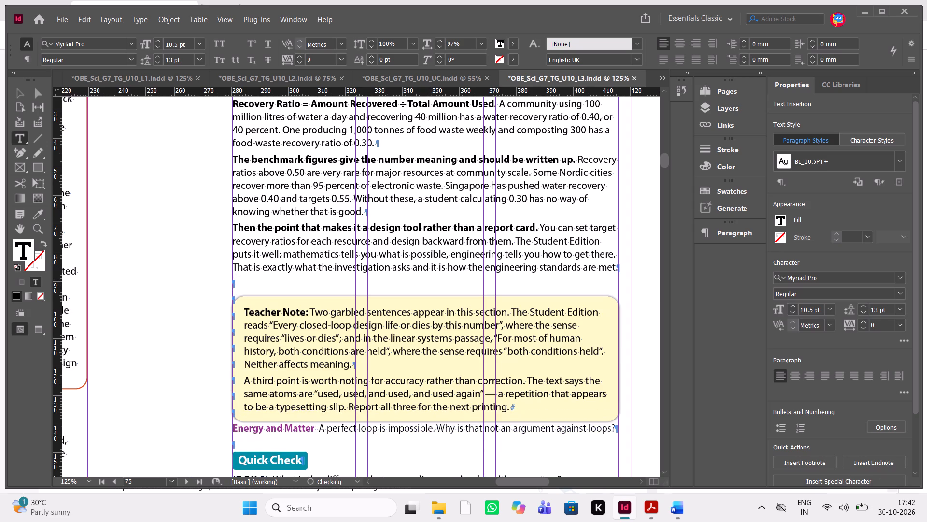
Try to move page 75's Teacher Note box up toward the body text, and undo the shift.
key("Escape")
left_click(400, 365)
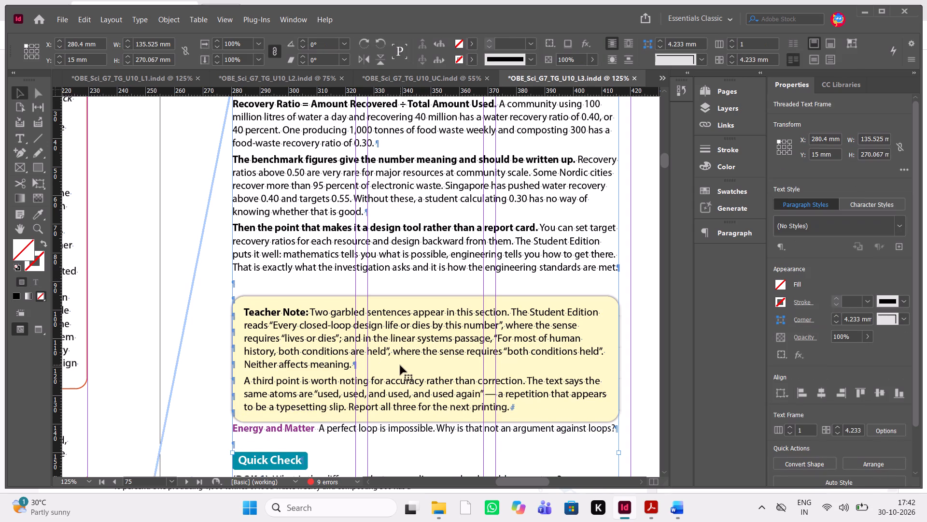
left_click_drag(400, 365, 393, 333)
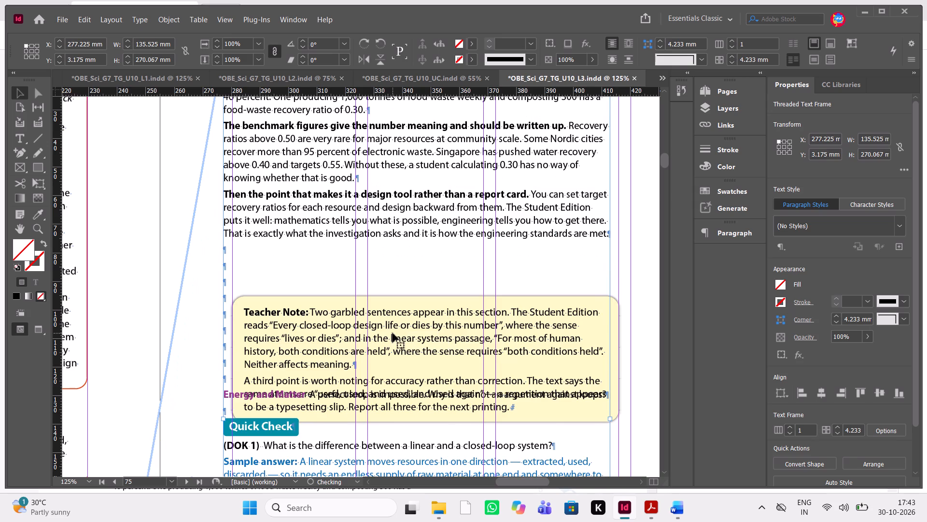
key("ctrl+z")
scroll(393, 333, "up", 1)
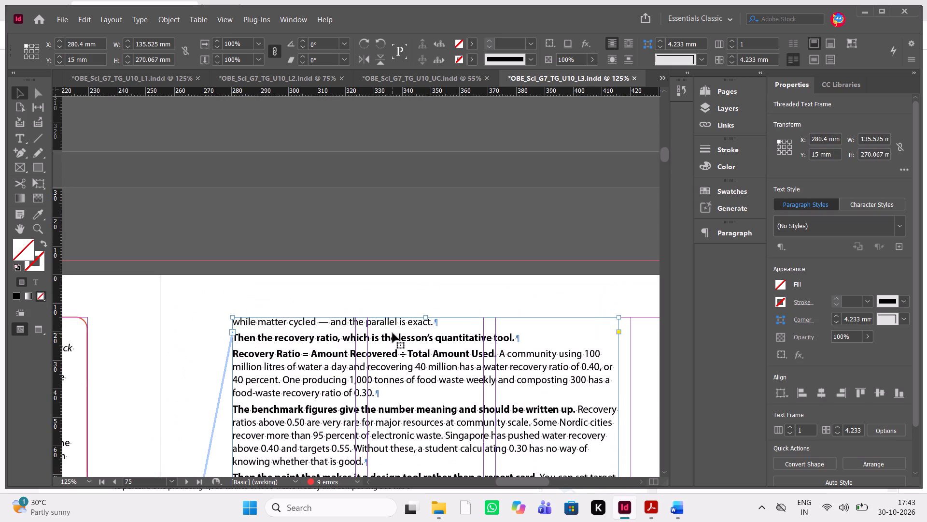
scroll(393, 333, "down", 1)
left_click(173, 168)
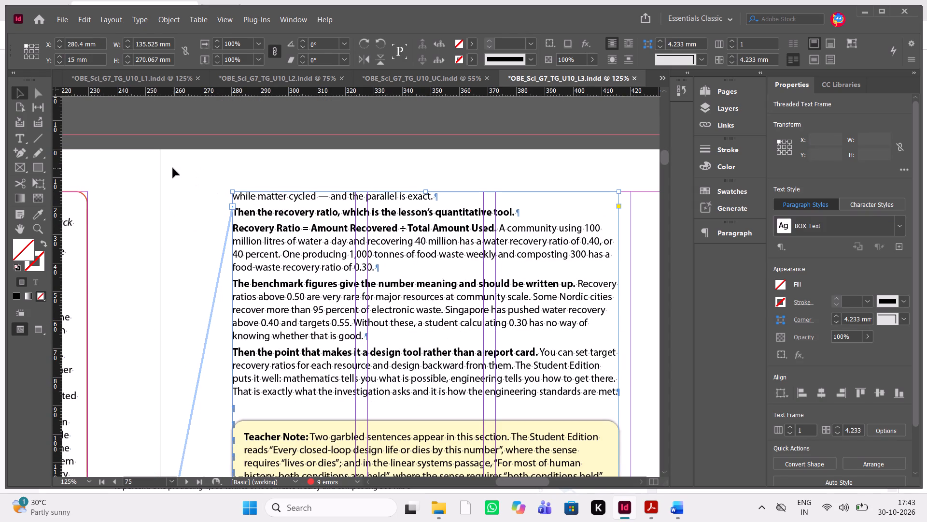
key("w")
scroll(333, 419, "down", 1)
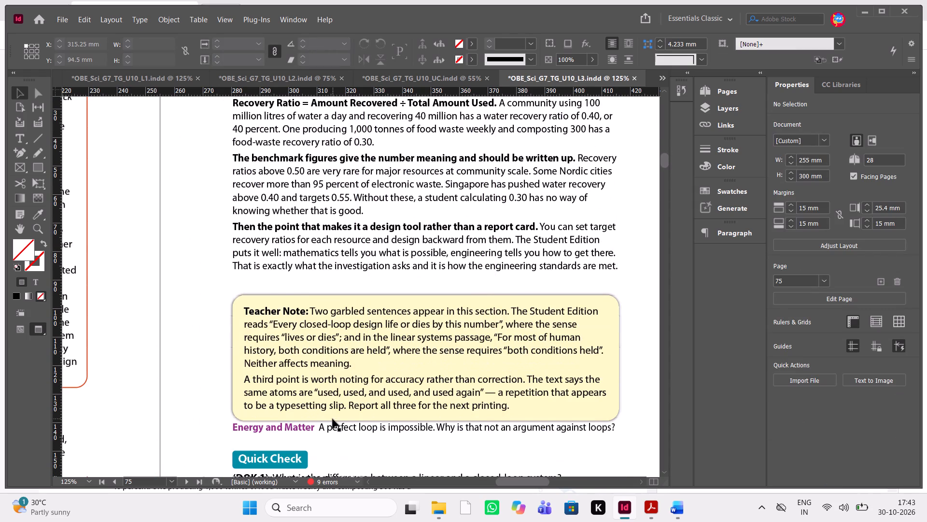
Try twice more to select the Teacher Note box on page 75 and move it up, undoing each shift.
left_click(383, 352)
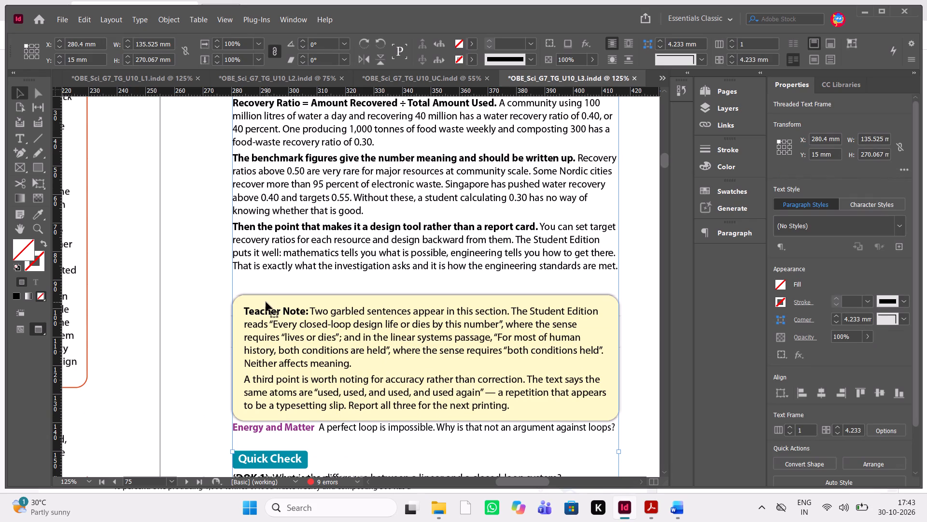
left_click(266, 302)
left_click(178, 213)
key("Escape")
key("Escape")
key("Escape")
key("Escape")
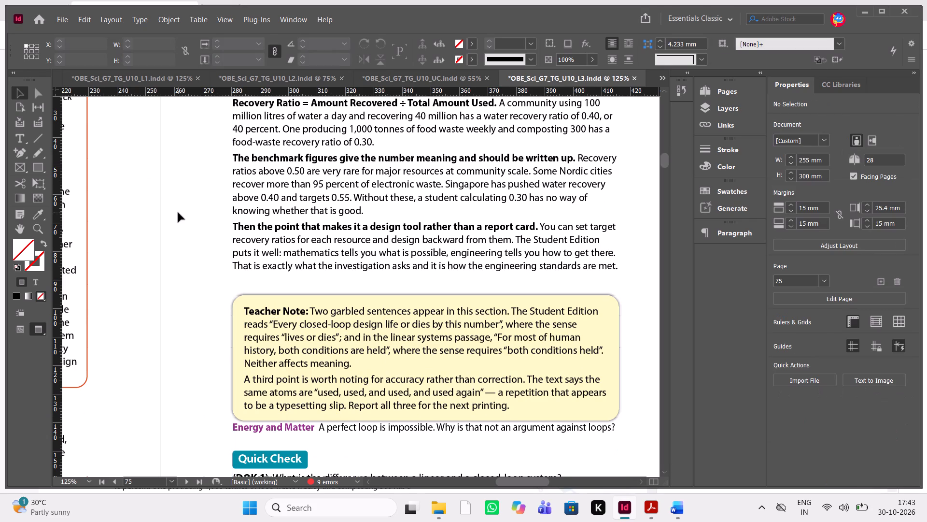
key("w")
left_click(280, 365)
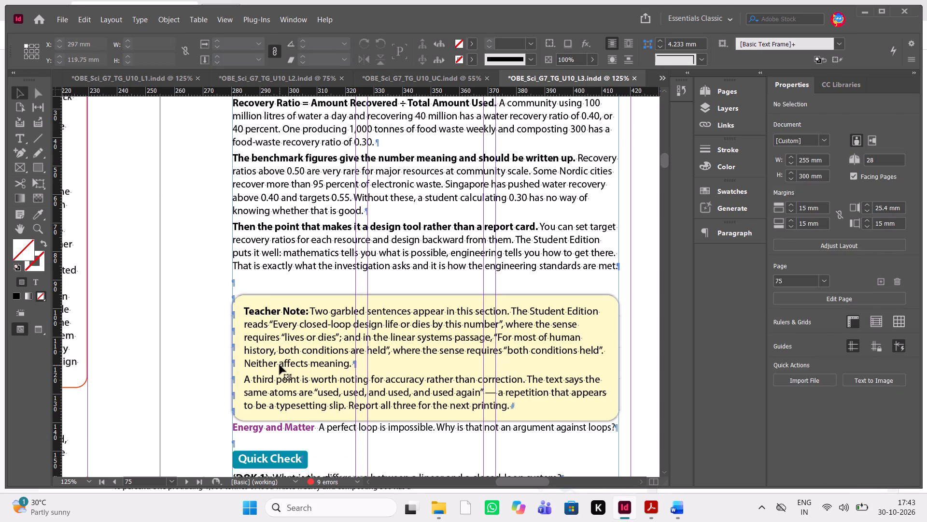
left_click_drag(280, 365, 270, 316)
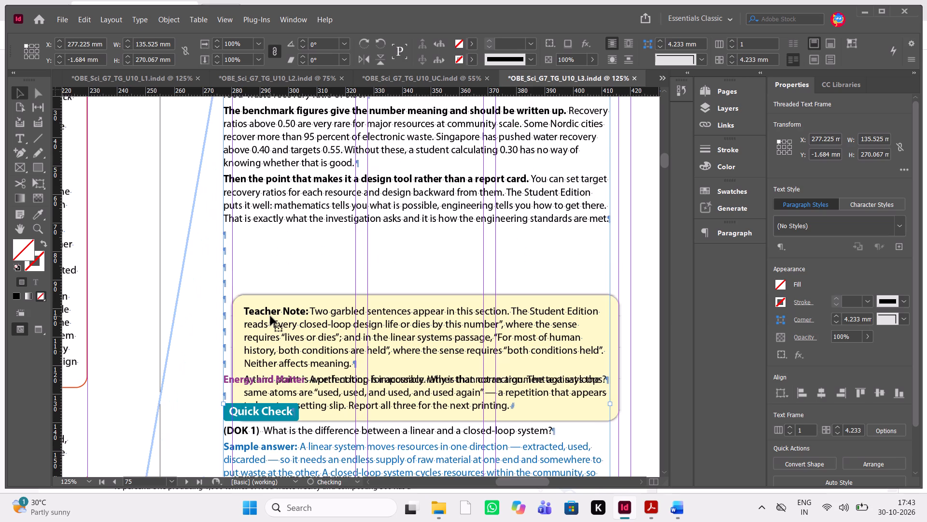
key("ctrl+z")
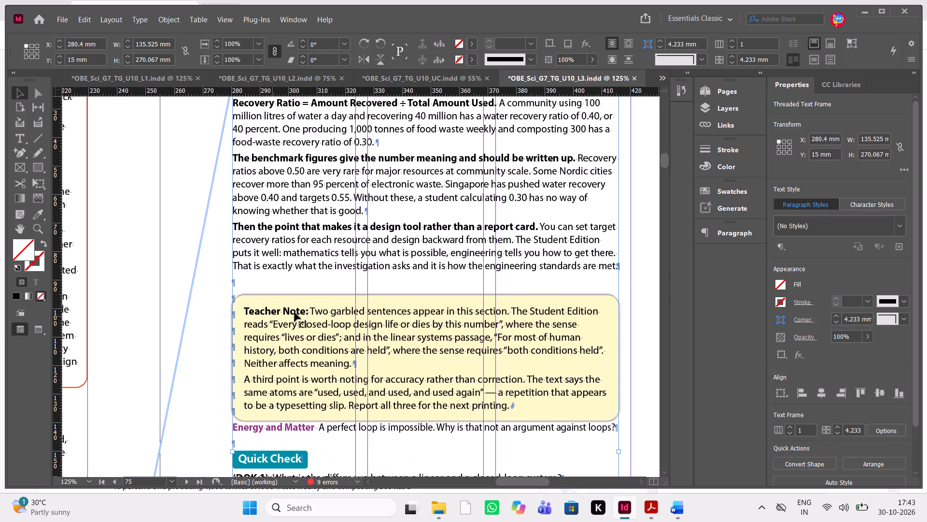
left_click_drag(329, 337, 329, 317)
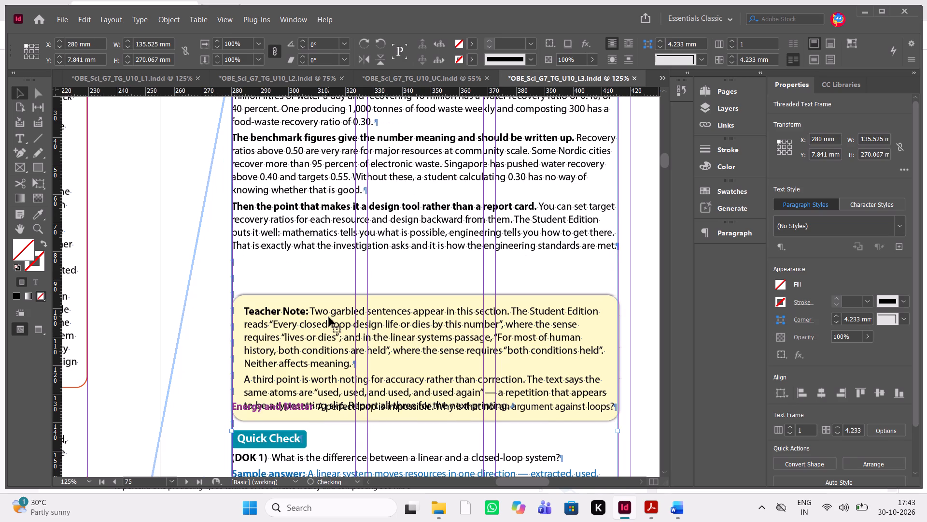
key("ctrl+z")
Shift page 75's main threaded text frame straight up to Y 6.35 mm.
scroll(329, 317, "up", 1)
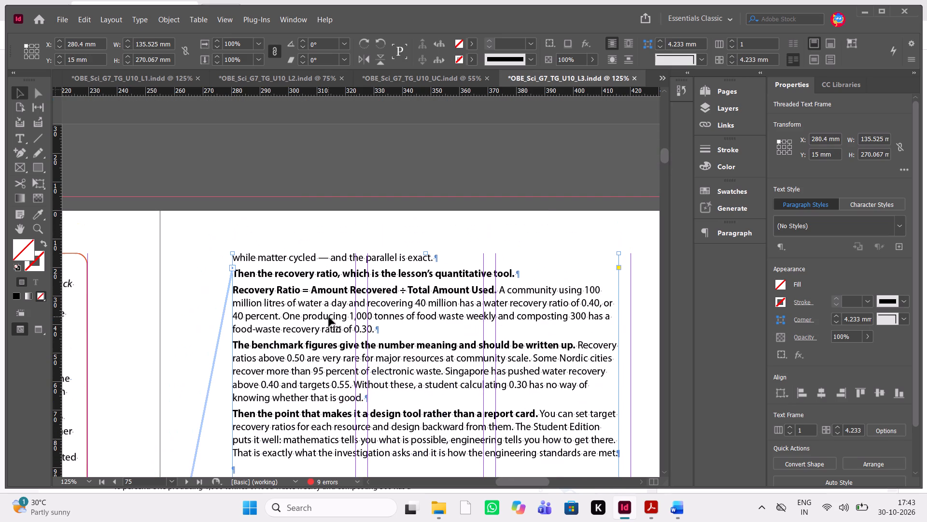
left_click(191, 171)
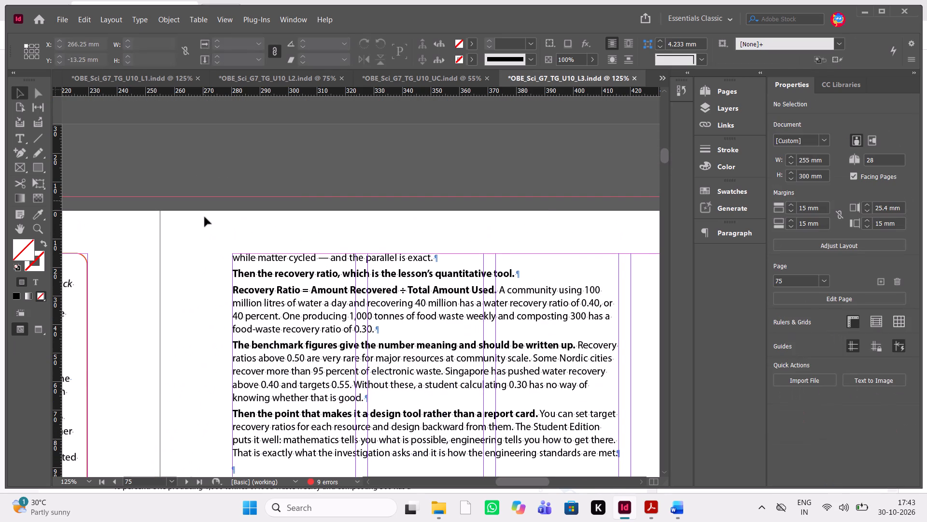
type("WW")
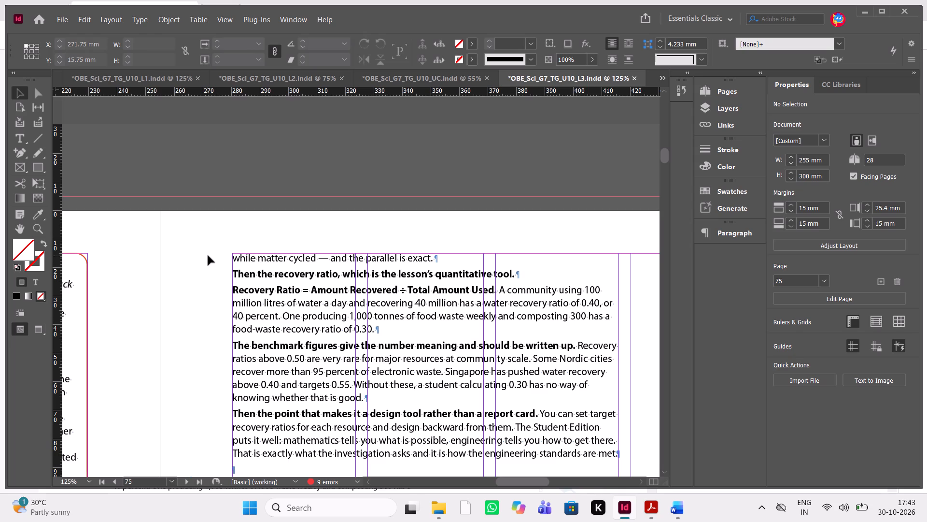
scroll(278, 275, "down", 1)
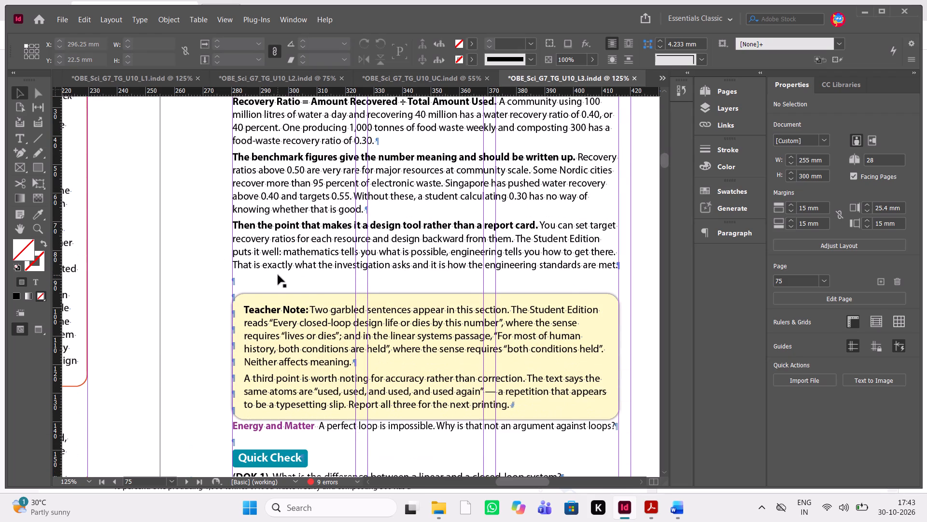
left_click_drag(331, 349, 331, 326)
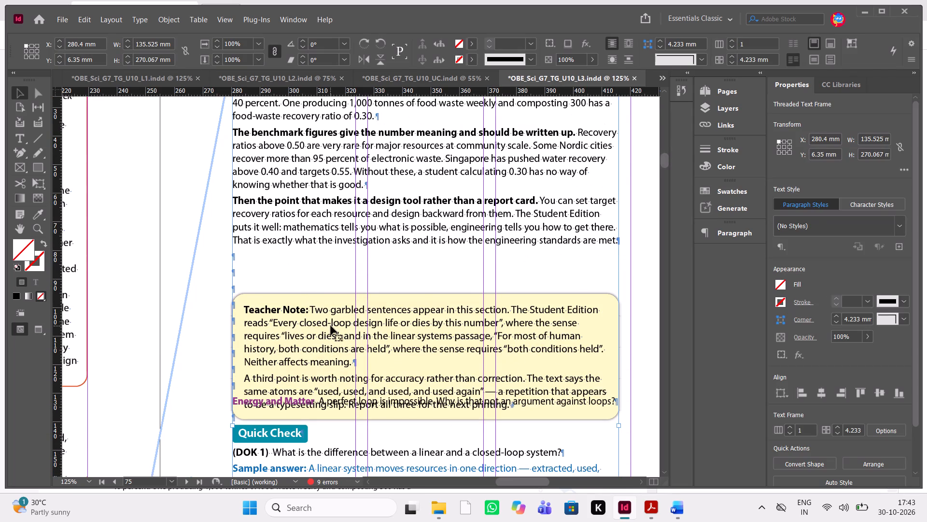
key("Escape")
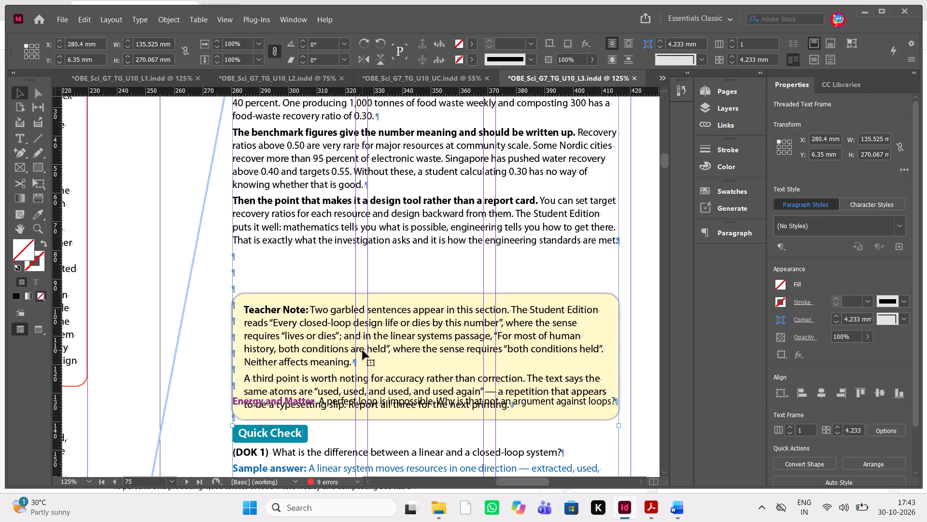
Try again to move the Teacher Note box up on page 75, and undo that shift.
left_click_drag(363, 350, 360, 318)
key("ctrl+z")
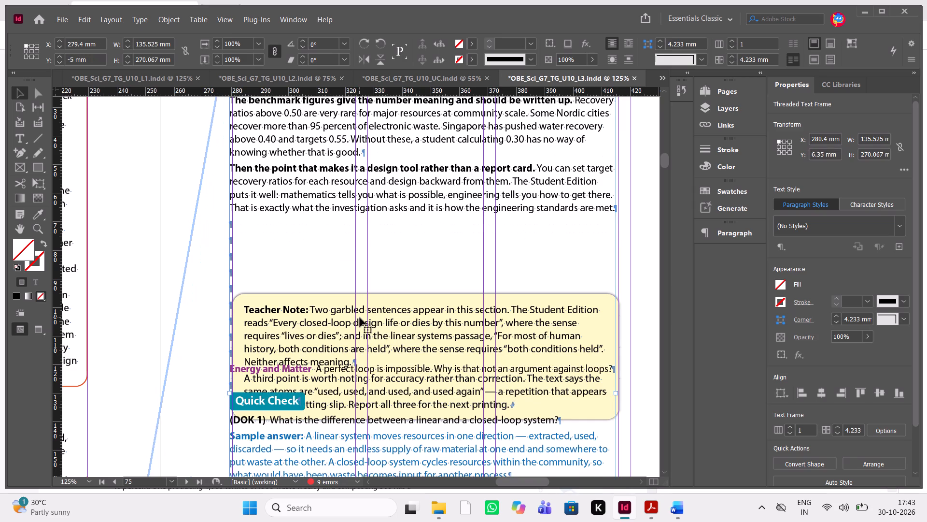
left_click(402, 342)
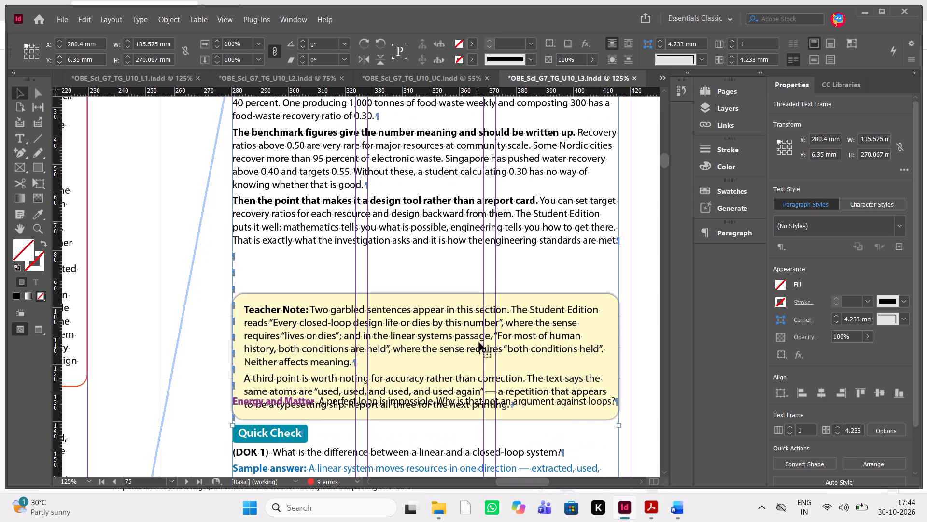
Insert two empty paragraphs above the Teacher Note box to push the "Energy and Matter" line below it.
double_click(263, 271)
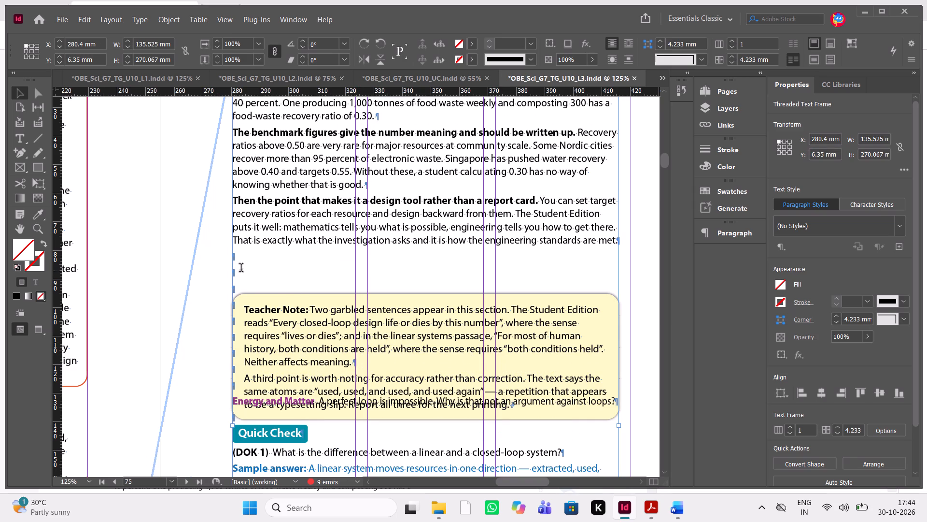
left_click(235, 270)
double_click(231, 282)
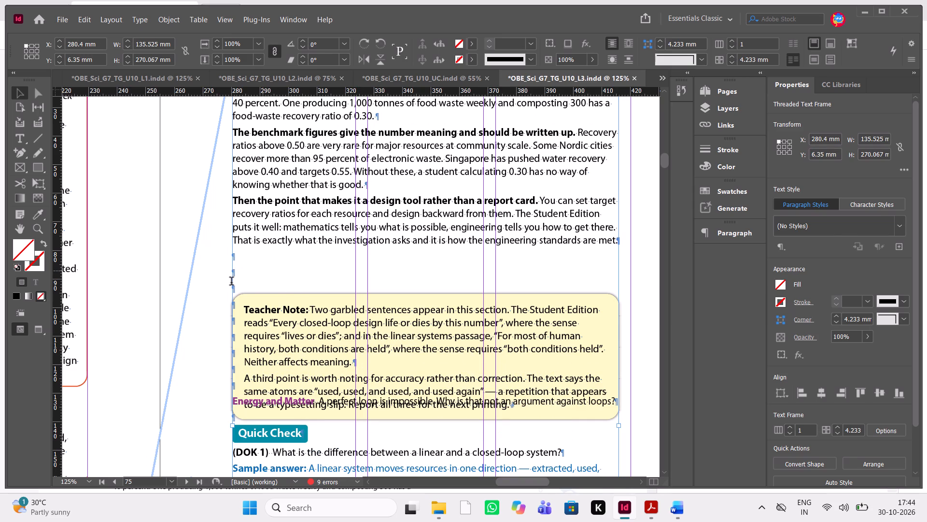
left_click_drag(231, 282, 238, 279)
left_click(238, 279)
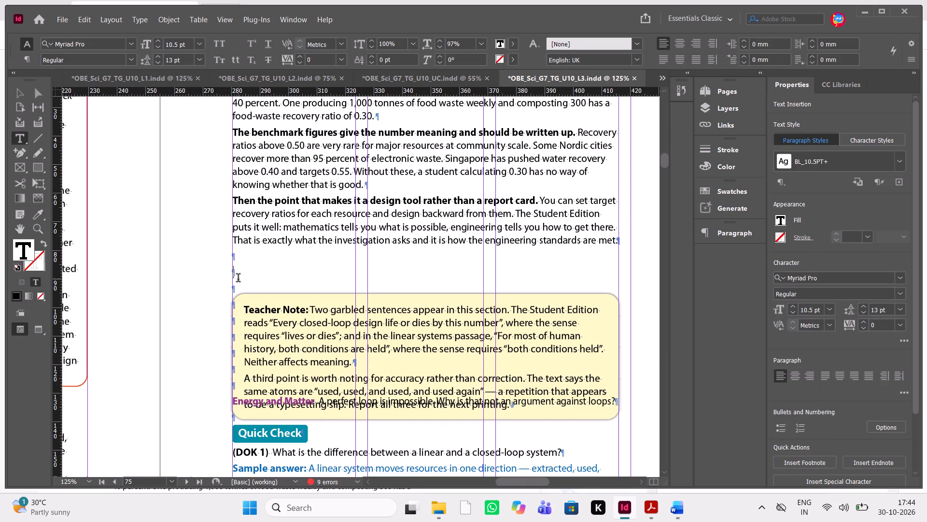
key("Return")
key("Return")
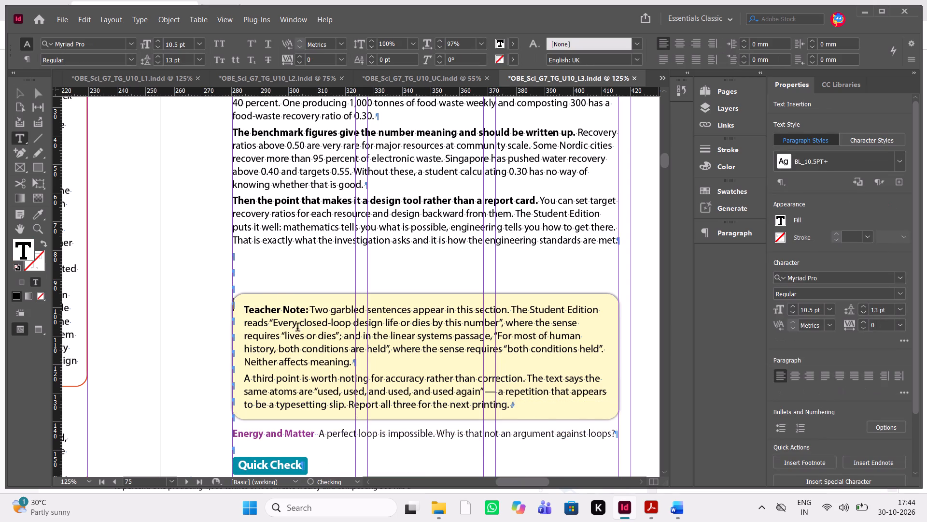
key("Escape")
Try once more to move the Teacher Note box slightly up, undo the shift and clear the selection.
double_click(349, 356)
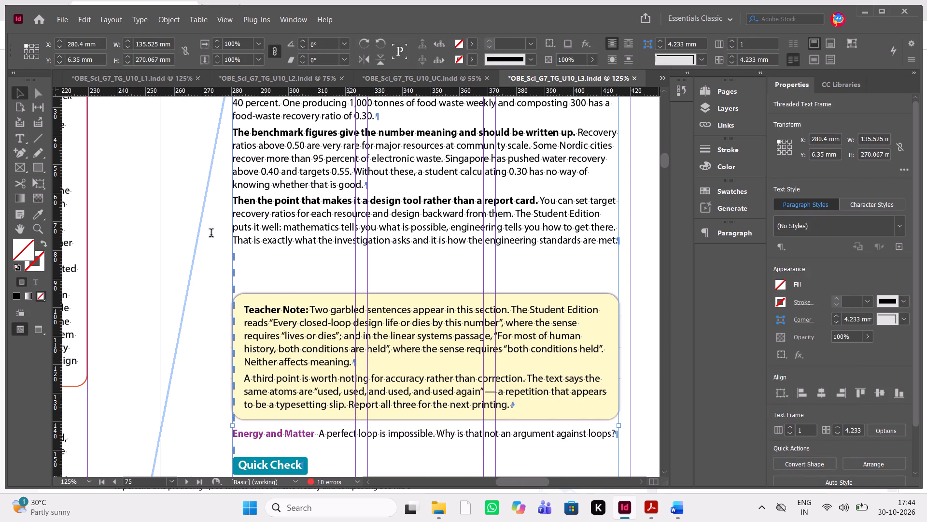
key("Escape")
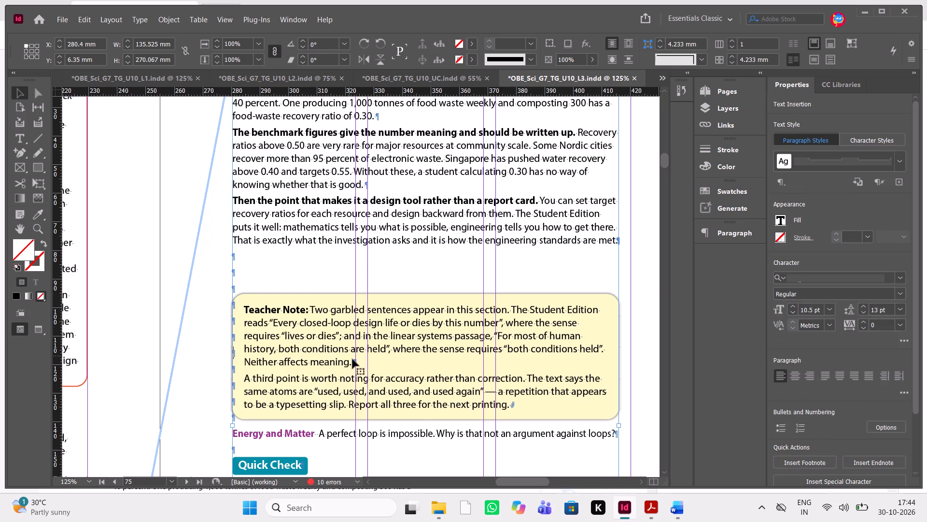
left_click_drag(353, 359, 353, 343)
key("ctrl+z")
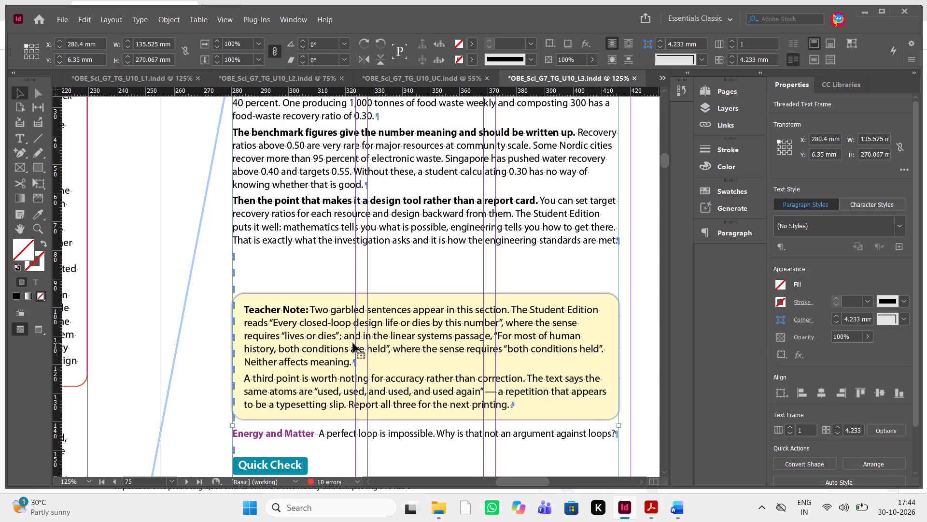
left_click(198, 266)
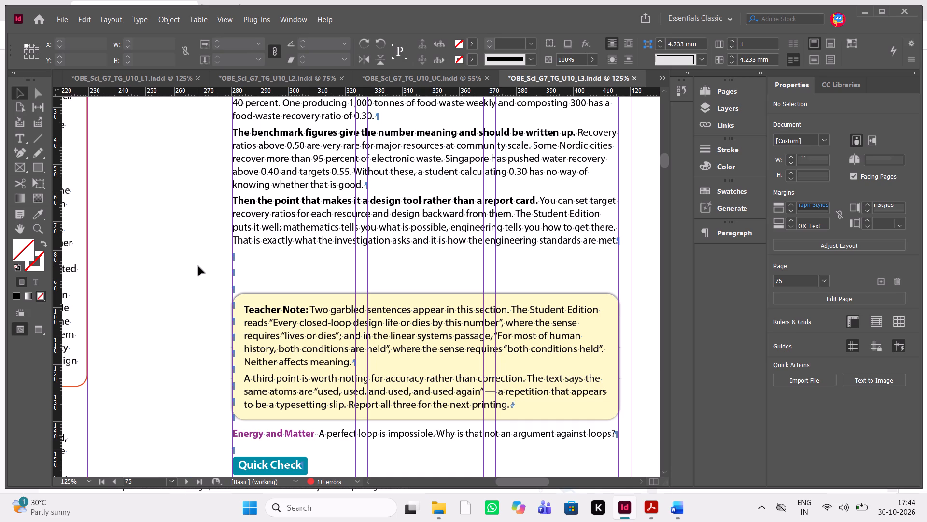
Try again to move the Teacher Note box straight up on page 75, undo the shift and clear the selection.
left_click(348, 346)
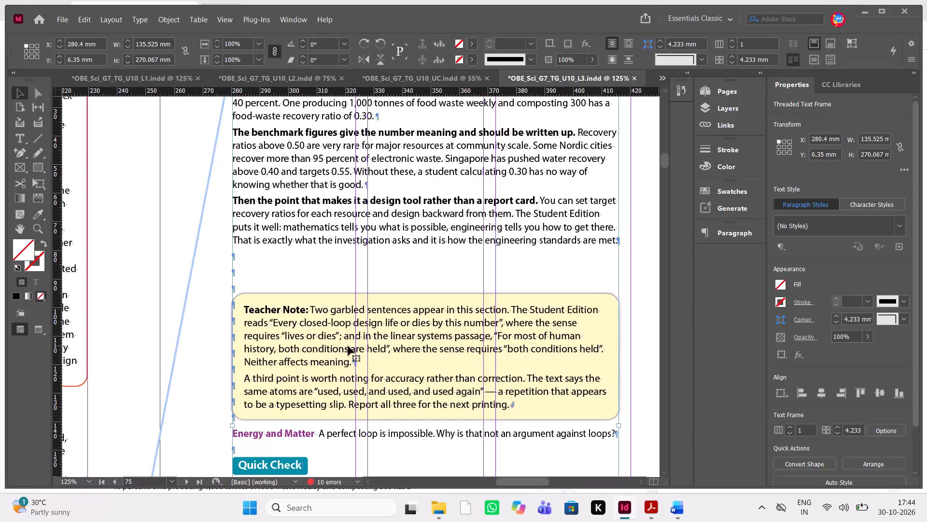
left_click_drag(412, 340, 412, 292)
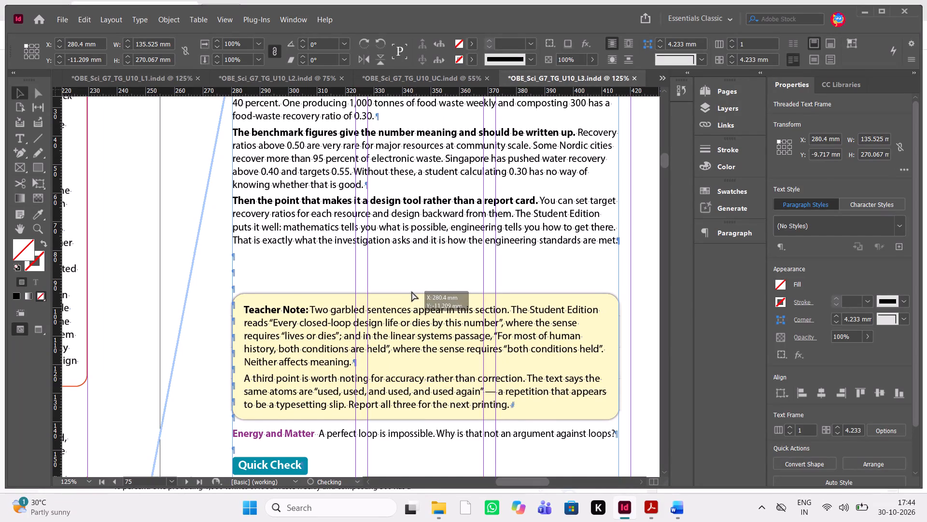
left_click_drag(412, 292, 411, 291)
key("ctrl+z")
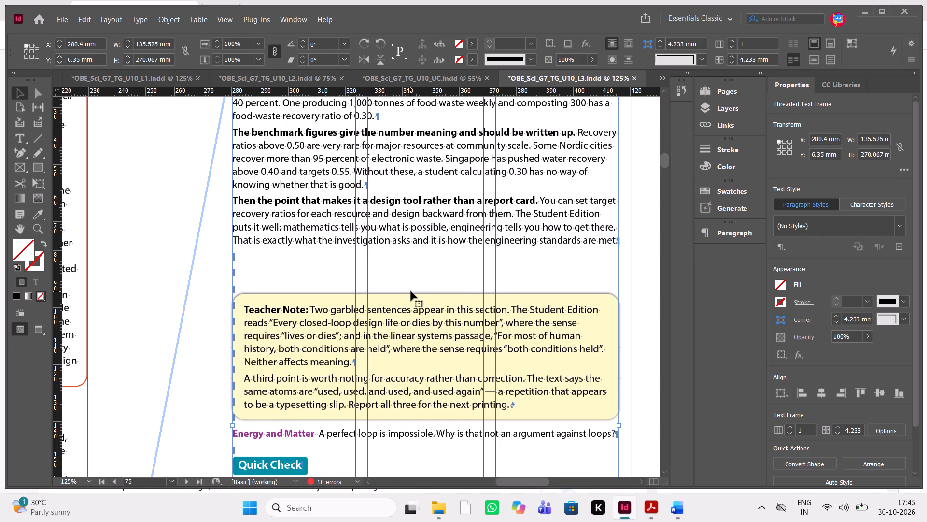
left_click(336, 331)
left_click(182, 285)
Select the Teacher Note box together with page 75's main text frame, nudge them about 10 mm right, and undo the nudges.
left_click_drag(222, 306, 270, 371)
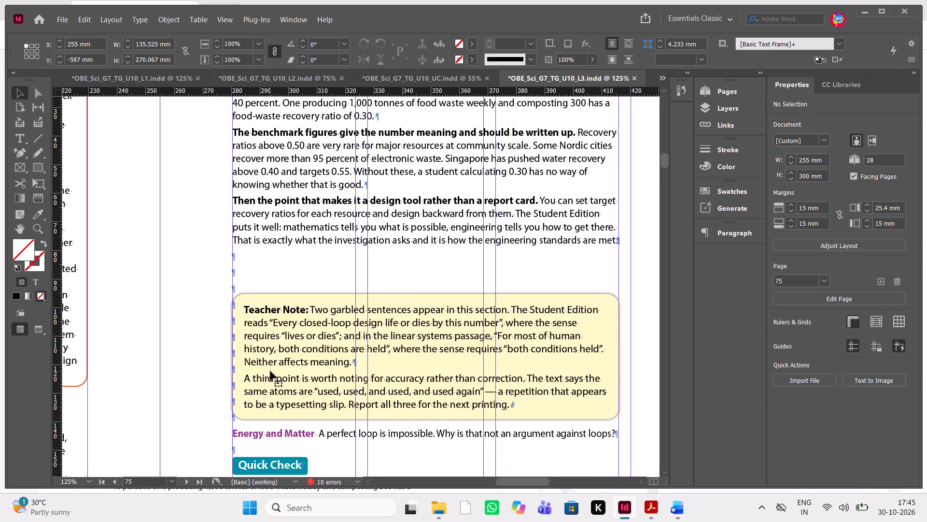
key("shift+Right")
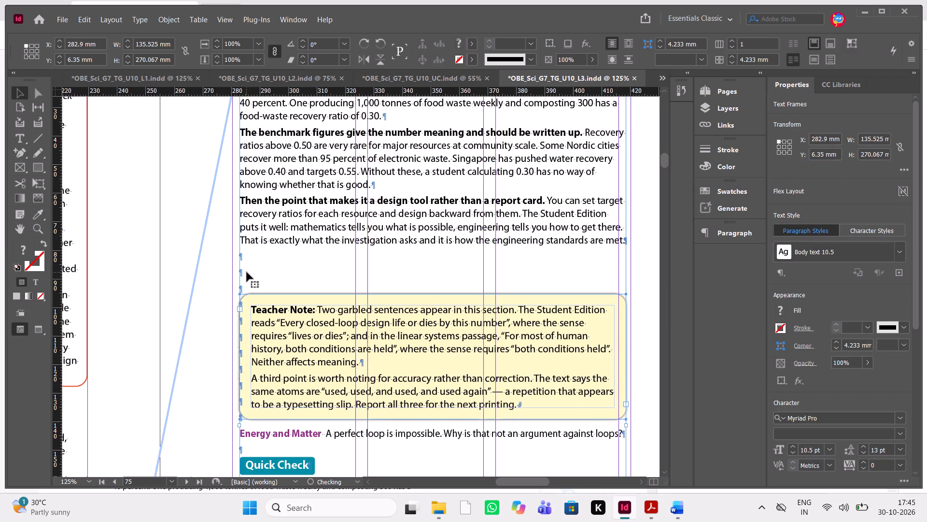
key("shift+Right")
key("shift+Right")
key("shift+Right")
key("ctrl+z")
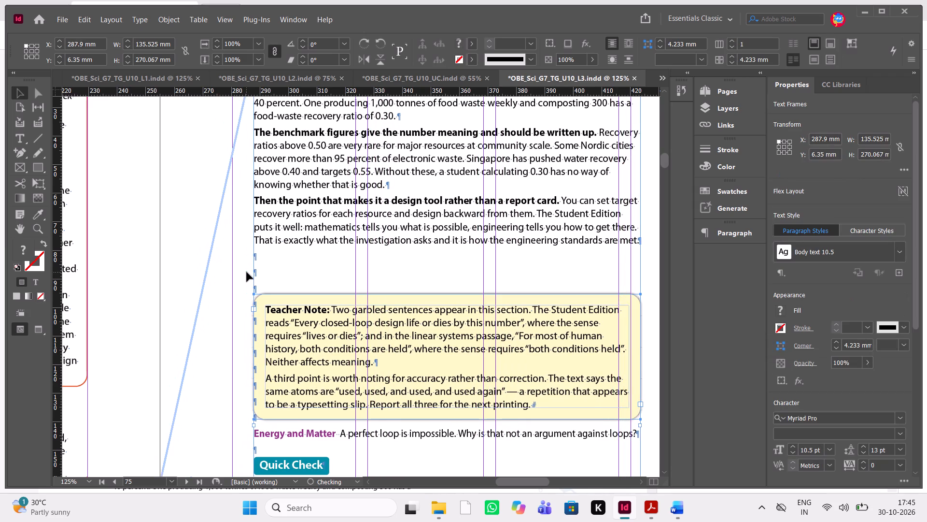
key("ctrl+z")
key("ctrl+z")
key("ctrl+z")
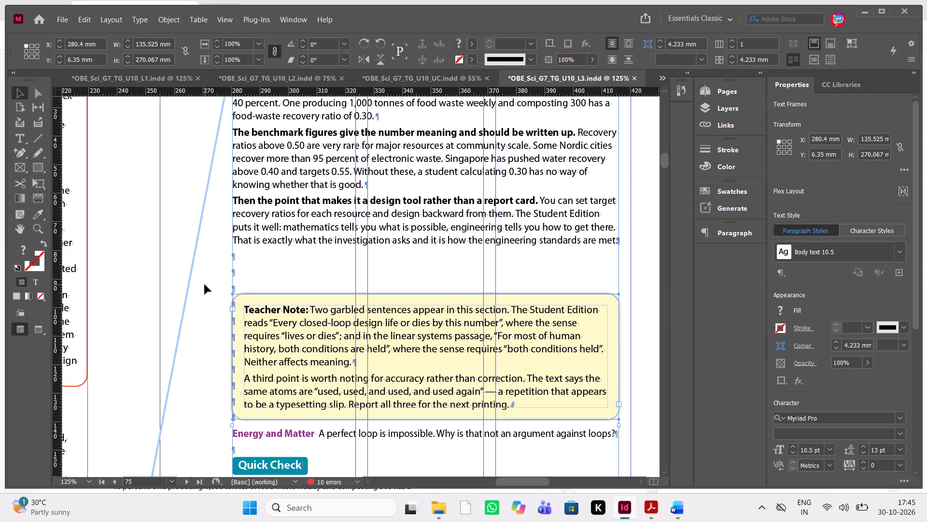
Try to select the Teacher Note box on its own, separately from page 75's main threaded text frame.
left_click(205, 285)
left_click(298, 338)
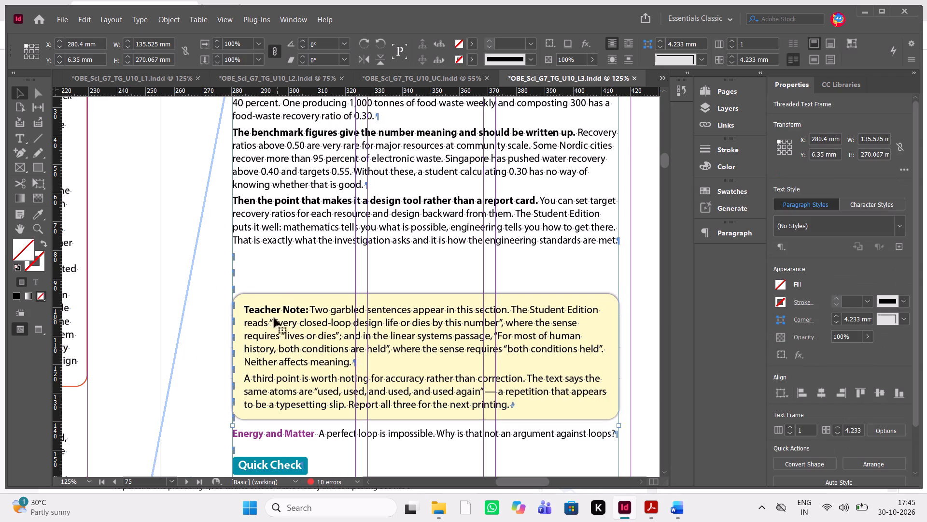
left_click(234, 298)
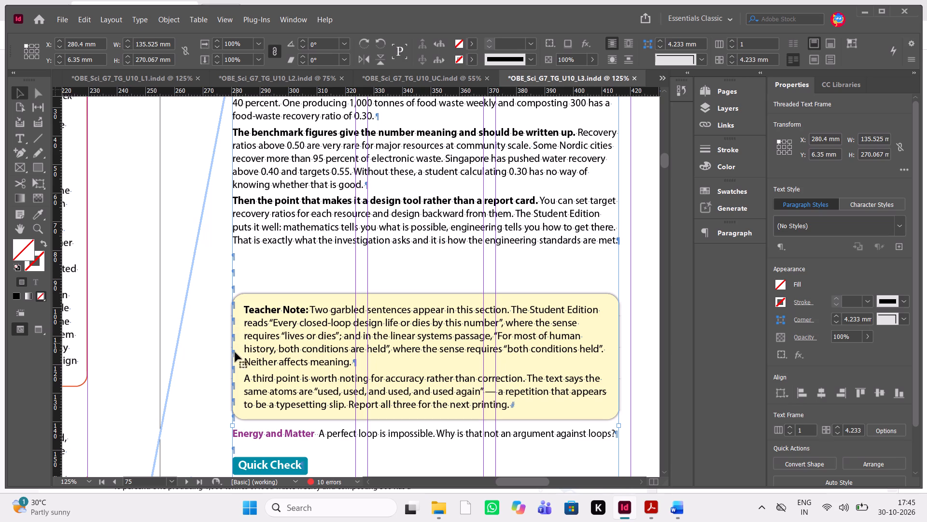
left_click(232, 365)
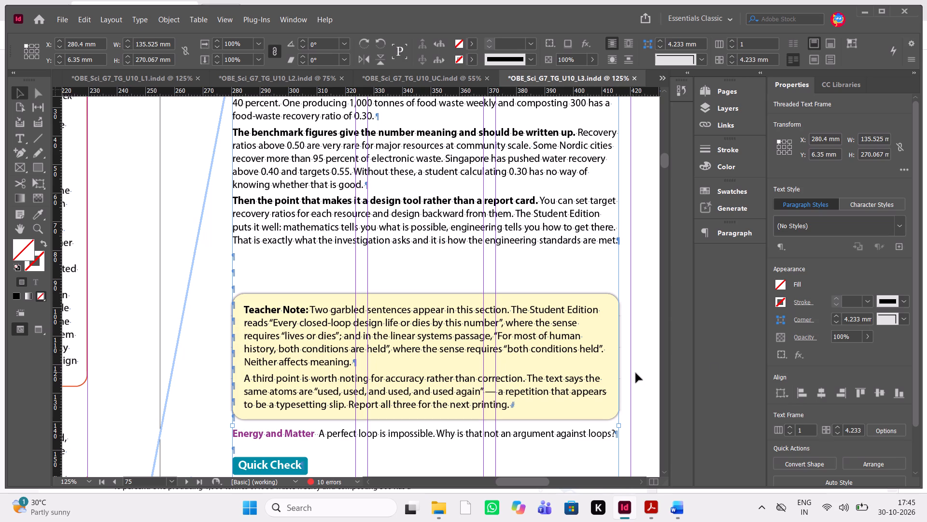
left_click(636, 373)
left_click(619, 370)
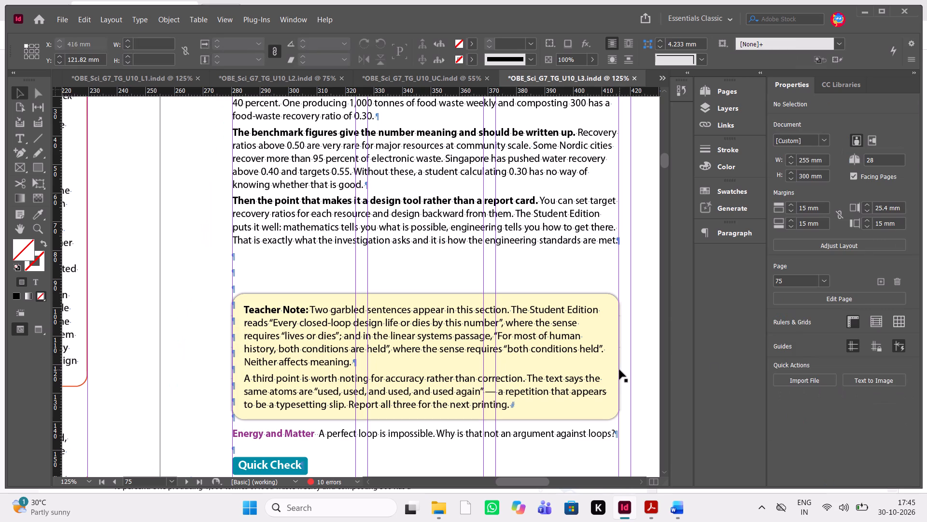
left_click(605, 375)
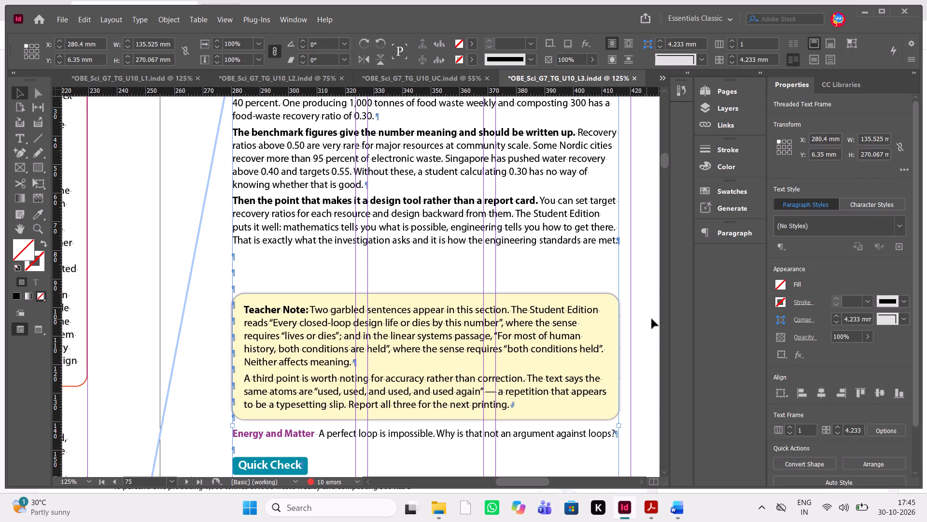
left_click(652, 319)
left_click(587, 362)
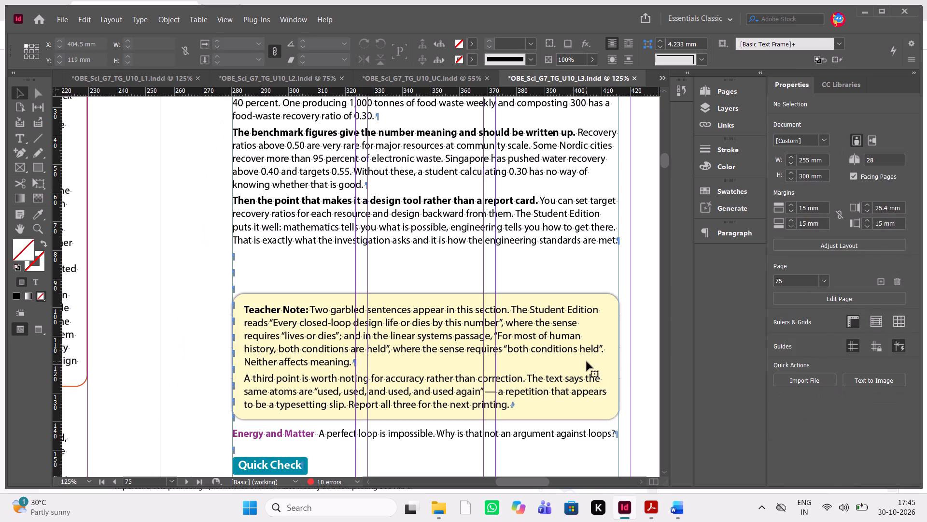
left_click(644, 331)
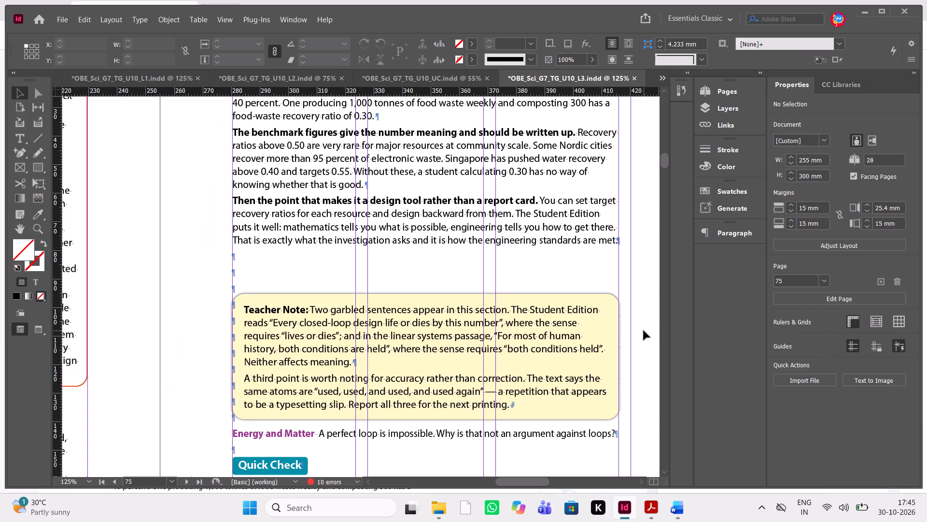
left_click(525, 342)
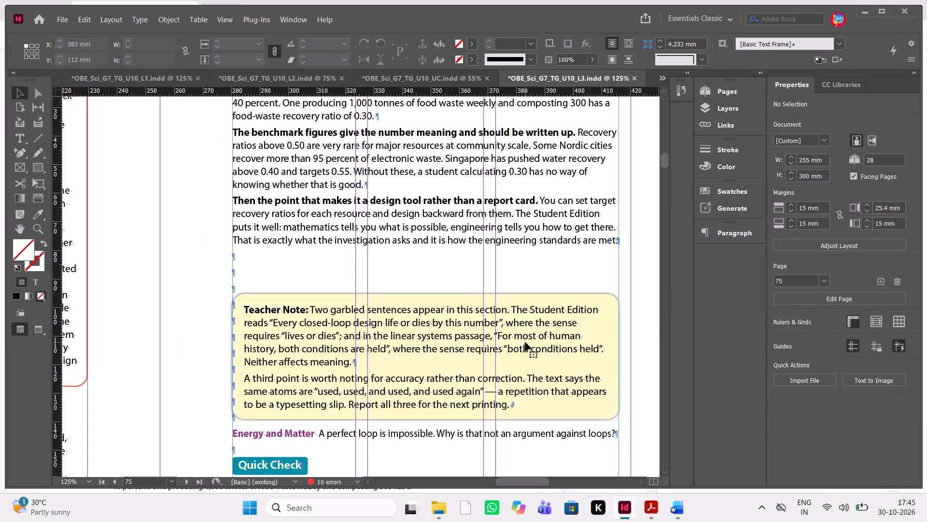
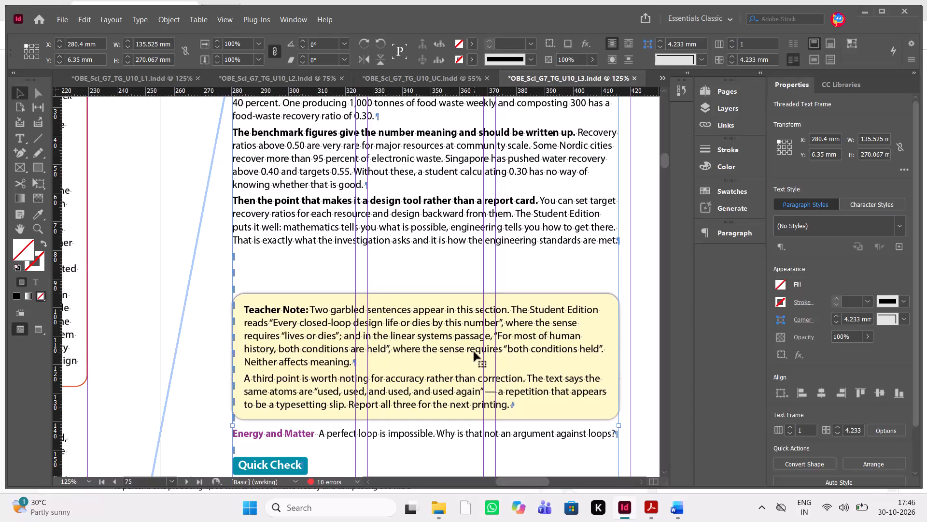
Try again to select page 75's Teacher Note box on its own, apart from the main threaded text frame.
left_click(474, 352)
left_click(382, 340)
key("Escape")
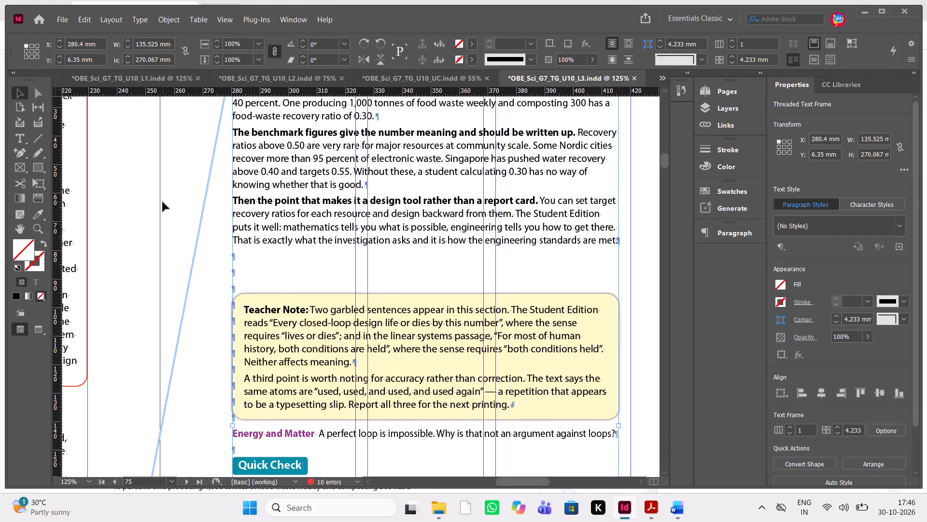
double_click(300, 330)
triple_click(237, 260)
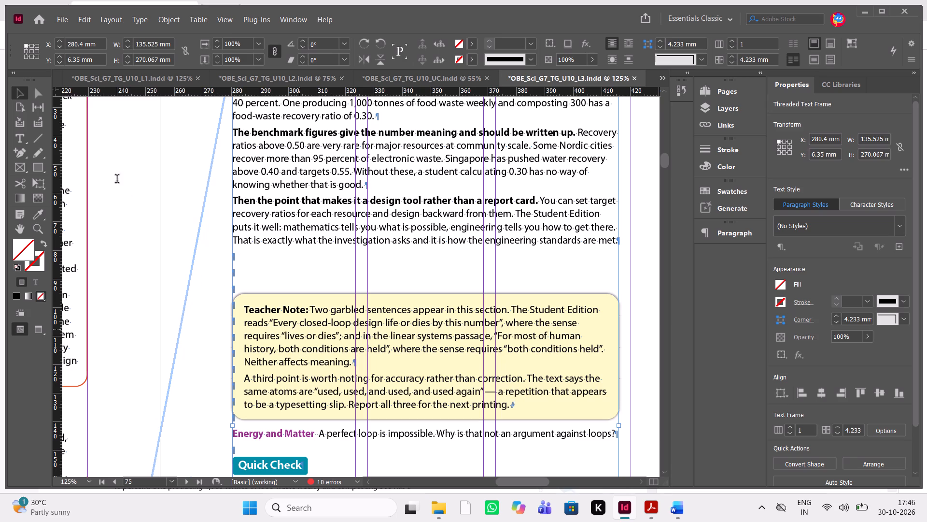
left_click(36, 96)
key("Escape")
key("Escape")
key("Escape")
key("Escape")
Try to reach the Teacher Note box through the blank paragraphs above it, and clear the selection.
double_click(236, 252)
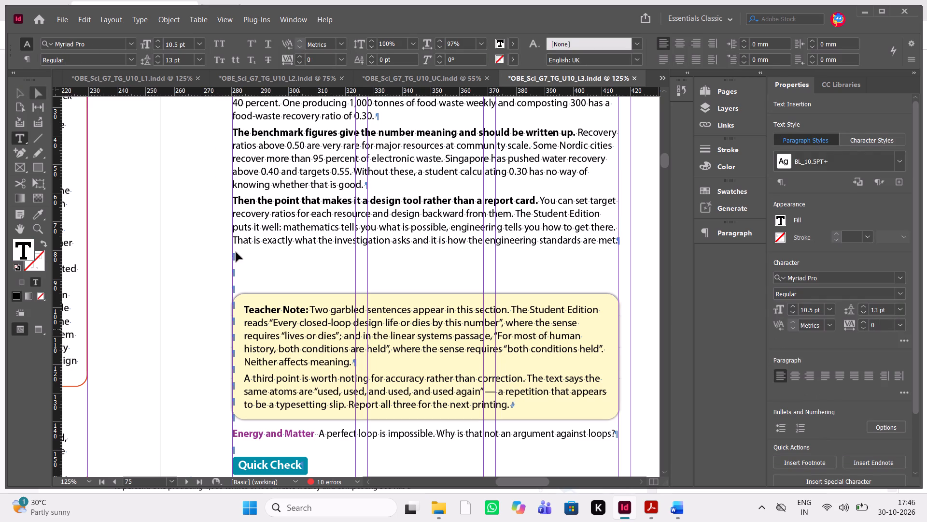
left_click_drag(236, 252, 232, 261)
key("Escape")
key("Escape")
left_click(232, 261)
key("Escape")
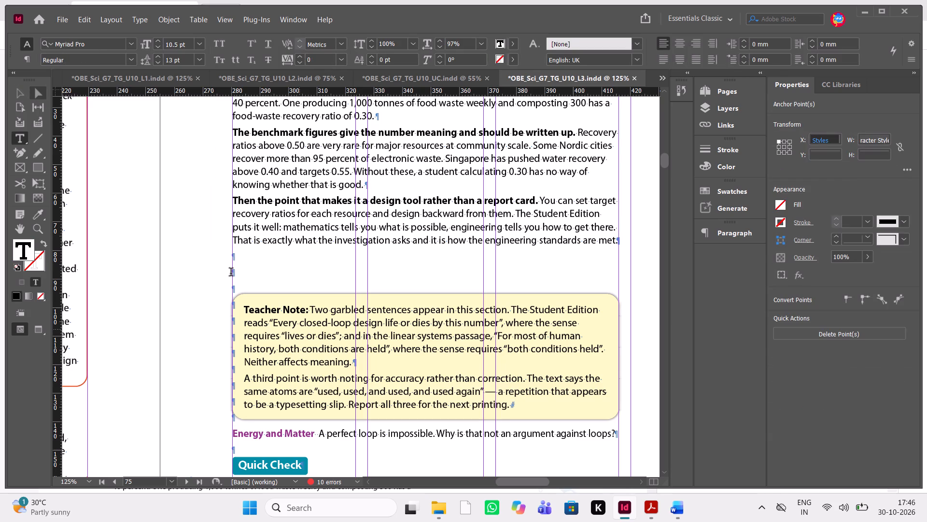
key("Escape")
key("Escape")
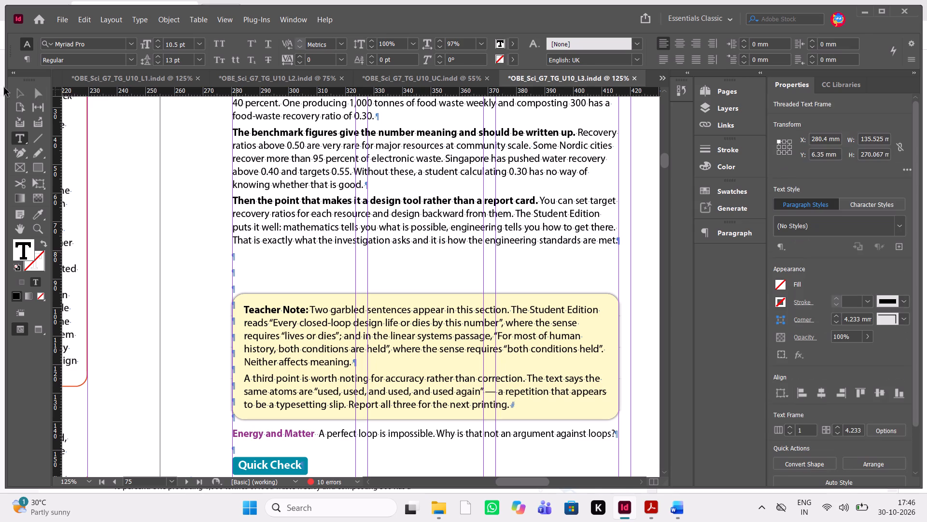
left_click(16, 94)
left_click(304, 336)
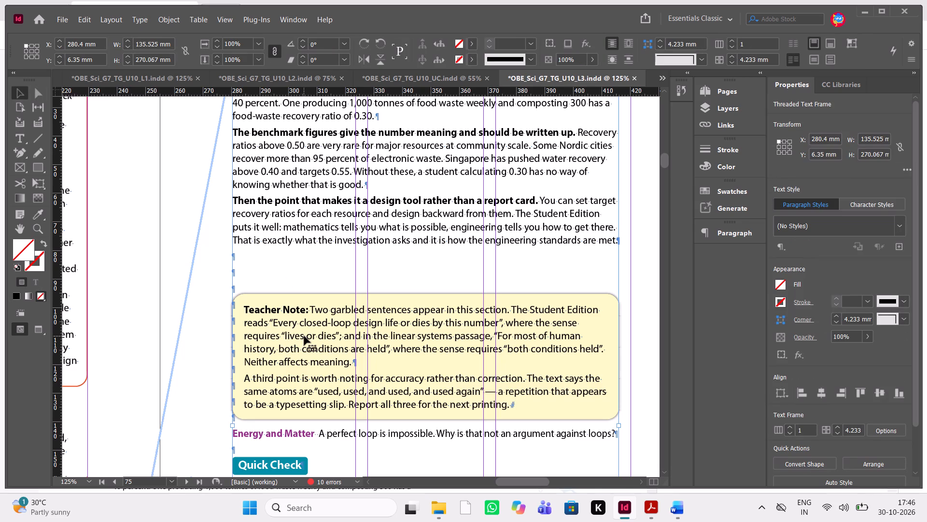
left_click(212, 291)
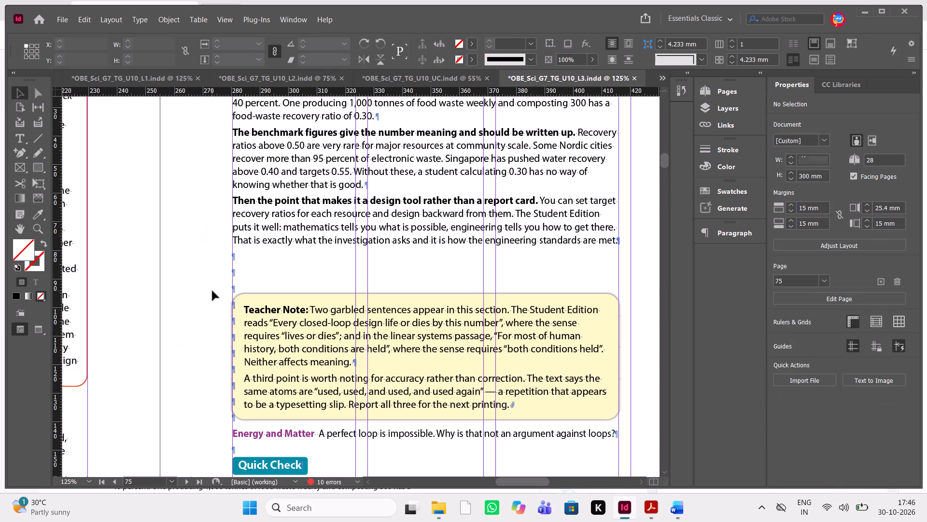
Lower the top edge of page 75's main text frame to the top margin at Y 15 mm, keeping its bottom edge fixed.
scroll(298, 327, "down", 2)
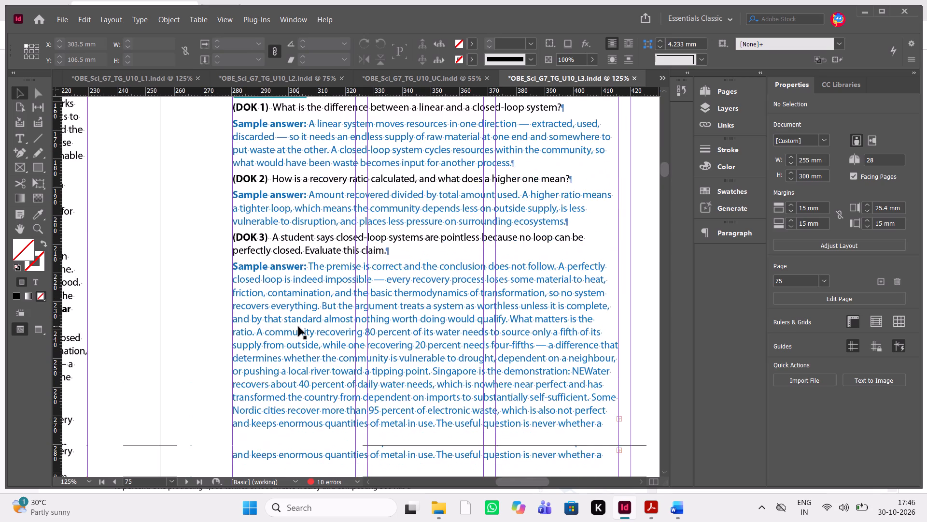
scroll(298, 327, "down", 1)
scroll(298, 327, "up", 4)
scroll(298, 327, "right", 1)
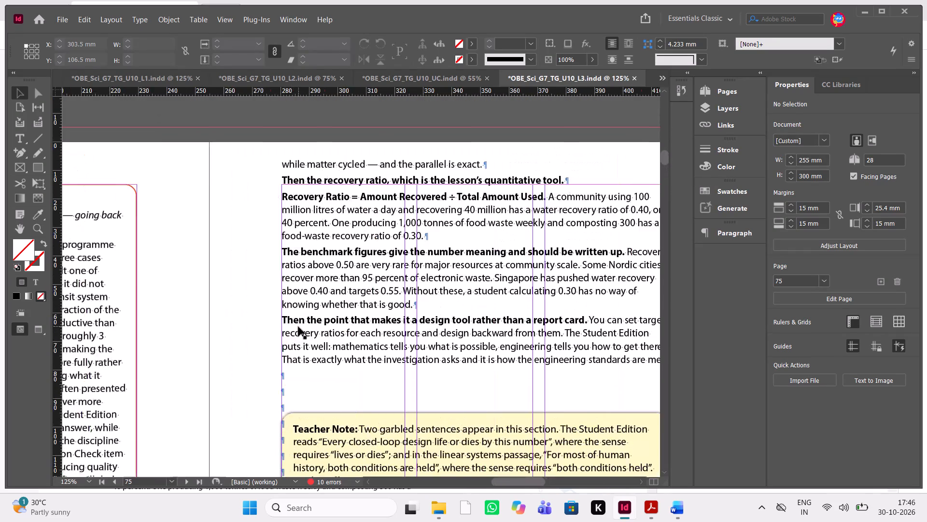
scroll(298, 327, "right", 1)
scroll(298, 327, "left", 1)
left_click(404, 273)
scroll(404, 273, "left", 1)
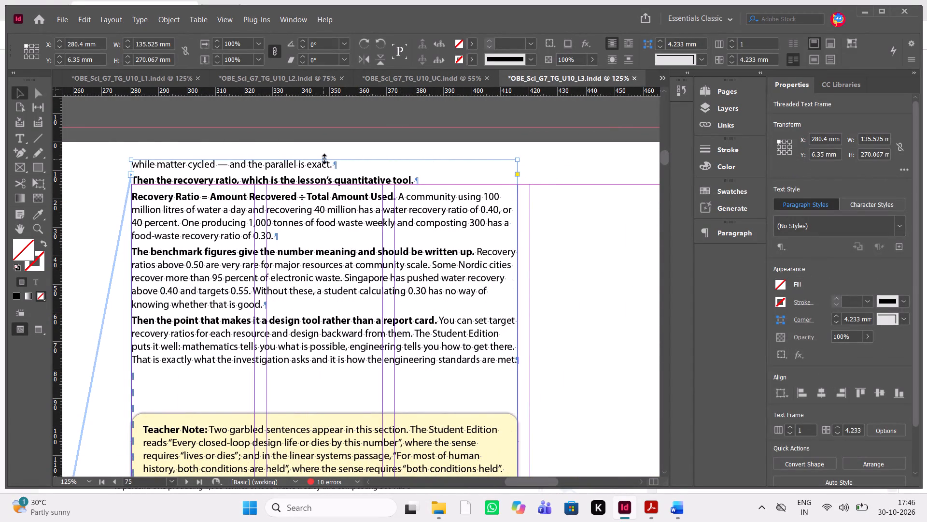
left_click_drag(324, 159, 325, 187)
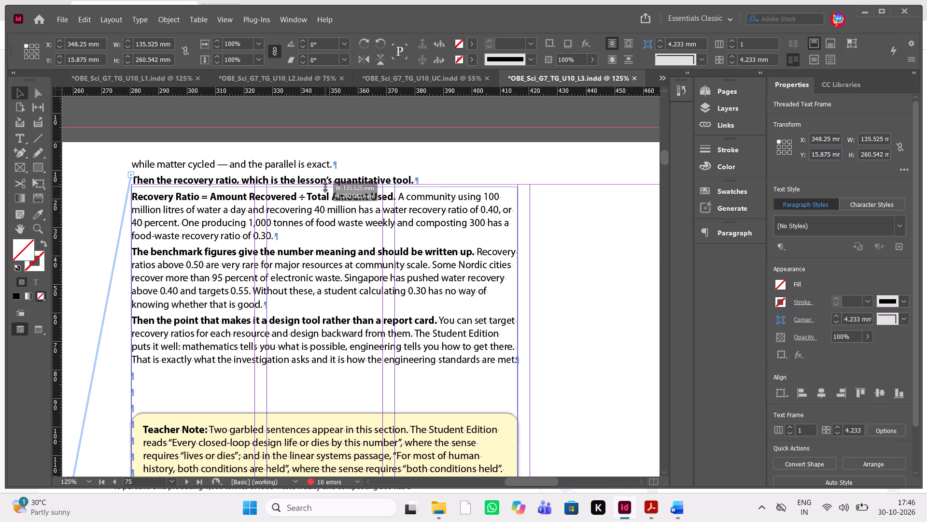
left_click_drag(325, 187, 327, 185)
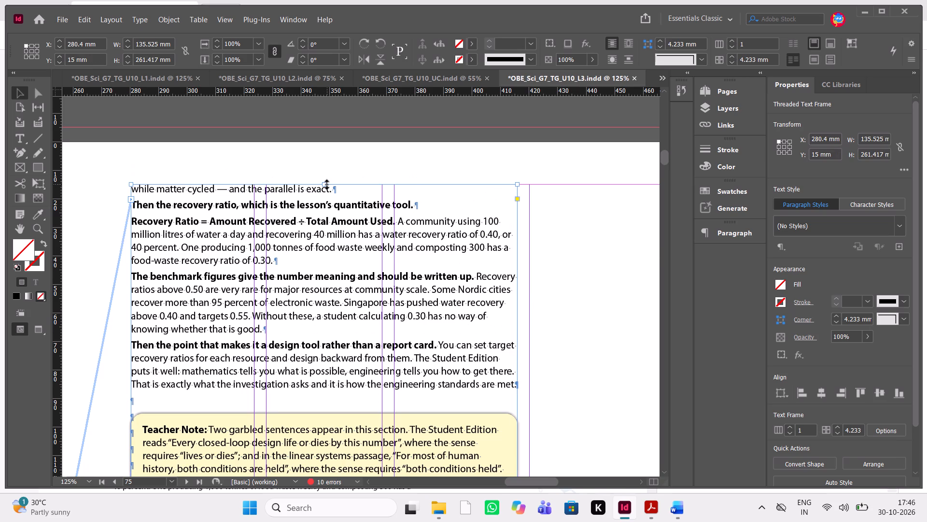
Examine the text flow and spacing around page 75's Teacher Note box, in both normal and preview display.
scroll(305, 261, "down", 2)
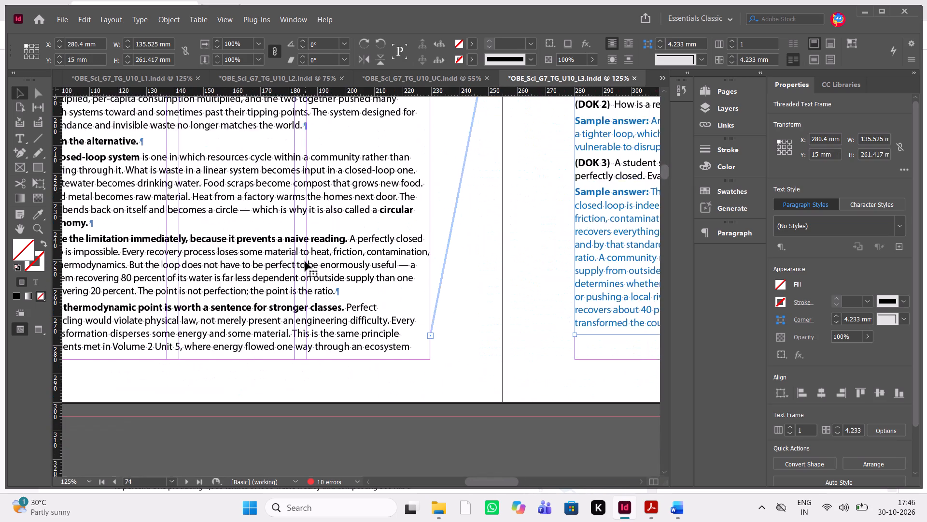
scroll(305, 261, "down", 1)
scroll(305, 261, "up", 1)
scroll(305, 261, "right", 1)
scroll(305, 261, "up", 1)
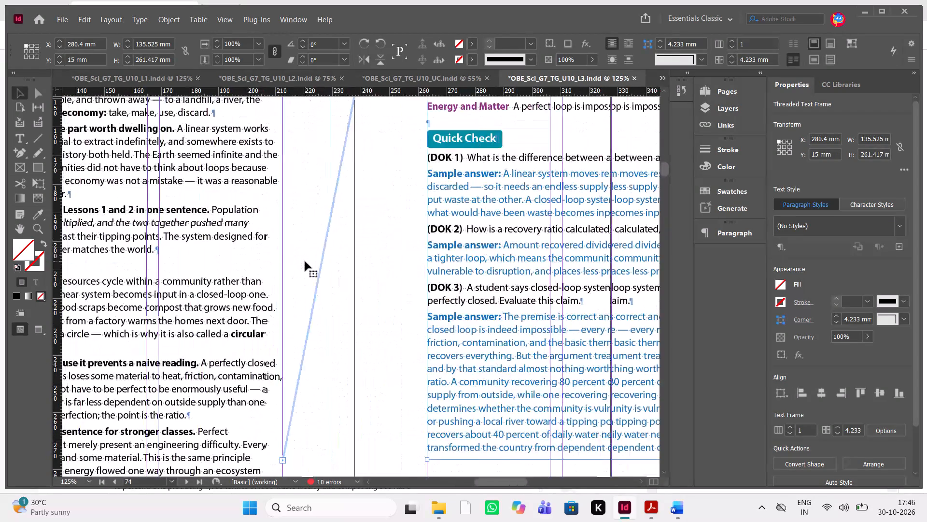
scroll(305, 261, "up", 2)
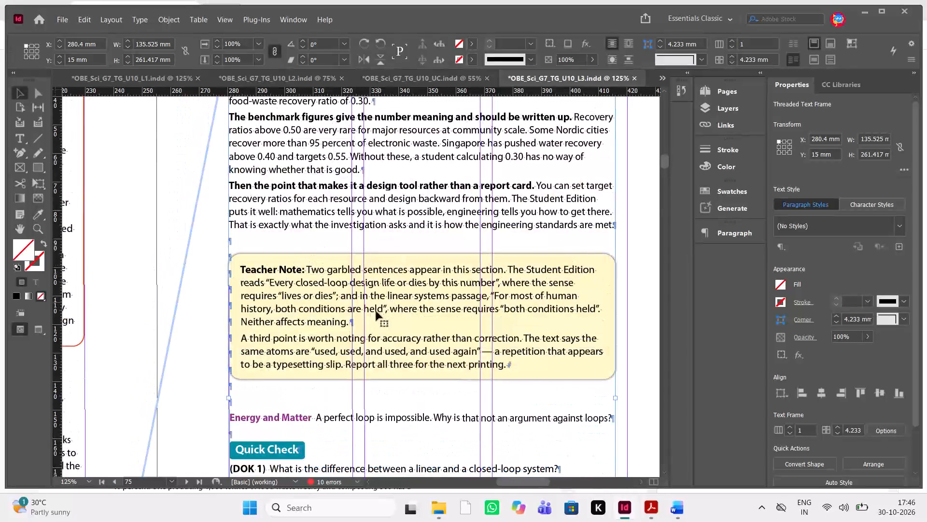
scroll(370, 315, "up", 1)
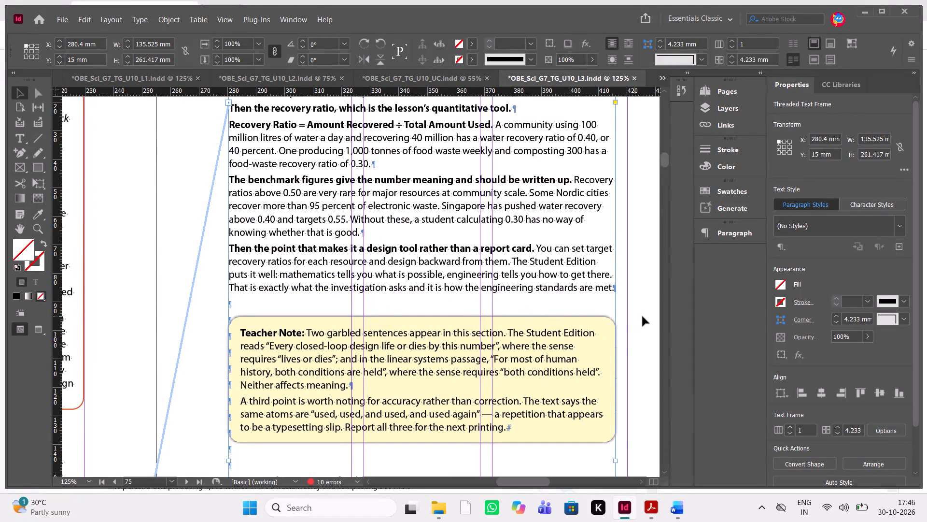
left_click(643, 317)
key("w")
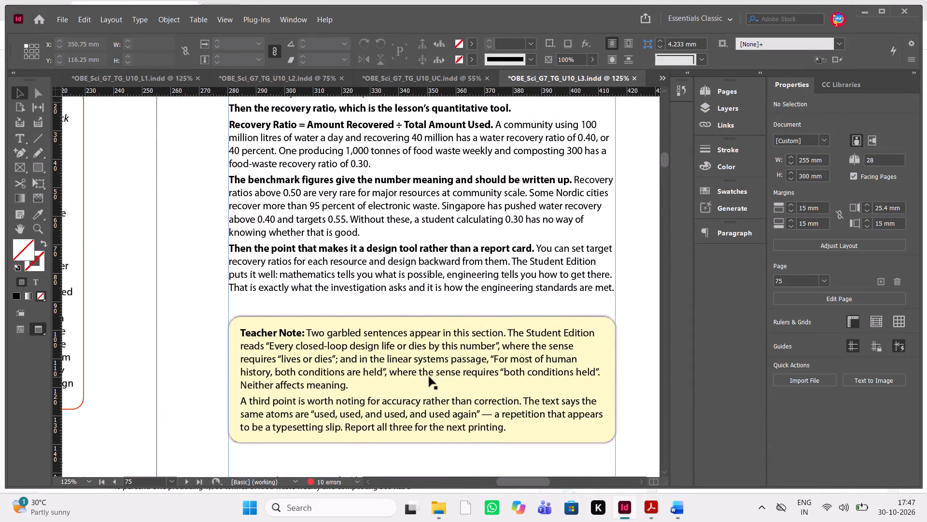
scroll(429, 377, "down", 1)
key("w")
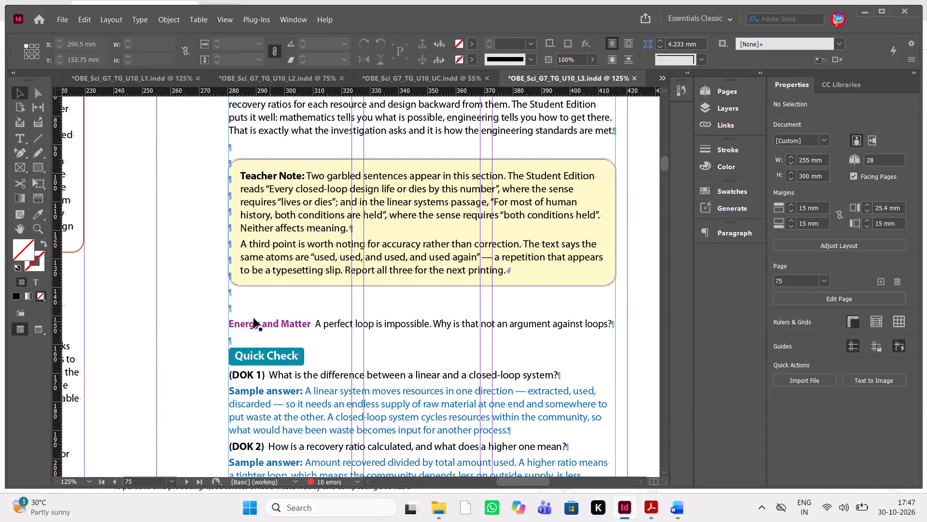
Delete one blank paragraph between the Teacher Note box and the Energy and Matter line on page 75.
double_click(250, 317)
left_click(232, 298)
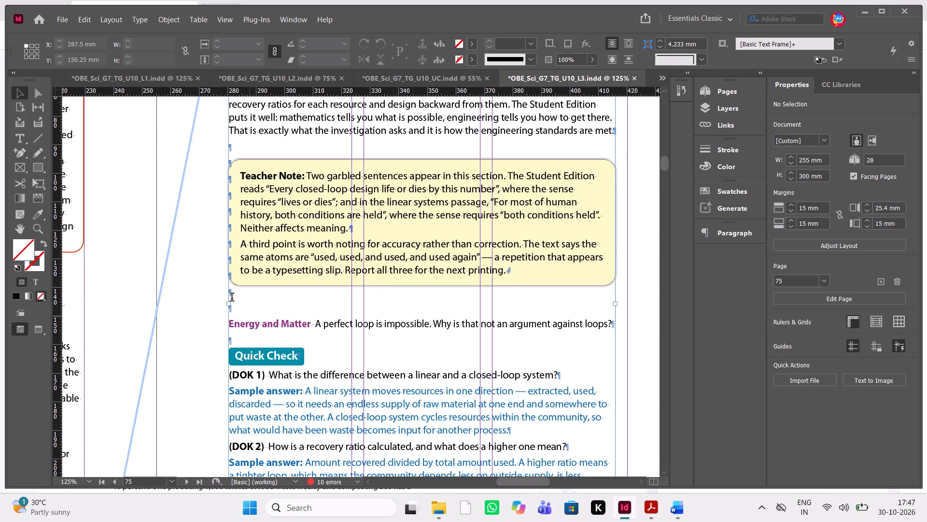
double_click(232, 312)
left_click(200, 316)
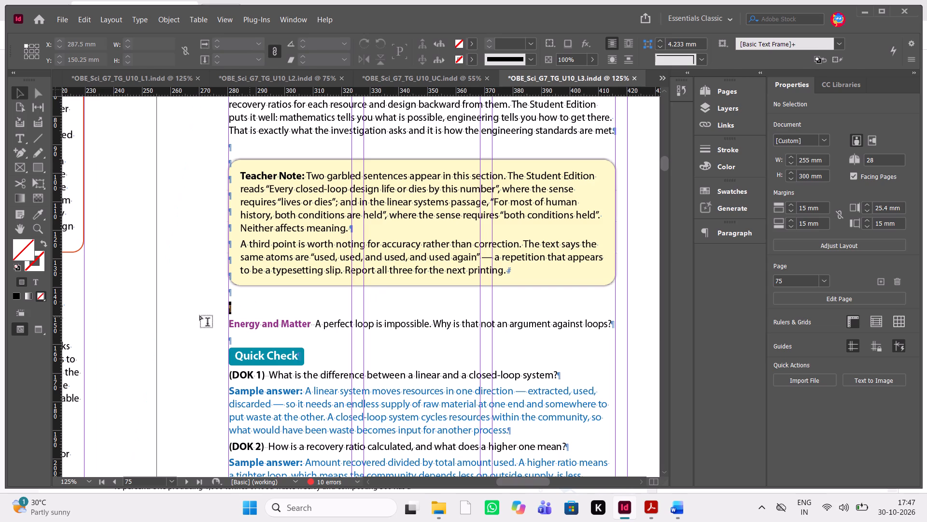
left_click(235, 304)
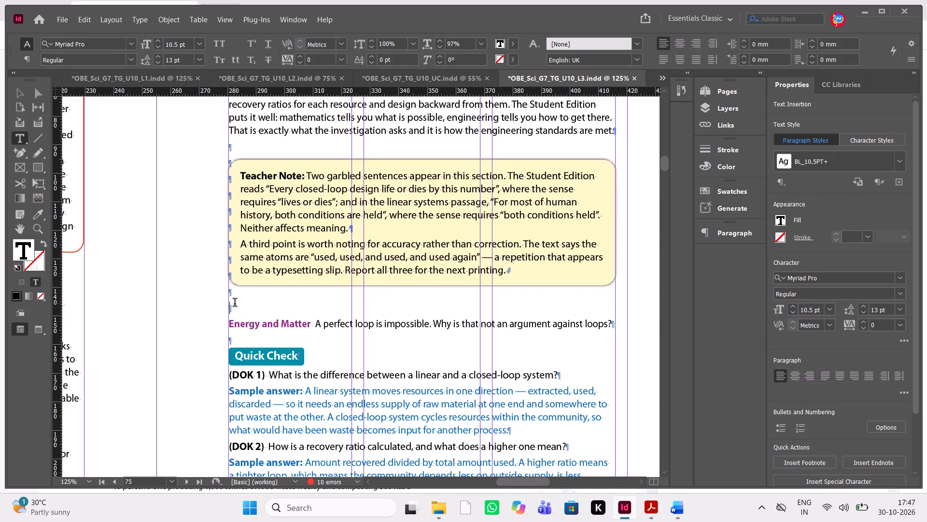
key("Delete")
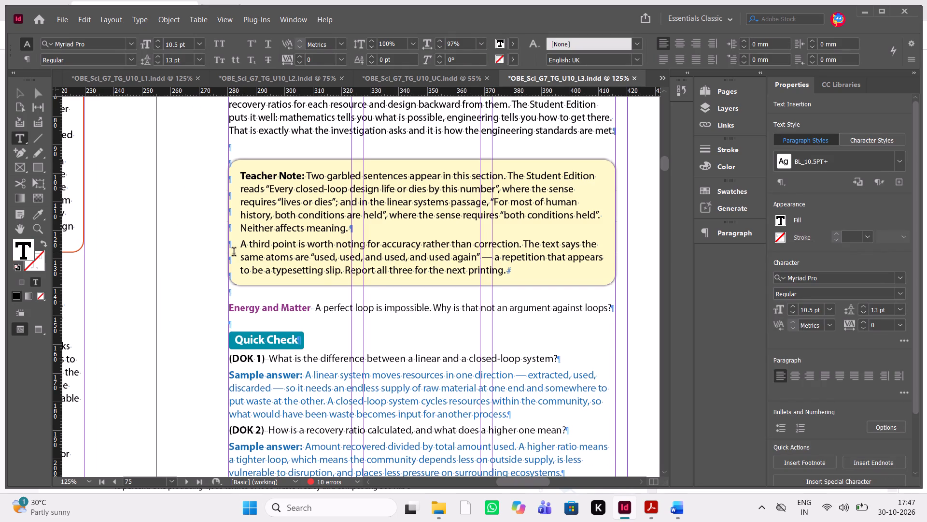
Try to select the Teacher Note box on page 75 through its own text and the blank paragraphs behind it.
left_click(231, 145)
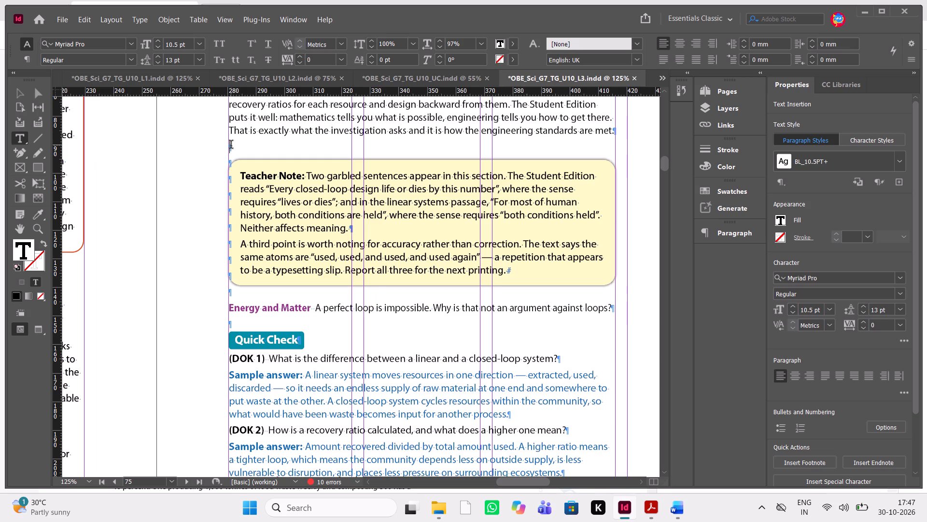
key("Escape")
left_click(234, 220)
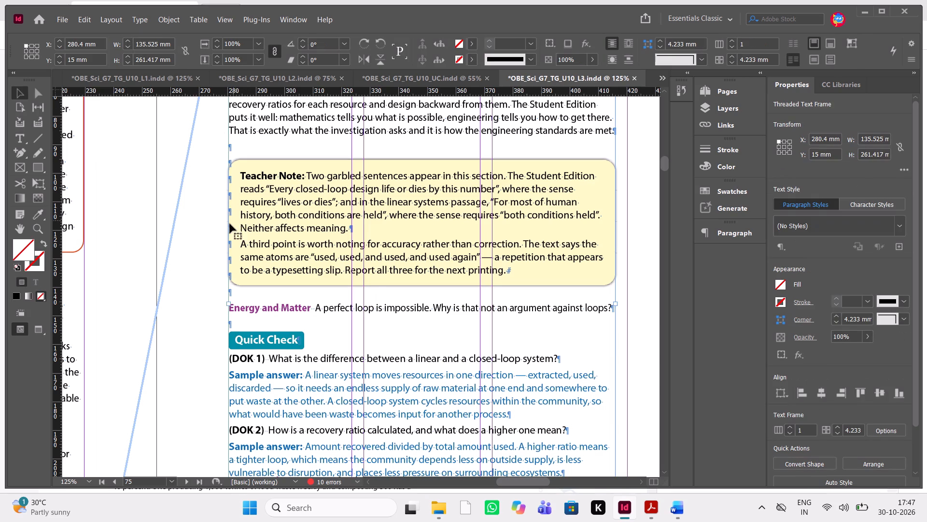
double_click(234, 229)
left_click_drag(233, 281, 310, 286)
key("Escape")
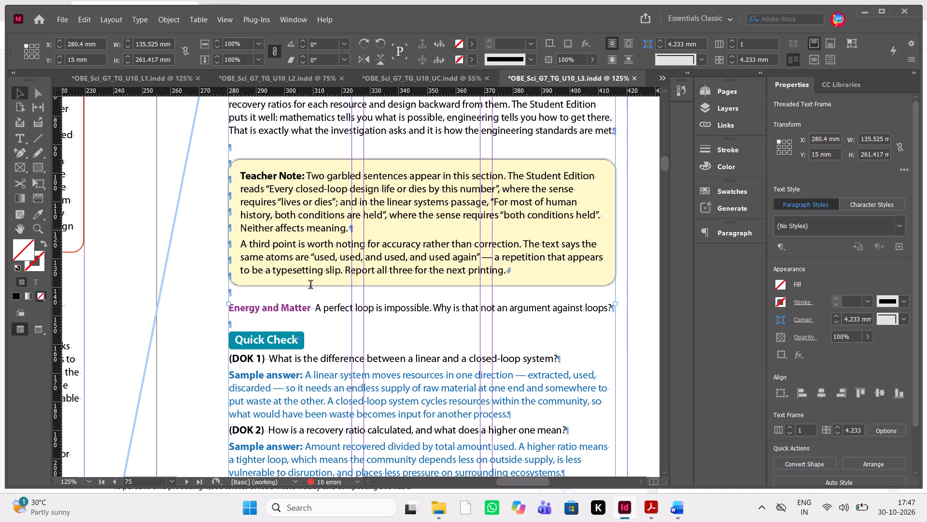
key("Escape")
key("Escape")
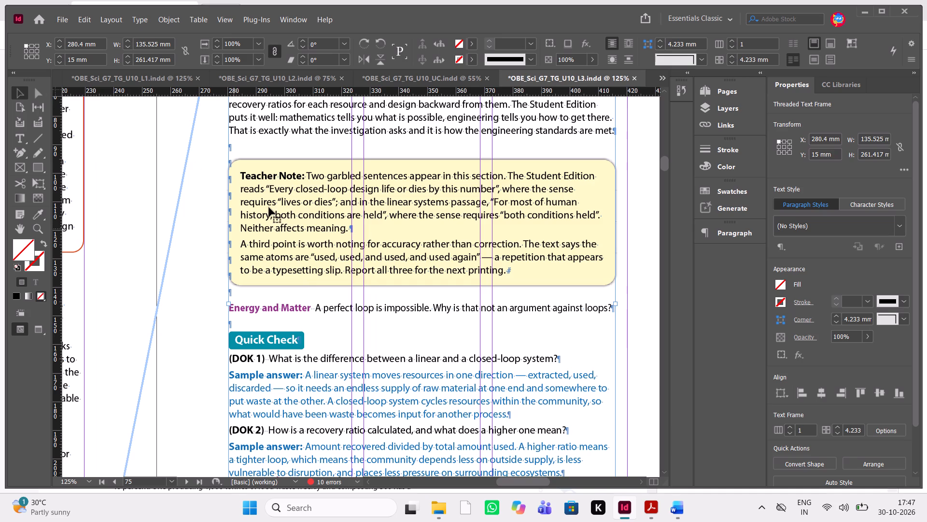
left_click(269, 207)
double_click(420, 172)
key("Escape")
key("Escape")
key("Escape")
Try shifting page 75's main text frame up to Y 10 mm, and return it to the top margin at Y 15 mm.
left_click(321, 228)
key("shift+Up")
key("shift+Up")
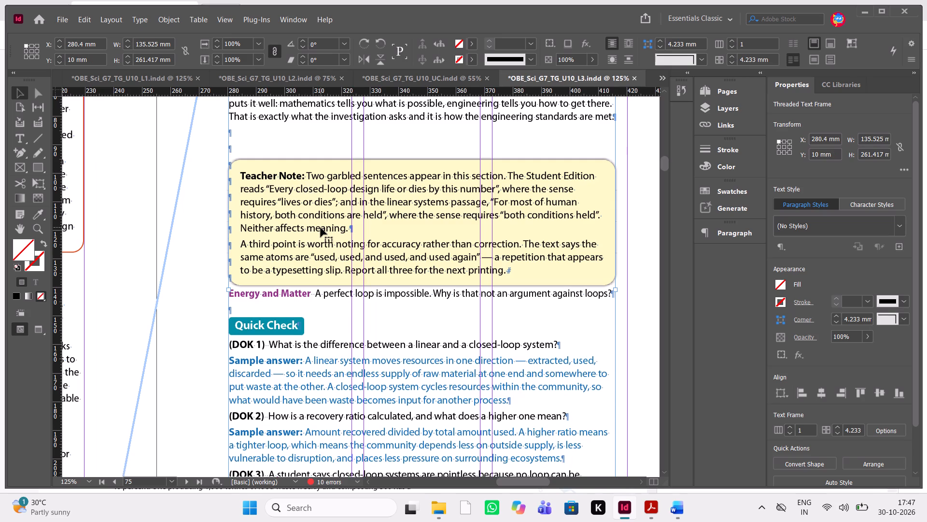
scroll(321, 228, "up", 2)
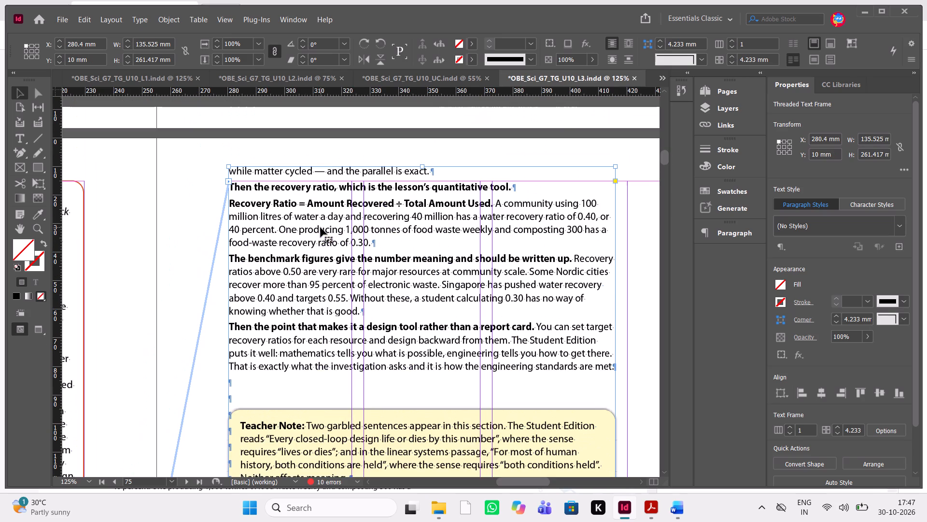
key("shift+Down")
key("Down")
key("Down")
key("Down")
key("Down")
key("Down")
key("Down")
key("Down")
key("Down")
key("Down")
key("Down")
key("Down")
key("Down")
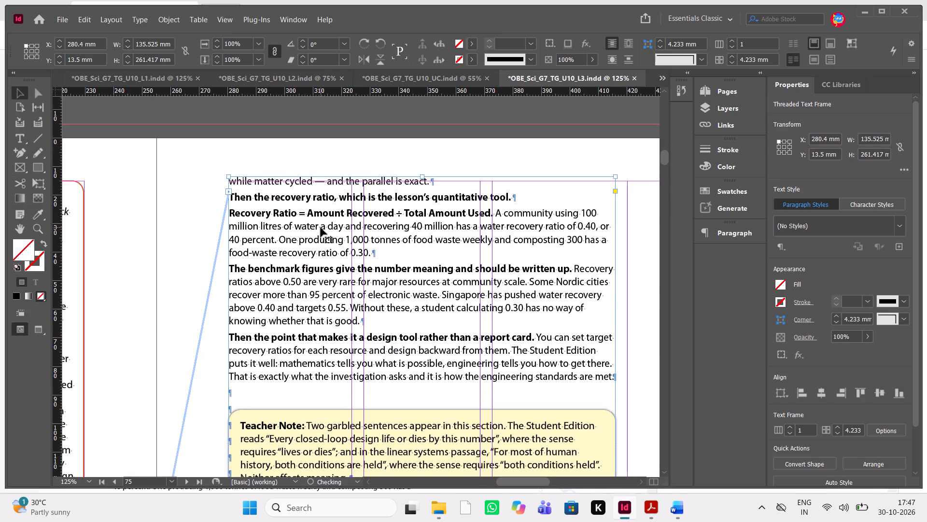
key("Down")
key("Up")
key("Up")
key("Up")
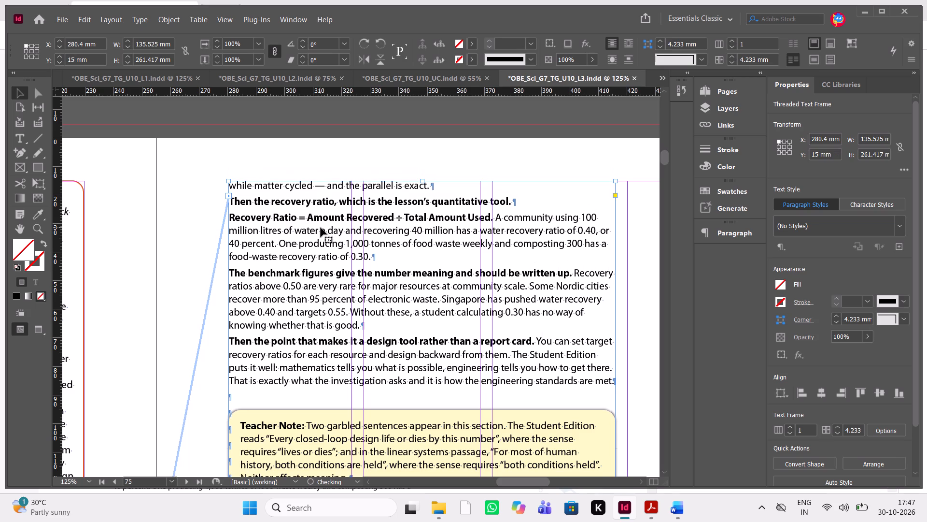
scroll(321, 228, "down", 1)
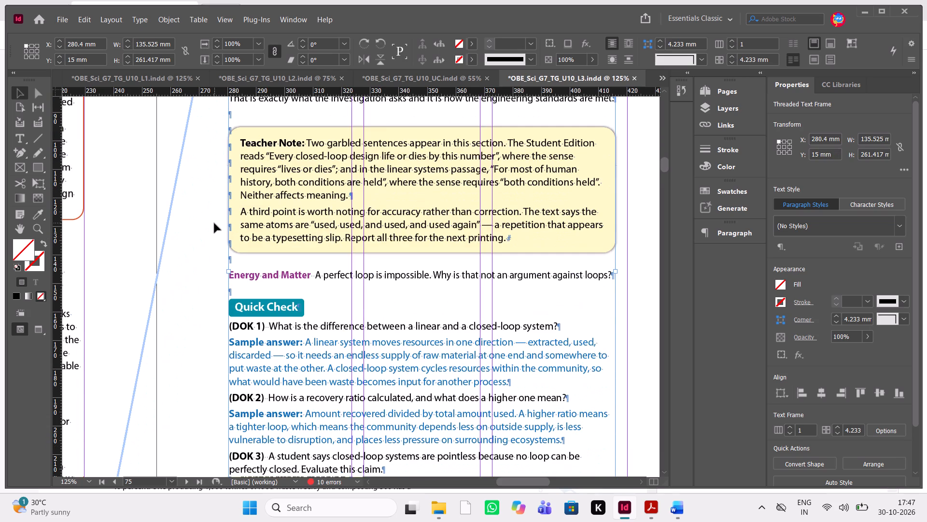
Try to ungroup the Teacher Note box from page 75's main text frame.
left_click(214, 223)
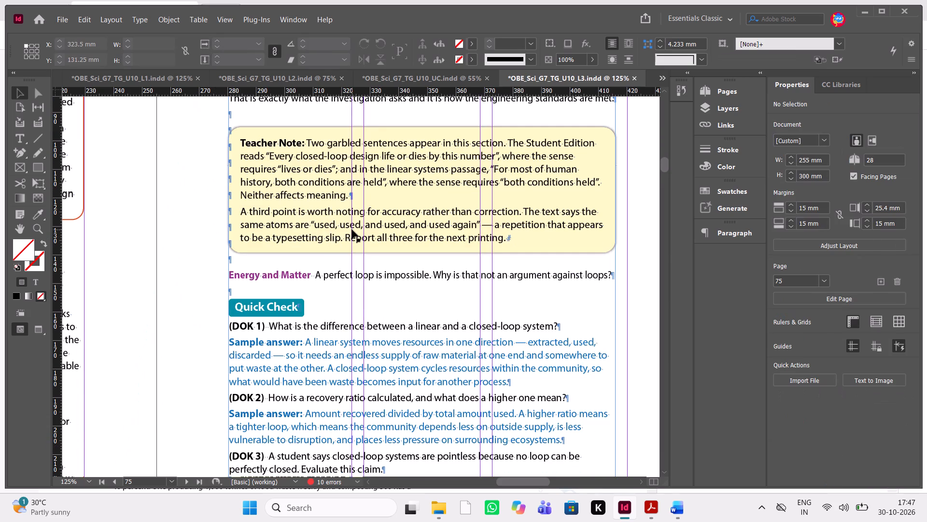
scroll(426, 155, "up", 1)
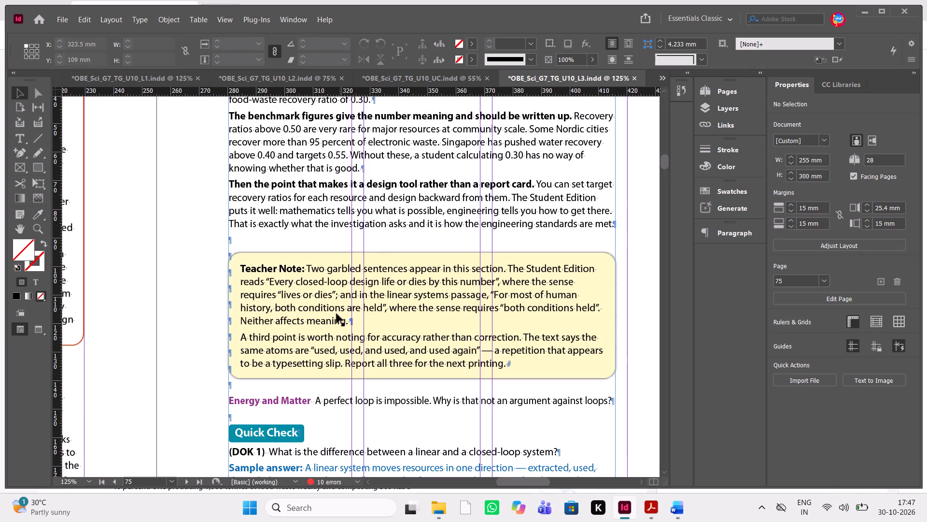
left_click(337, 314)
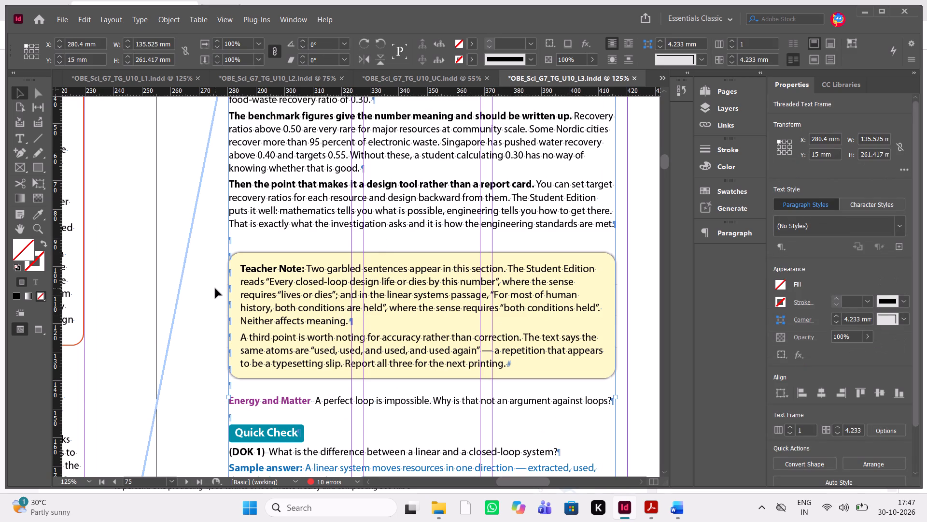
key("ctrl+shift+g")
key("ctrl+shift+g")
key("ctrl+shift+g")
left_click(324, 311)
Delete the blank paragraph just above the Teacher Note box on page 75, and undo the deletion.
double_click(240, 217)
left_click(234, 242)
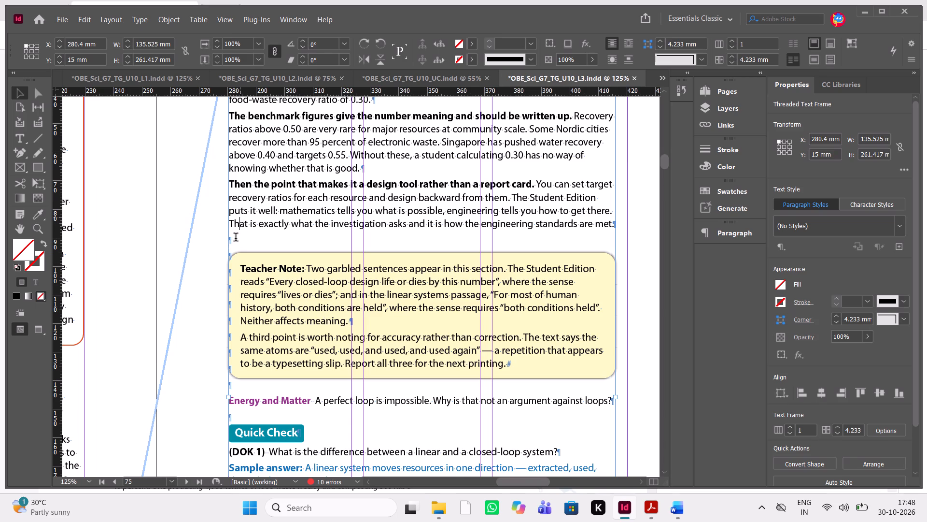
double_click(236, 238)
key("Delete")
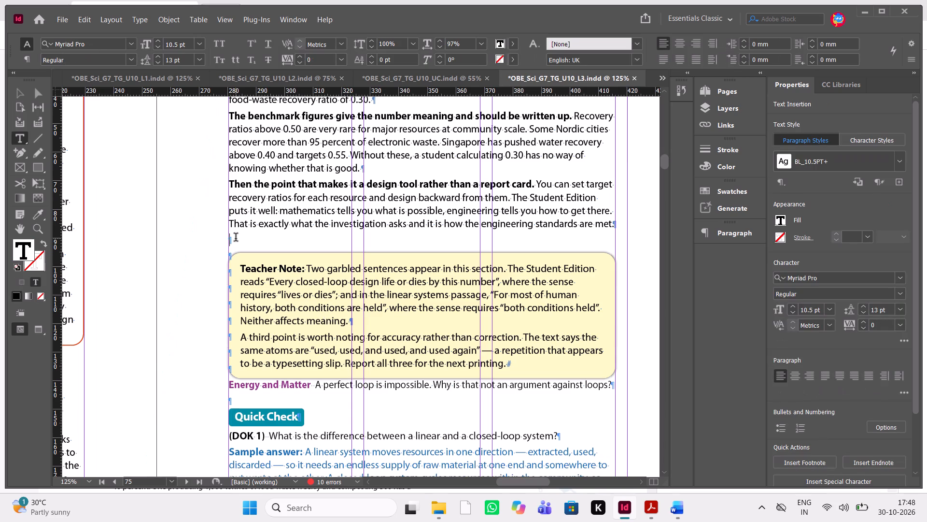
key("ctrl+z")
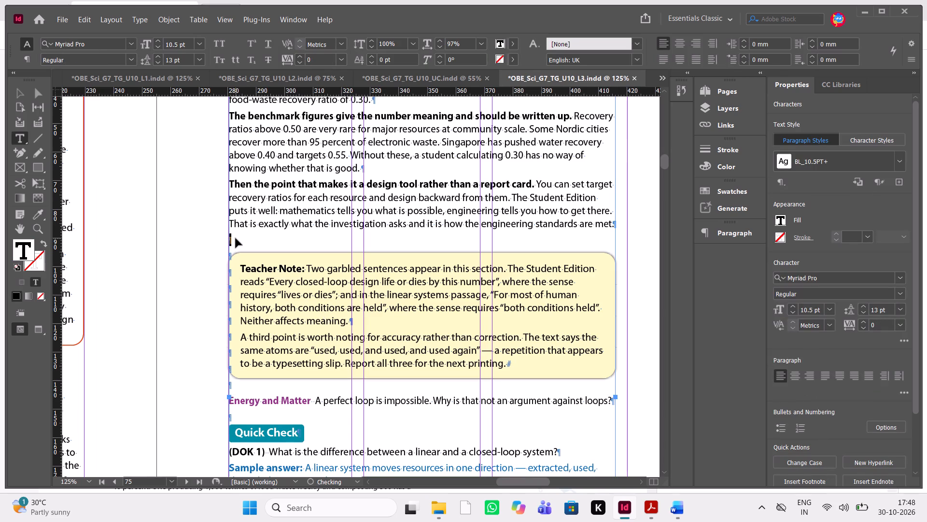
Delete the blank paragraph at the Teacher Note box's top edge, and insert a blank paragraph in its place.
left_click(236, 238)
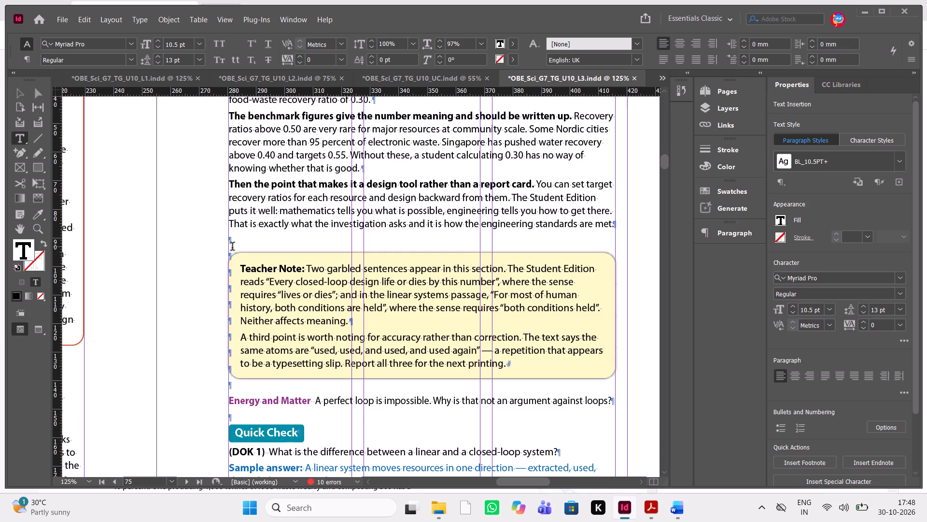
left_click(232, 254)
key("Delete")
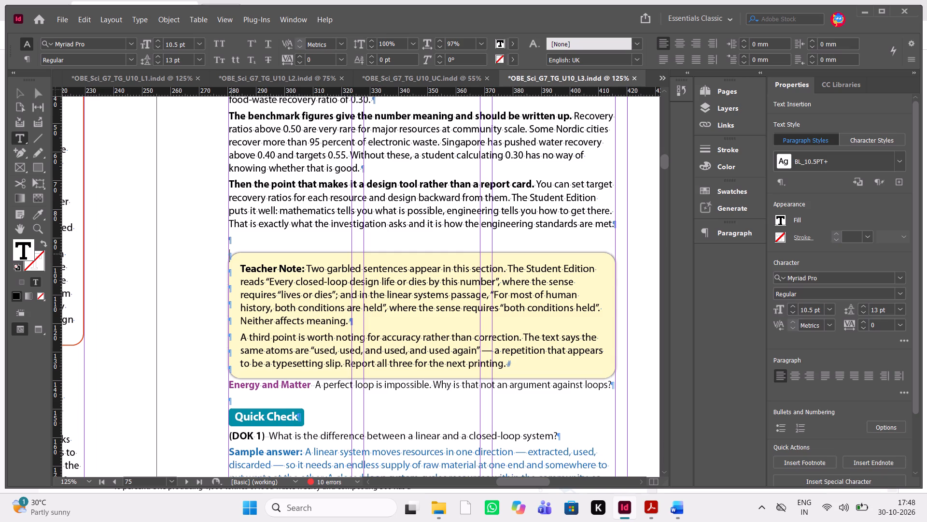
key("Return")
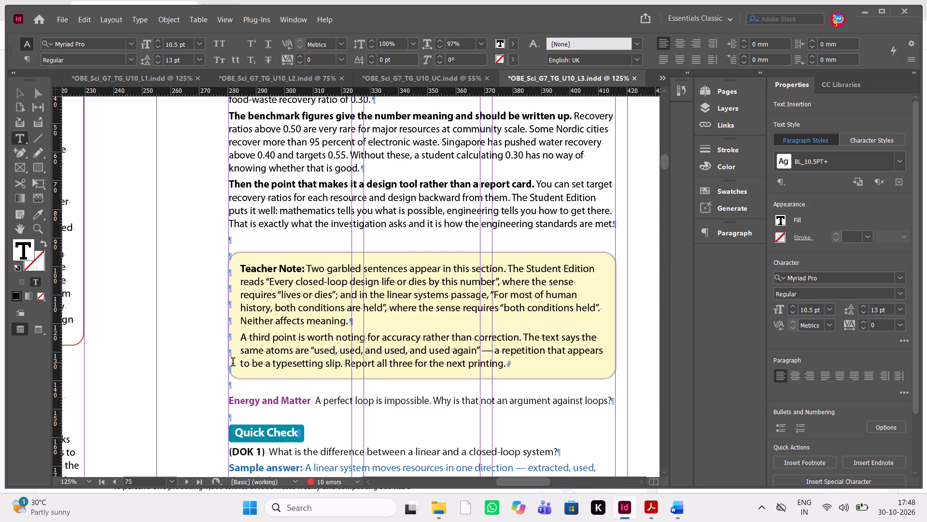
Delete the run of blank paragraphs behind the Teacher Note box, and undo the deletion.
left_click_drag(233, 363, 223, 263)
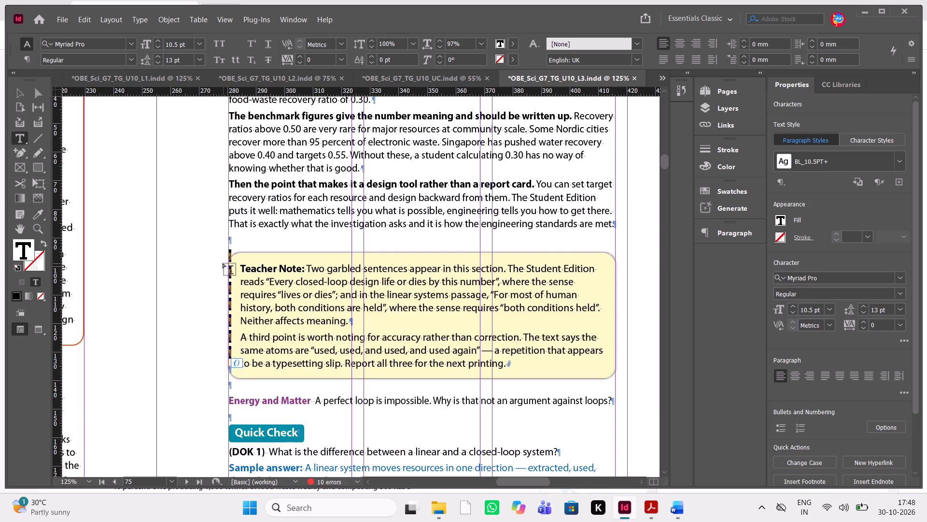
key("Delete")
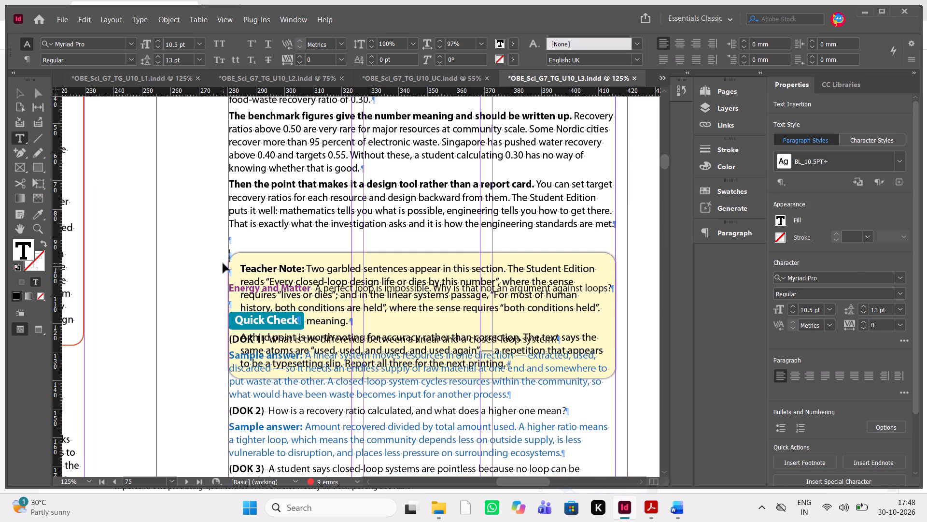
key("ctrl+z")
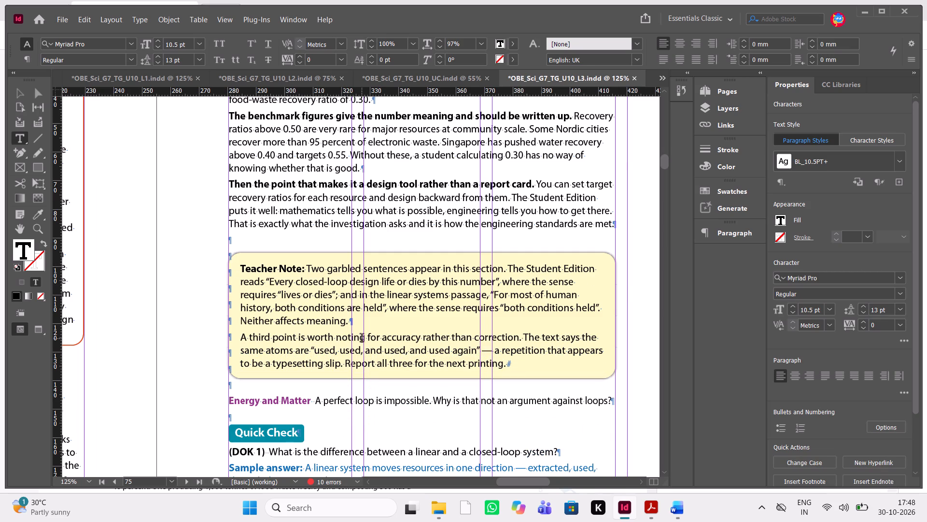
Nudge the yellow Teacher Note box on page 75 up to a Y position of 89.75 mm, leaving the main text frame in place.
key("Escape")
left_click(418, 347)
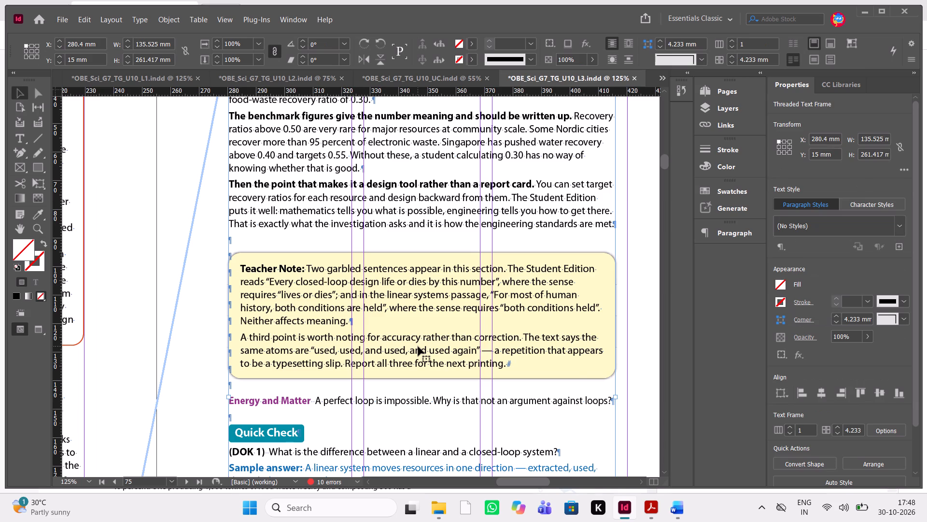
left_click_drag(625, 370, 465, 302)
left_click_drag(465, 302, 465, 301)
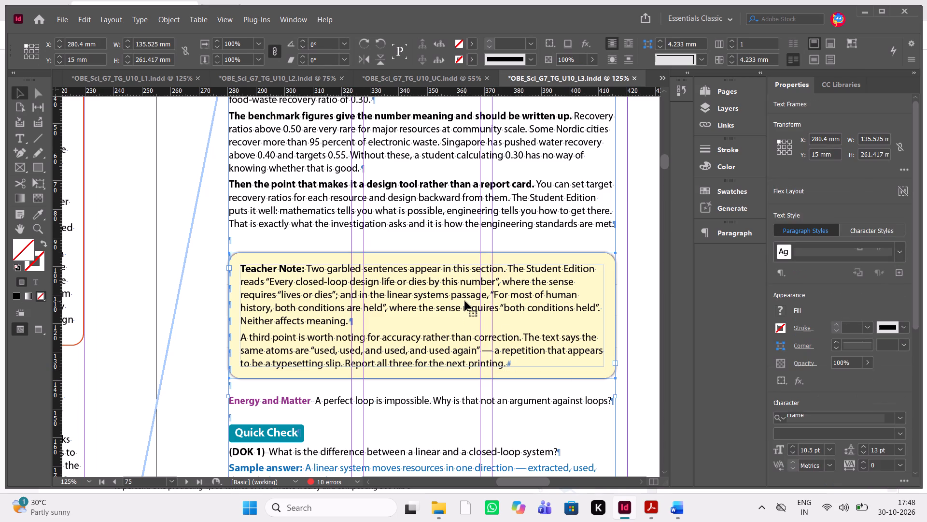
left_click(482, 432, "shift")
key("Up")
key("Up")
key("Up")
key("Up")
key("Up")
key("Up")
key("Up")
key("Up")
key("Up")
key("Up")
key("Up")
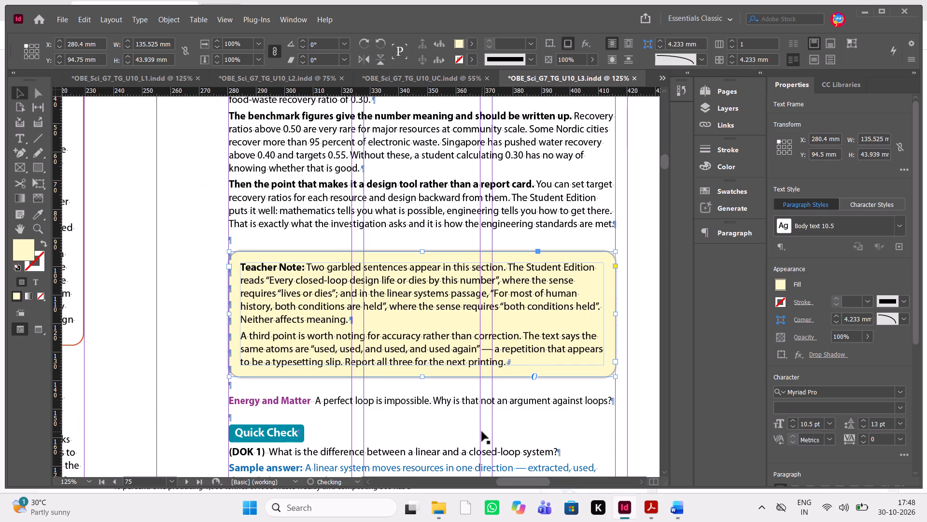
key("Up")
key("Up")
key("Up")
key("Up")
key("Up")
key("Up")
key("Up")
key("Up")
key("Up")
key("Up")
key("Up")
key("Up")
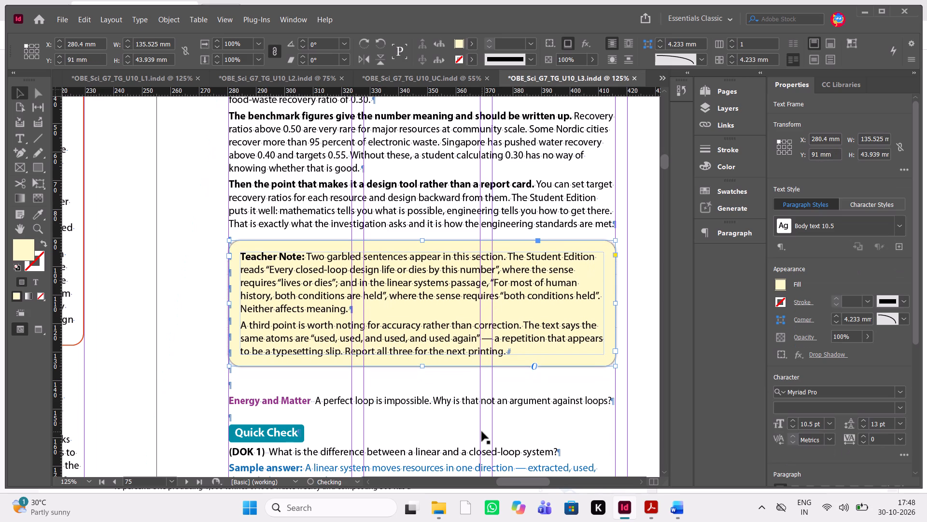
key("Down")
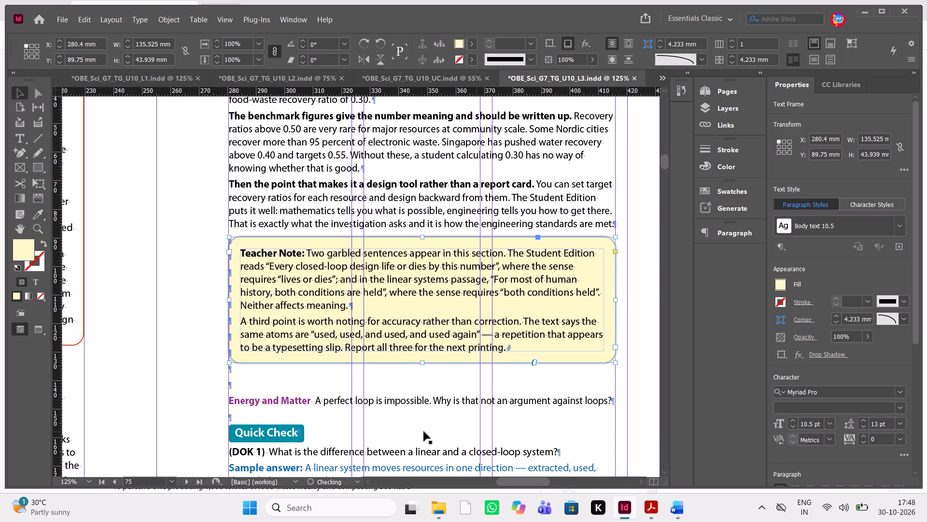
left_click(176, 374)
Delete the blank paragraph directly above the "Energy and Matter" line on page 75.
double_click(237, 384)
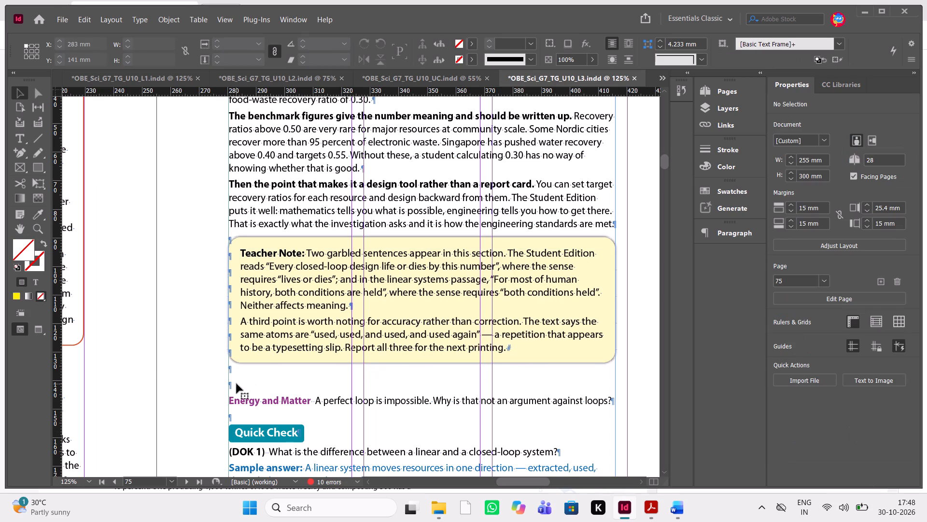
left_click(229, 390)
left_click_drag(229, 390, 258, 388)
left_click(258, 388)
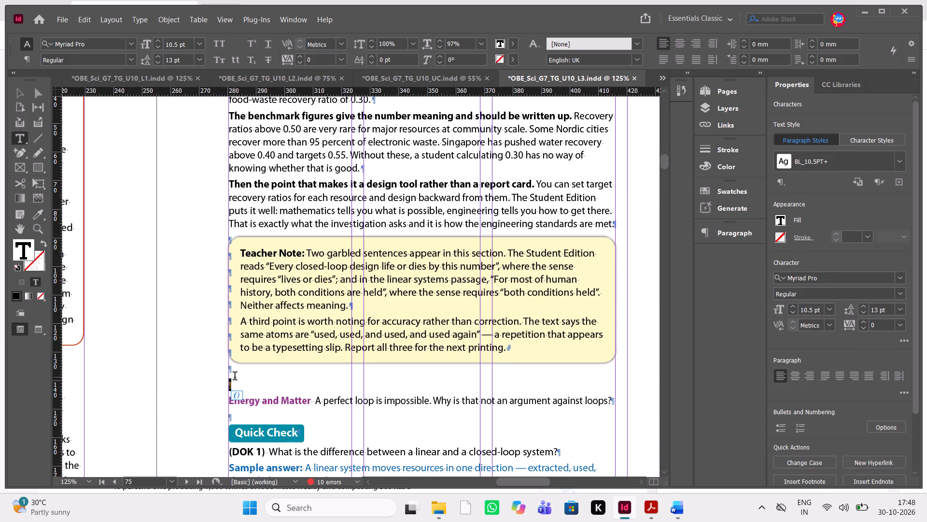
key("Delete")
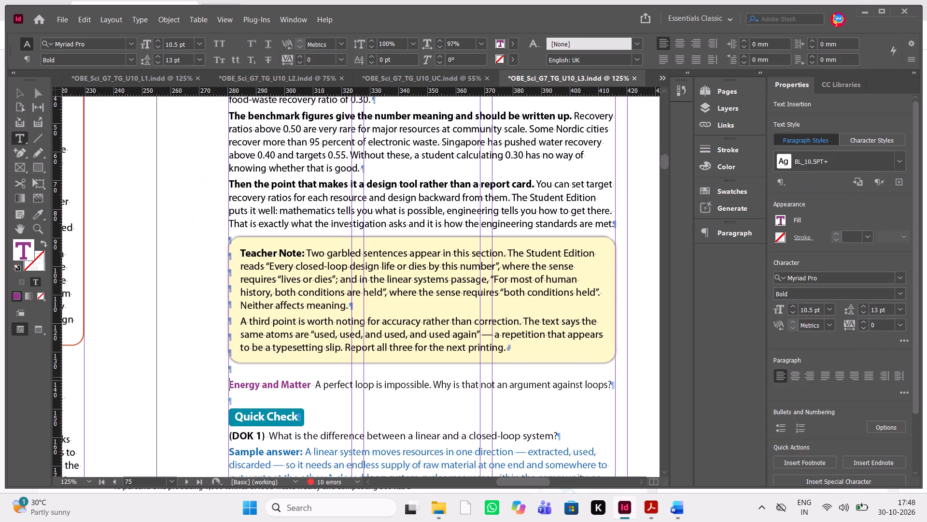
Extend the bottom edge of page 75's main text frame to a height of about 267.6 mm to fit the overset sample answer.
scroll(309, 373, "down", 5)
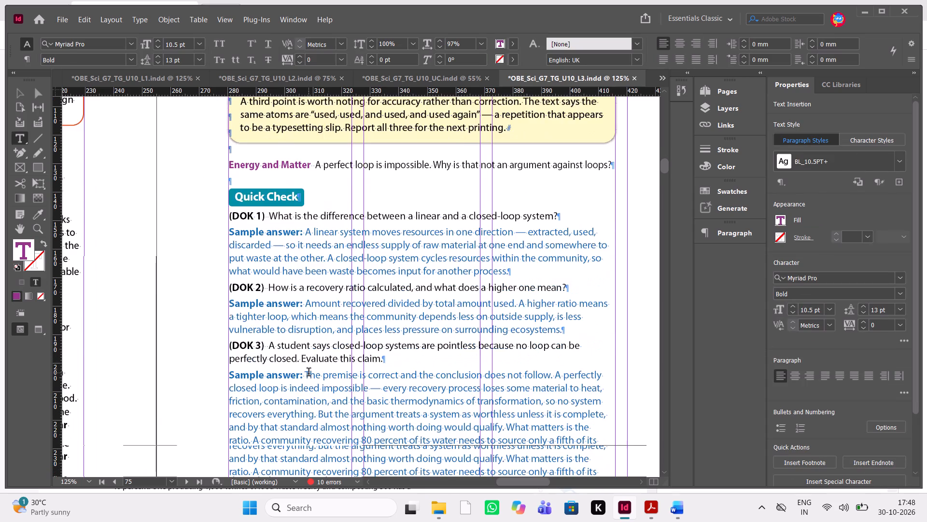
scroll(309, 373, "down", 5)
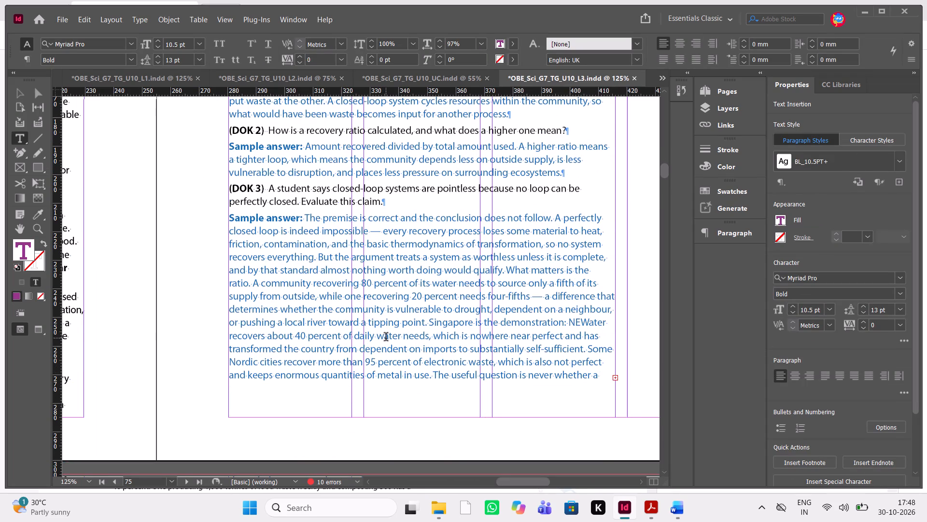
key("Escape")
left_click(459, 356)
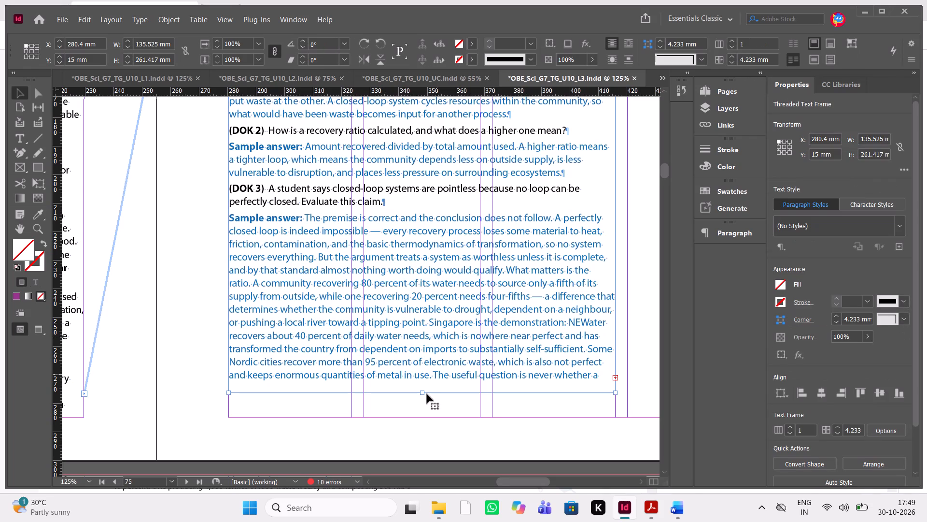
scroll(395, 443, "down", 2)
scroll(395, 443, "left", 1)
scroll(395, 443, "down", 1)
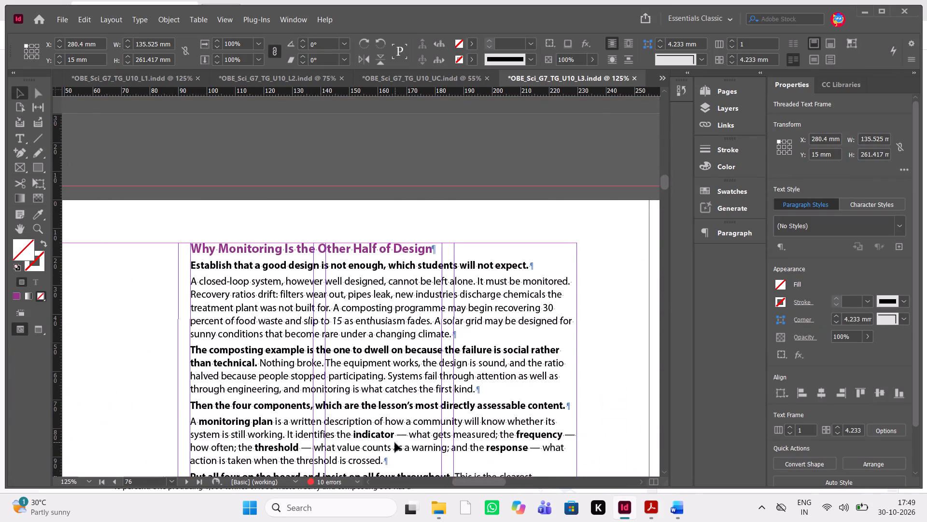
scroll(395, 443, "left", 1)
scroll(395, 443, "right", 1)
scroll(395, 443, "up", 1)
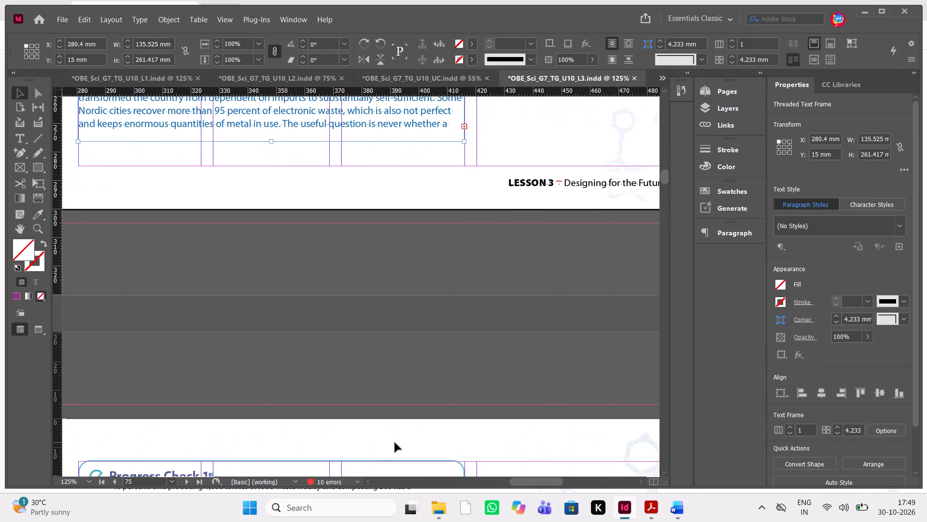
scroll(395, 443, "up", 1)
scroll(395, 443, "right", 1)
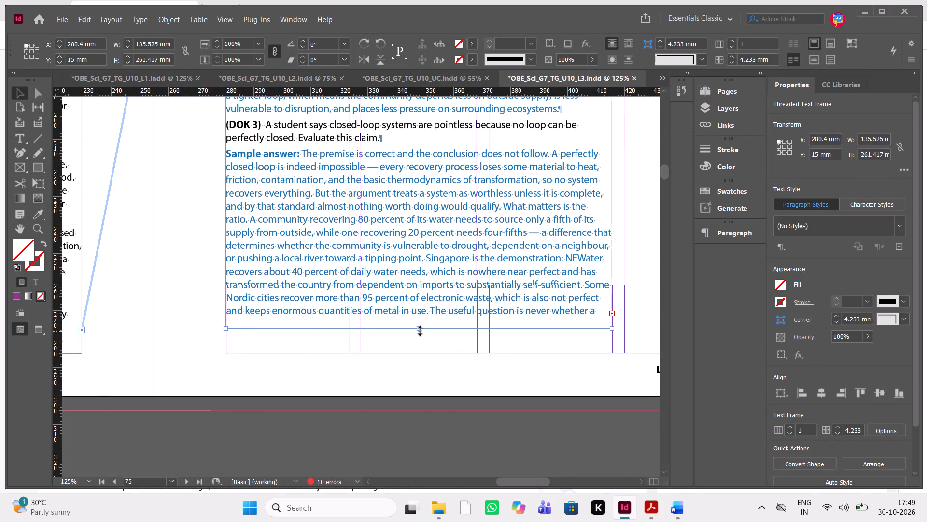
left_click_drag(420, 331, 429, 348)
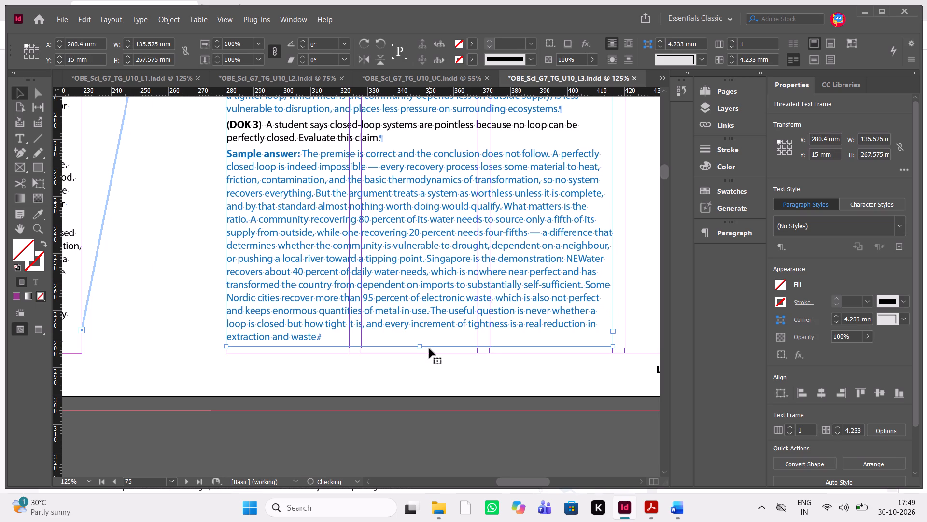
Compare page 75's layout with the reviewer's PDF, including in preview mode, and check the PDF for the next comment.
scroll(402, 382, "up", 1)
key("alt+Tab")
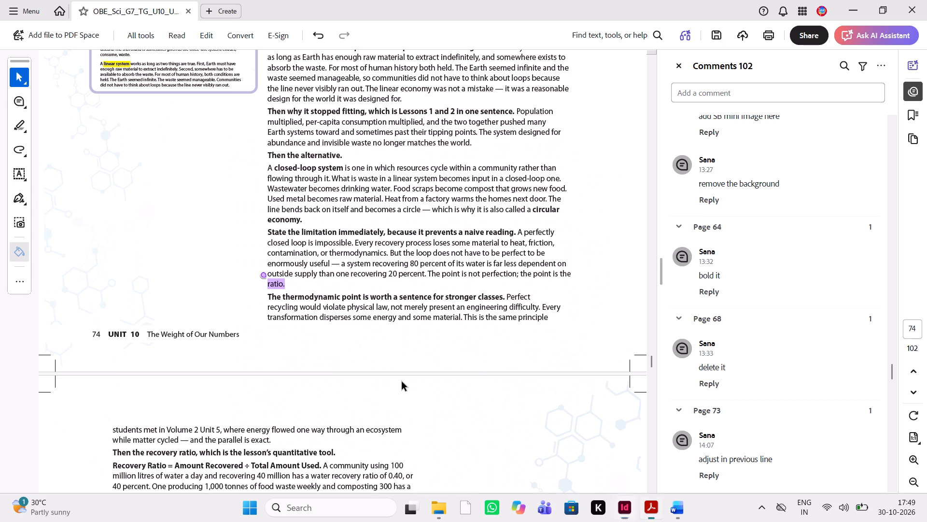
scroll(430, 345, "down", 2)
key("alt+Tab")
scroll(430, 345, "up", 2)
key("alt+Tab")
scroll(430, 345, "up", 1)
key("alt+Tab")
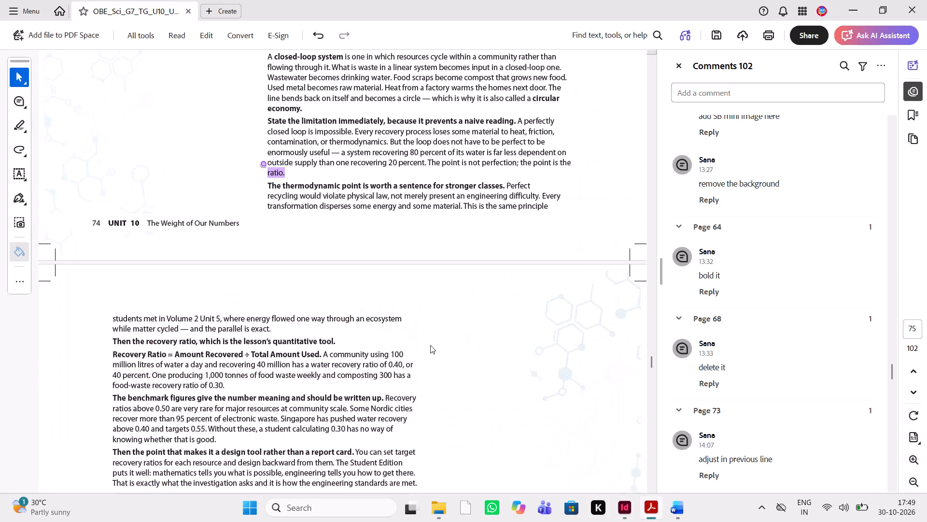
scroll(430, 345, "up", 1)
scroll(430, 345, "down", 1)
left_click(356, 230)
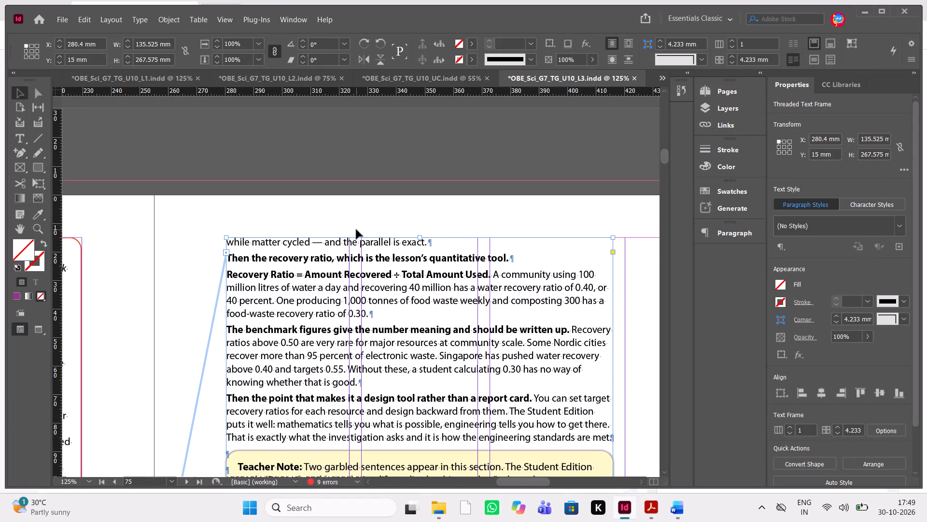
type("ww")
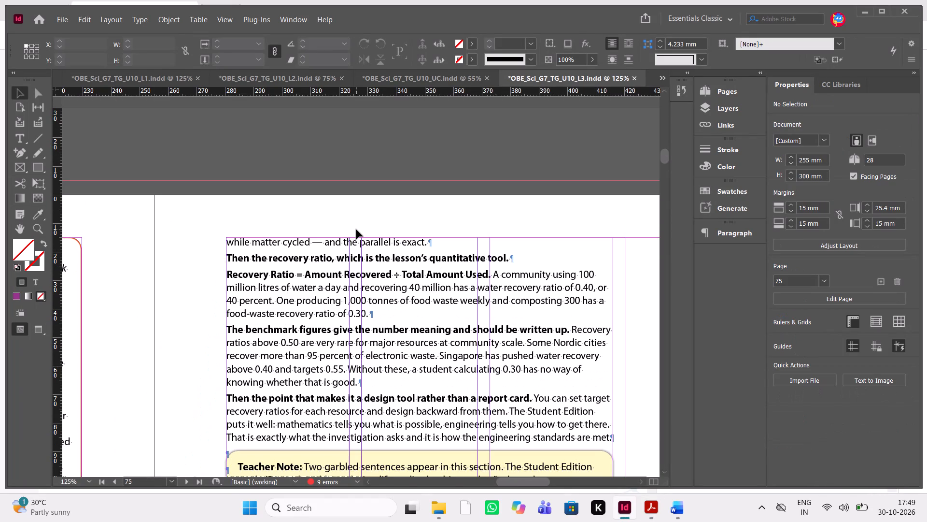
left_click(347, 290)
key("w")
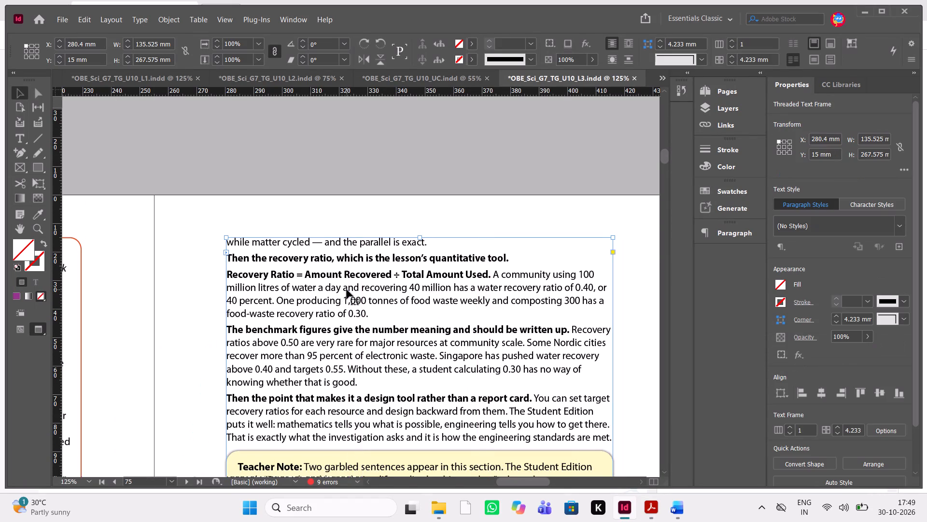
key("w")
key("alt+Tab")
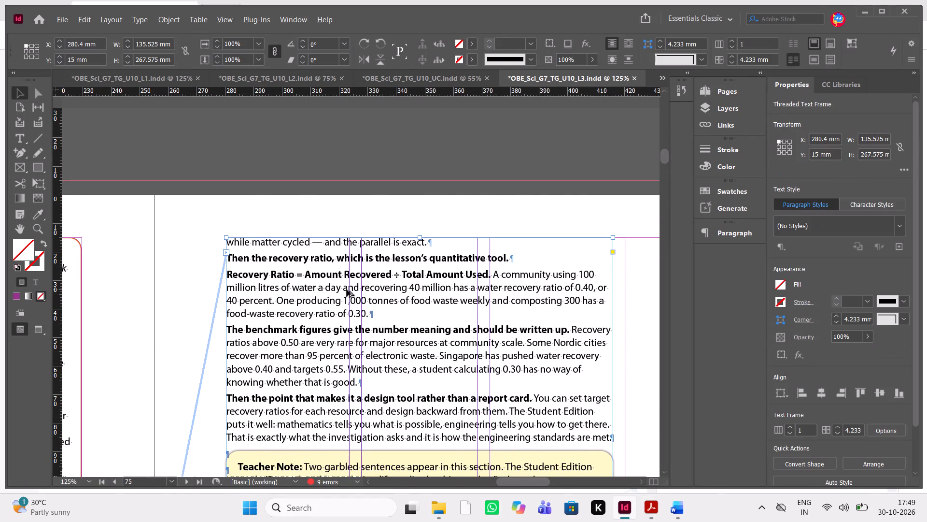
scroll(347, 290, "down", 4)
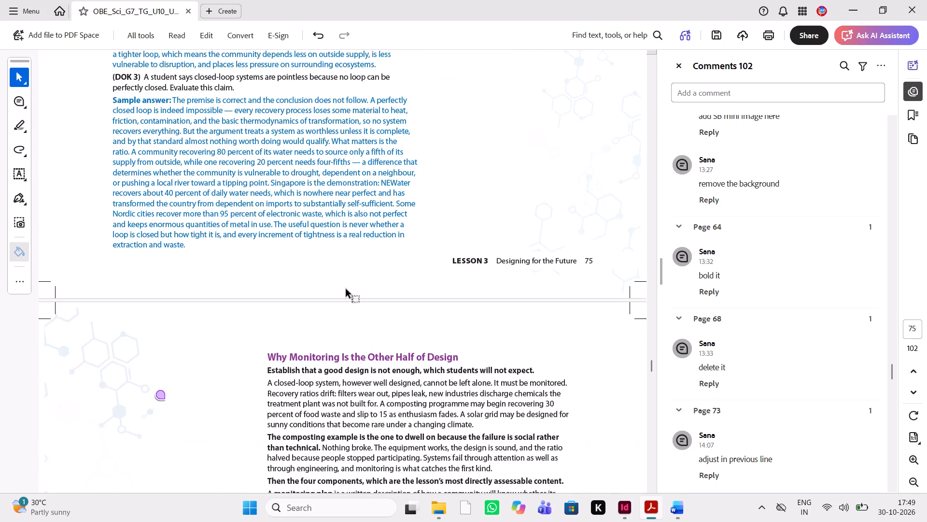
scroll(347, 290, "down", 3)
key("alt+Tab")
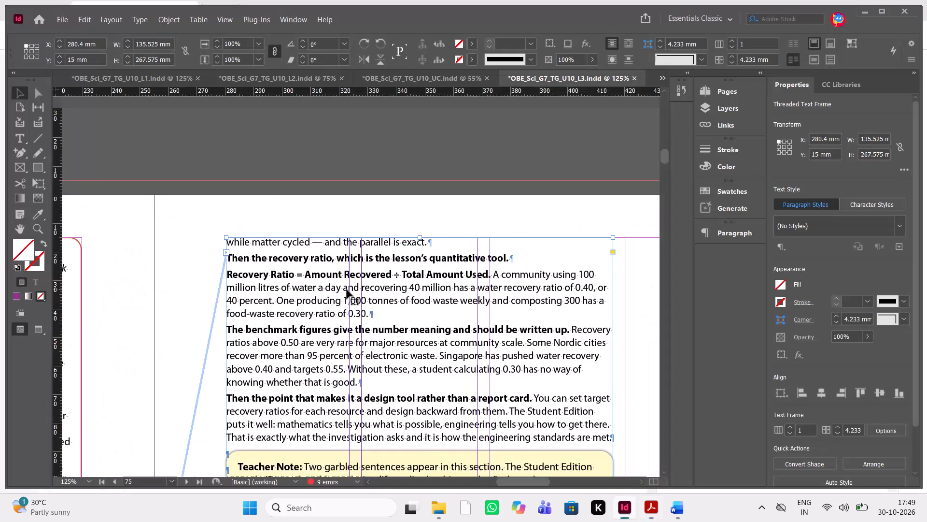
Set the tracking of page 76's whole "Connect this straight back to Lesson 2" paragraph to -10 to pull up its last word.
scroll(347, 290, "down", 8)
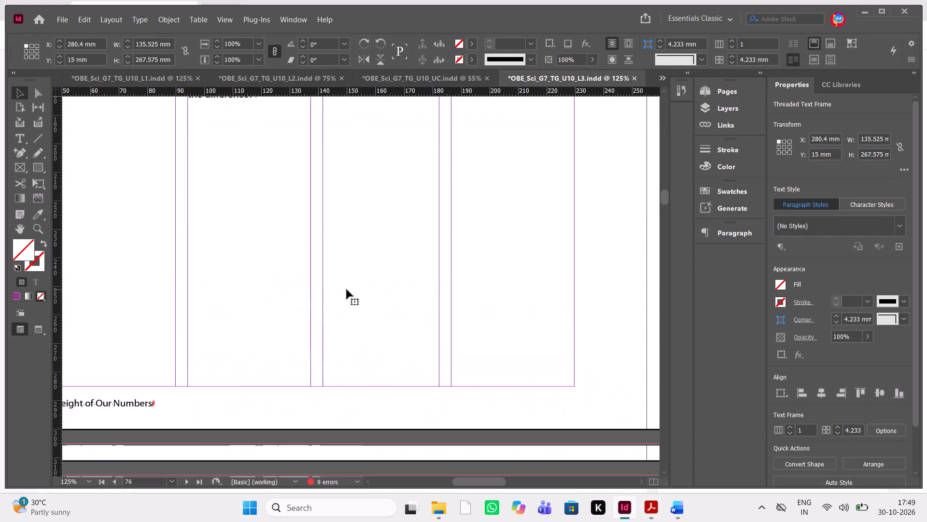
scroll(347, 290, "up", 1)
triple_click(235, 349)
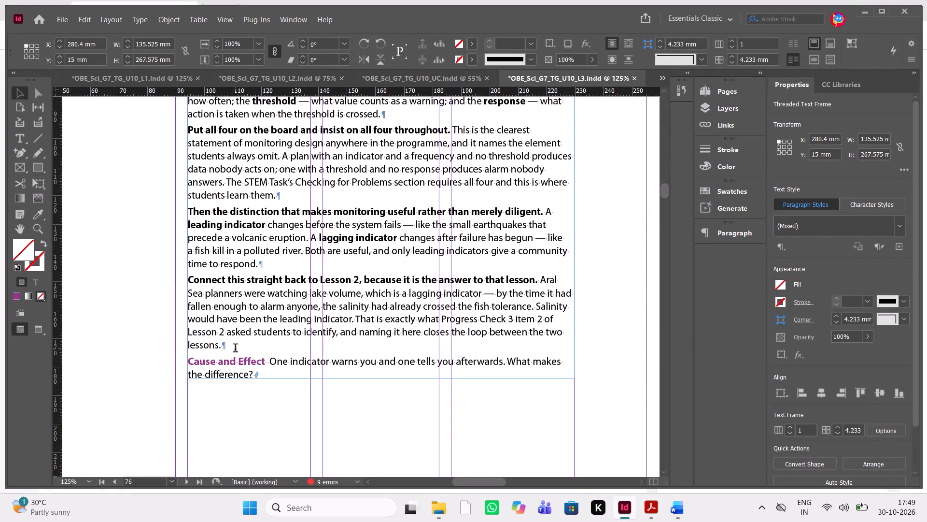
left_click_drag(228, 341, 214, 344)
left_click_drag(214, 344, 201, 284)
triple_click(201, 284)
key("Escape")
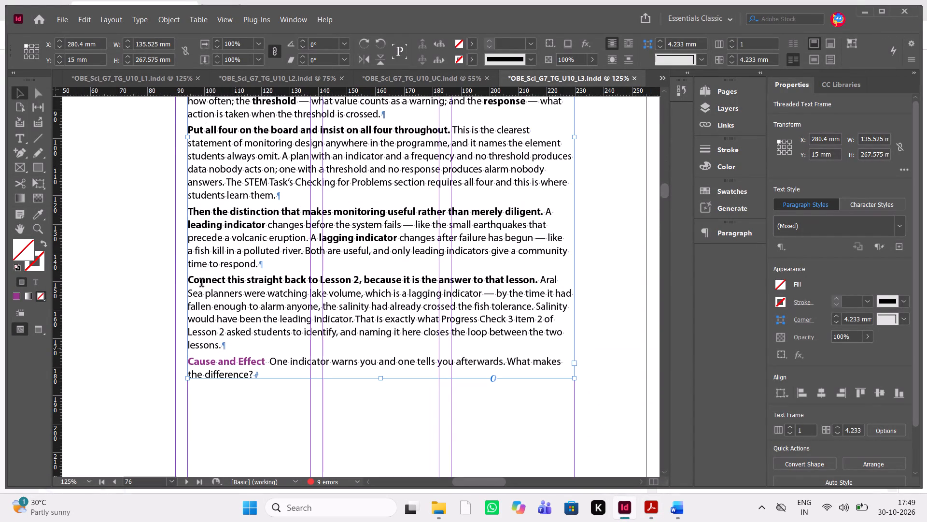
triple_click(232, 316)
left_click(232, 316)
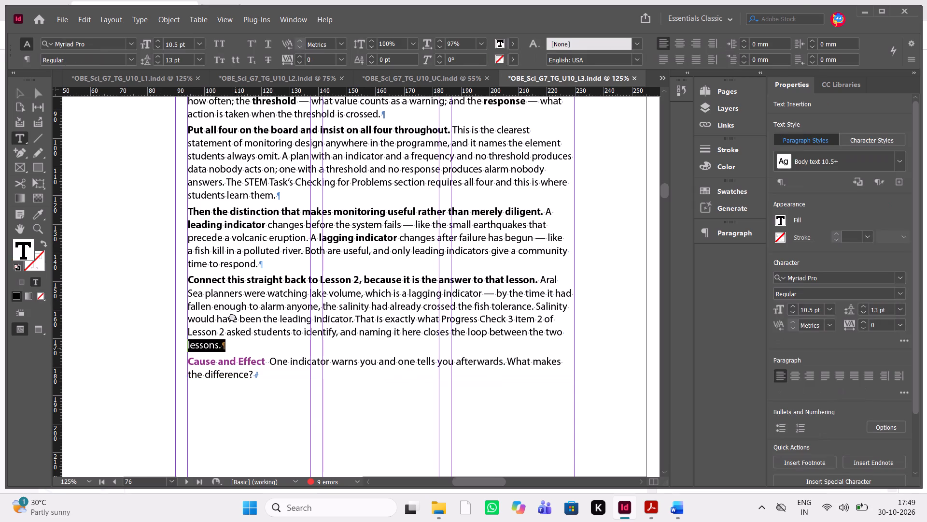
key("alt+Tab")
key("alt+Tab")
key("alt+Tab")
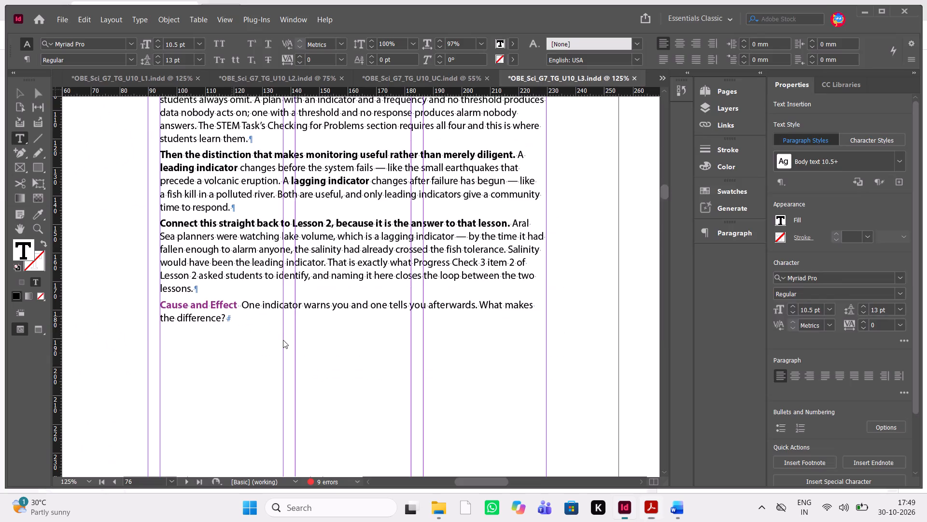
key("alt+Tab")
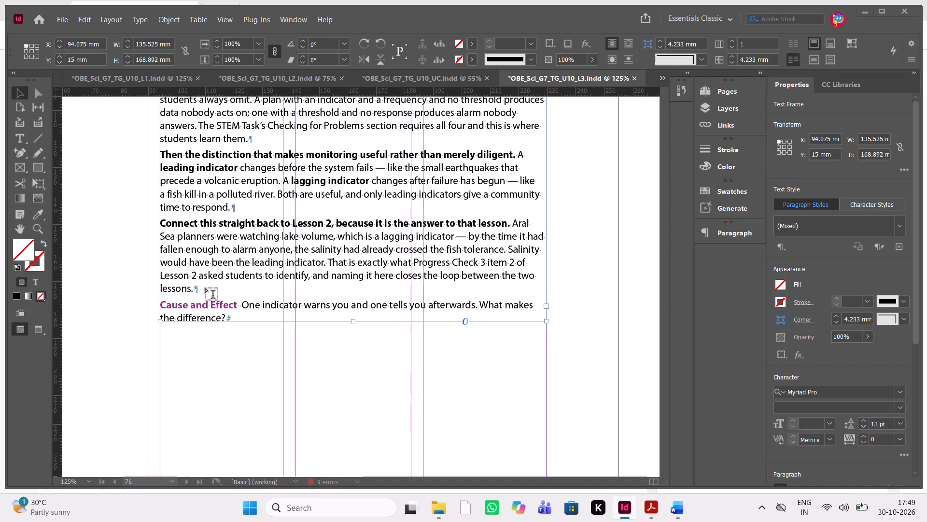
left_click(207, 285)
key("Escape")
triple_click(199, 288)
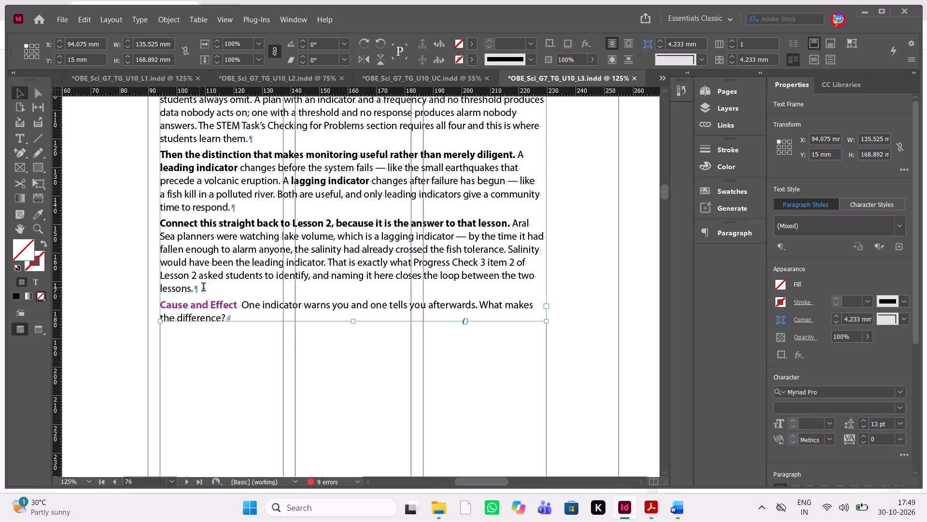
left_click_drag(207, 290, 175, 252)
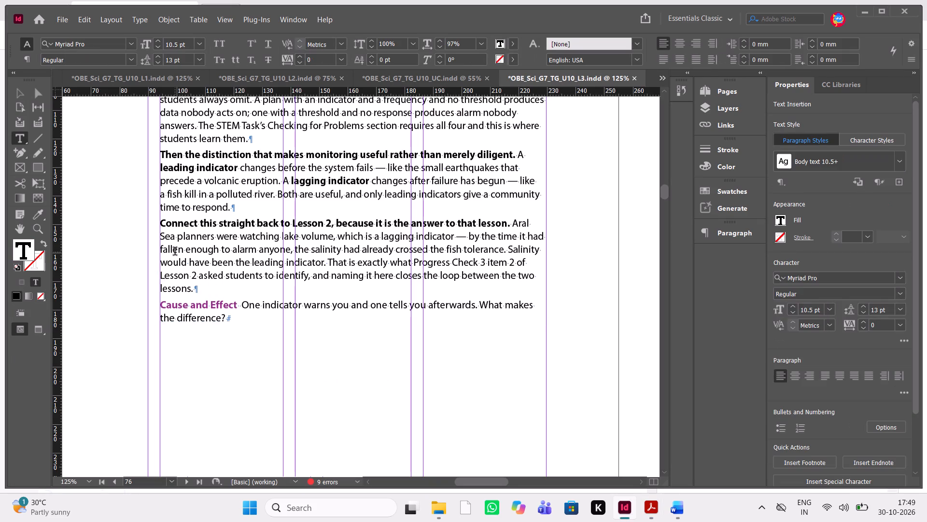
left_click_drag(205, 298, 184, 282)
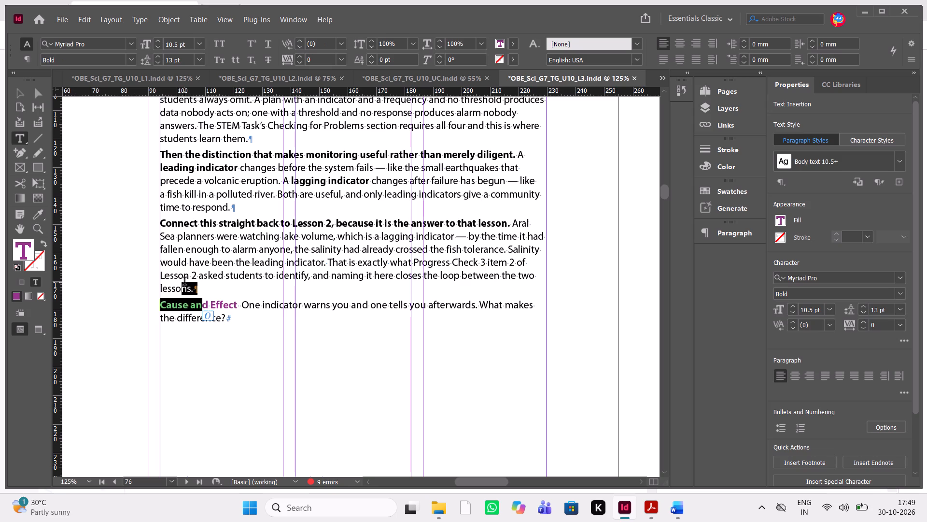
left_click_drag(209, 288, 151, 231)
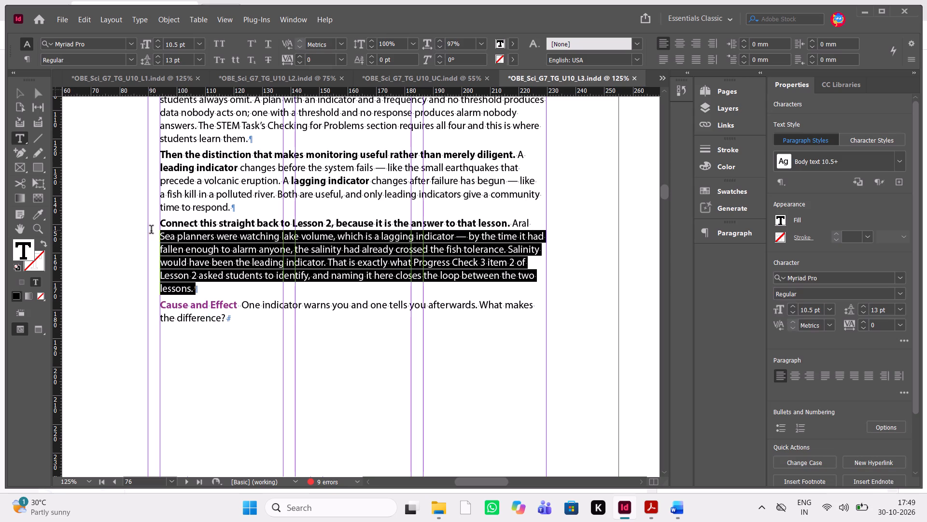
left_click_drag(151, 231, 149, 225)
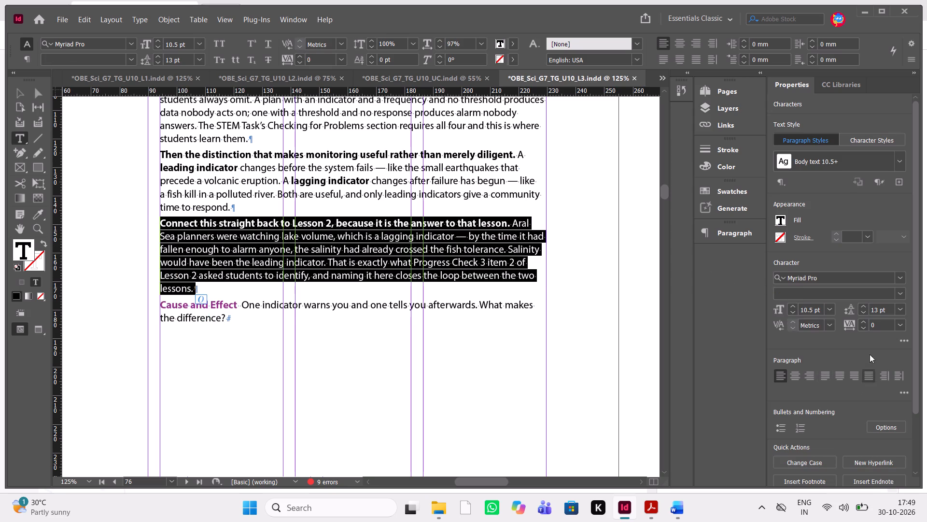
left_click(897, 323)
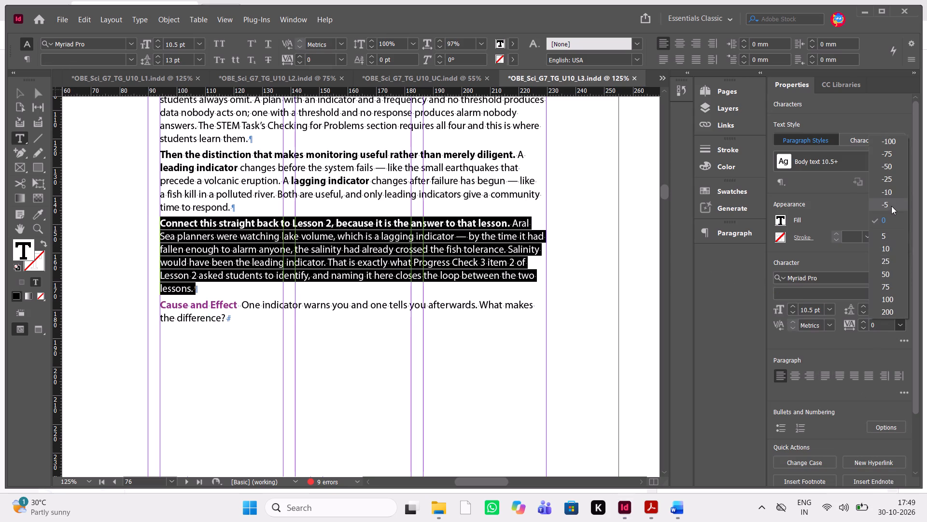
left_click(891, 206)
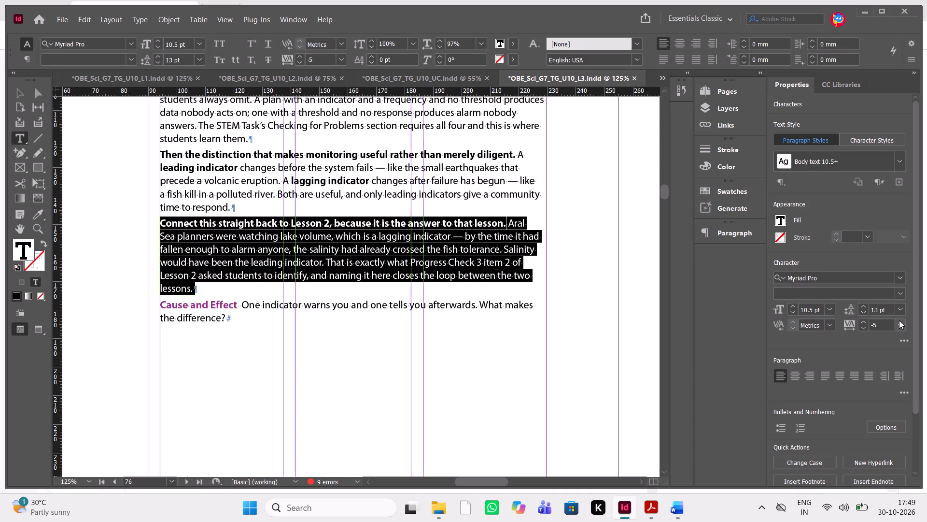
left_click(899, 320)
left_click(887, 195)
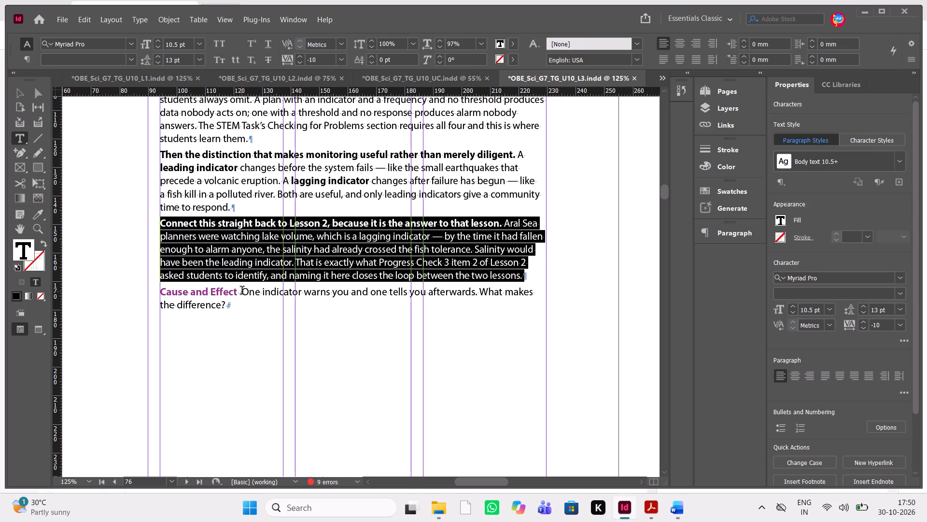
Set the font size of the purple "Cause and Effect" label on page 76 to 11 pt.
left_click_drag(242, 291, 157, 294)
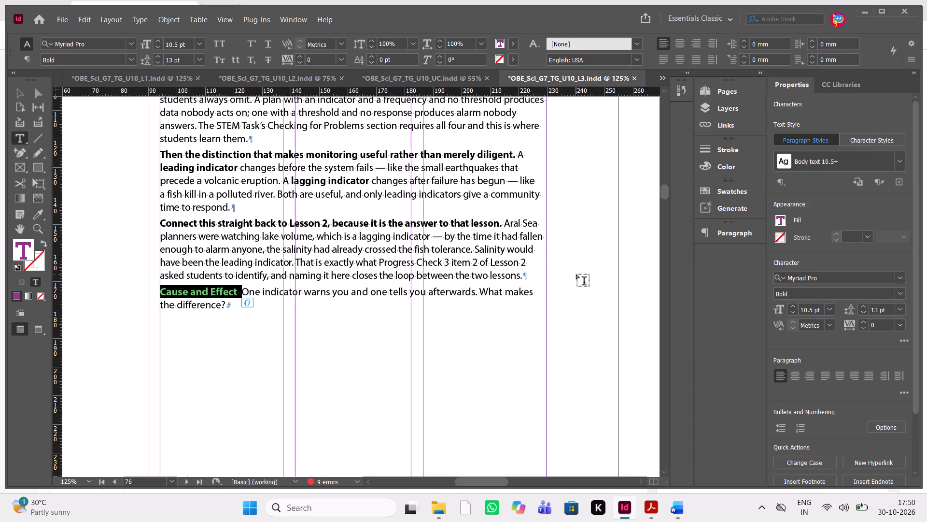
left_click(826, 309)
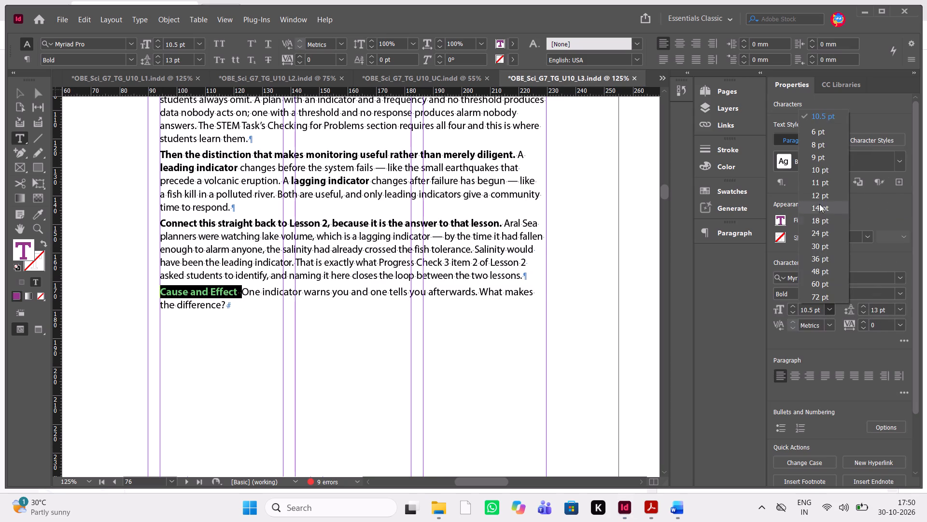
left_click(816, 182)
left_click(320, 305)
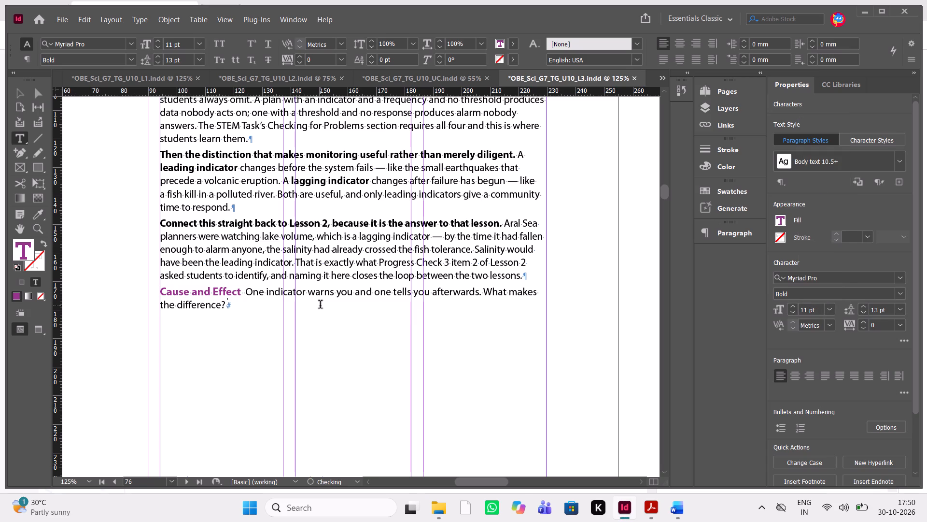
Compare pages 76 and 77 with the reviewer's PDF and check for the next comment.
key("alt+Tab")
scroll(320, 305, "up", 1)
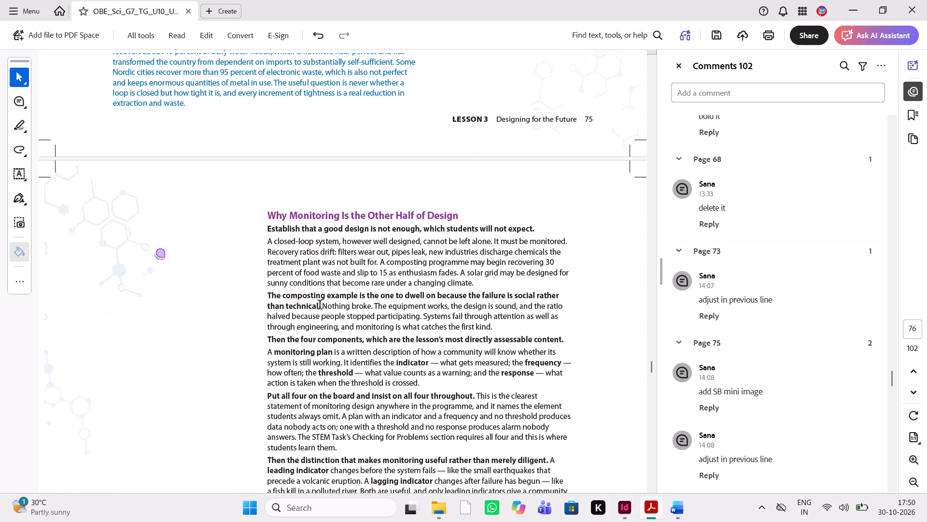
key("alt+Tab")
scroll(320, 305, "up", 1)
scroll(320, 305, "right", 1)
scroll(320, 305, "left", 1)
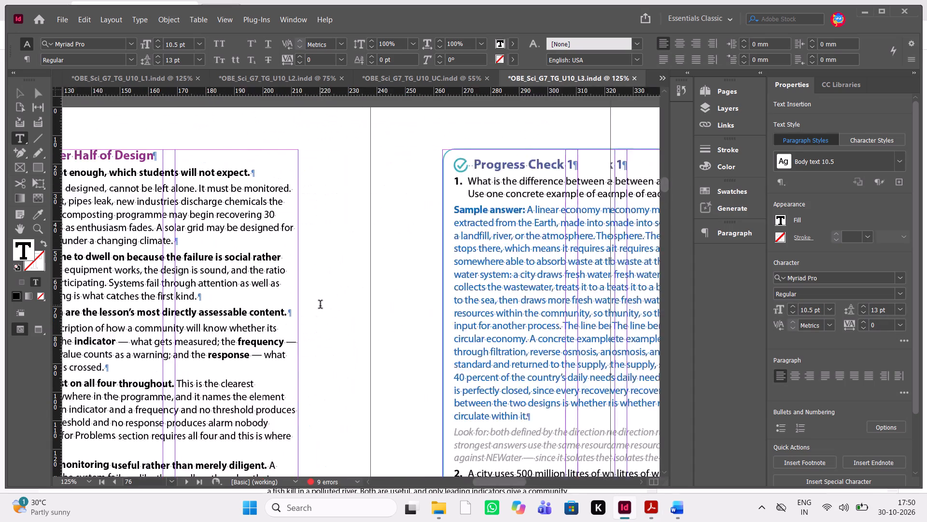
scroll(320, 305, "left", 1)
scroll(320, 305, "down", 1)
key("alt+Tab")
scroll(320, 305, "down", 4)
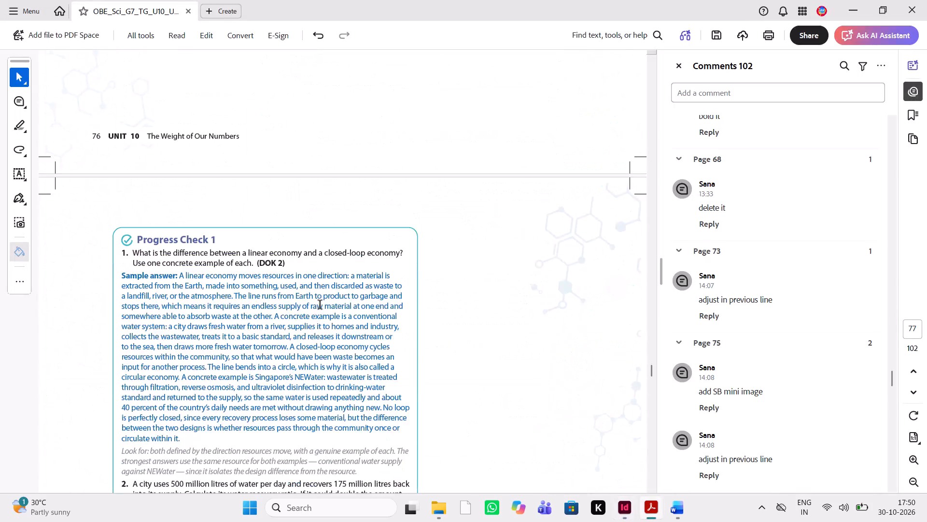
scroll(320, 305, "up", 1)
scroll(320, 305, "down", 2)
scroll(320, 305, "up", 3)
scroll(320, 305, "down", 3)
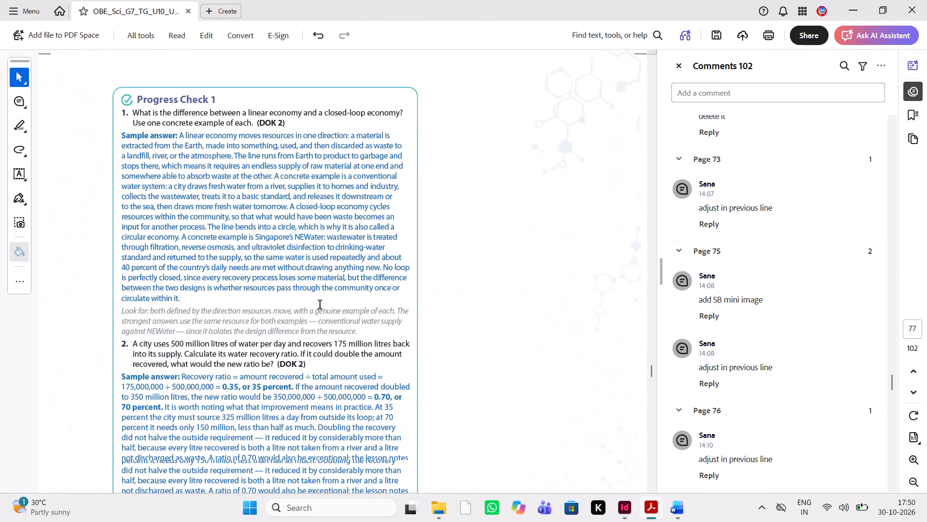
scroll(320, 305, "down", 3)
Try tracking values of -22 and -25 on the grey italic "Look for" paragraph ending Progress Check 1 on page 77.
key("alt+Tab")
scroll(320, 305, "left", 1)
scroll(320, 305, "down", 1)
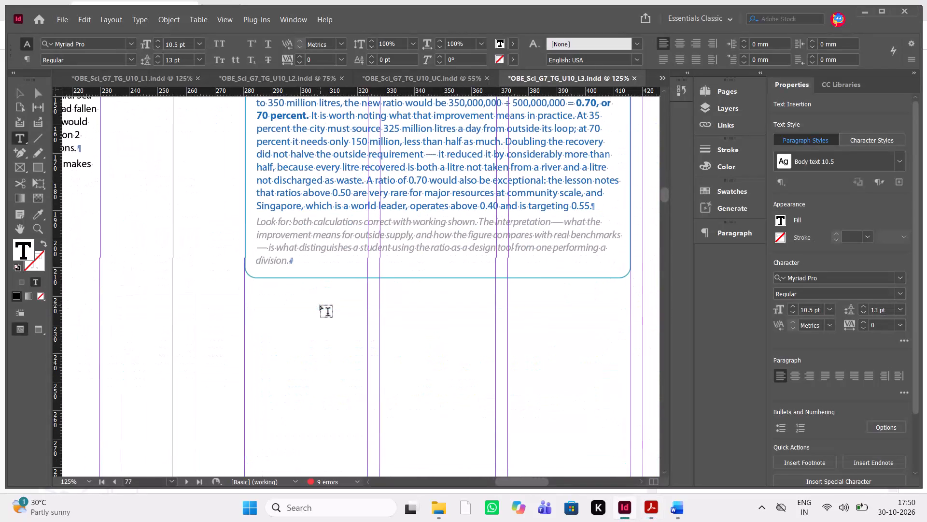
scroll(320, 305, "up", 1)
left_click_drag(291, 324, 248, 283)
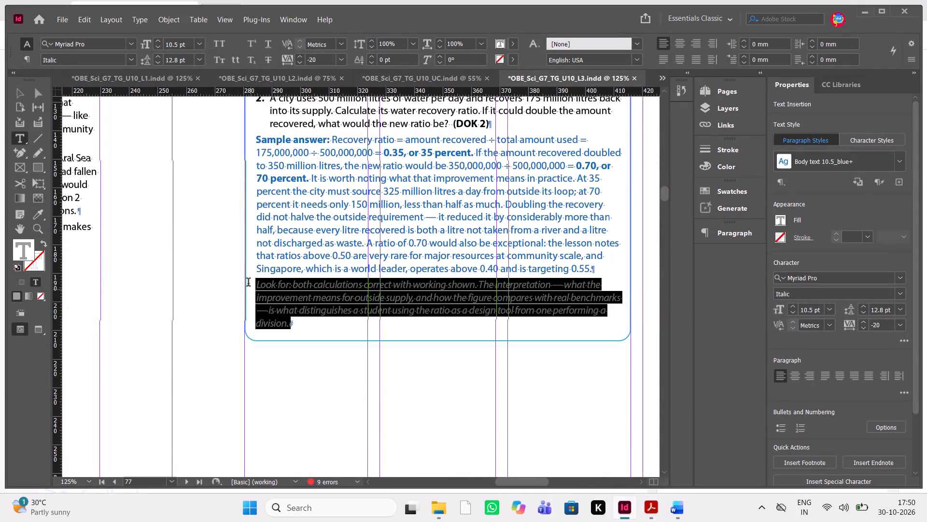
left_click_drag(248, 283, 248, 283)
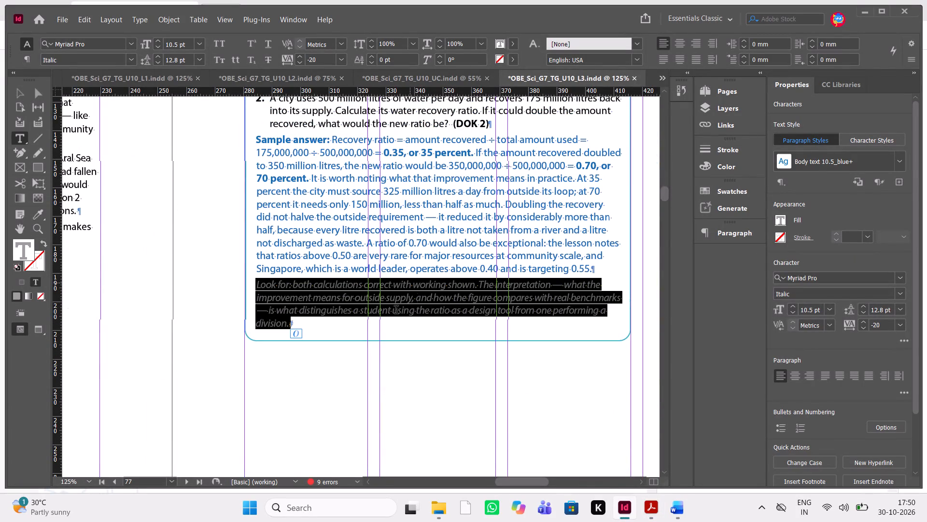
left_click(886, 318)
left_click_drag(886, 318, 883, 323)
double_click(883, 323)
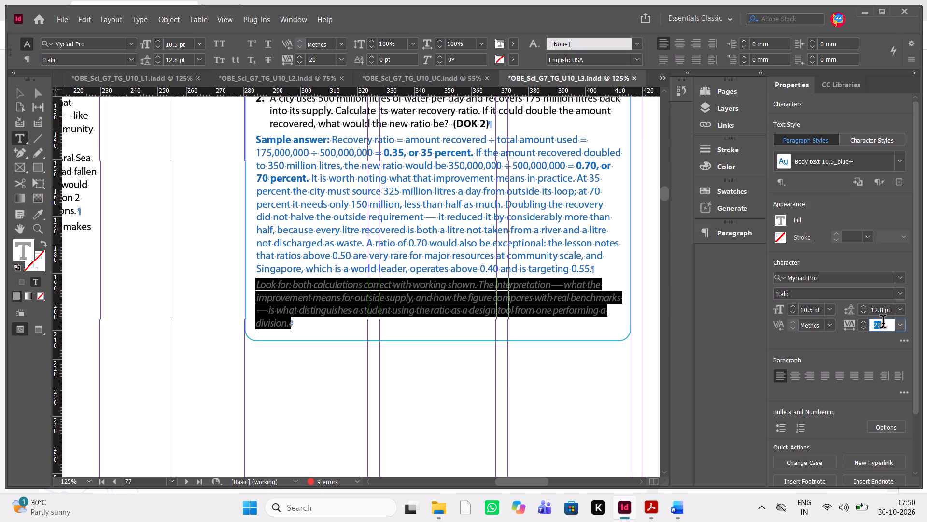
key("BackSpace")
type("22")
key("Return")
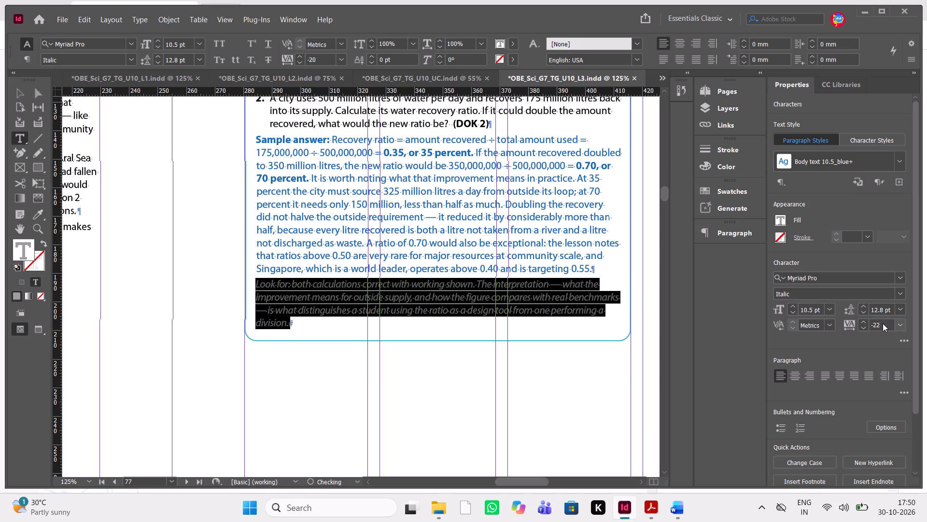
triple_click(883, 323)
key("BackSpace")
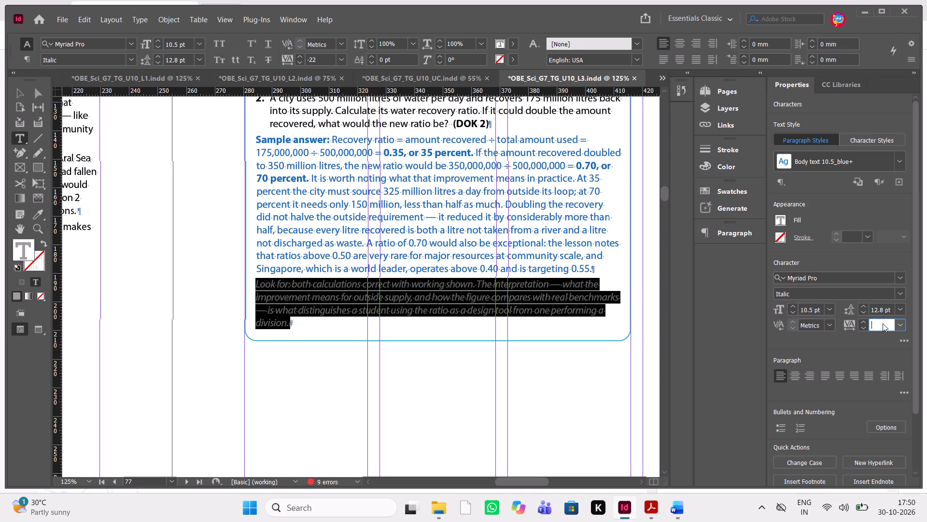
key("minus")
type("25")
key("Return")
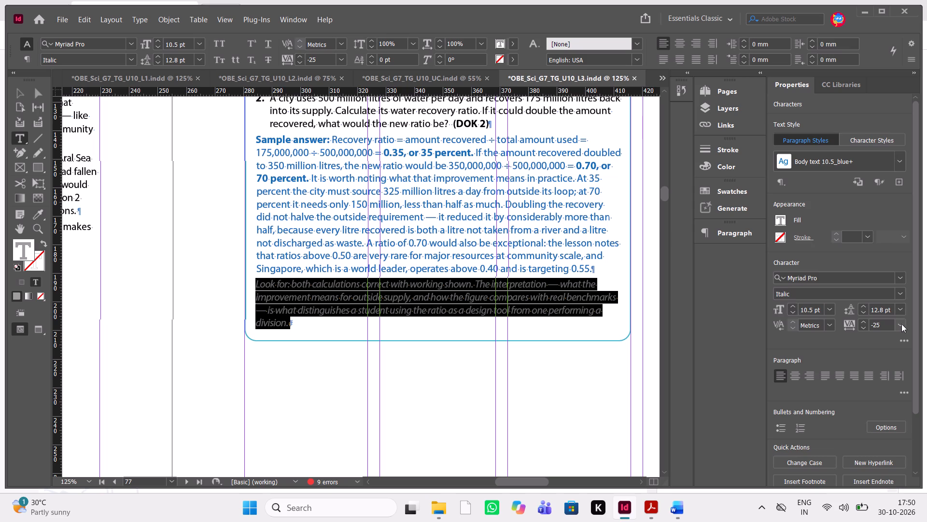
Set the tracking of the "Look for" paragraph ending Progress Check 1 on page 77 to 10.
left_click(901, 324)
left_click(895, 253)
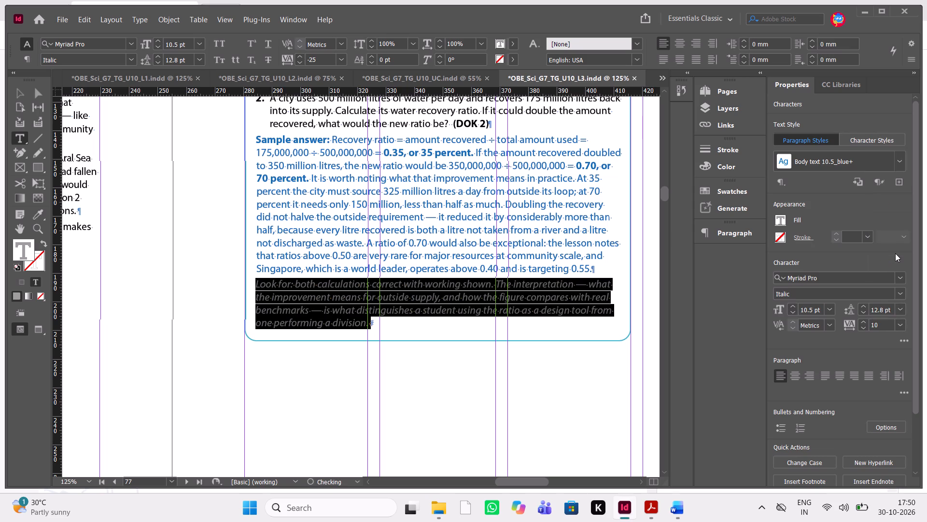
left_click(442, 311)
Check the reviewer's PDF for the next comment and locate the "Procedure — Teacher Guide–authored" heading on page 78.
scroll(442, 311, "down", 2)
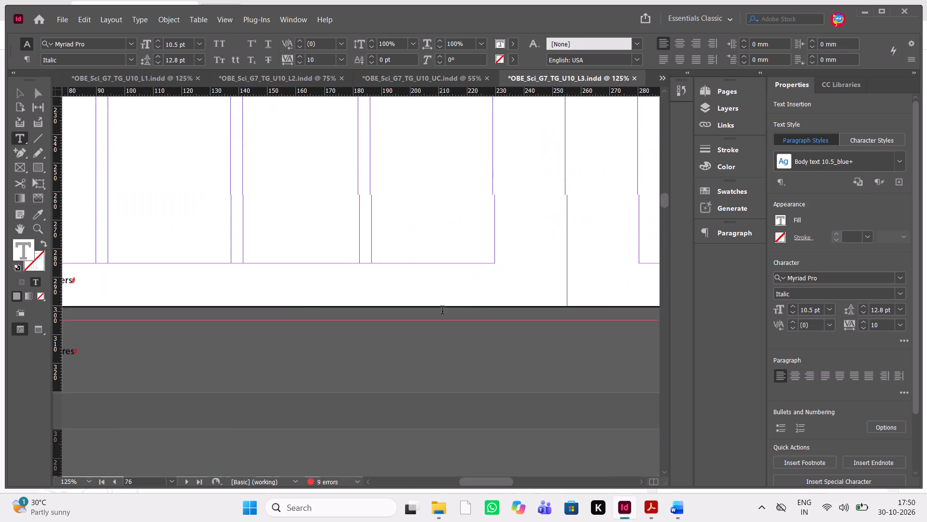
scroll(442, 311, "down", 3)
key("alt+Tab")
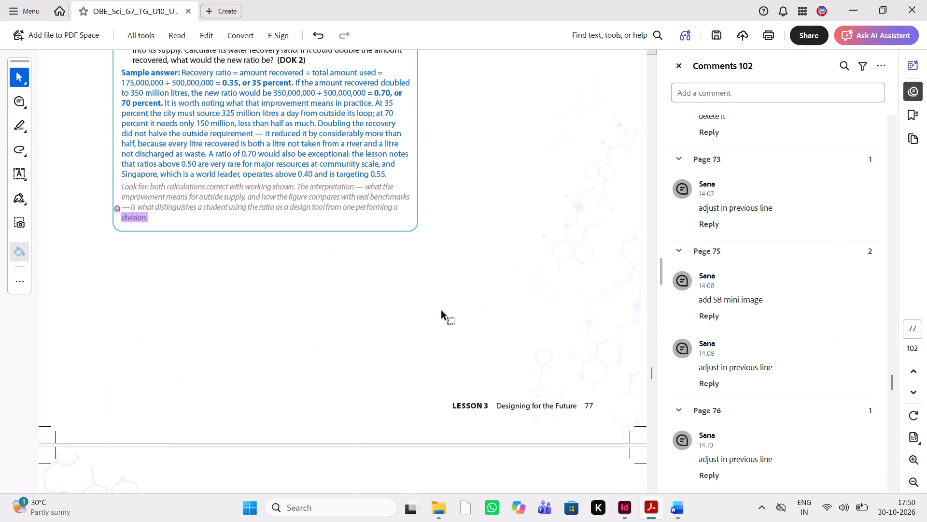
scroll(442, 311, "down", 4)
scroll(442, 311, "up", 1)
scroll(442, 311, "down", 1)
key("alt+Tab")
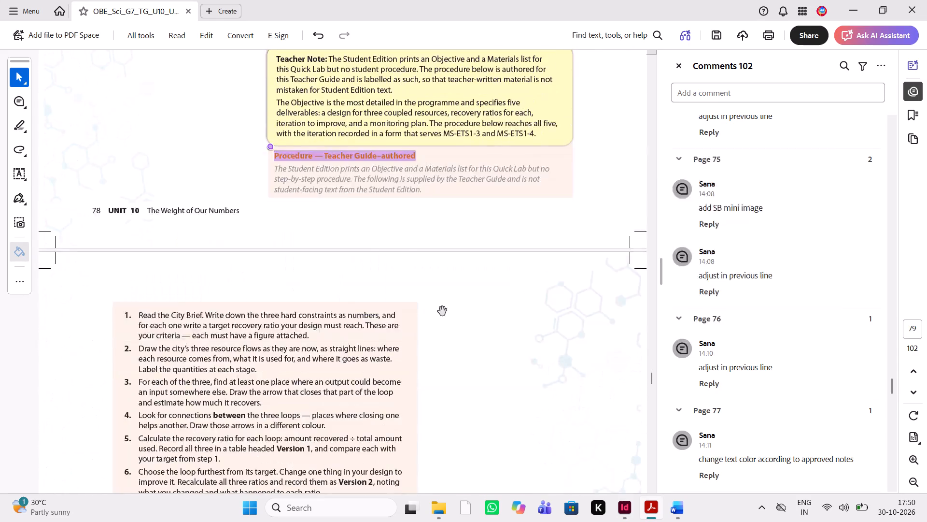
scroll(442, 311, "down", 1)
scroll(442, 311, "left", 1)
scroll(442, 311, "down", 1)
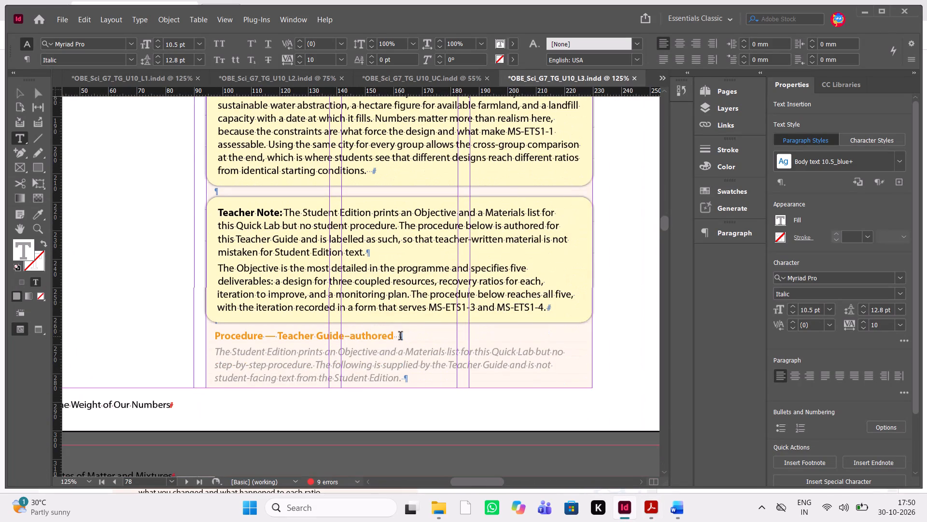
Change the text colour of the "Procedure — Teacher Guide–authored" heading on page 78 to the [Black] swatch.
left_click_drag(402, 337, 214, 332)
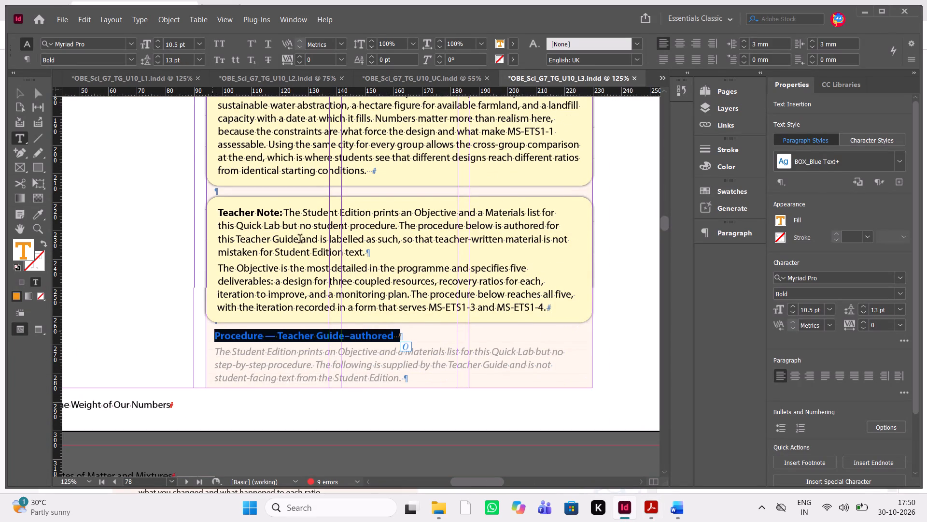
left_click(716, 186)
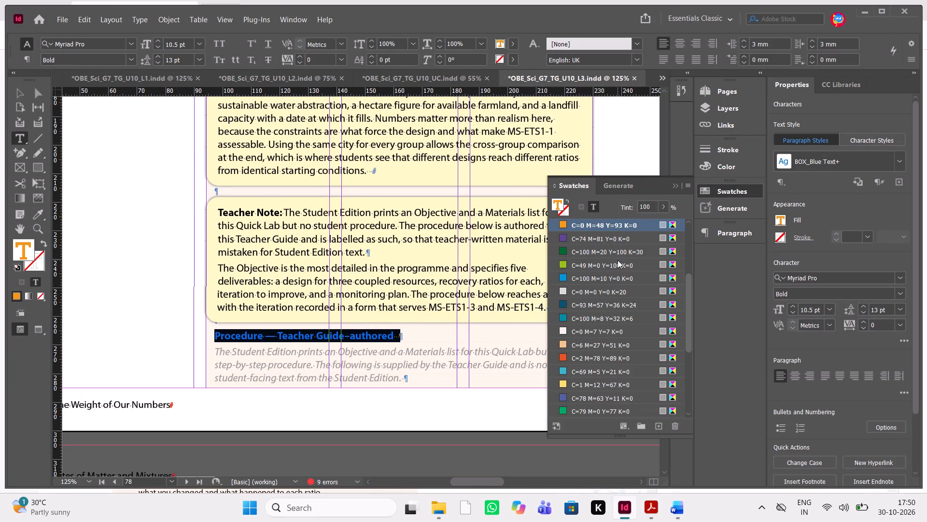
scroll(618, 260, "up", 6)
left_click(591, 278)
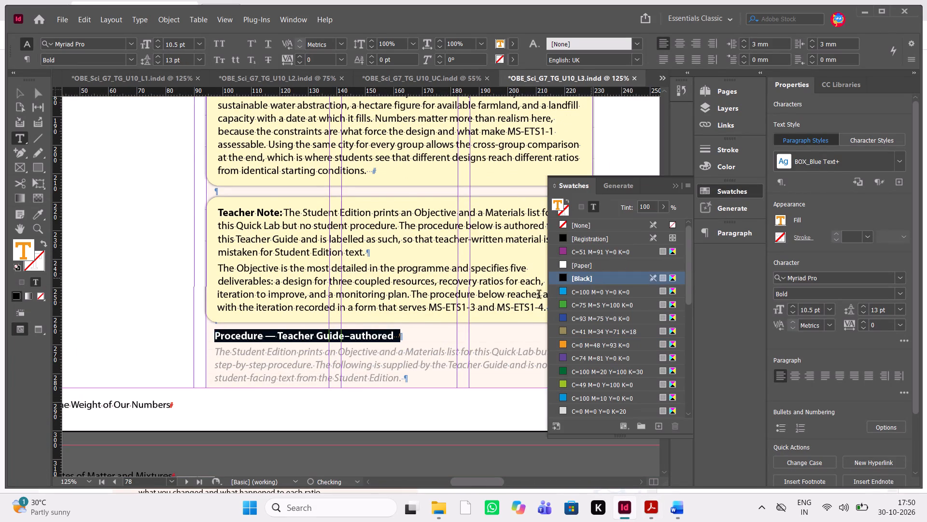
left_click(413, 350)
Following the reviewer's PDF, unbold the question "Which change produced the biggest improvement in your recovery ratios, and why?" on page 80, leaving "(DOK 3)" bold.
scroll(413, 350, "up", 1)
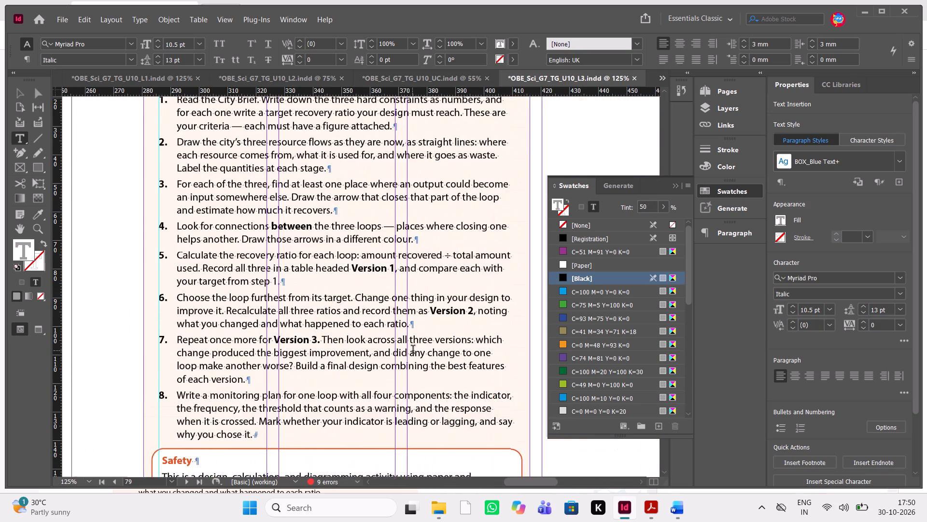
scroll(413, 350, "up", 1)
key("alt+Tab")
scroll(413, 350, "down", 3)
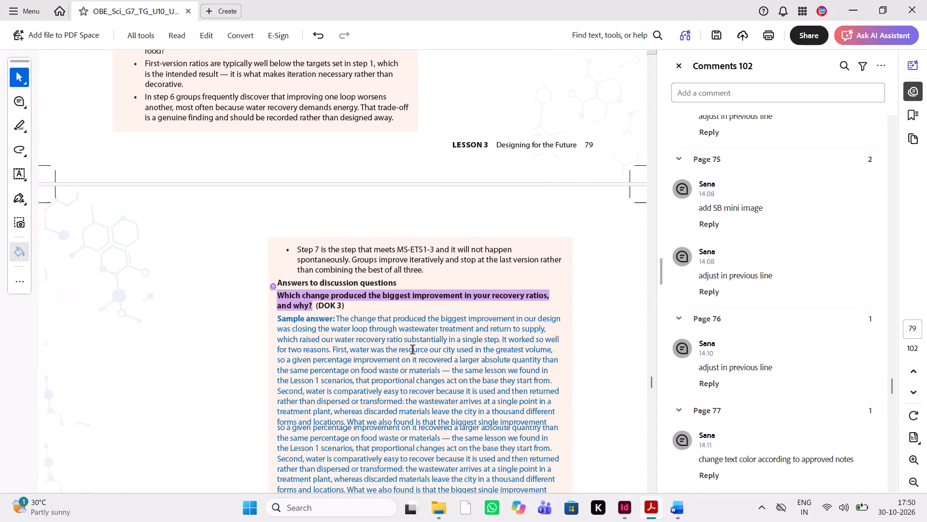
scroll(413, 350, "down", 2)
key("alt+Tab")
scroll(469, 297, "down", 2)
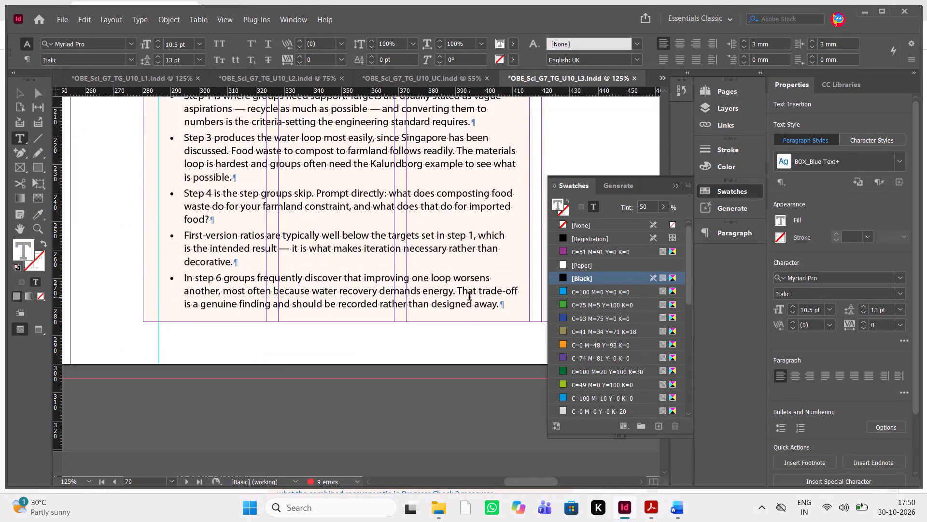
scroll(469, 297, "down", 5)
scroll(469, 297, "up", 1)
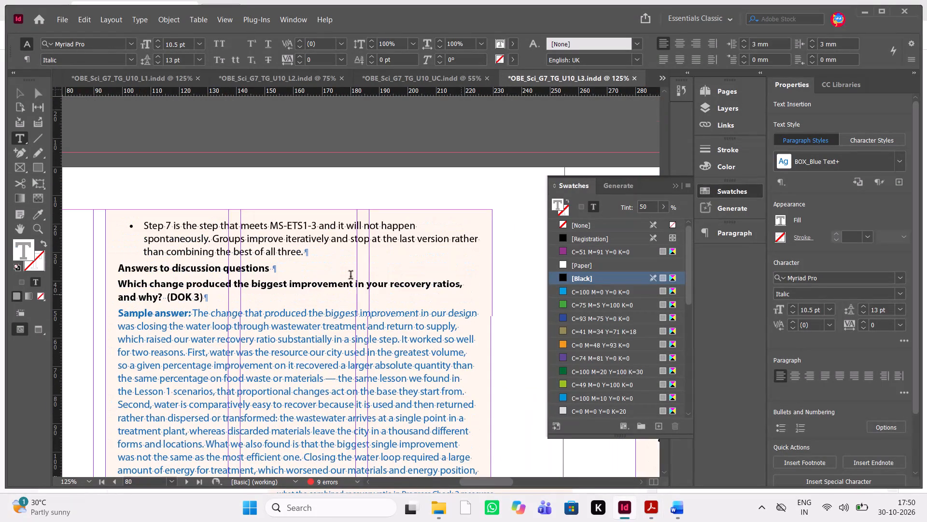
left_click_drag(162, 298, 109, 287)
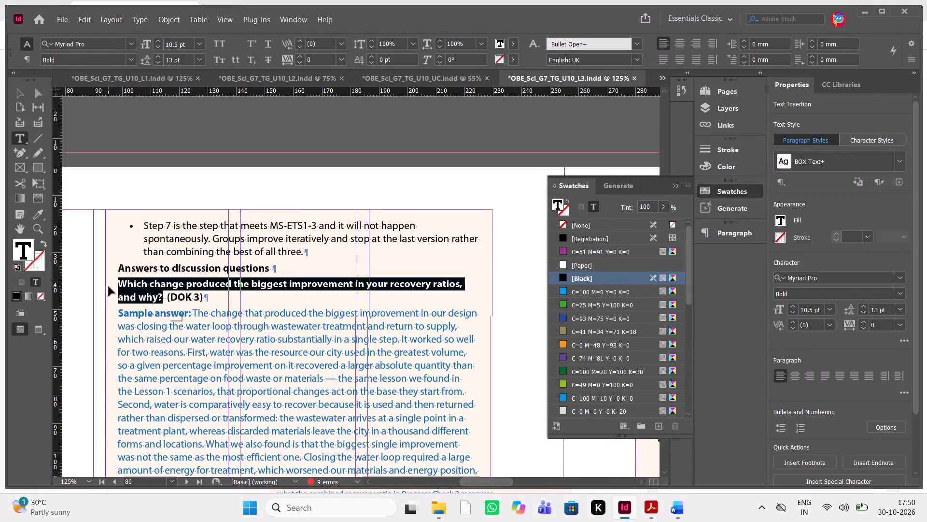
key("ctrl+shift+b")
Unbold the loop-improvement and monitoring-plan discussion questions on page 80, leaving their "(DOK 3)" labels bold.
scroll(212, 330, "down", 2)
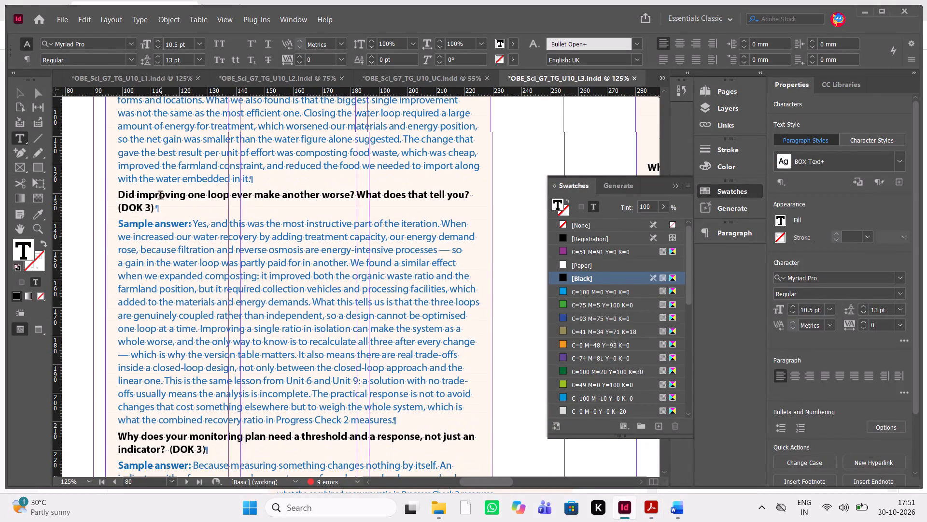
triple_click(214, 197)
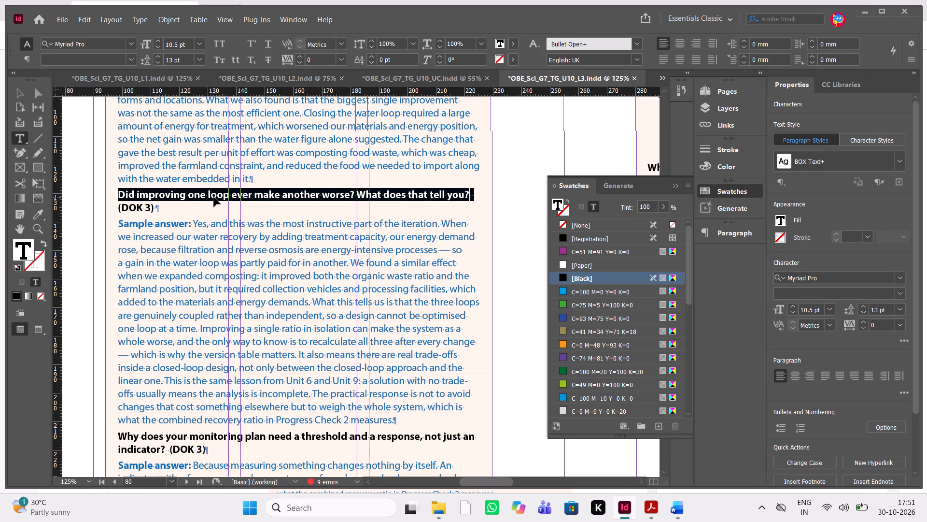
key("ctrl+shift+b")
key("ctrl+shift+b")
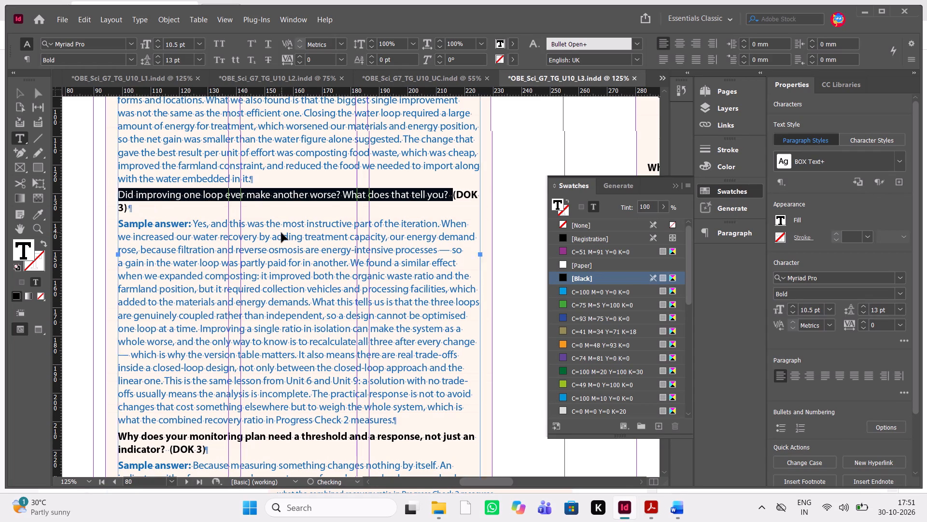
left_click_drag(164, 452, 119, 439)
key("ctrl+shift+b")
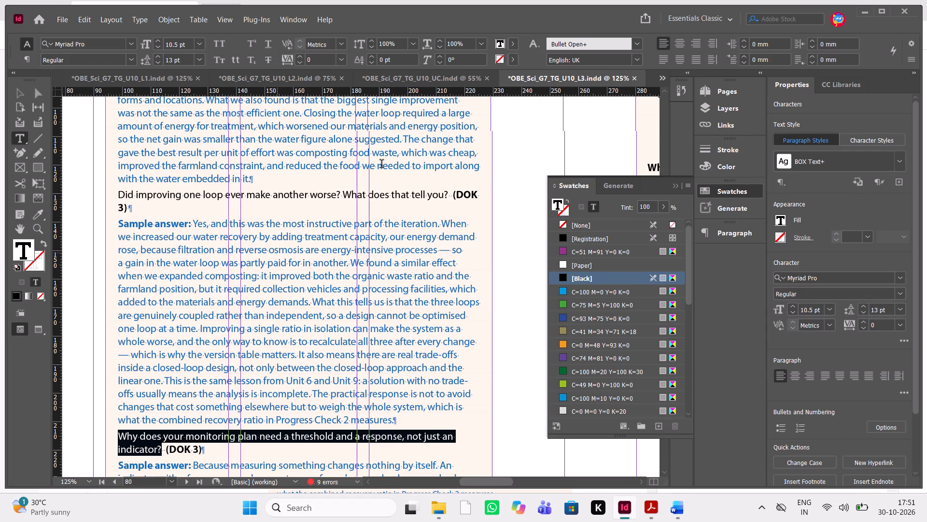
Adjust the spaces before "(DOK 3)" after the question "Did improving one loop ever make another worse? What does that tell you?".
left_click(455, 194)
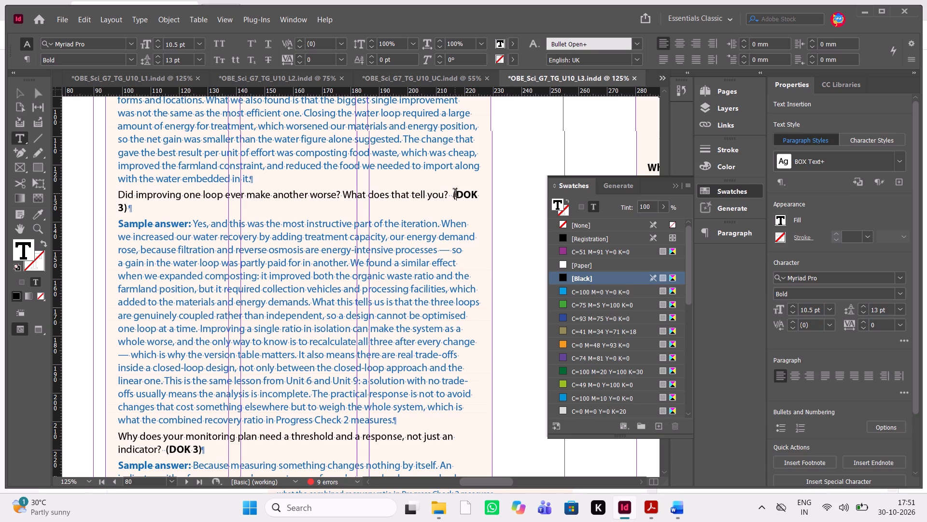
left_click(449, 195)
key("Left")
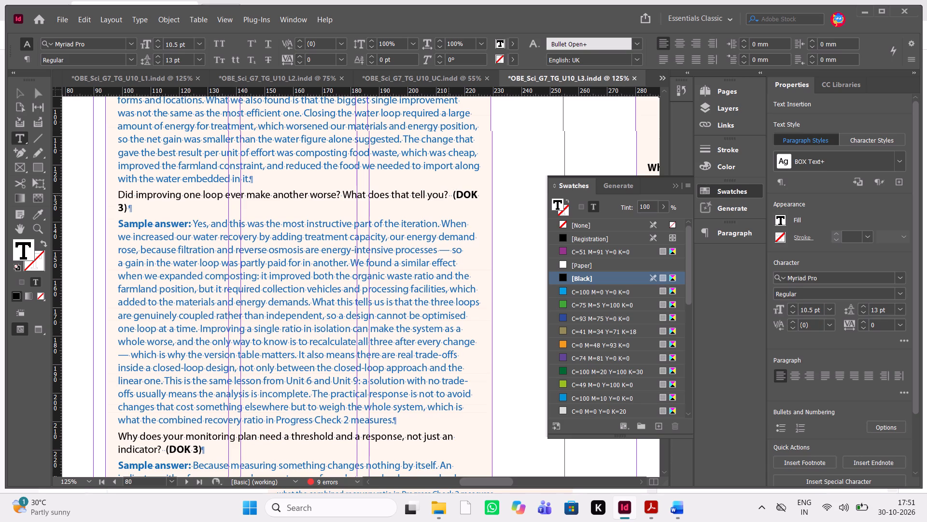
key("Right")
key("Delete")
key("Delete")
key("space")
key("space")
key("space")
key("space")
key("space")
key("space")
key("space")
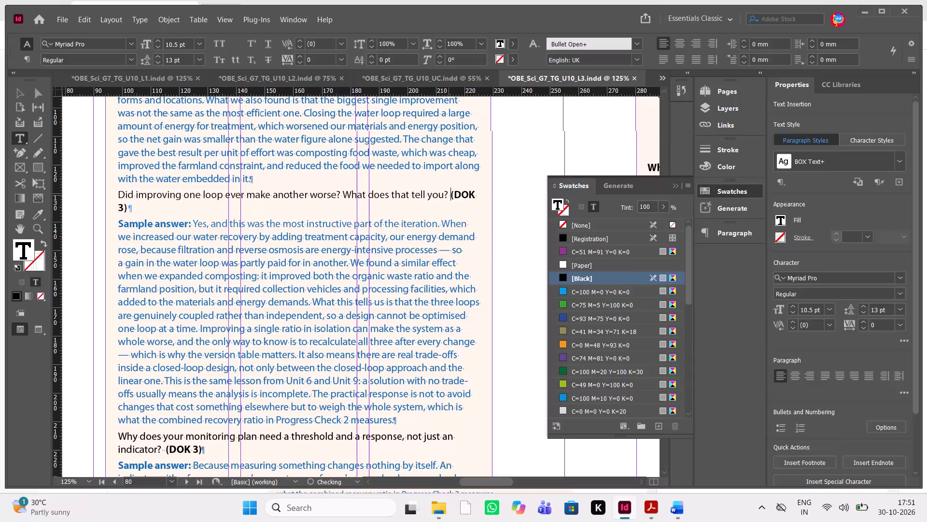
key("BackSpace")
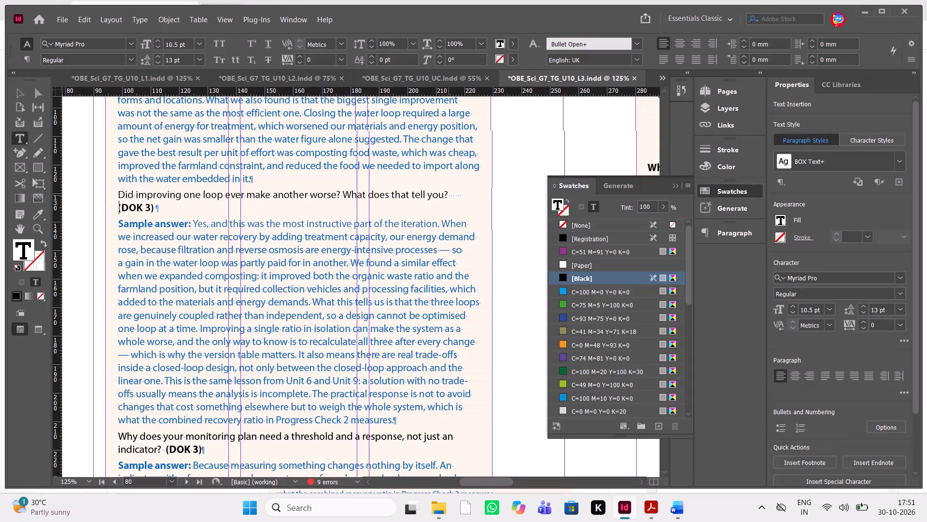
key("BackSpace")
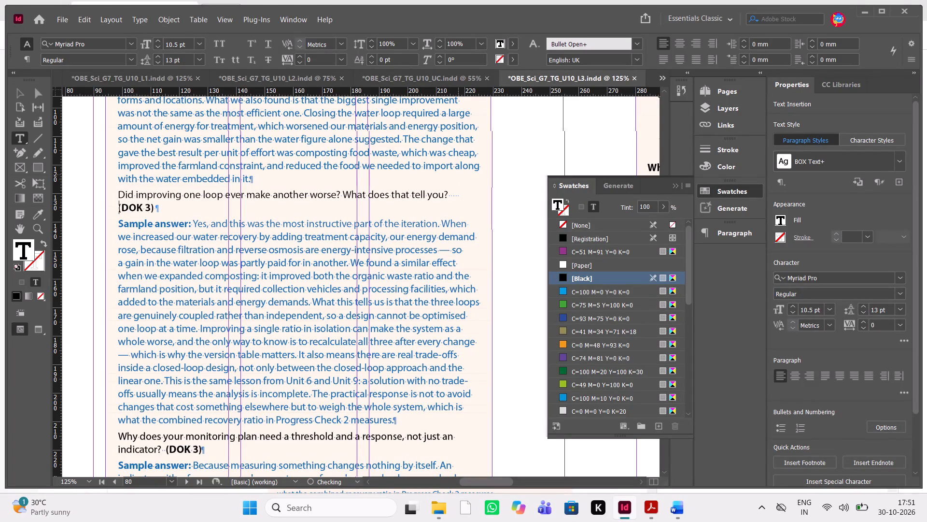
key("BackSpace")
key("BackSpace")
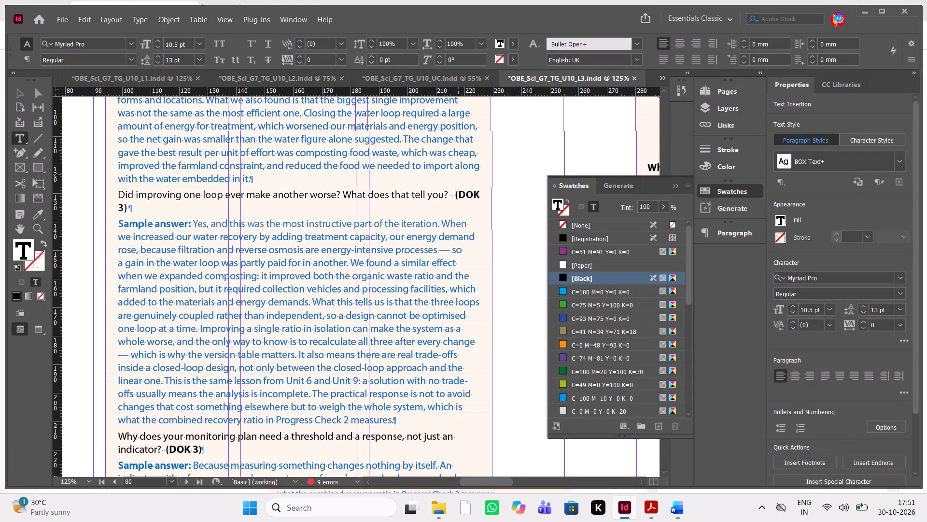
key("space")
Check the reviewer's PDF for comments after page 80 and locate the "What Sustainable Design Actually Looks Like" section on page 84.
key("alt+Tab")
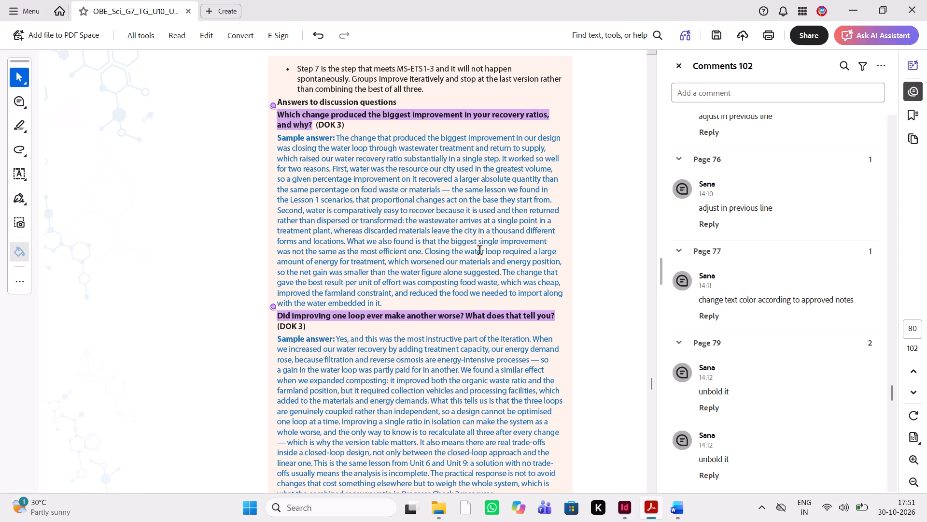
scroll(471, 258, "down", 6)
key("alt+Tab")
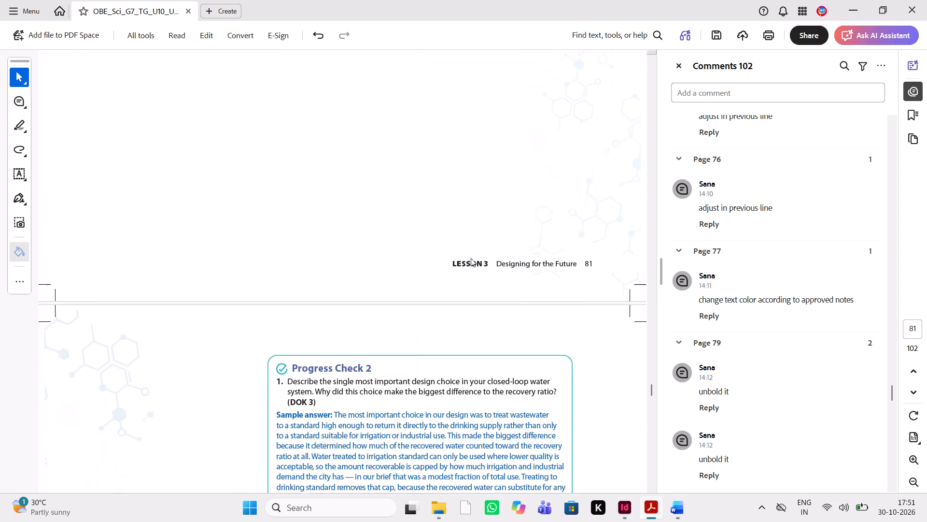
scroll(369, 317, "down", 3)
scroll(369, 317, "up", 1)
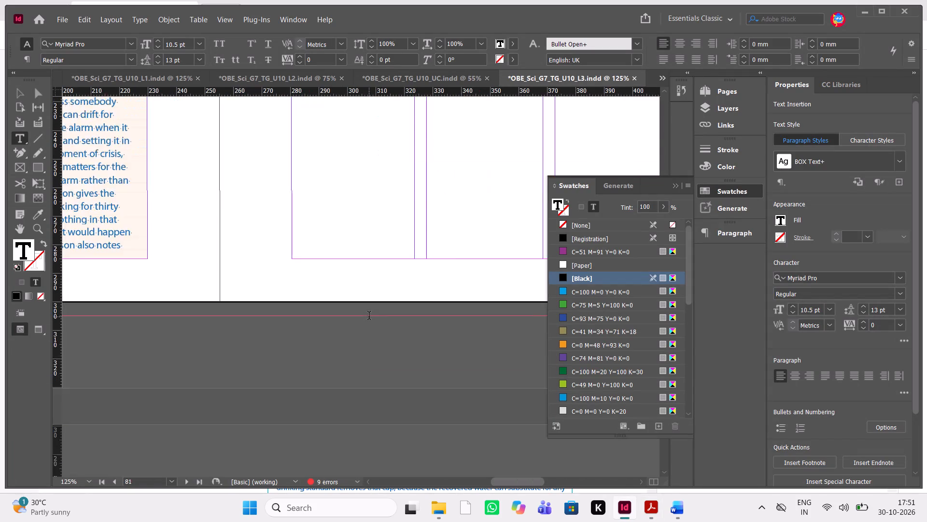
scroll(369, 317, "up", 2)
key("alt+Tab")
scroll(369, 317, "down", 3)
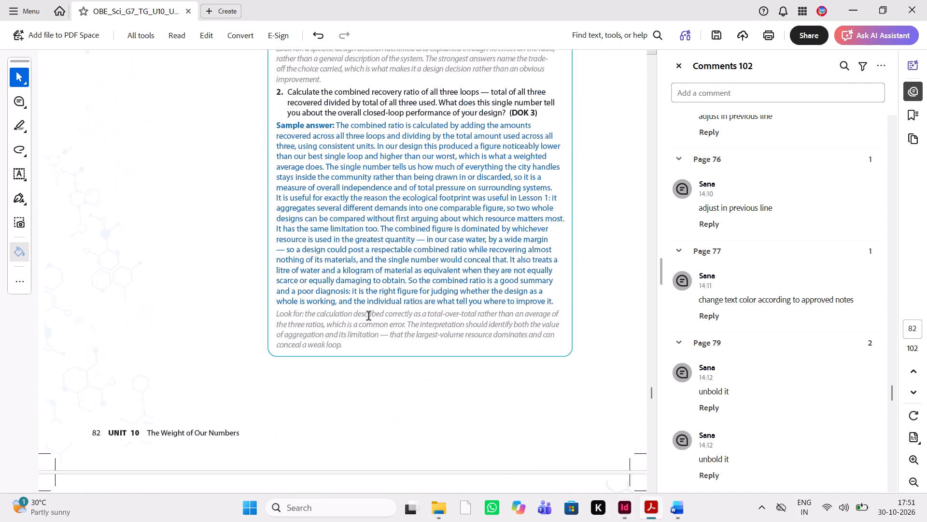
scroll(369, 317, "down", 7)
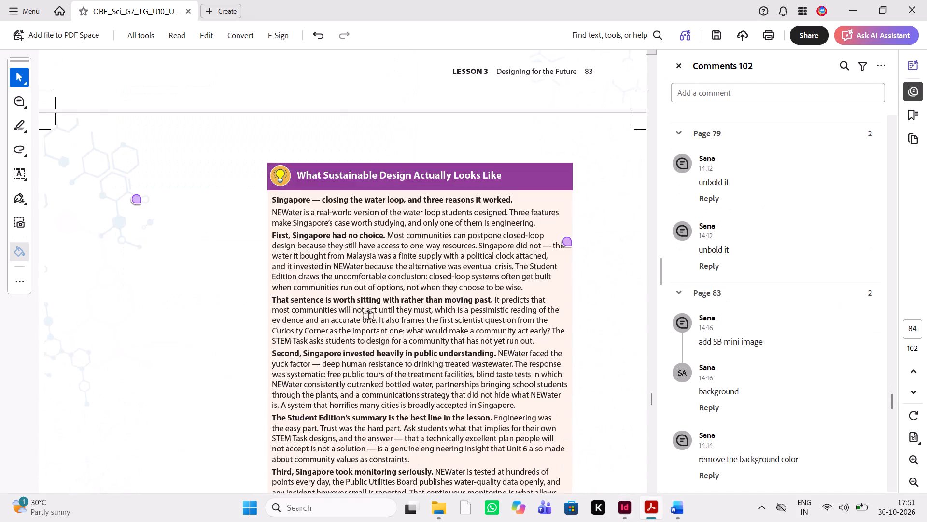
key("alt+Tab")
scroll(369, 317, "down", 6)
scroll(369, 317, "left", 1)
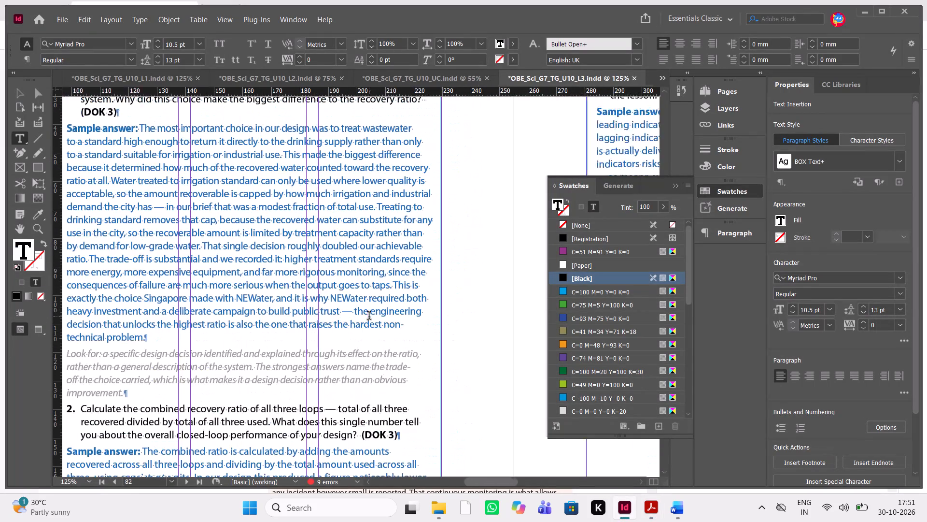
scroll(369, 317, "left", 1)
left_click(675, 187)
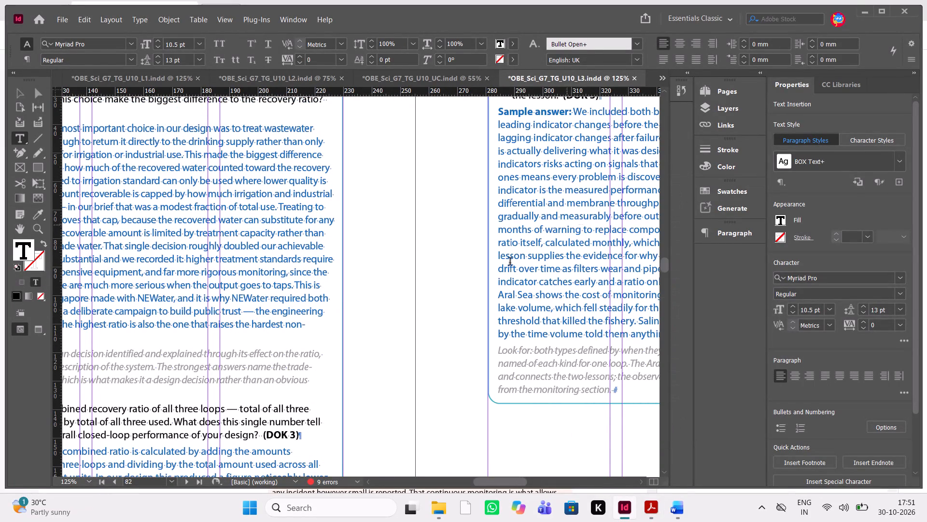
scroll(496, 272, "up", 1)
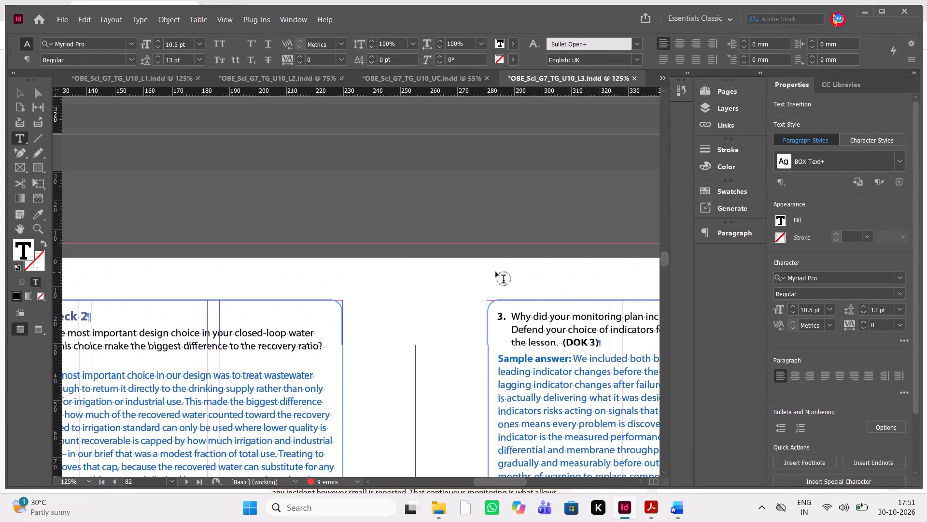
scroll(496, 272, "down", 4)
scroll(496, 272, "left", 1)
scroll(496, 272, "down", 1)
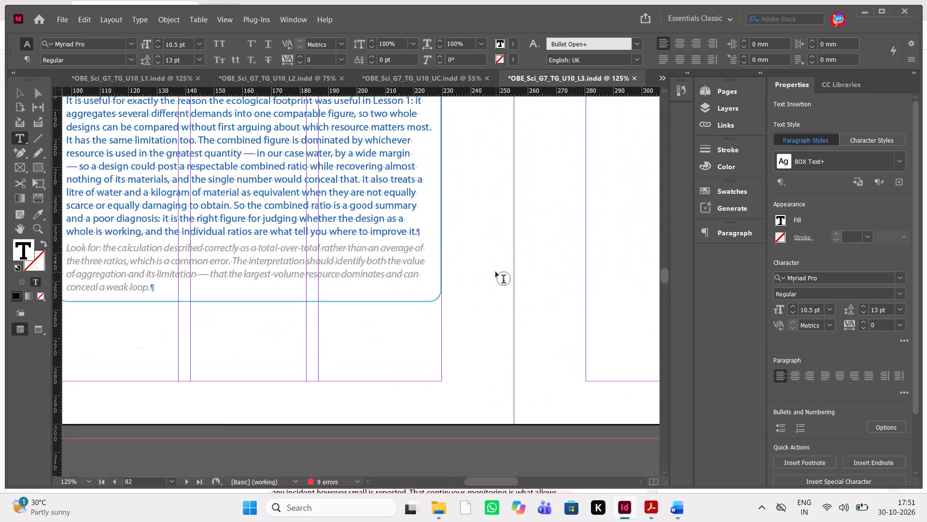
scroll(496, 272, "down", 2)
scroll(496, 272, "up", 1)
scroll(496, 272, "down", 2)
scroll(496, 272, "left", 1)
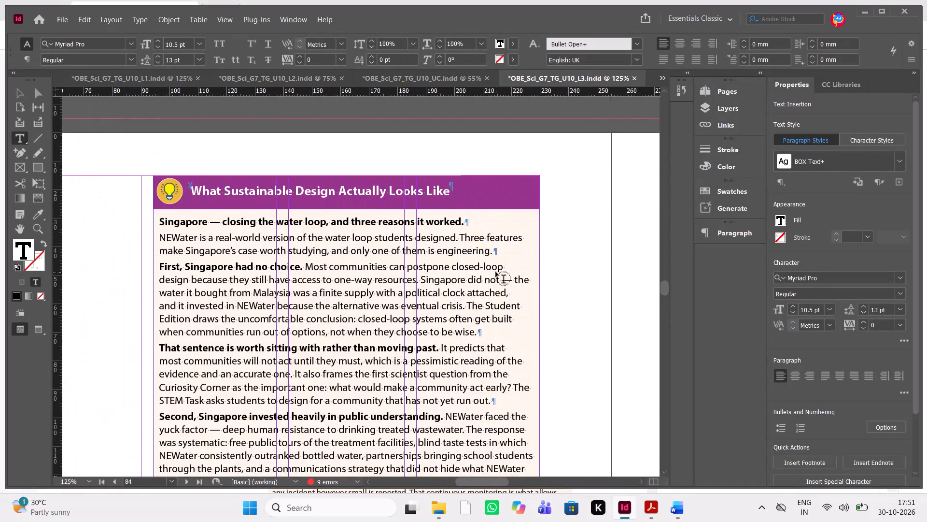
Delete the pale background frames behind the "What Sustainable Design Actually Looks Like" text on pages 84 and 85.
scroll(496, 272, "down", 1)
key("Escape")
scroll(496, 272, "down", 2)
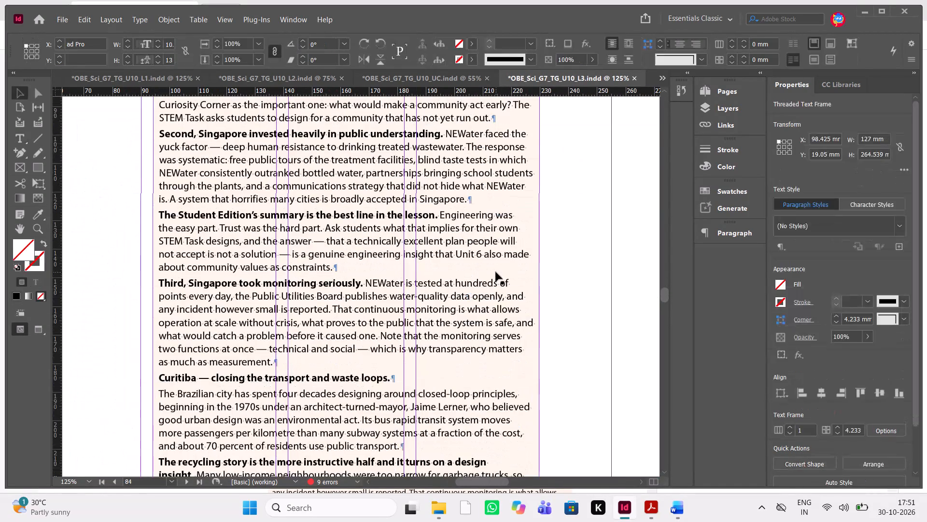
scroll(484, 307, "down", 3)
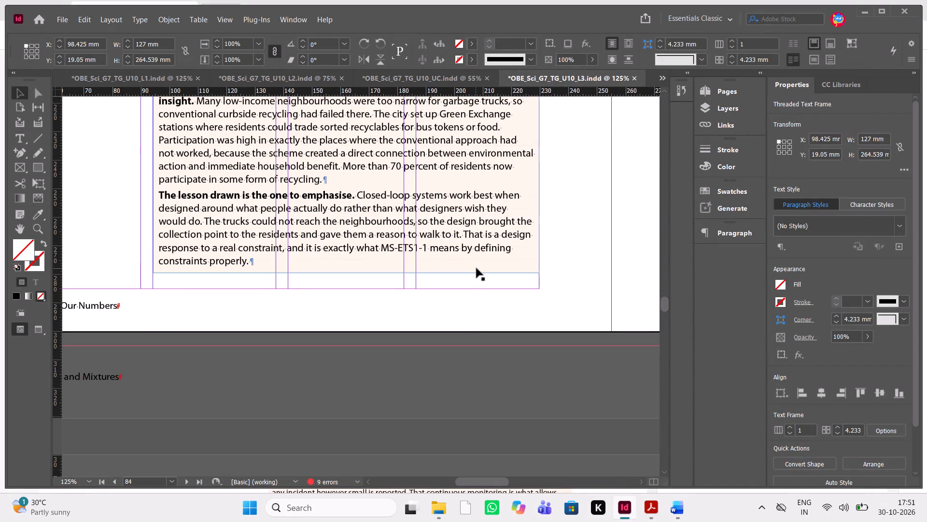
left_click(478, 267)
key("Delete")
scroll(478, 267, "up", 1)
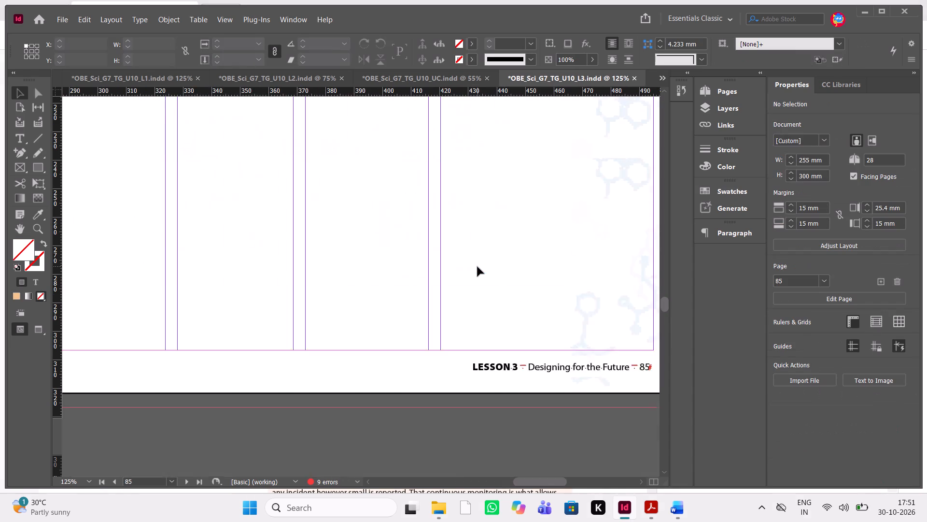
scroll(478, 267, "up", 1)
scroll(478, 267, "right", 1)
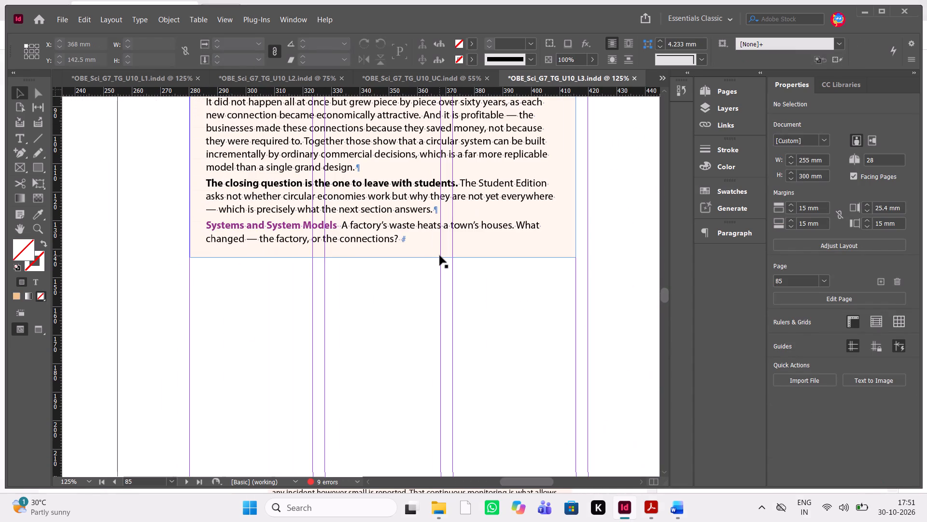
left_click(440, 256)
key("Delete")
Compare the "What Sustainable Design Actually Looks Like" section on pages 84 and 85 with the reviewer's PDF and its comments.
scroll(440, 256, "right", 2)
scroll(440, 256, "up", 1)
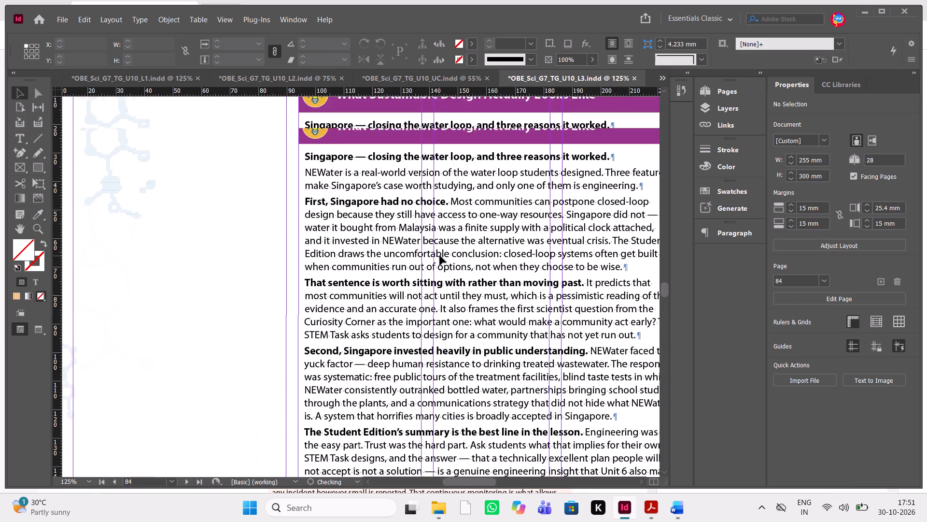
scroll(440, 256, "up", 1)
key("alt+Tab")
scroll(440, 256, "down", 1)
scroll(440, 256, "left", 1)
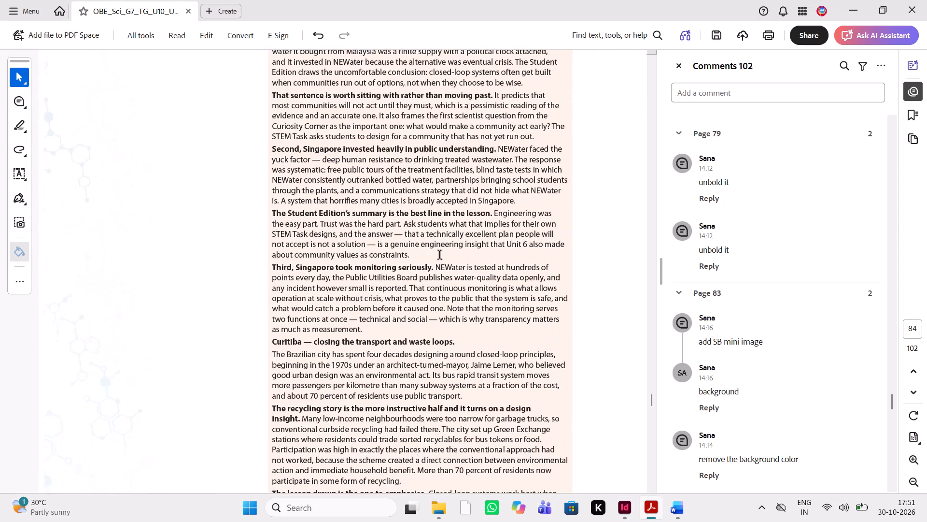
scroll(440, 256, "down", 4)
scroll(440, 256, "up", 1)
key("alt+Tab")
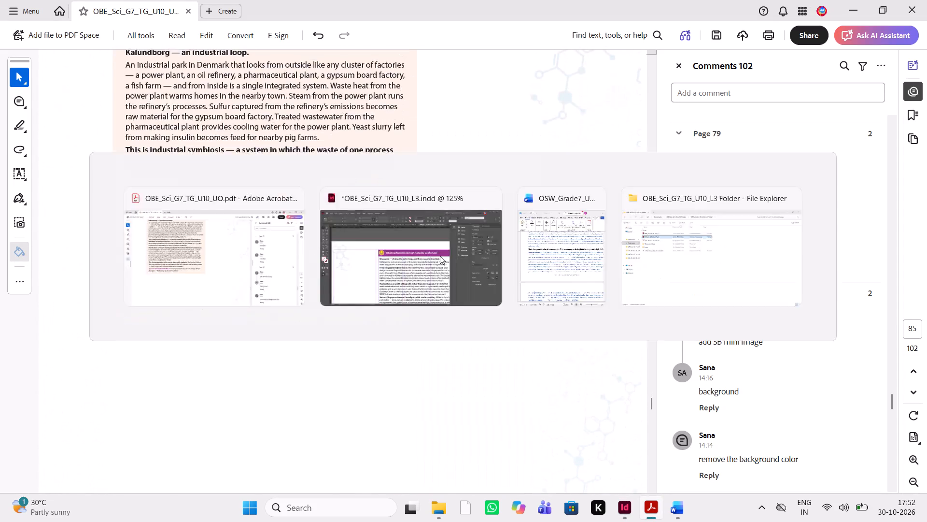
Extend the "What Sustainable Design Actually Looks Like" text frame on page 85 downward to a height of about 146 mm.
scroll(440, 256, "left", 2)
scroll(440, 256, "down", 1)
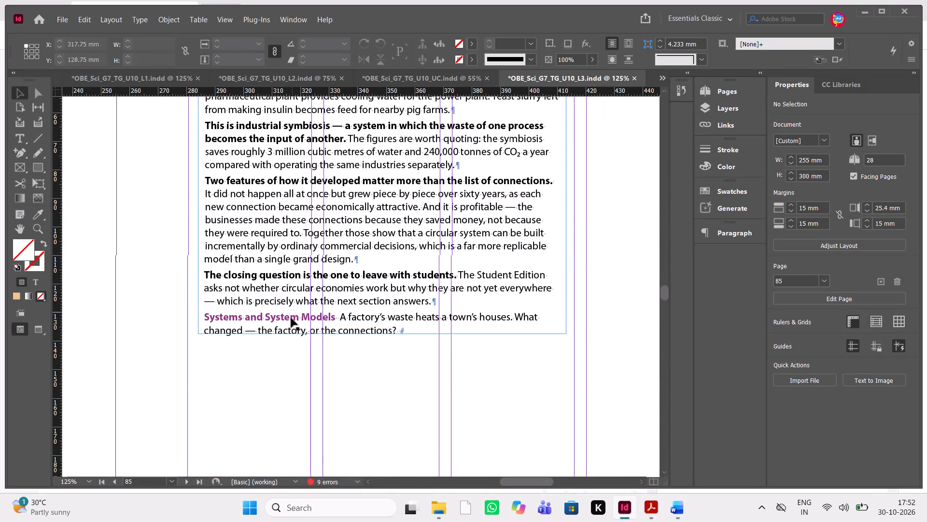
triple_click(291, 318)
left_click_drag(335, 316, 224, 319)
key("Escape")
left_click(377, 317)
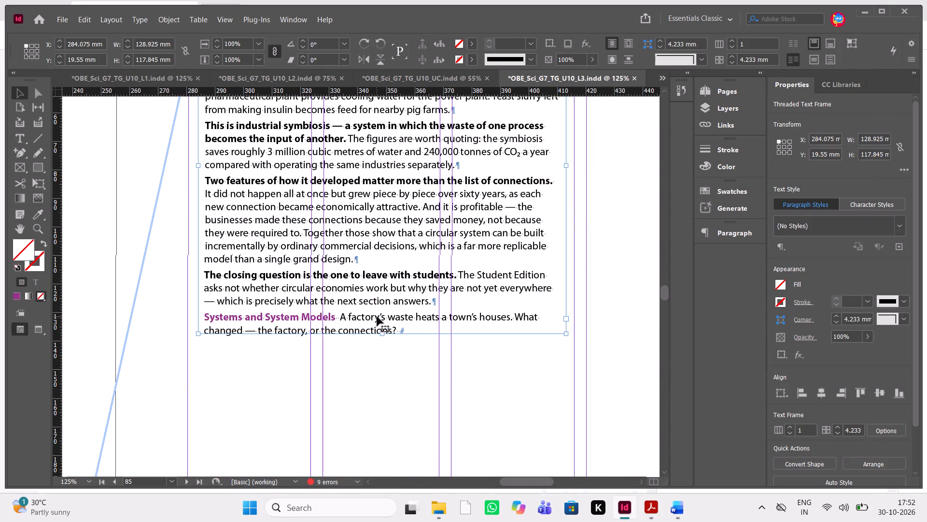
left_click_drag(383, 334, 388, 416)
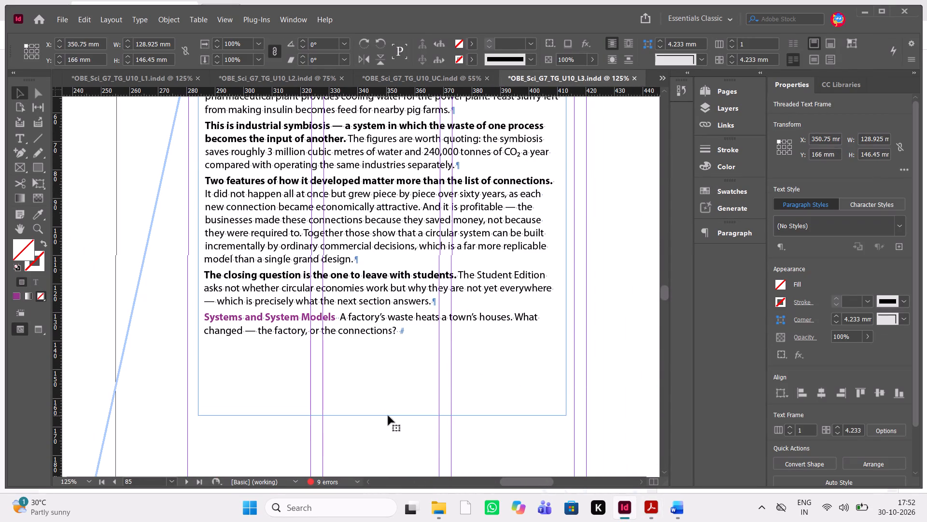
Set the purple "Systems and System Models" label on page 85 to 11 pt.
double_click(310, 313)
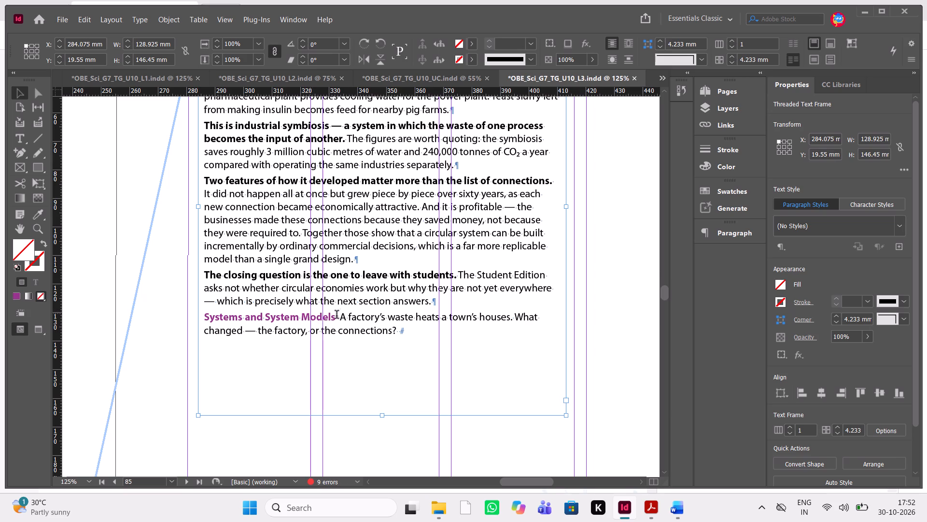
left_click_drag(334, 317, 216, 318)
triple_click(216, 318)
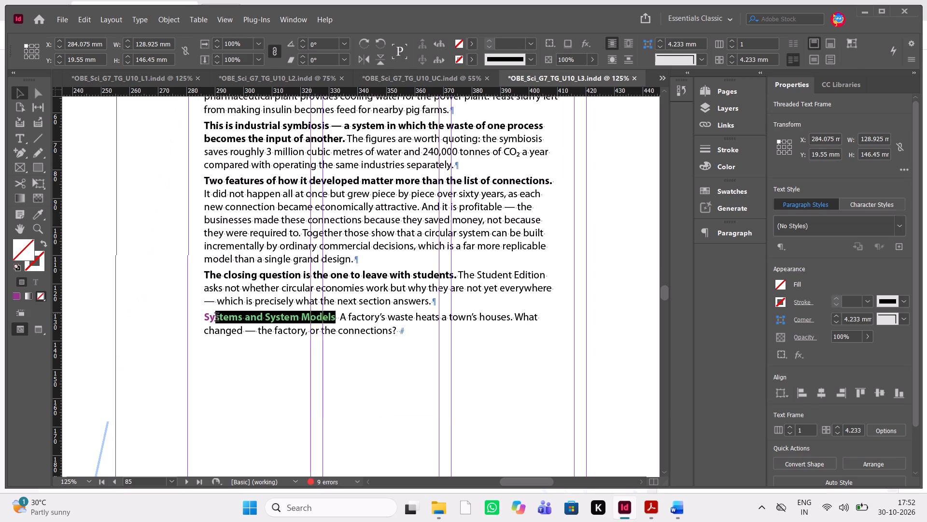
left_click_drag(337, 316, 205, 321)
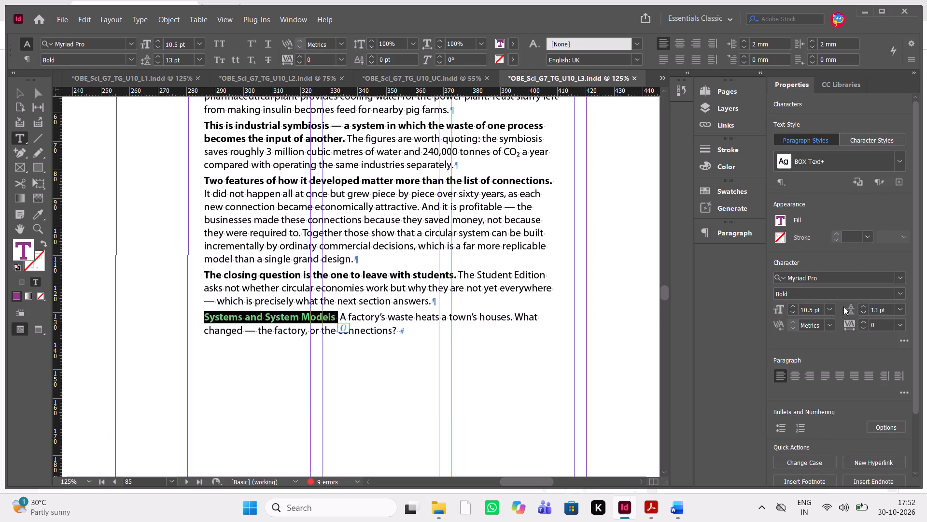
left_click(829, 309)
left_click(829, 184)
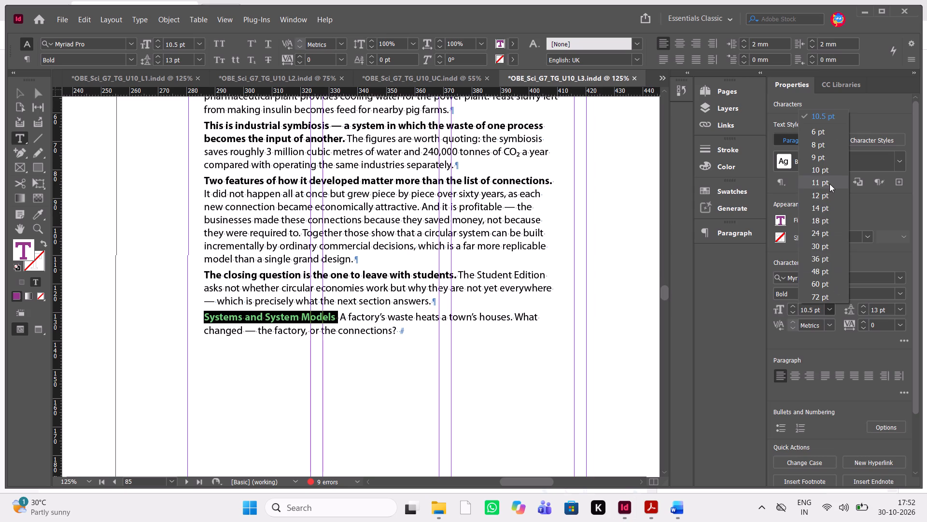
left_click(388, 290)
Following the PDF comment, delete the pale background frame behind the "Why Most Communities Have Not Done This Yet" text on page 87.
scroll(388, 290, "down", 2)
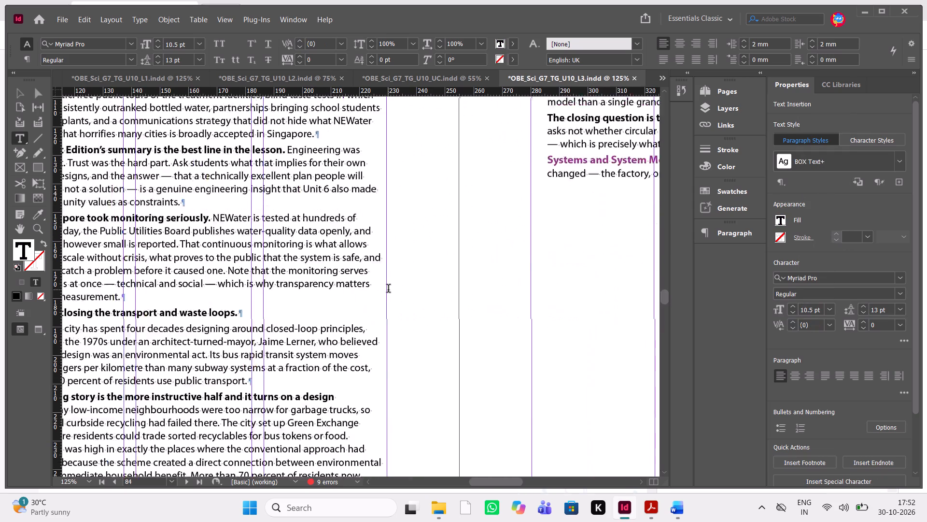
scroll(388, 290, "down", 2)
scroll(388, 290, "left", 1)
scroll(388, 290, "down", 1)
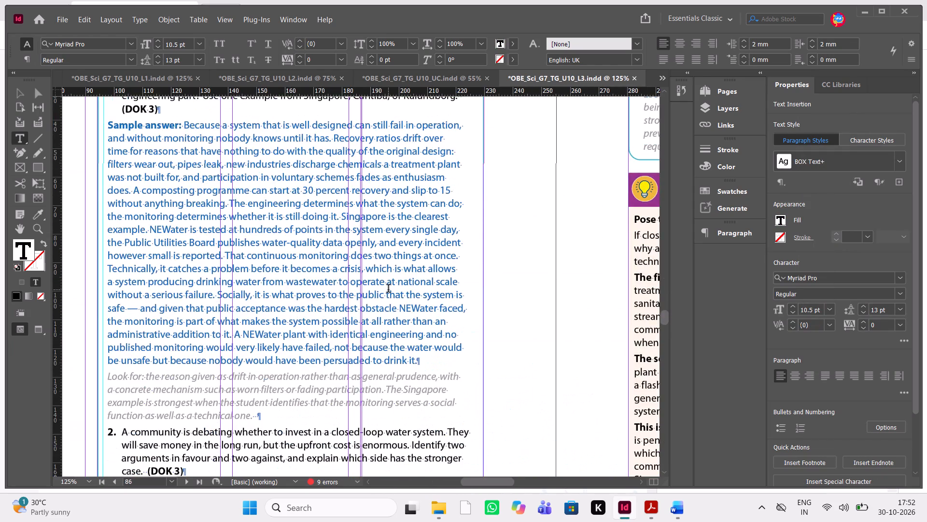
scroll(388, 290, "down", 1)
key("alt+Tab")
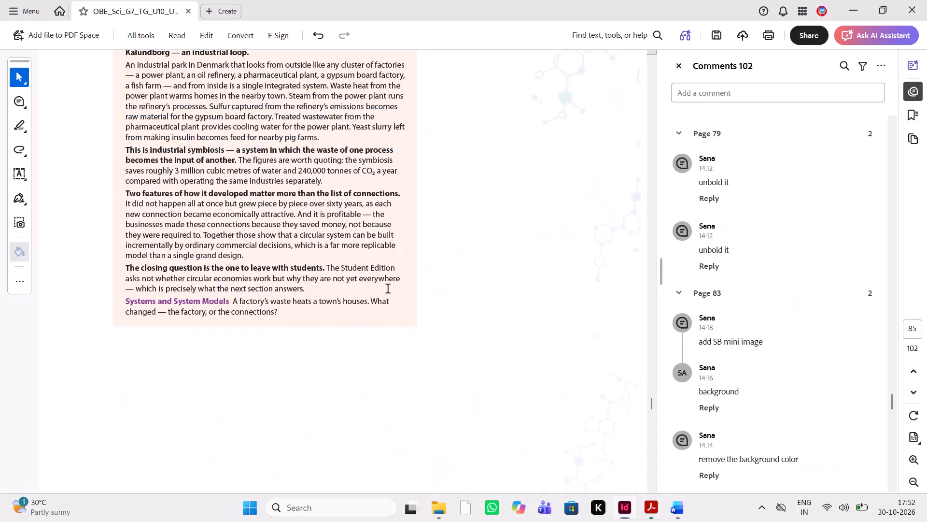
scroll(388, 290, "down", 7)
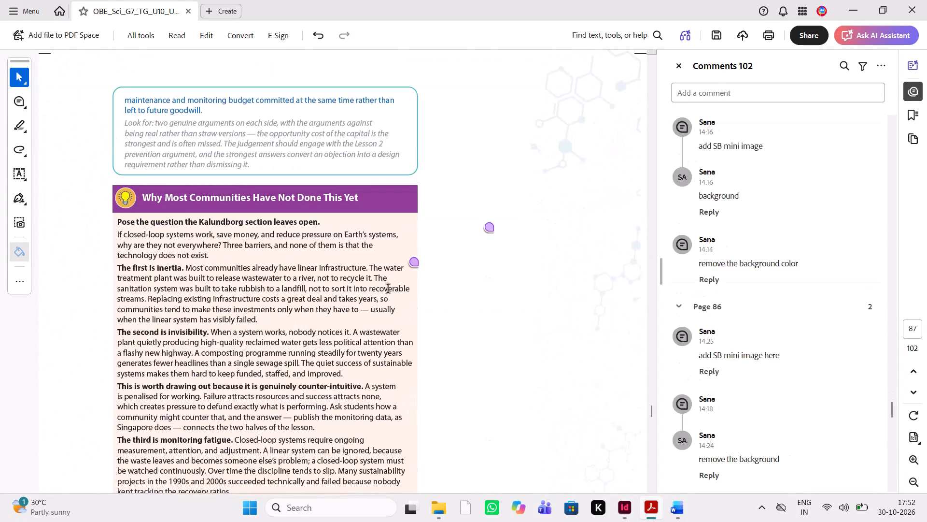
key("alt+Tab")
scroll(388, 290, "down", 1)
scroll(388, 290, "up", 1)
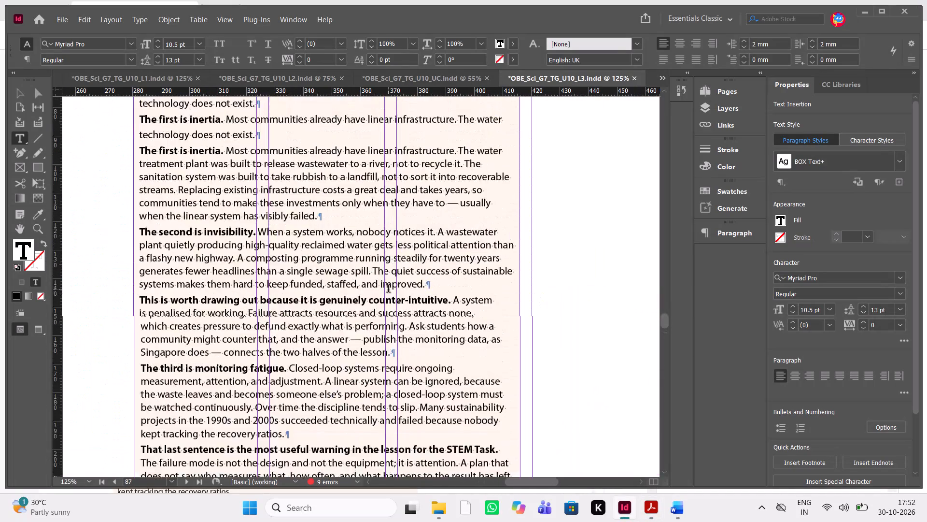
scroll(388, 290, "up", 2)
scroll(388, 290, "down", 2)
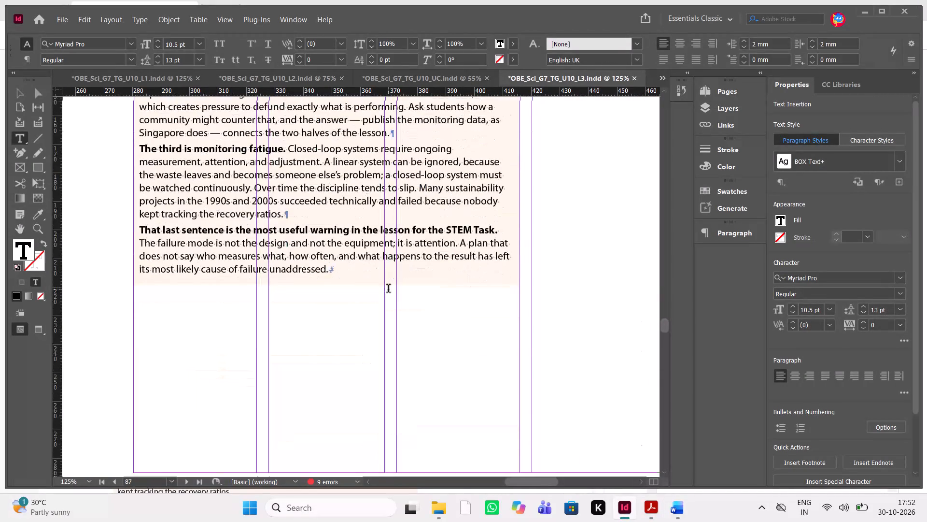
key("Escape")
left_click(376, 283)
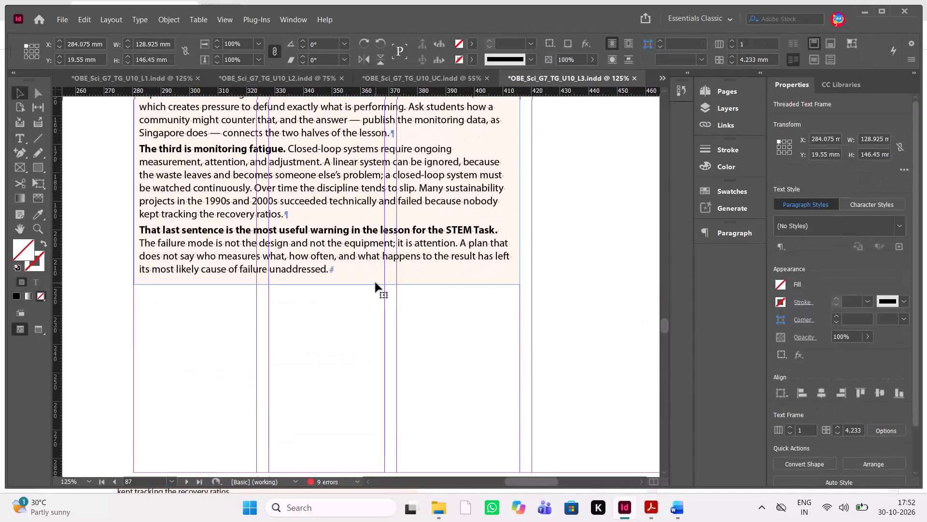
key("Delete")
Following the PDF comment, delete the pale background frame behind the "Sustainability Is Not About Going Backward" text on page 88.
key("alt+Tab")
key("alt+Tab")
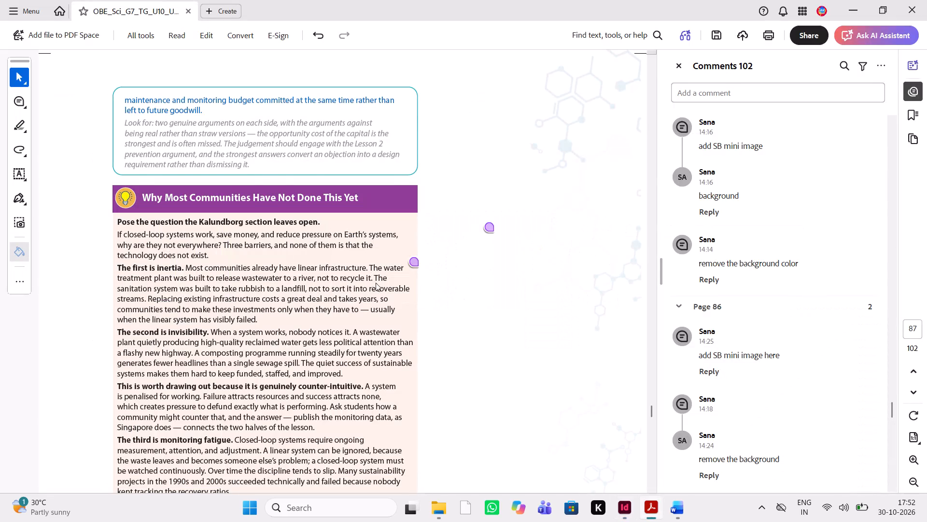
key("alt+Tab")
scroll(376, 283, "down", 2)
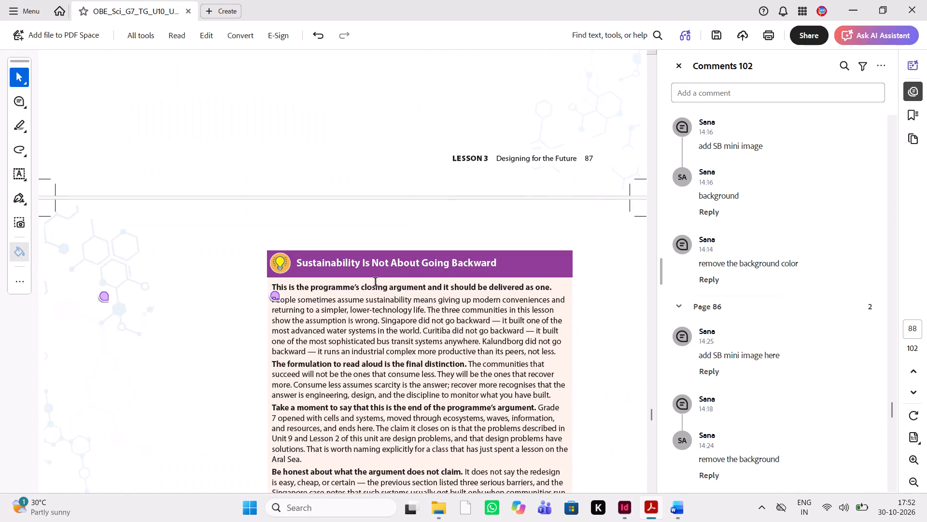
scroll(376, 283, "down", 2)
key("alt+Tab")
scroll(376, 283, "down", 3)
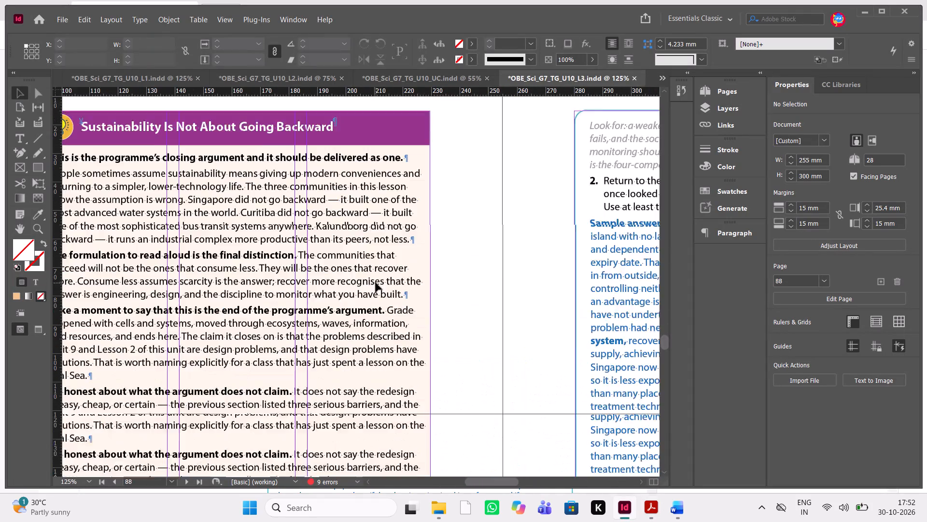
scroll(376, 283, "down", 2)
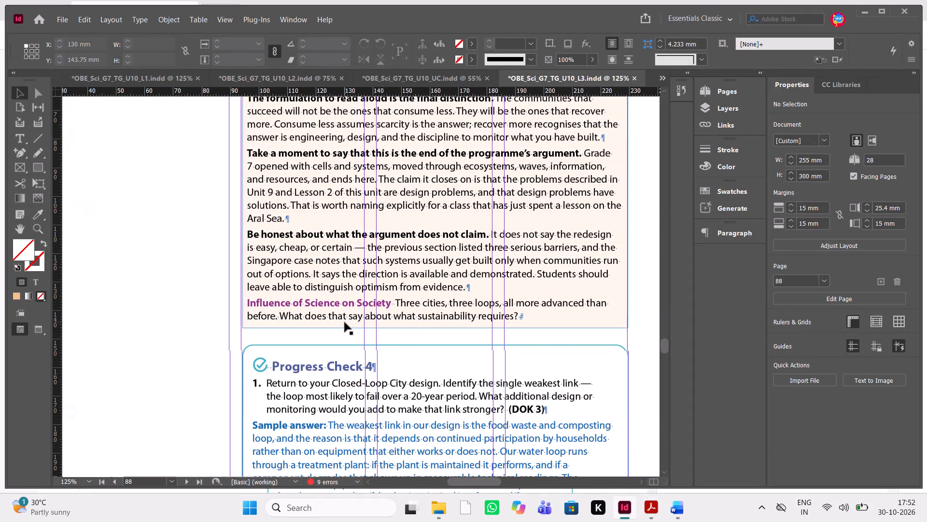
left_click(345, 322)
key("Delete")
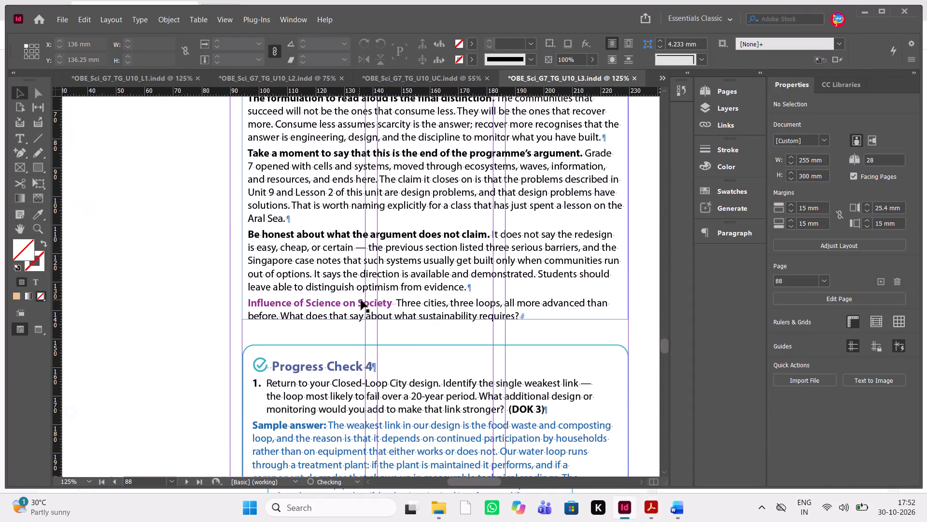
Set the purple "Influence of Science on Society" label on page 88 to 11 pt.
double_click(361, 300)
left_click_drag(392, 304, 384, 304)
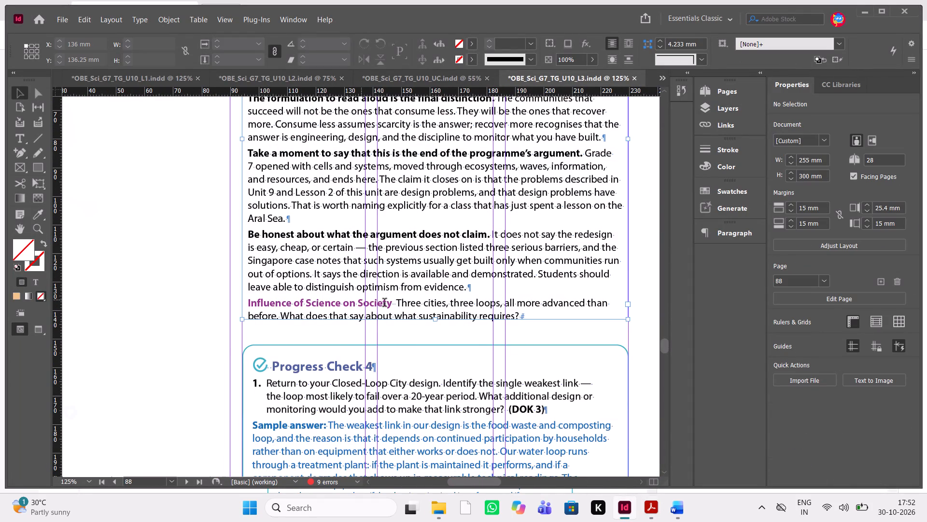
left_click_drag(384, 304, 261, 304)
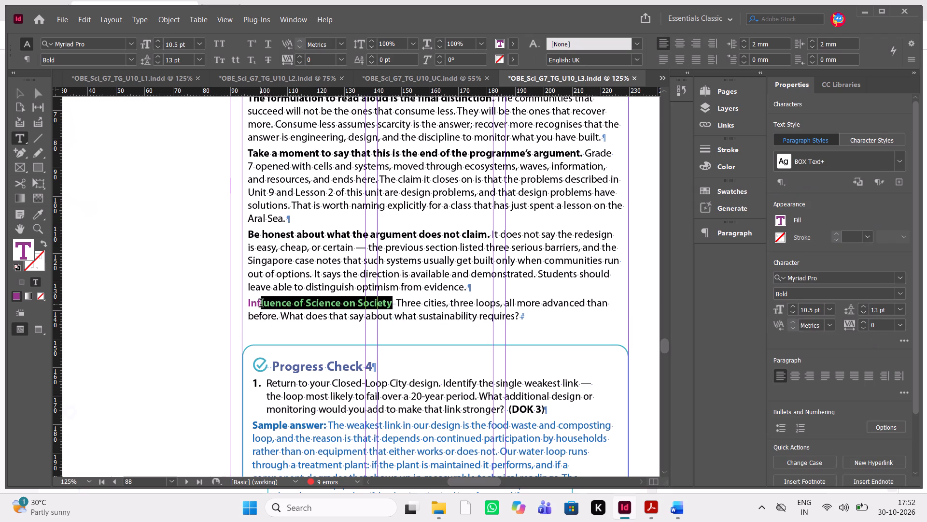
key("shift+Left")
key("shift+Left")
key("shift+Left")
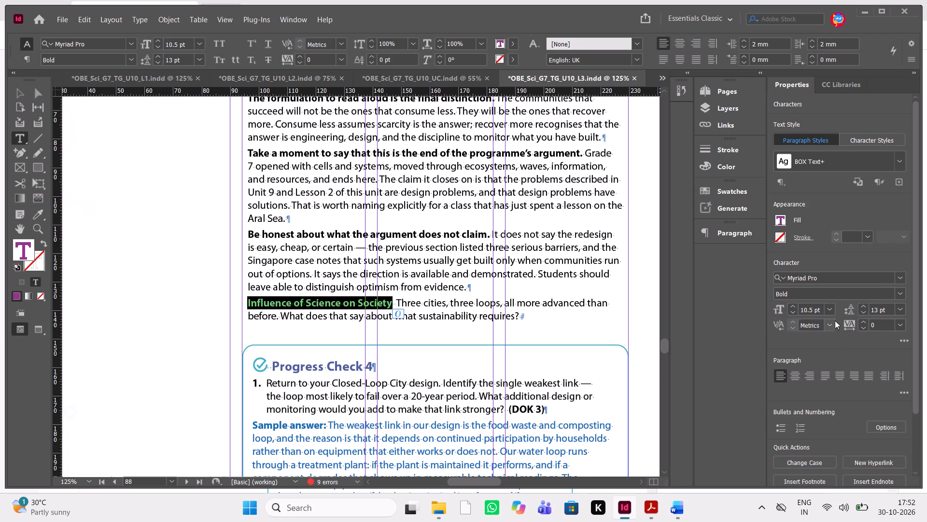
left_click(829, 307)
left_click(823, 180)
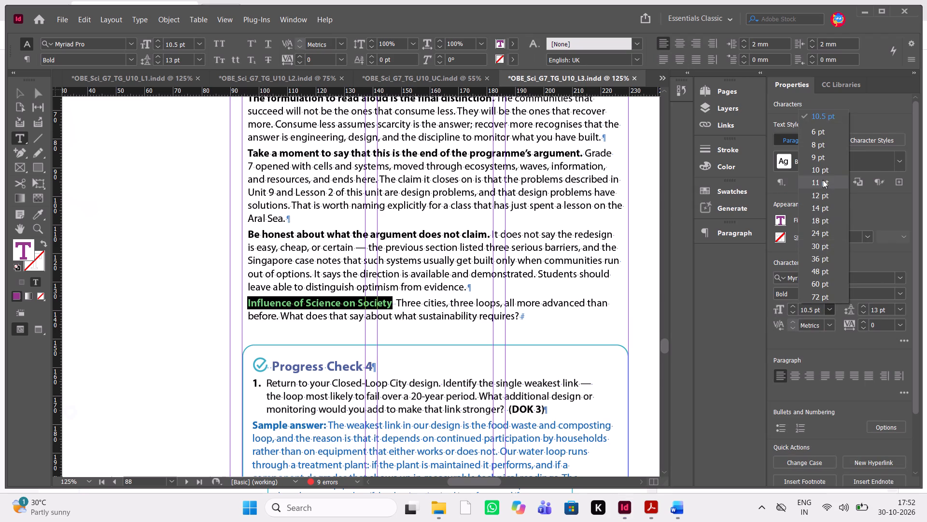
left_click(397, 301)
Review the commented PDF from page 88 to page 95 for remaining reviewer comments, cross-checking against the Lesson 3 layout.
key("alt+Tab")
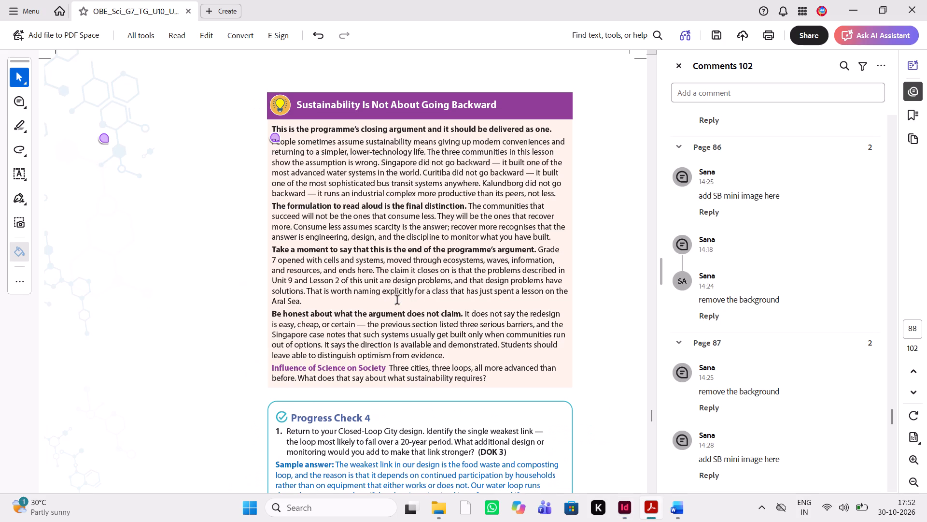
key("alt+Tab")
key("alt+Tab")
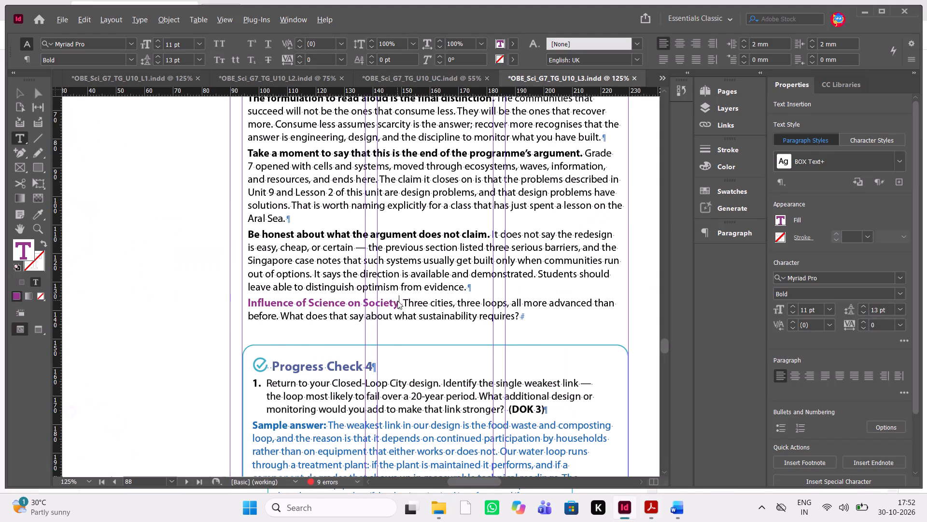
scroll(390, 361, "down", 1)
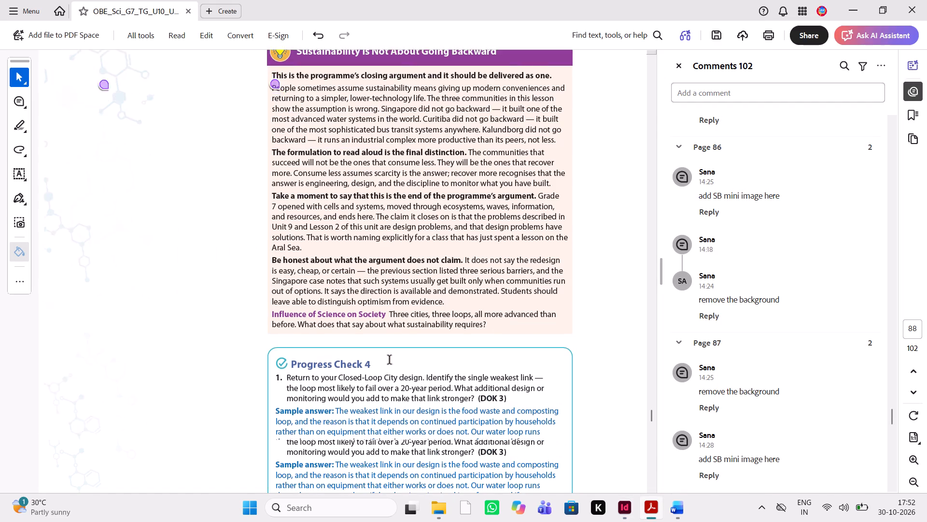
scroll(390, 361, "down", 4)
scroll(390, 361, "up", 1)
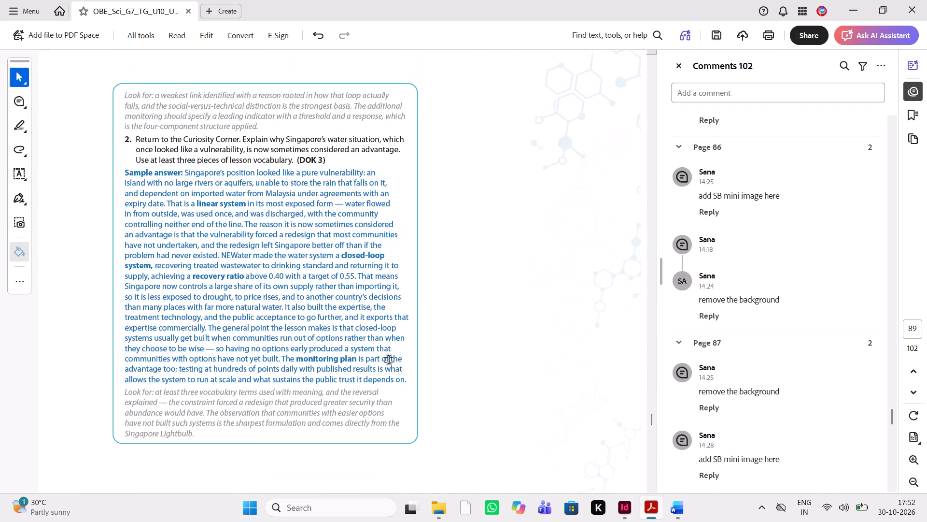
key("alt+Tab")
scroll(390, 361, "down", 1)
scroll(390, 361, "up", 1)
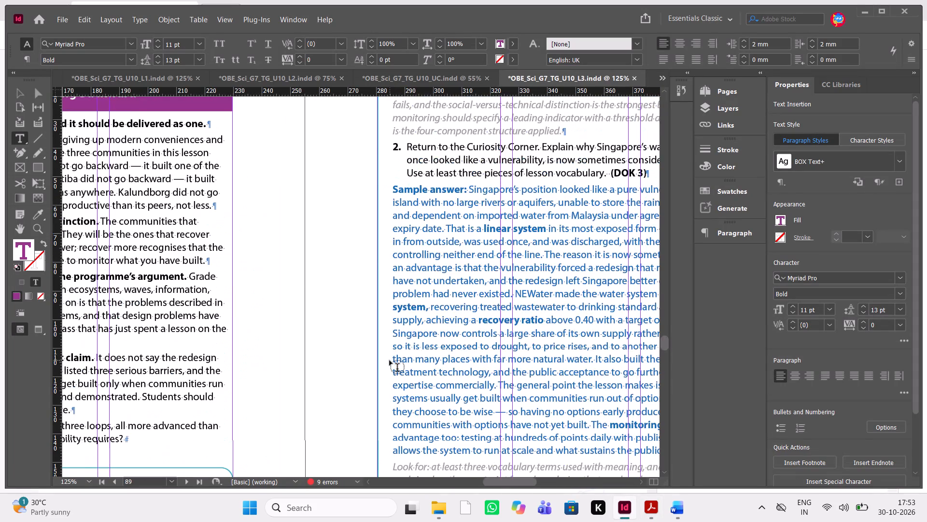
scroll(390, 361, "down", 5)
scroll(390, 361, "left", 1)
scroll(390, 361, "down", 2)
scroll(390, 361, "up", 1)
key("alt+Tab")
scroll(390, 361, "down", 4)
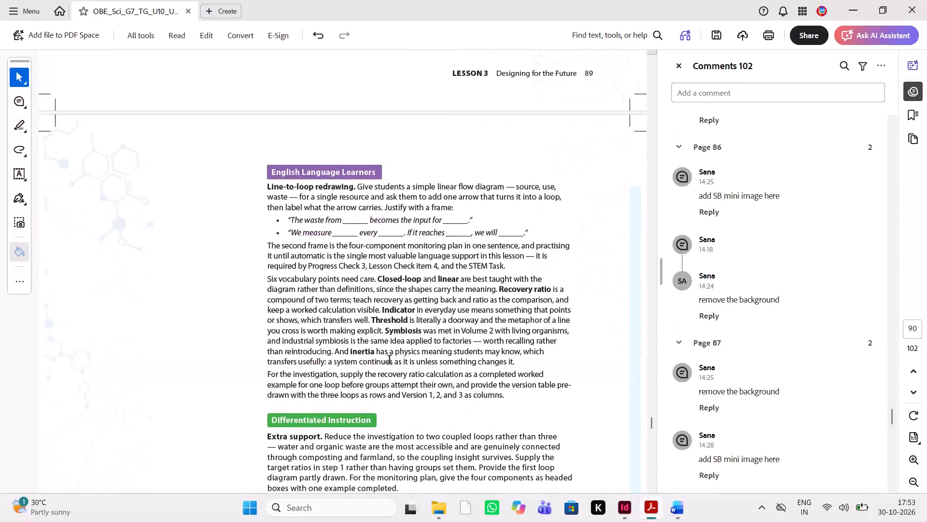
scroll(390, 361, "down", 5)
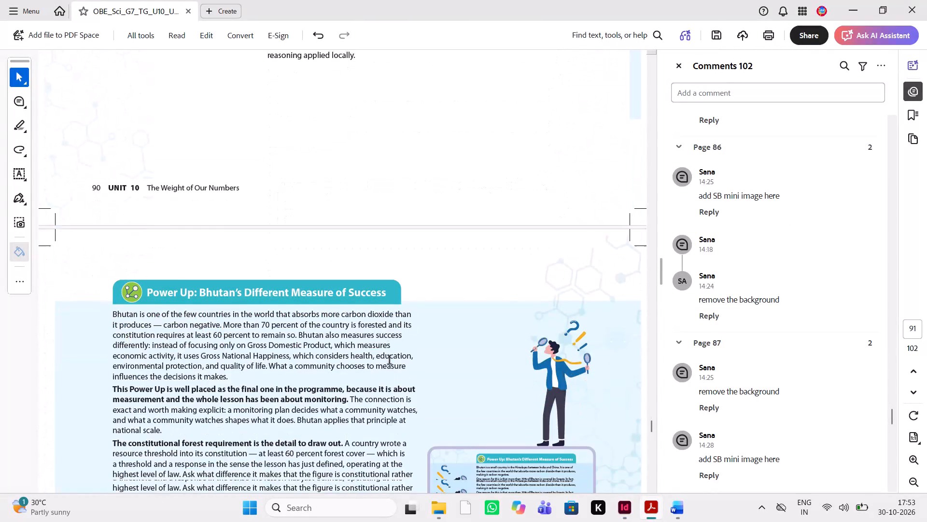
scroll(390, 361, "down", 2)
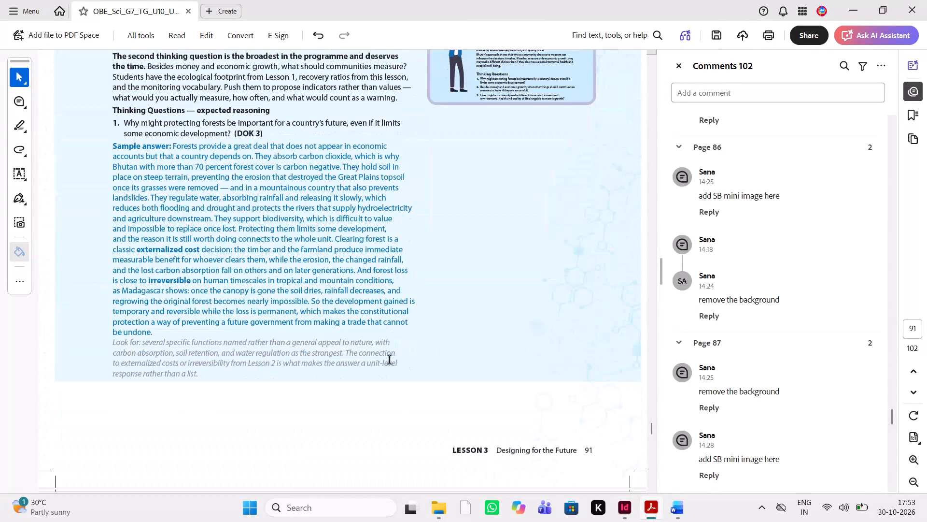
scroll(390, 361, "down", 5)
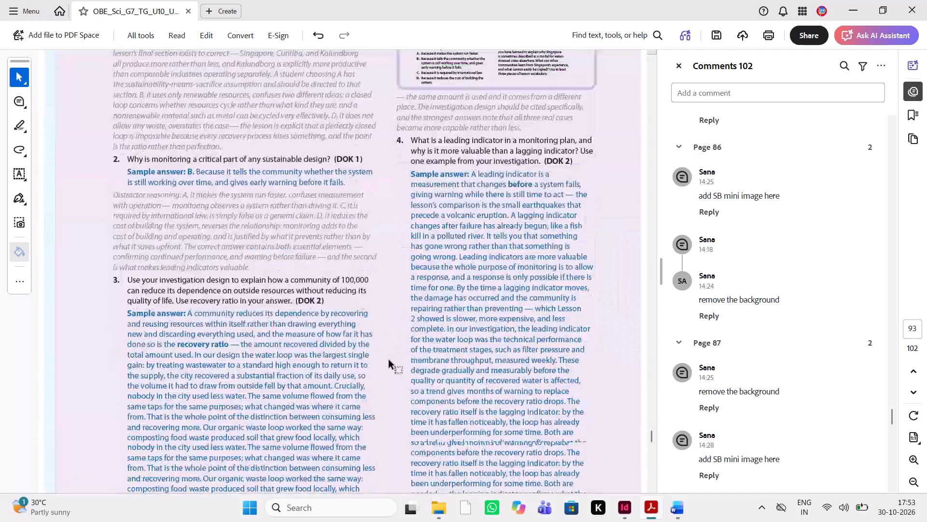
scroll(390, 361, "down", 5)
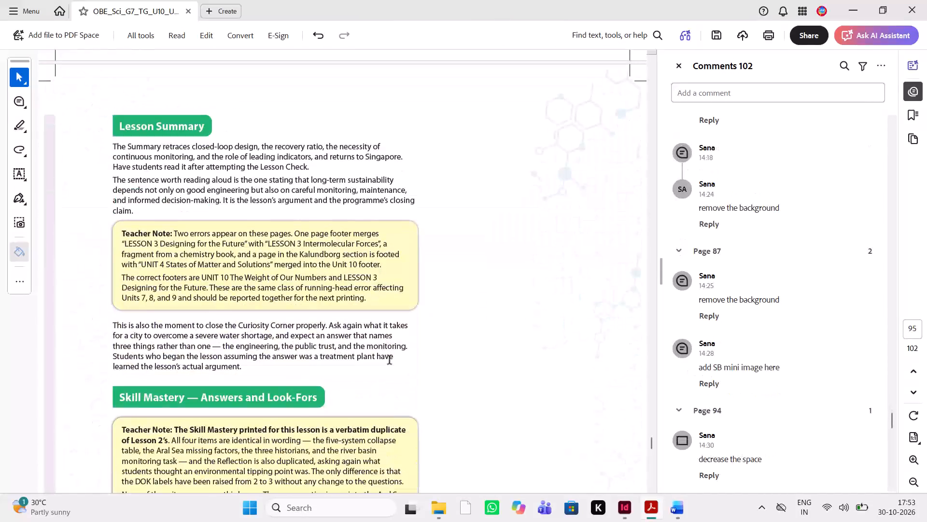
scroll(390, 361, "down", 1)
Examine the Lesson 3 layout from page 90 to page 95 to locate the content matching the PDF comments.
key("alt+Tab")
scroll(390, 361, "down", 2)
scroll(390, 361, "up", 2)
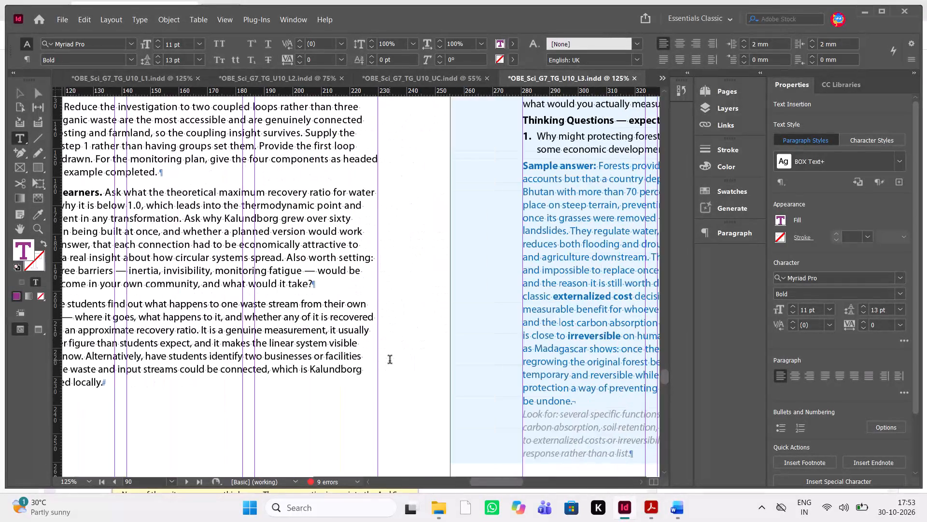
scroll(390, 361, "up", 1)
scroll(390, 361, "down", 5)
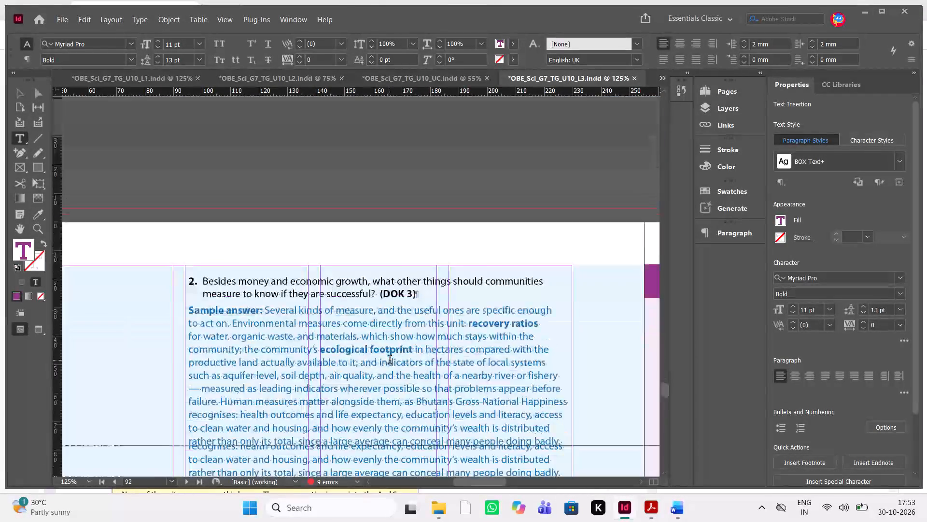
scroll(390, 361, "down", 4)
scroll(390, 361, "left", 1)
scroll(390, 361, "down", 1)
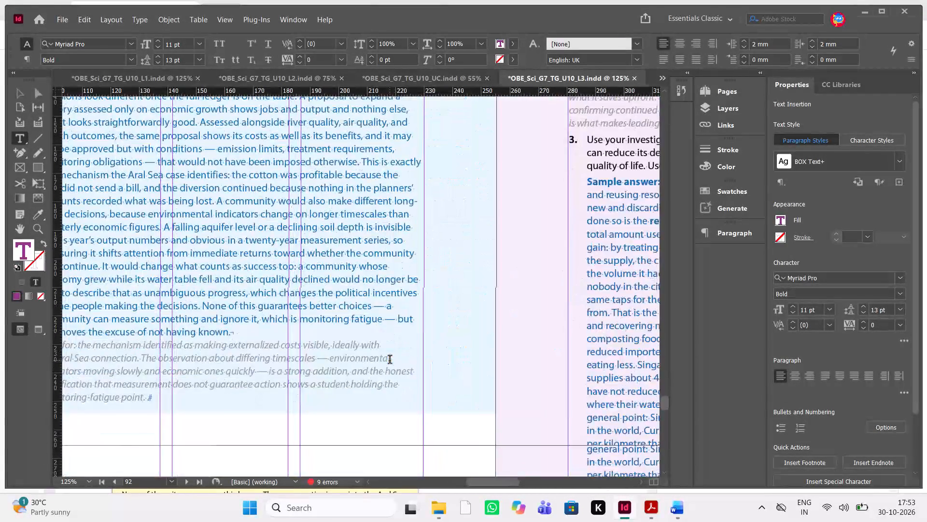
scroll(390, 361, "down", 1)
scroll(390, 361, "up", 2)
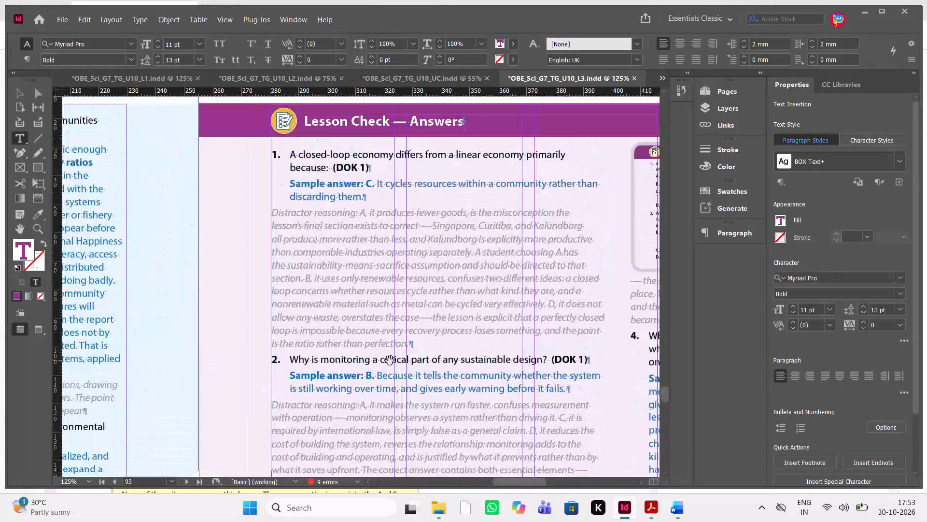
key("alt+Tab")
scroll(390, 361, "down", 1)
key("alt+Tab")
scroll(390, 361, "down", 6)
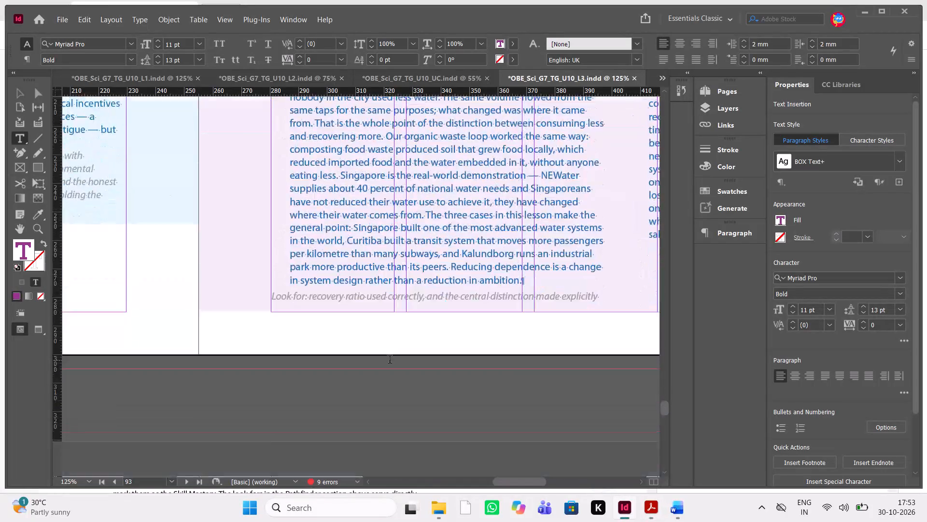
scroll(390, 361, "down", 6)
scroll(390, 361, "left", 1)
scroll(390, 361, "down", 2)
scroll(289, 309, "up", 1)
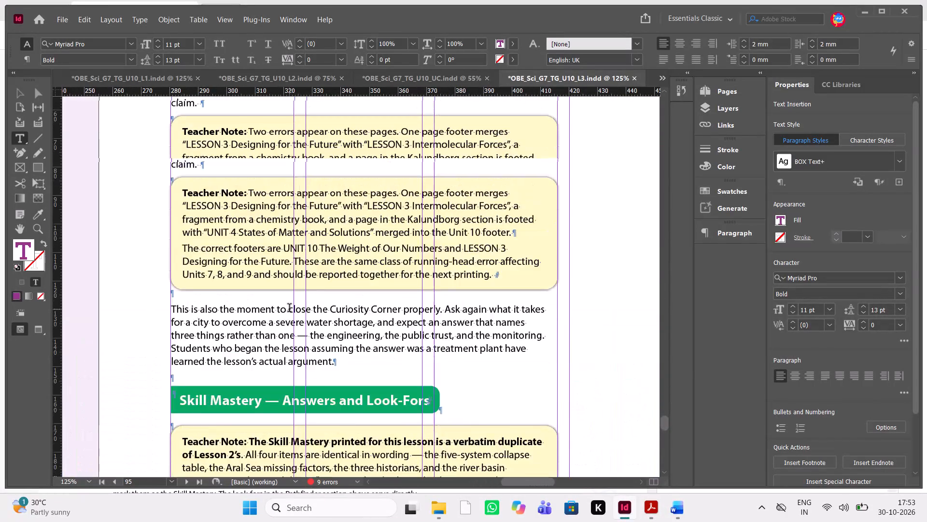
Set the tracking of the Lesson Summary paragraph beginning "The sentence worth reading aloud" on page 95 to -10.
scroll(289, 309, "up", 1)
left_click_drag(207, 287, 166, 263)
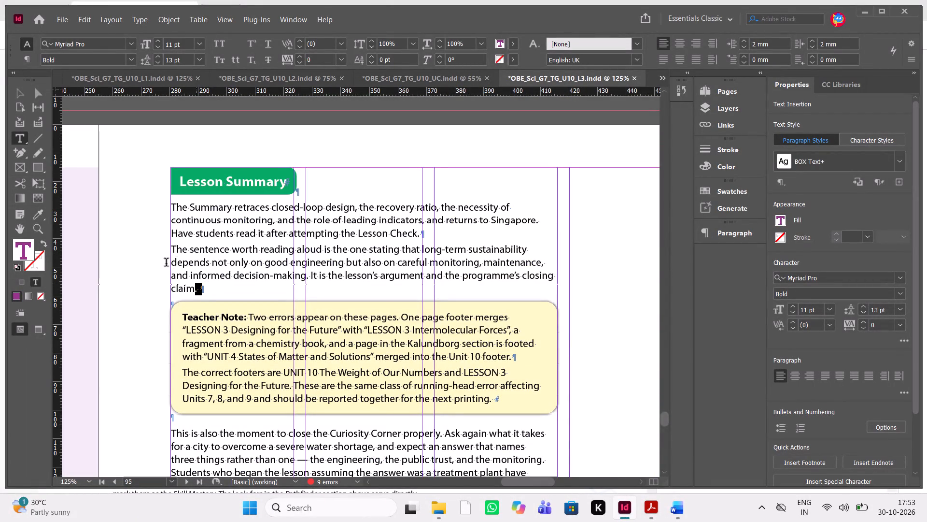
left_click_drag(166, 263, 161, 251)
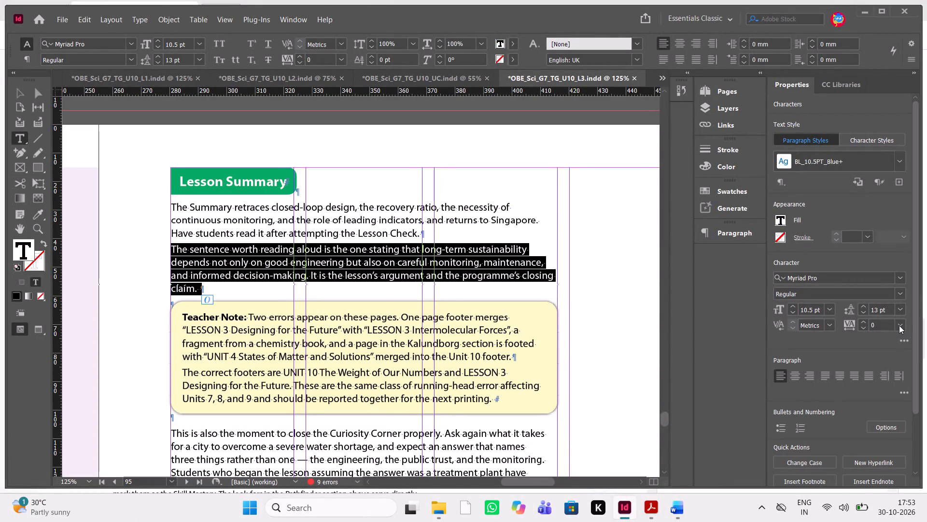
left_click(899, 325)
left_click(884, 206)
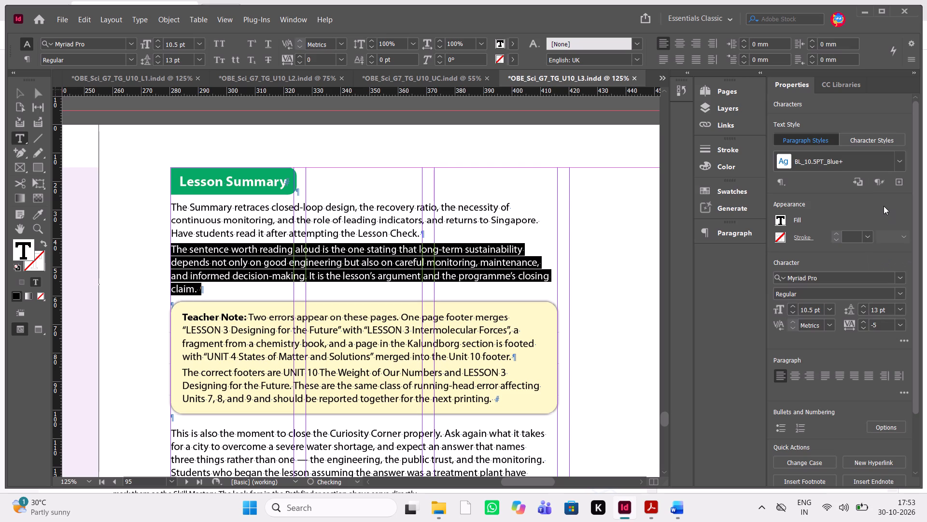
left_click(904, 329)
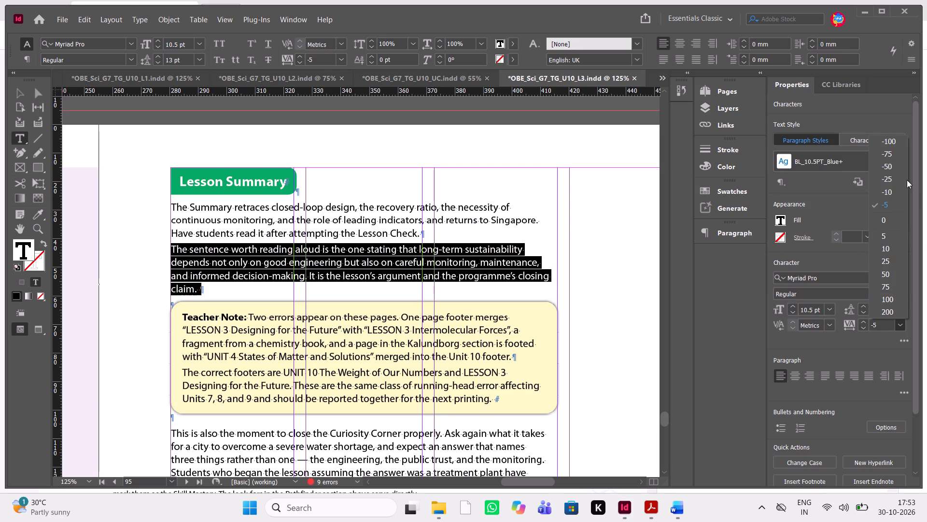
left_click(895, 197)
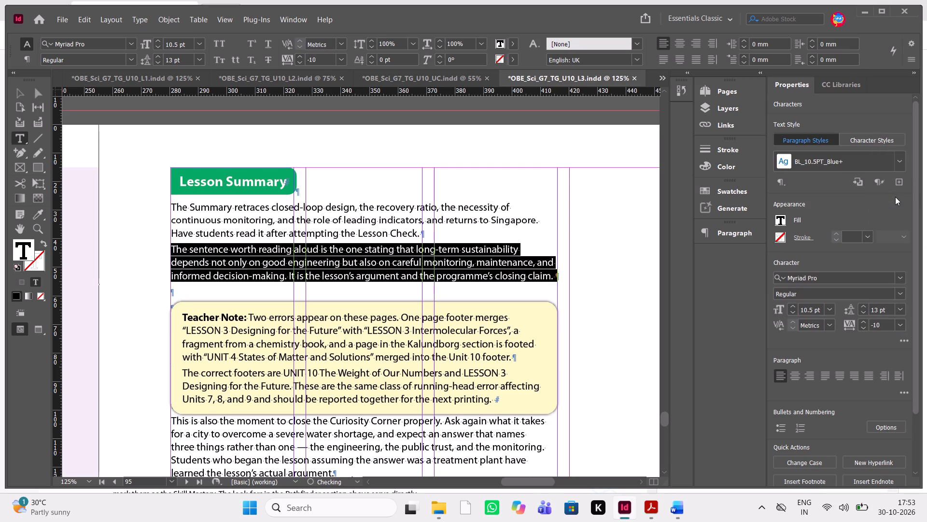
left_click(522, 319)
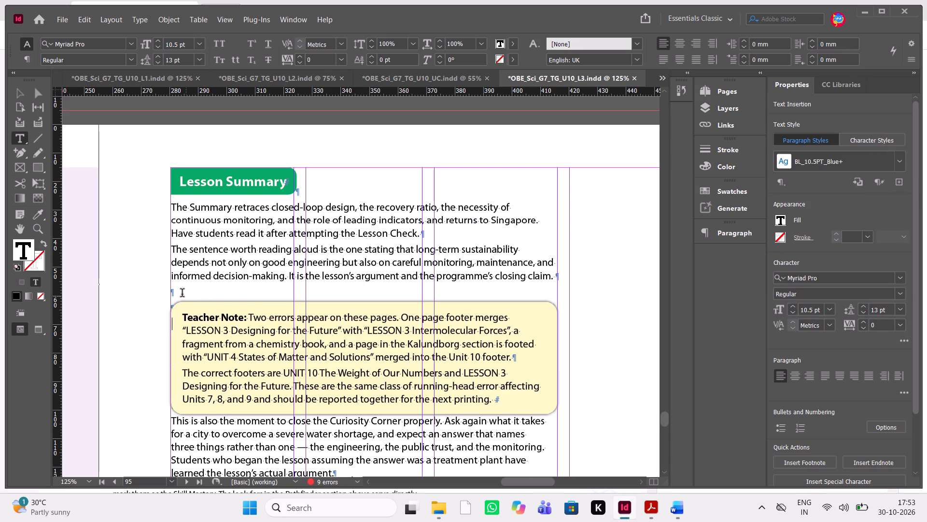
Move the yellow Teacher Note box under the Lesson Summary text on page 95 up about 2.5 mm.
left_click(182, 293)
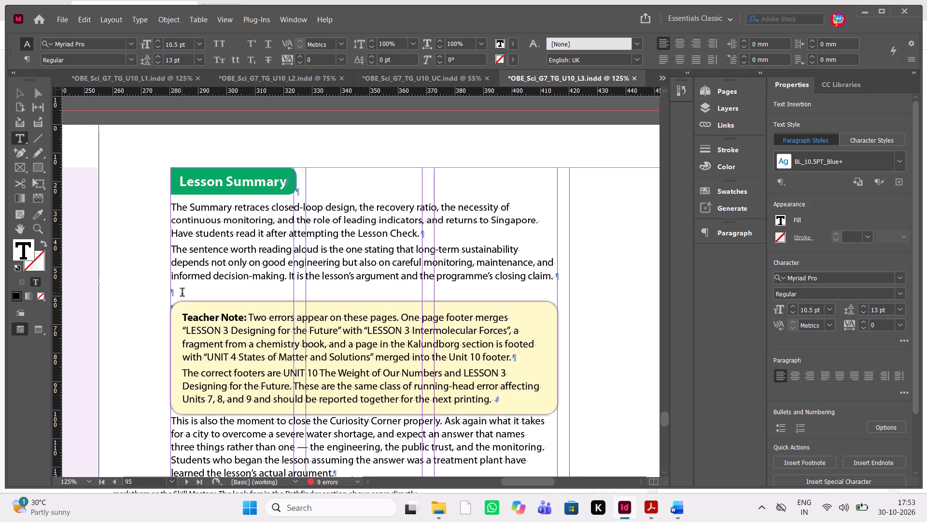
key("Escape")
left_click(240, 347)
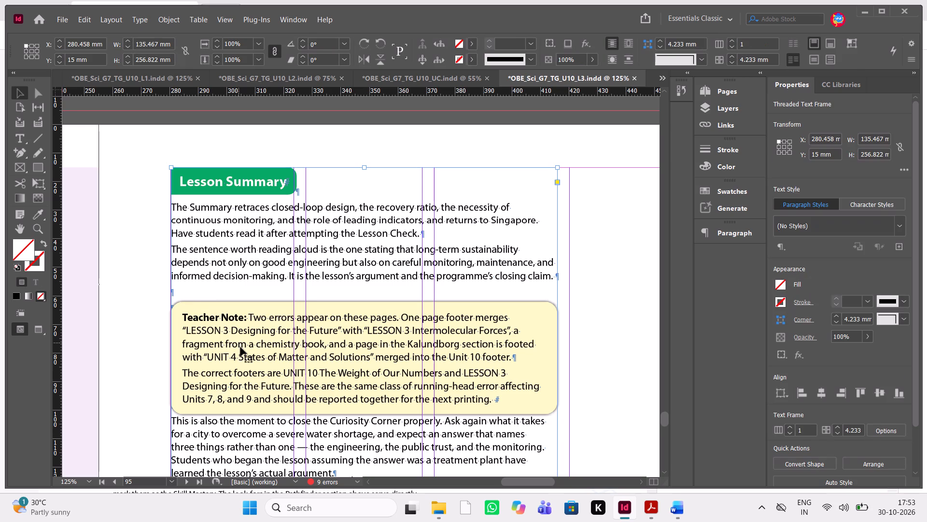
left_click_drag(135, 327, 207, 362)
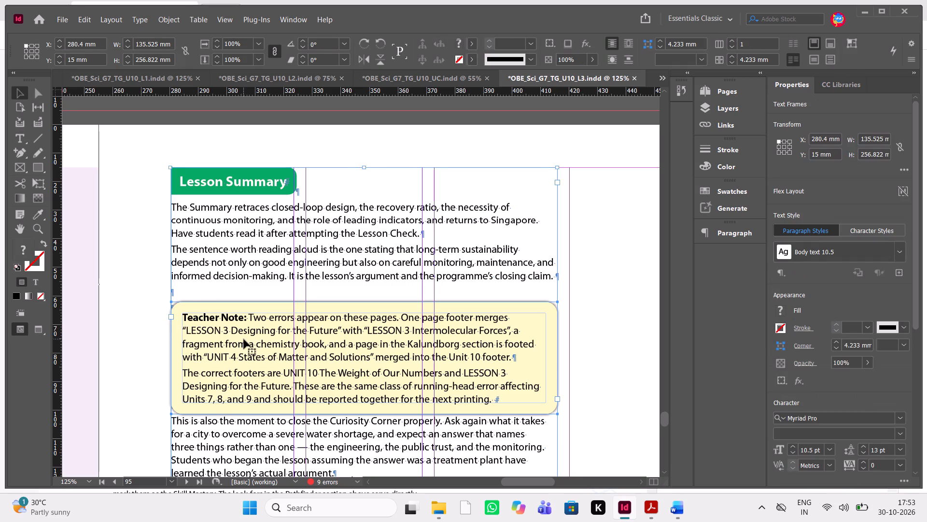
left_click(375, 254, "shift")
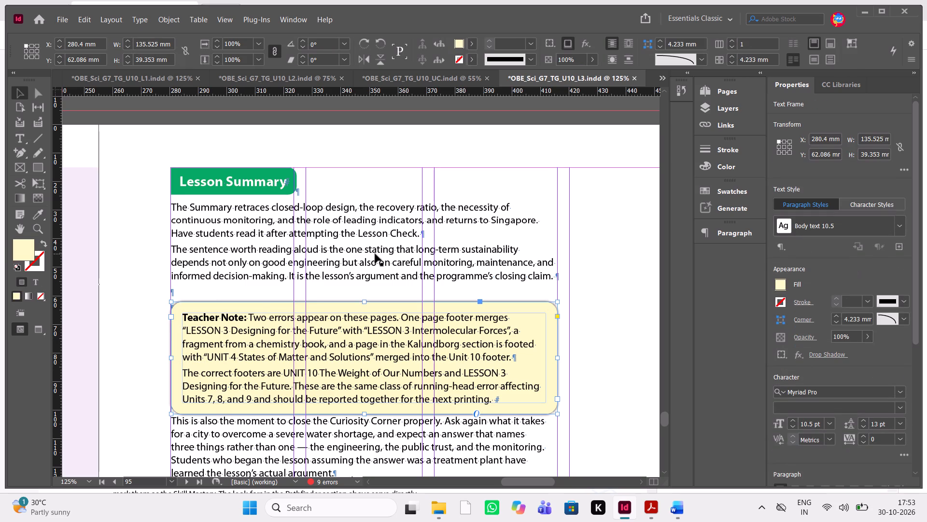
key("Up")
key("Up")
key("Up")
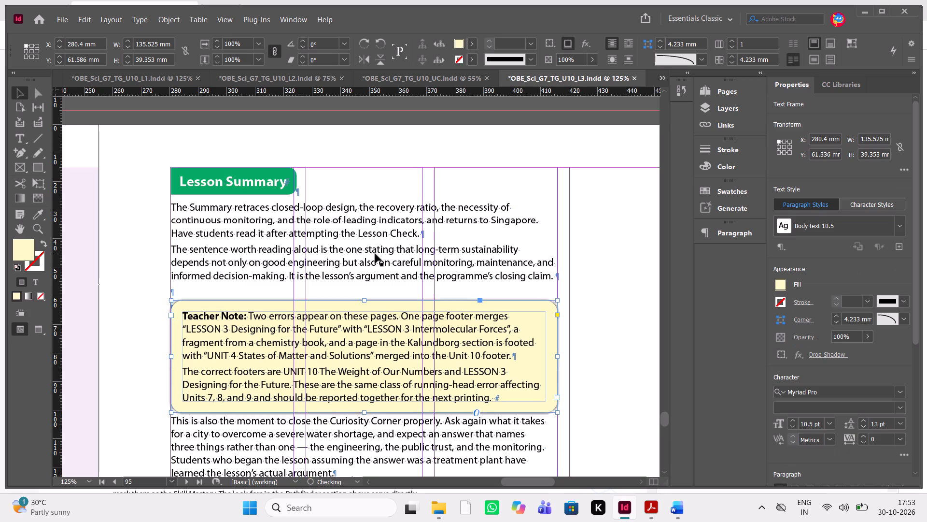
key("Up")
key("Up")
key("Up")
key("Up")
key("Up")
key("Up")
key("Up")
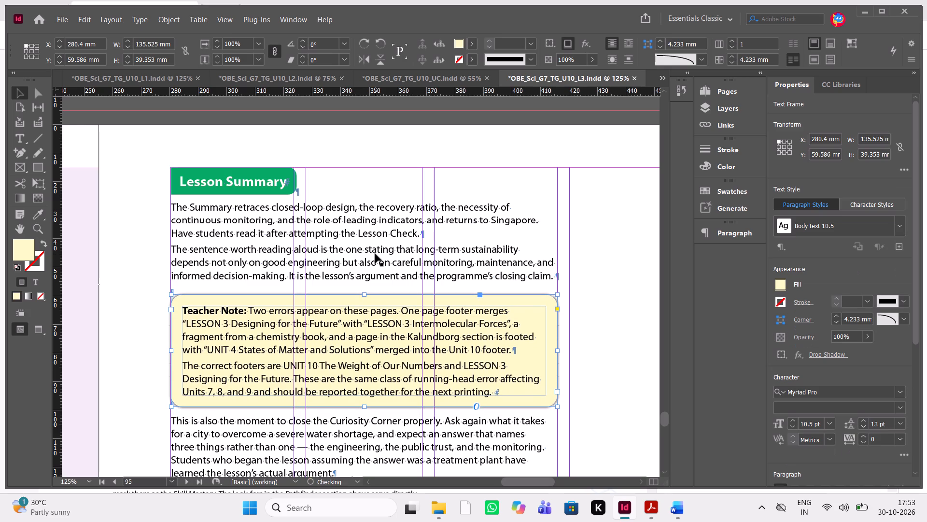
left_click(142, 327)
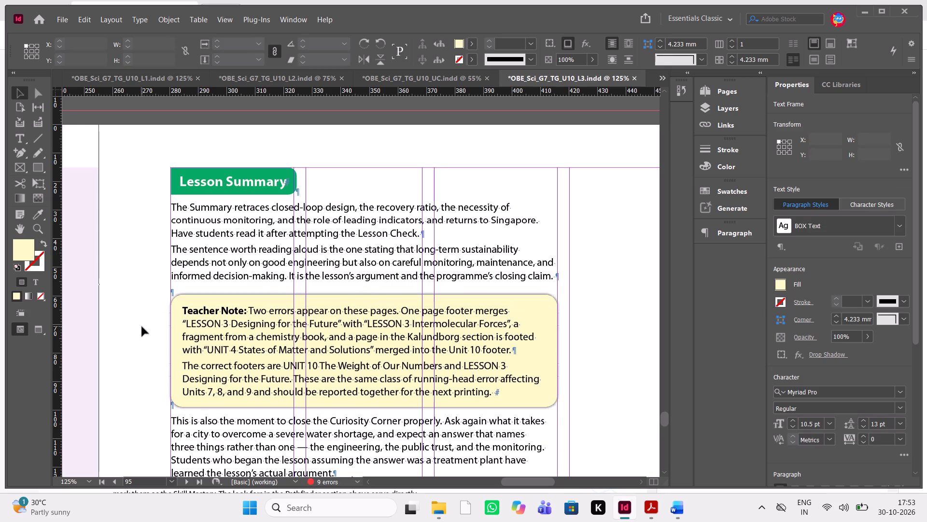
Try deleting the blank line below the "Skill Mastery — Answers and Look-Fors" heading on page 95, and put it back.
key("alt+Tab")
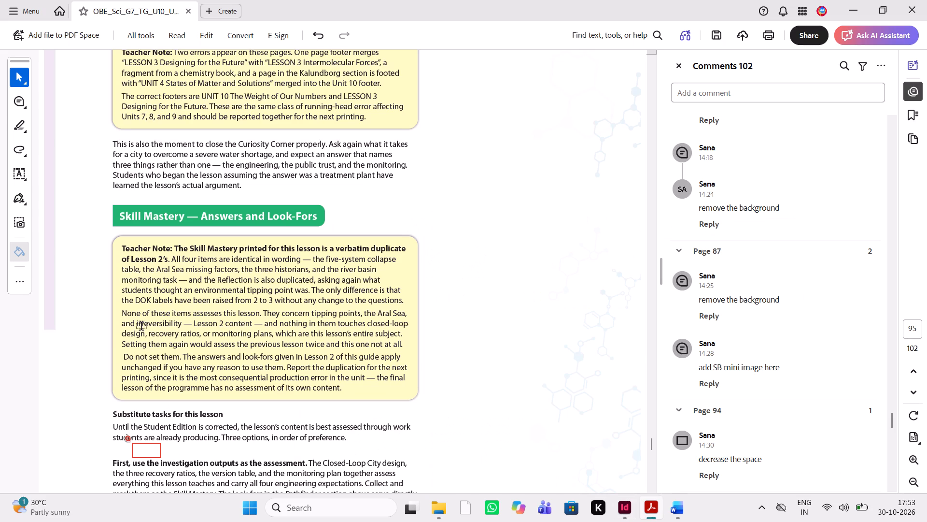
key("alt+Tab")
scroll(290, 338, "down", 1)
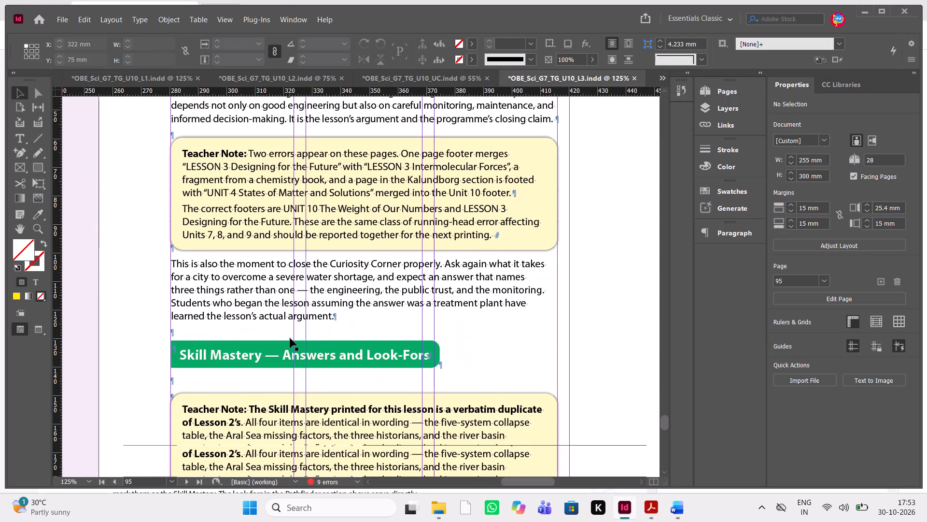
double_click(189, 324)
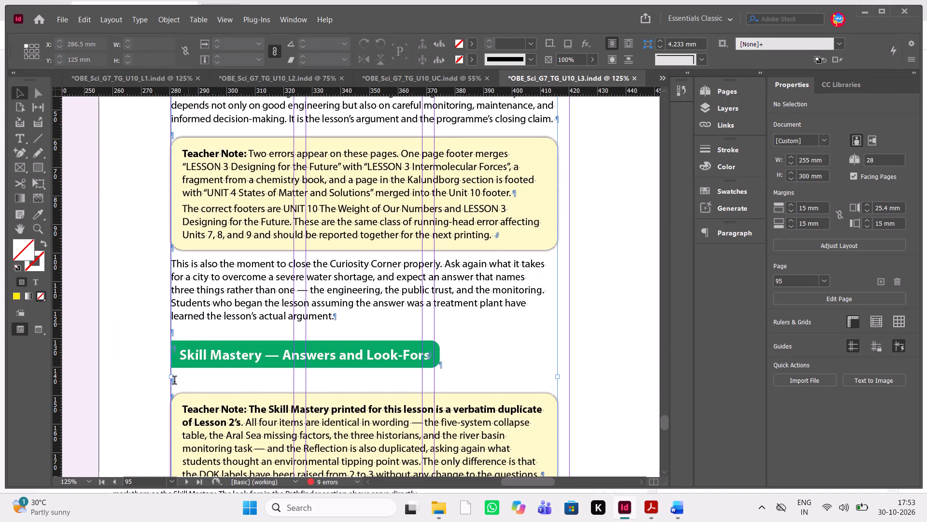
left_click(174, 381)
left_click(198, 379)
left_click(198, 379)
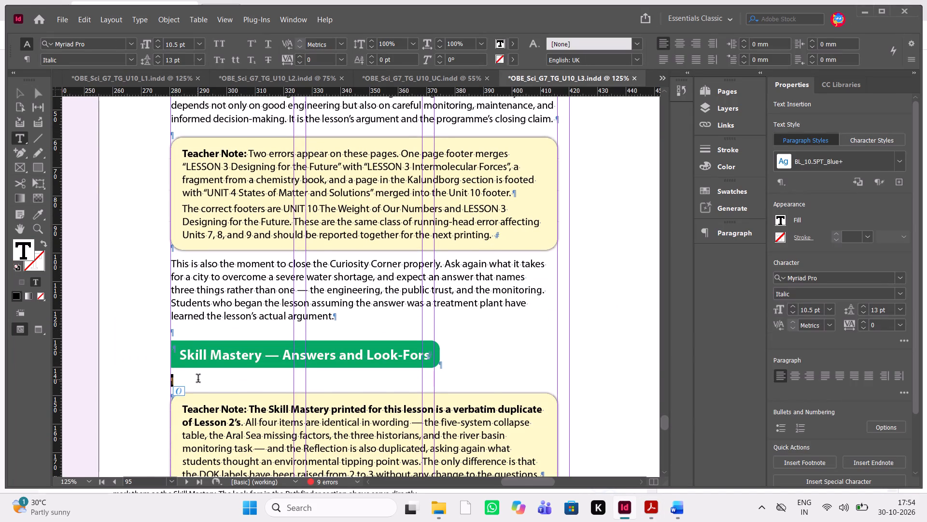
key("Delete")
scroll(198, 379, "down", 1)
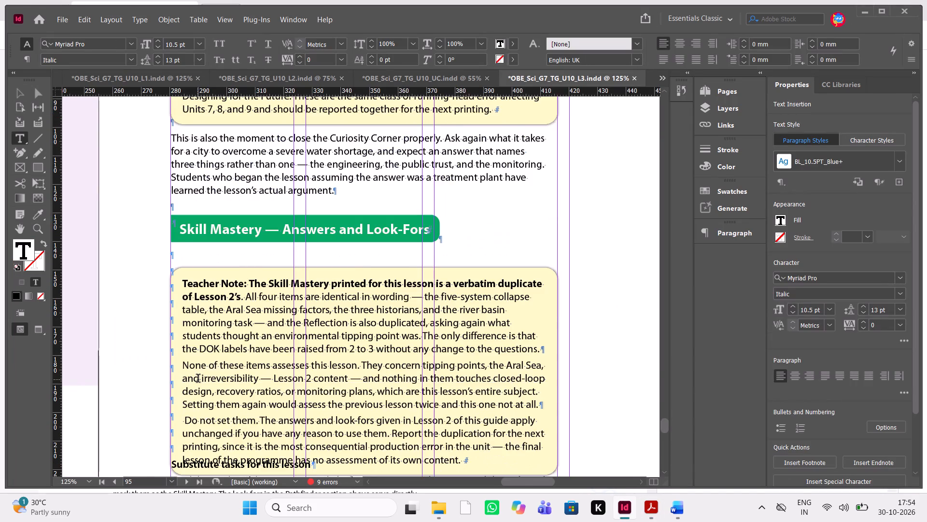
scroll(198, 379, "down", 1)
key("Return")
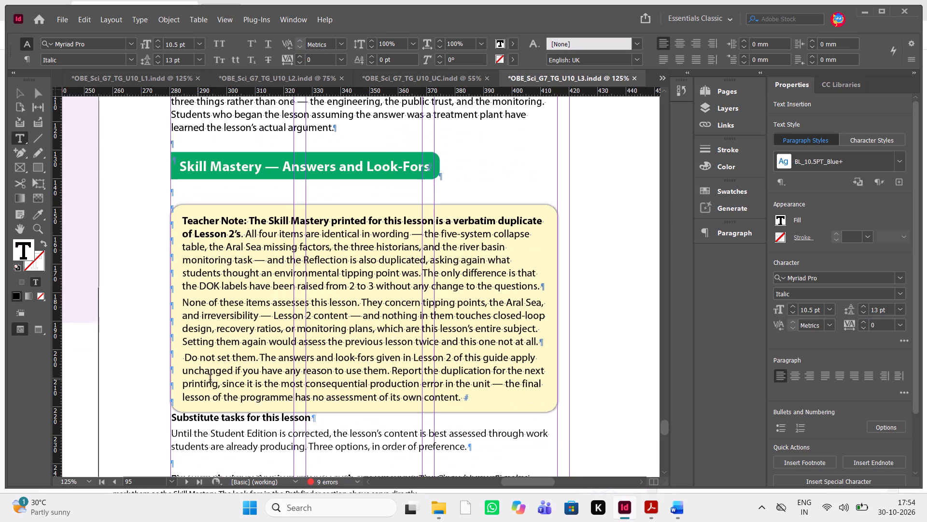
Move the yellow Teacher Note box under the "Skill Mastery — Answers and Look-Fors" heading on page 95 up about 4.25 mm.
key("Escape")
left_click_drag(131, 283, 206, 320)
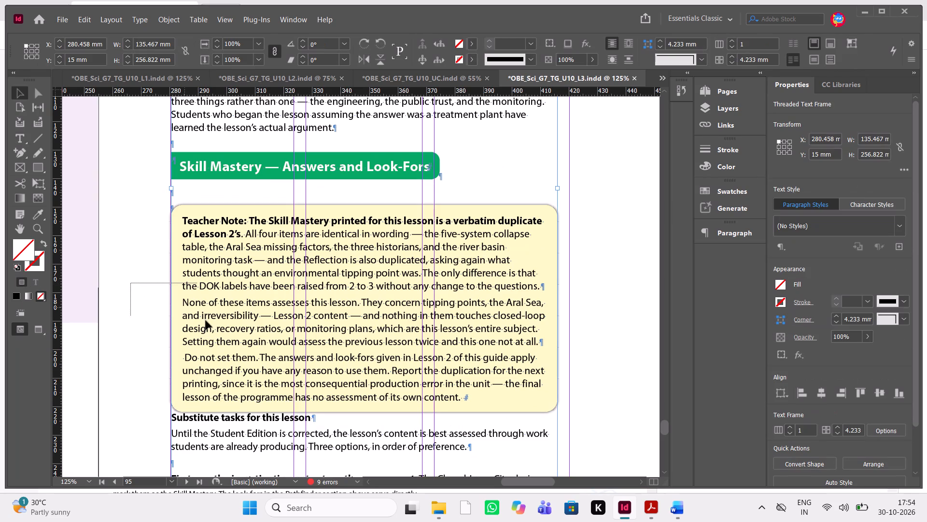
left_click_drag(206, 320, 207, 320)
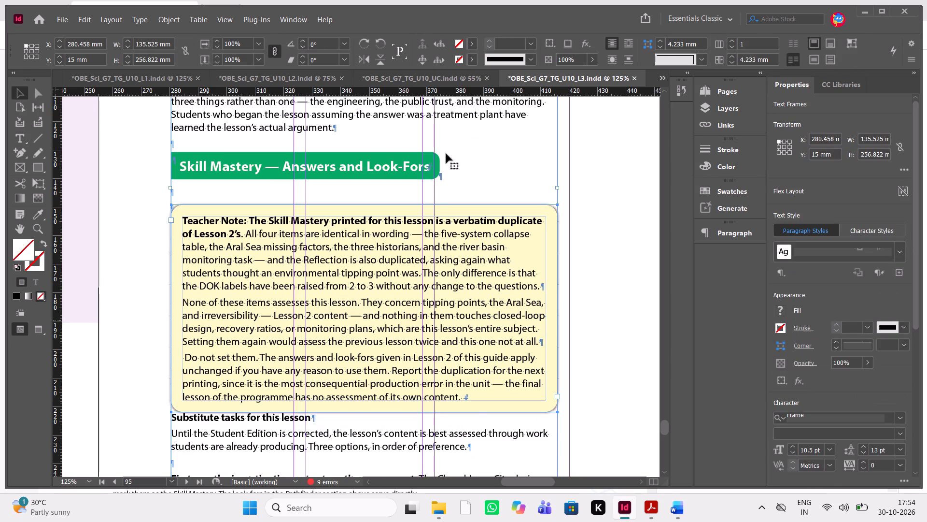
left_click(446, 154, "shift")
key("shift+Up")
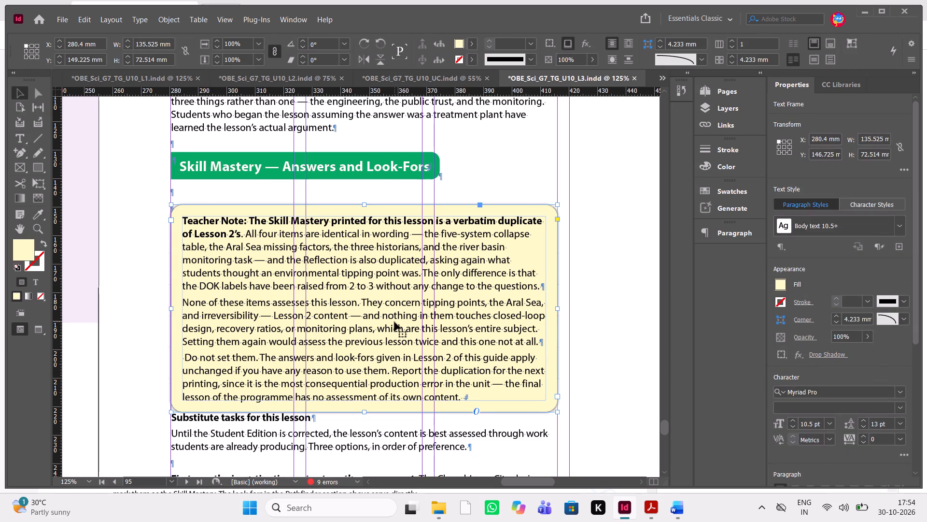
key("shift+Up")
key("Down")
key("Down")
key("Down")
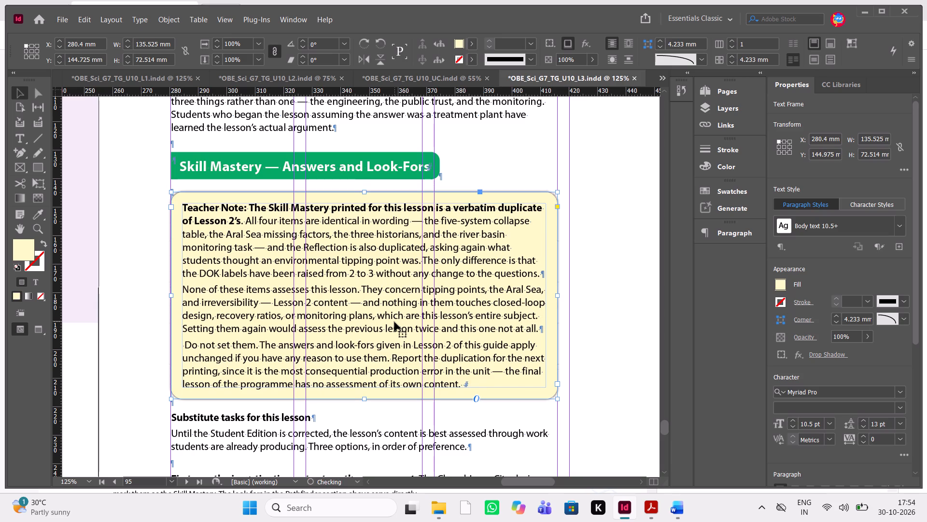
left_click(148, 284)
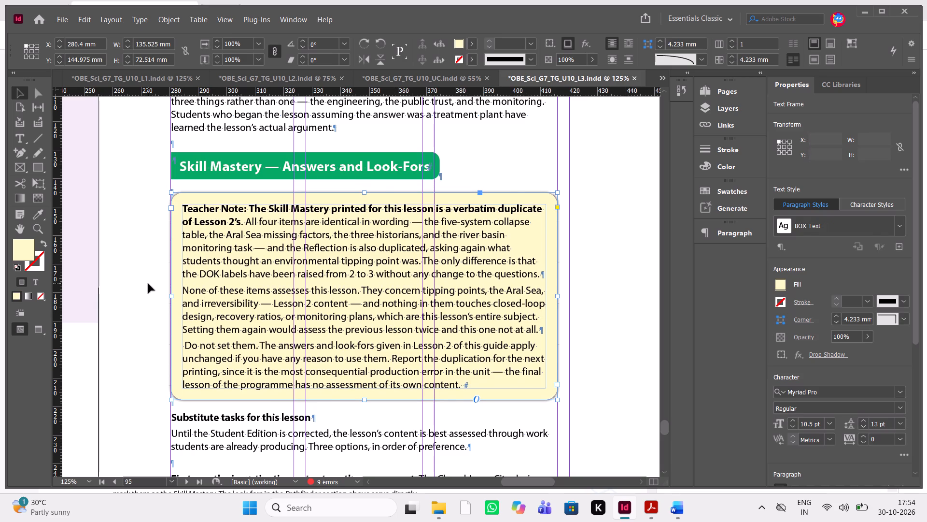
Check the spacing comments in the PDF and delete the blank lines before the "First, use" and "Second, use" paragraphs on page 95.
scroll(160, 266, "up", 3)
scroll(160, 266, "down", 1)
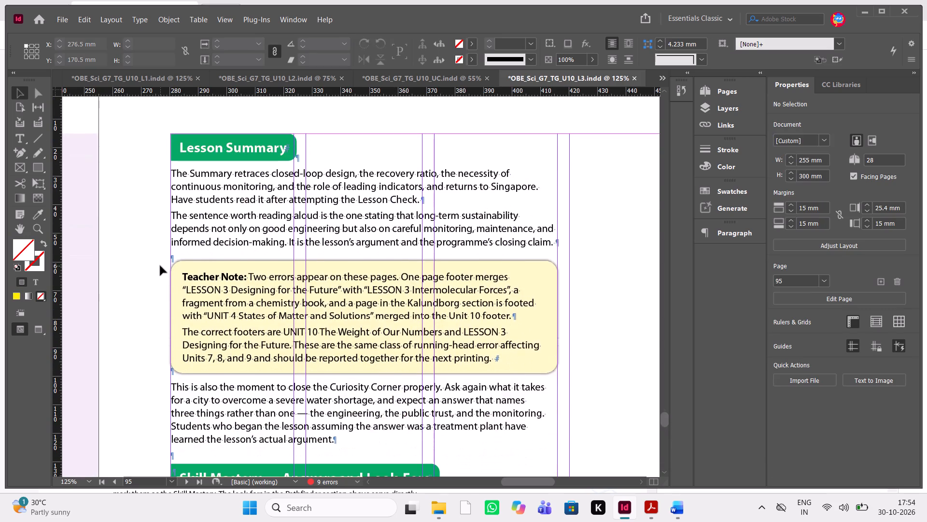
key("alt+Tab")
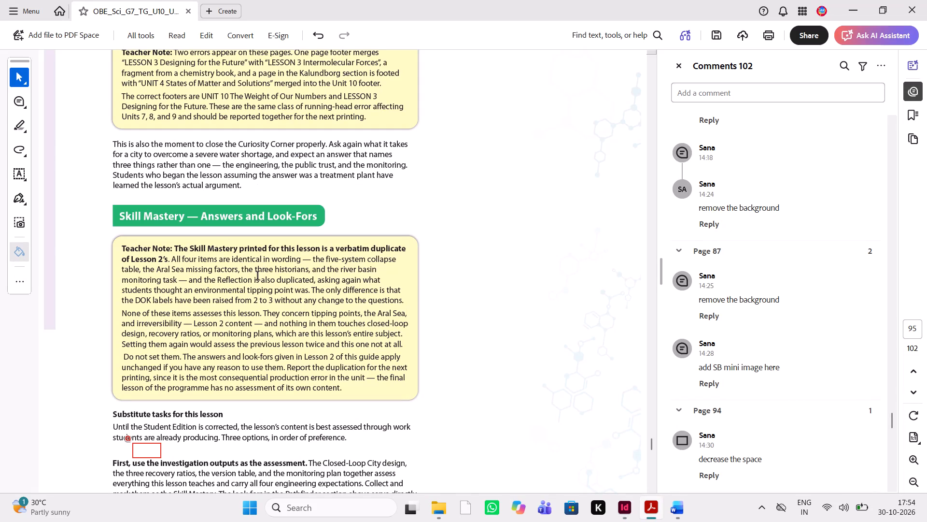
scroll(258, 276, "down", 1)
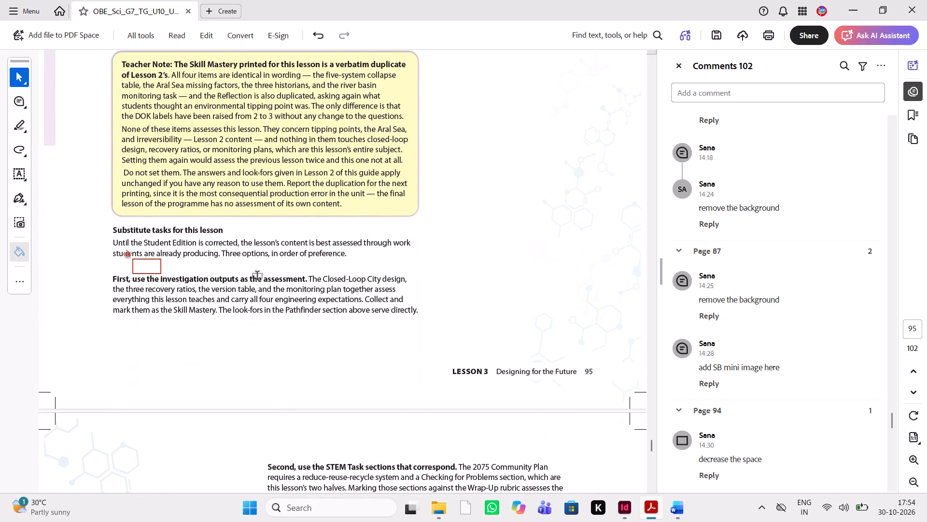
key("alt+Tab")
scroll(329, 326, "down", 3)
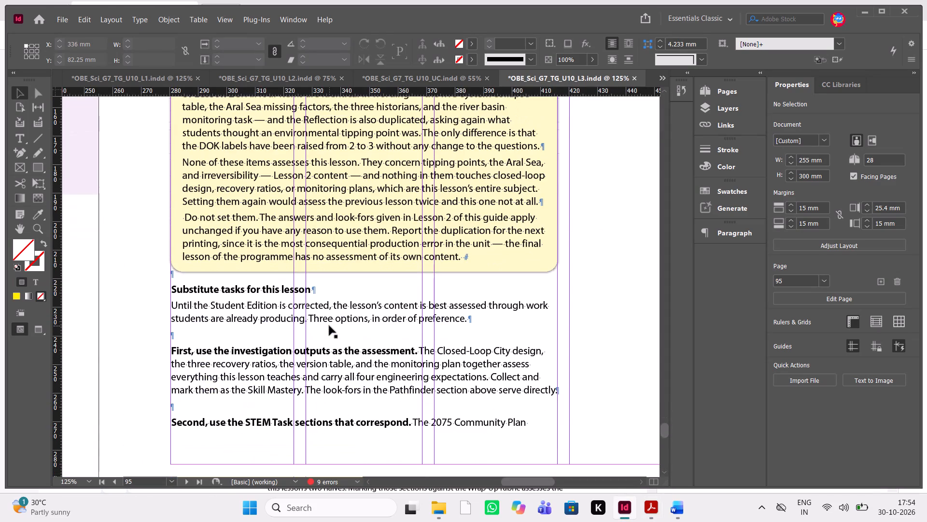
double_click(210, 342)
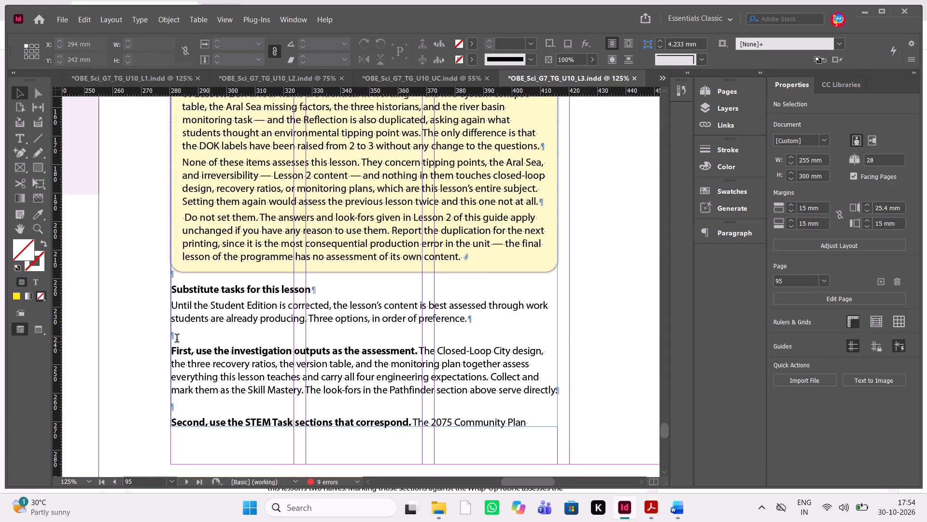
left_click(173, 336)
left_click(199, 336)
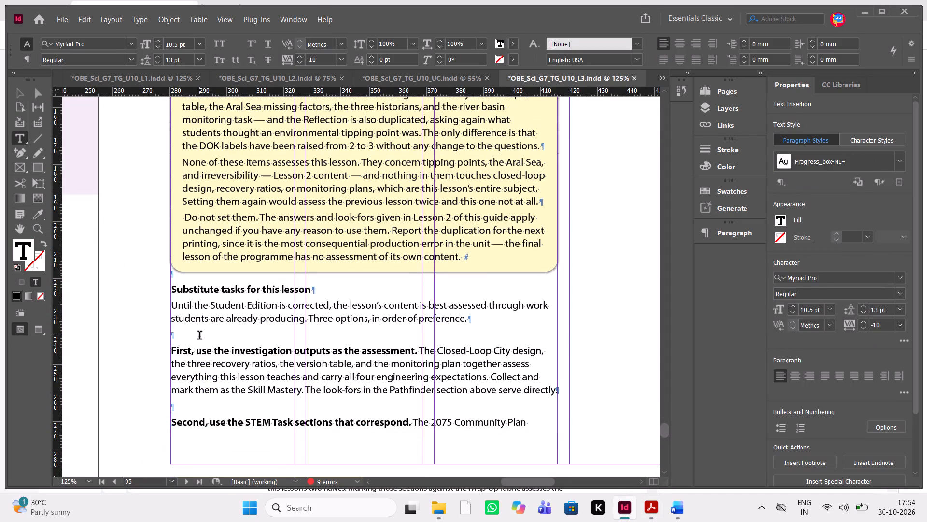
key("Delete")
left_click(180, 389)
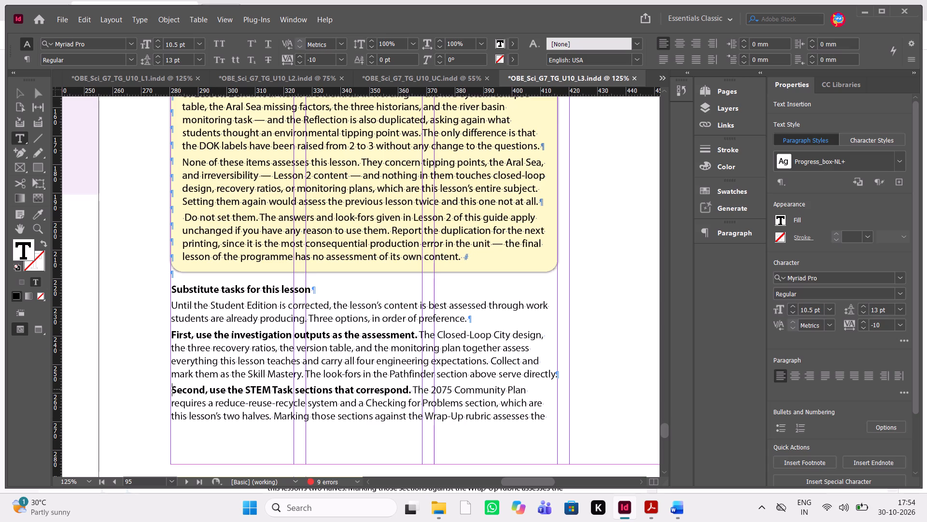
Extend the bottom of page 95's main text frame to a height of about 261.2 mm, fitting the whole "Second, use the STEM Task sections" paragraph.
key("alt+Tab")
scroll(260, 350, "down", 1)
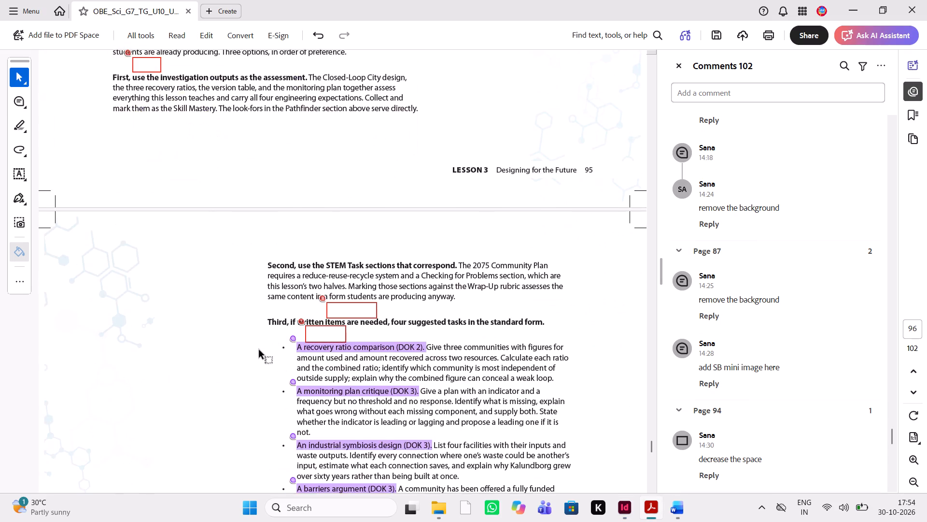
scroll(260, 350, "down", 1)
key("alt+Tab")
key("alt+Tab")
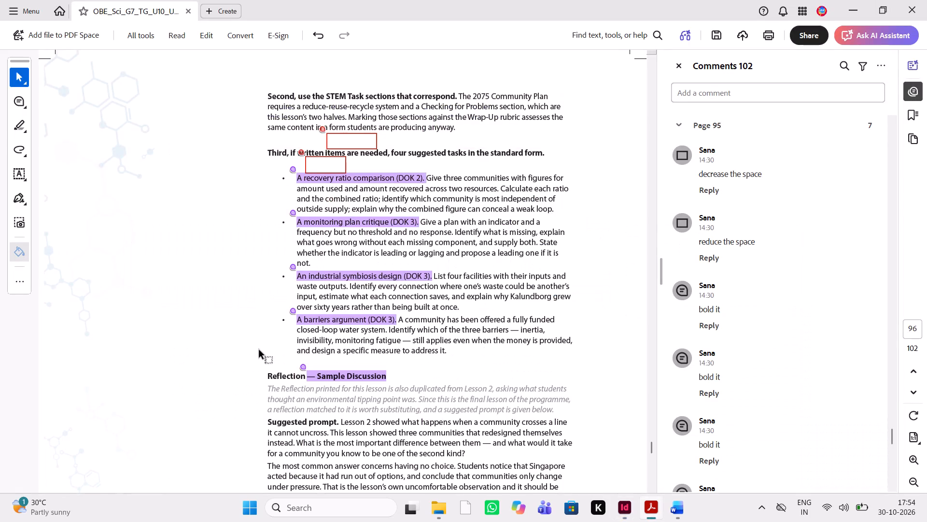
scroll(260, 350, "right", 2)
key("alt+Tab")
scroll(260, 350, "down", 2)
scroll(260, 350, "up", 1)
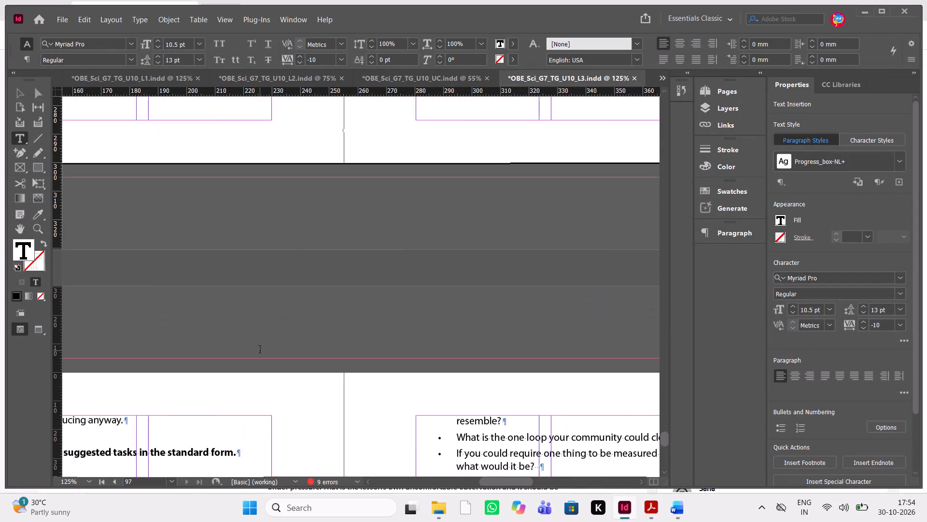
scroll(260, 350, "up", 1)
key("Escape")
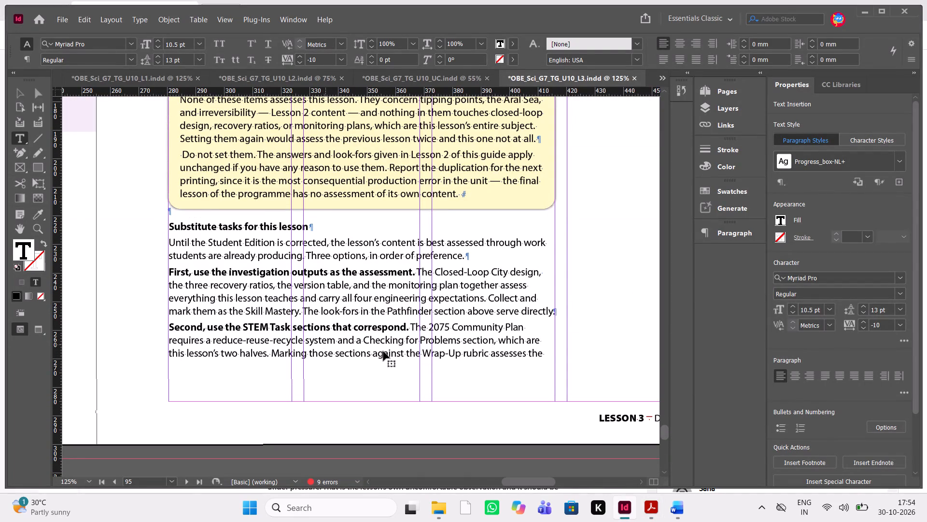
left_click(383, 353)
scroll(383, 353, "down", 1)
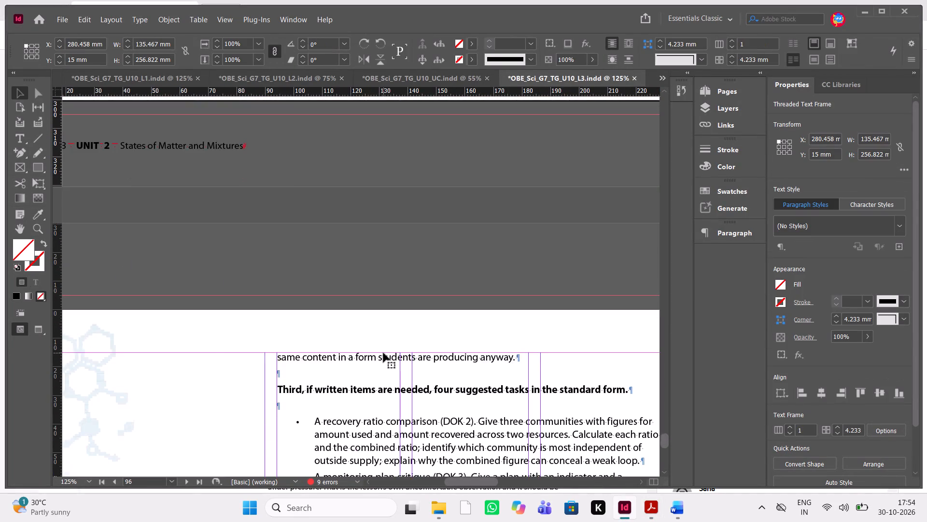
scroll(383, 353, "down", 1)
scroll(383, 353, "left", 1)
scroll(383, 353, "up", 4)
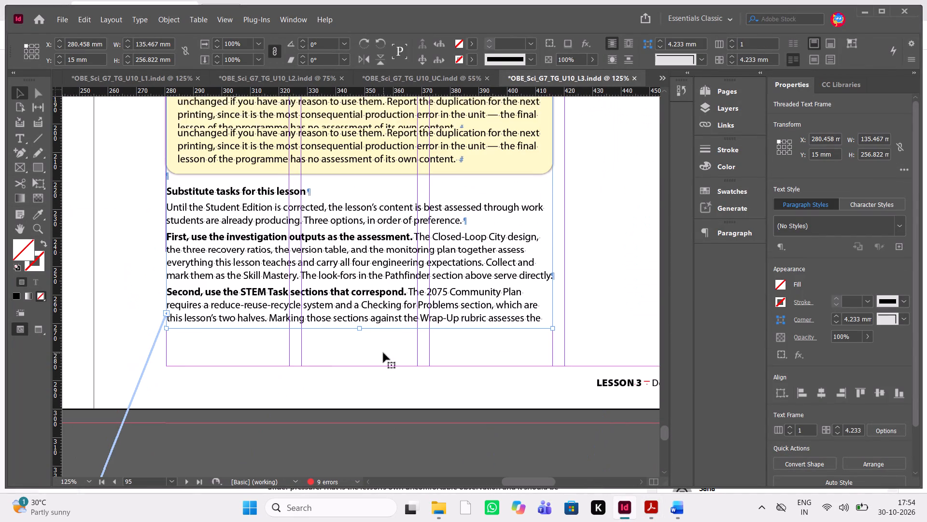
left_click_drag(359, 328, 360, 341)
Delete the blank lines above and below the "Third, if written items are needed" line on page 96, as the PDF comments ask.
scroll(326, 353, "down", 2)
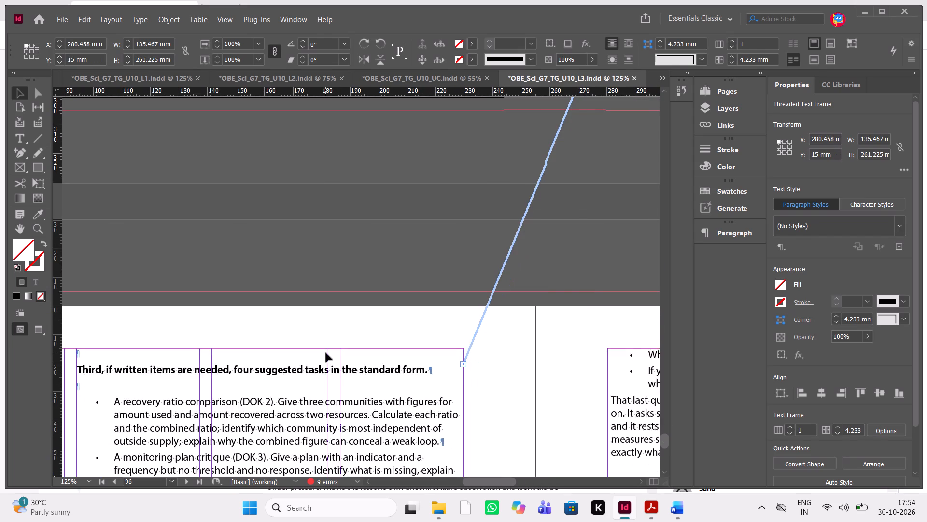
double_click(184, 354)
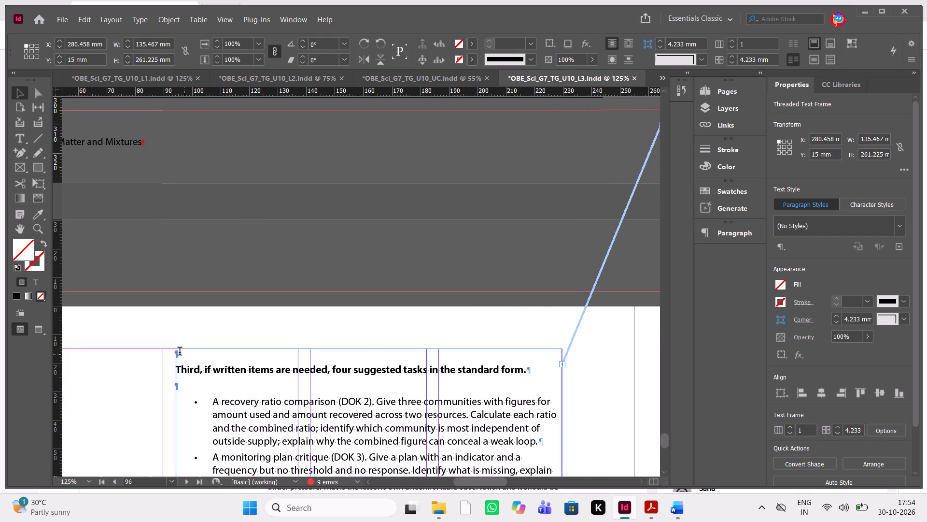
left_click_drag(179, 352, 189, 355)
left_click(189, 355)
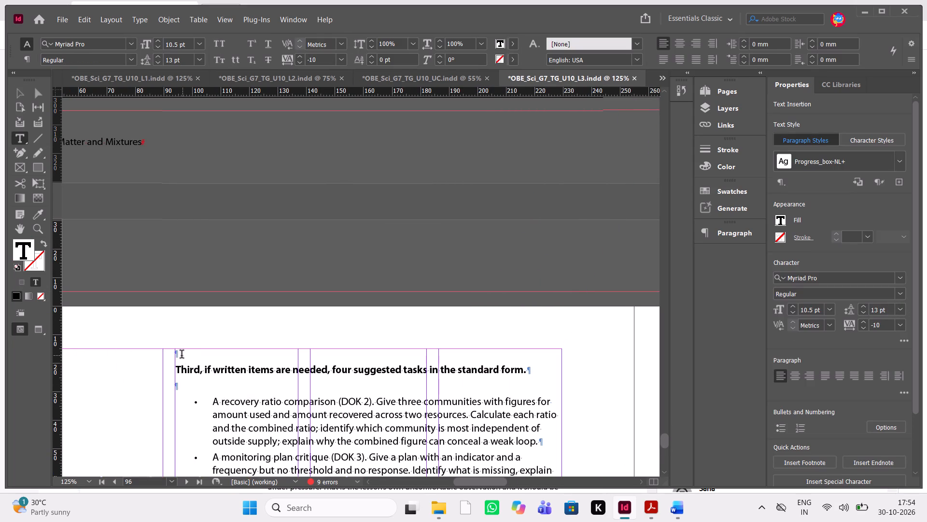
key("Delete")
key("alt+Tab")
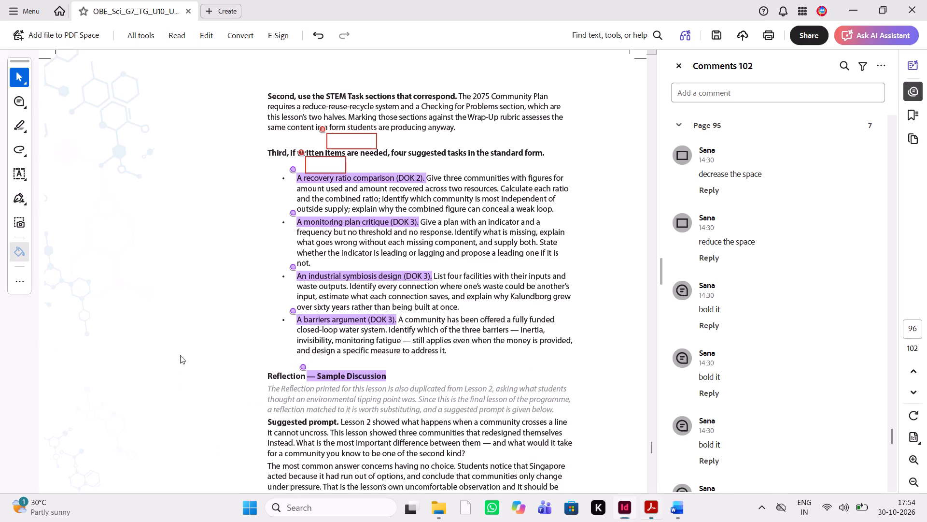
key("alt+Tab")
left_click(183, 369)
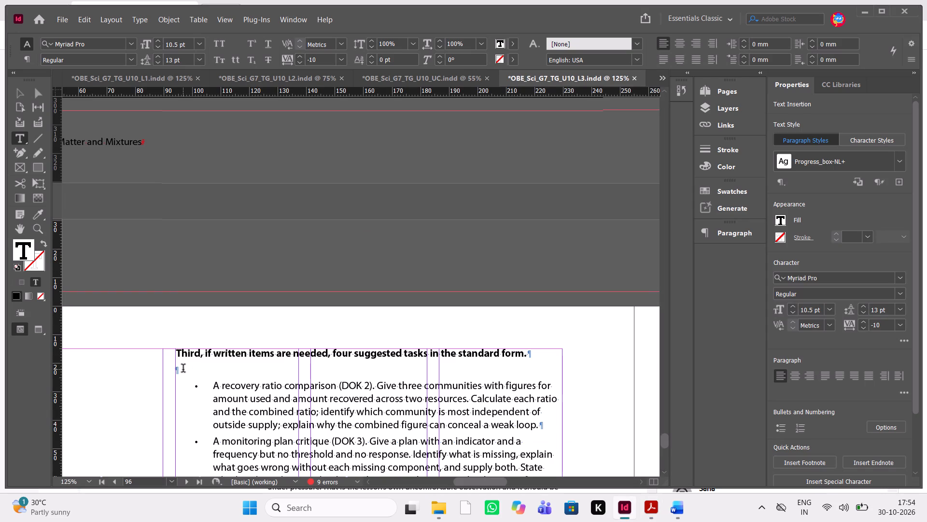
key("Delete")
Bold the lead-ins "A recovery ratio comparison (DOK 2).", "A monitoring plan critique (DOK 3)." and "An industrial symbiosis design (DOK 3)." on page 96.
key("alt+Tab")
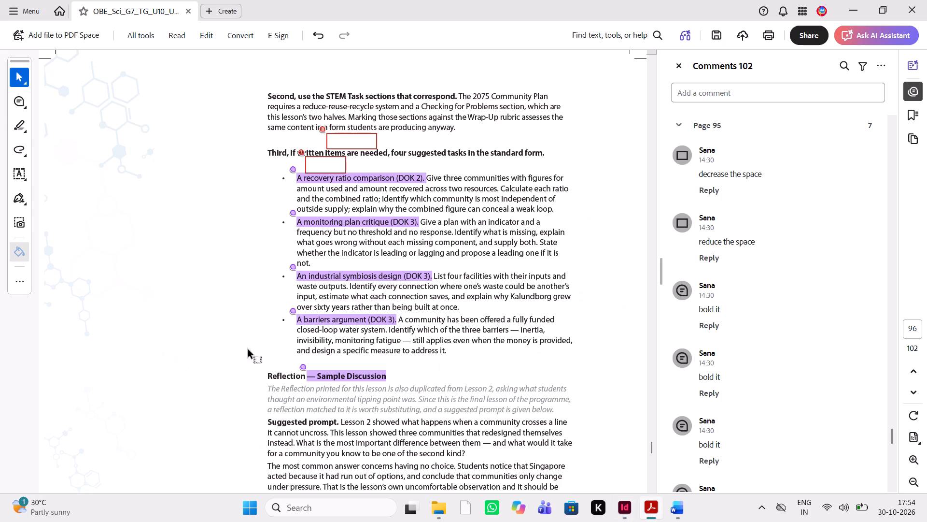
scroll(302, 358, "down", 1, "alt")
key("alt+Tab")
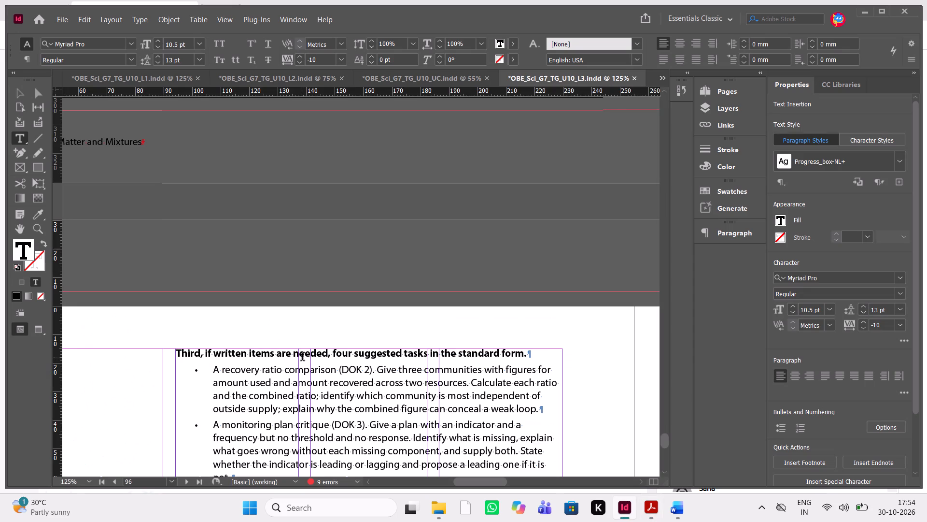
left_click_drag(376, 372, 212, 369)
key("ctrl+shift+b")
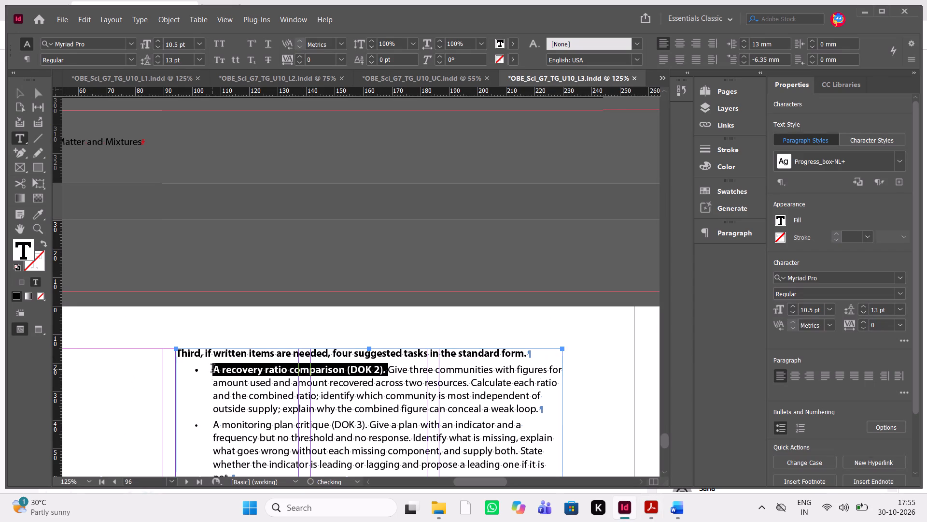
left_click_drag(366, 425, 282, 426)
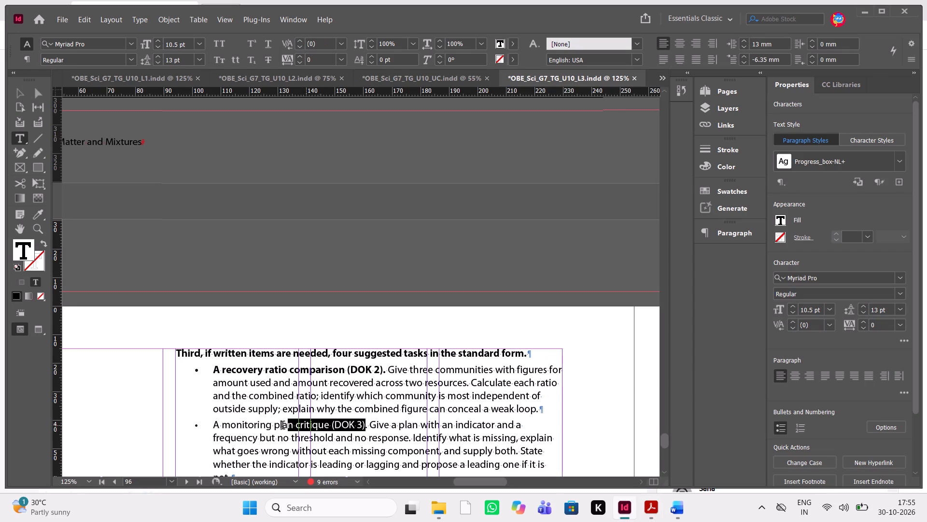
left_click_drag(282, 426, 281, 426)
left_click_drag(370, 422, 337, 423)
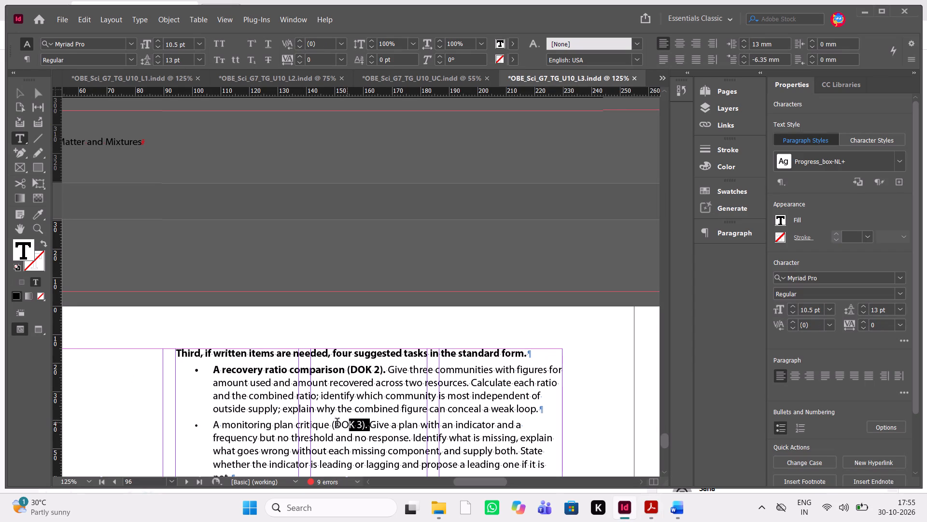
left_click_drag(337, 423, 207, 425)
key("ctrl+shift+b")
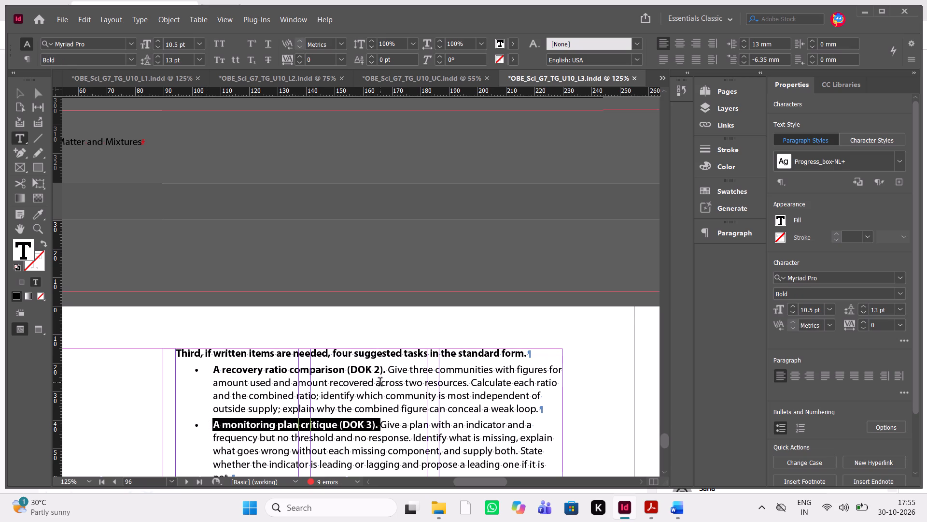
scroll(380, 383, "down", 1)
left_click_drag(387, 336, 204, 338)
key("ctrl+shift+b")
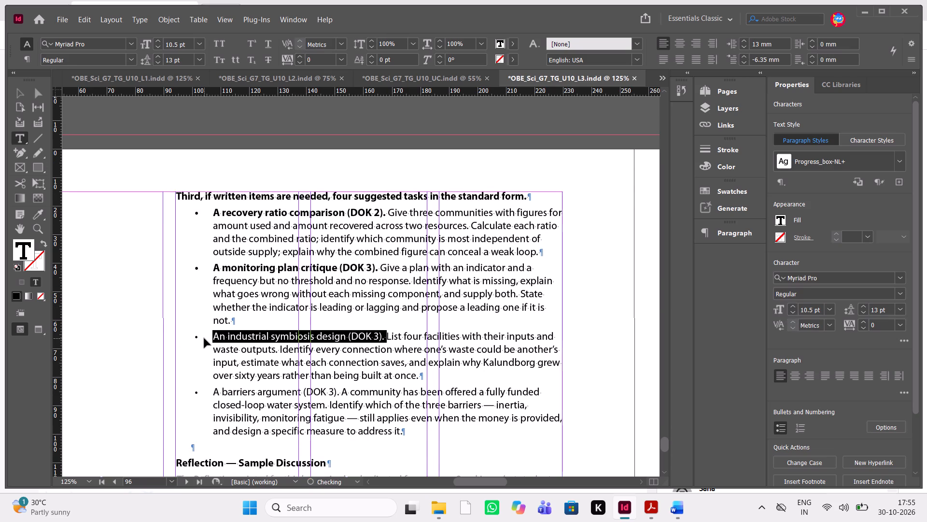
Set the tracking of the "A monitoring plan critique" bullet on page 96 to -5.
left_click_drag(238, 321, 218, 303)
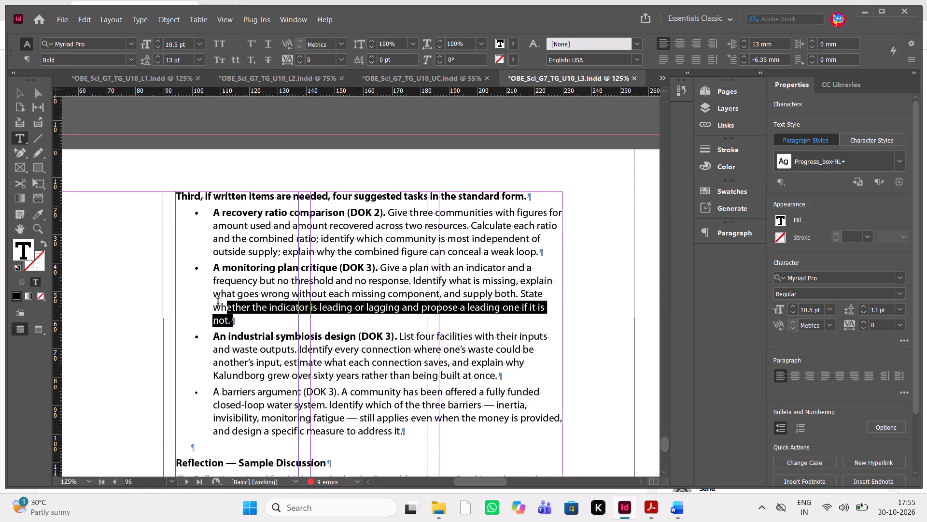
left_click_drag(218, 303, 210, 272)
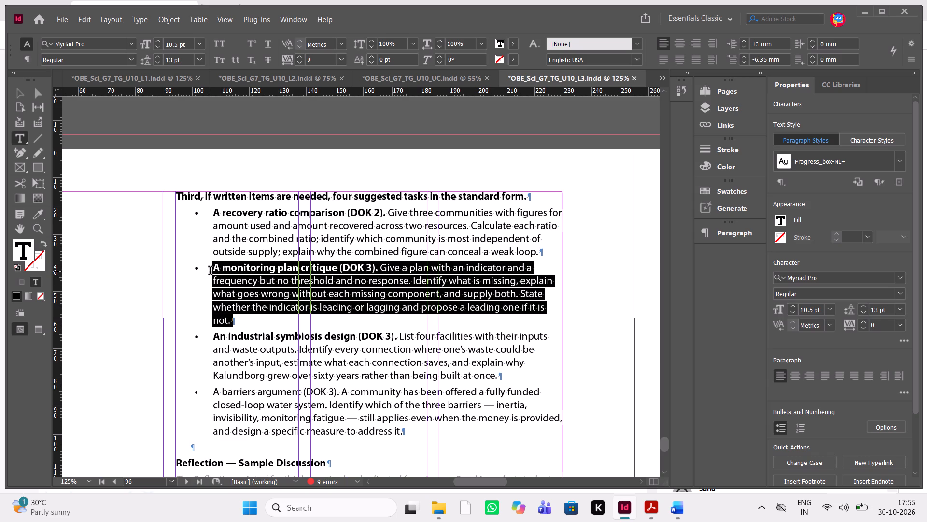
left_click(901, 321)
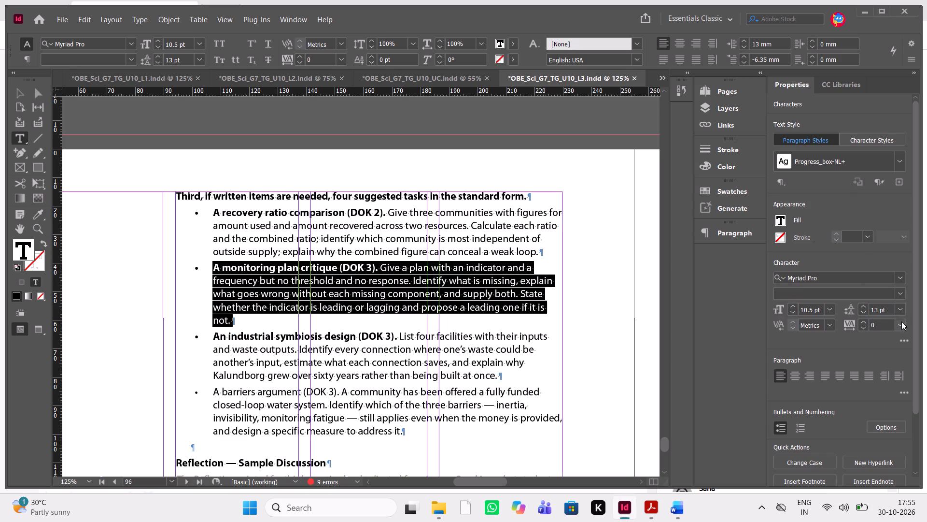
left_click(892, 201)
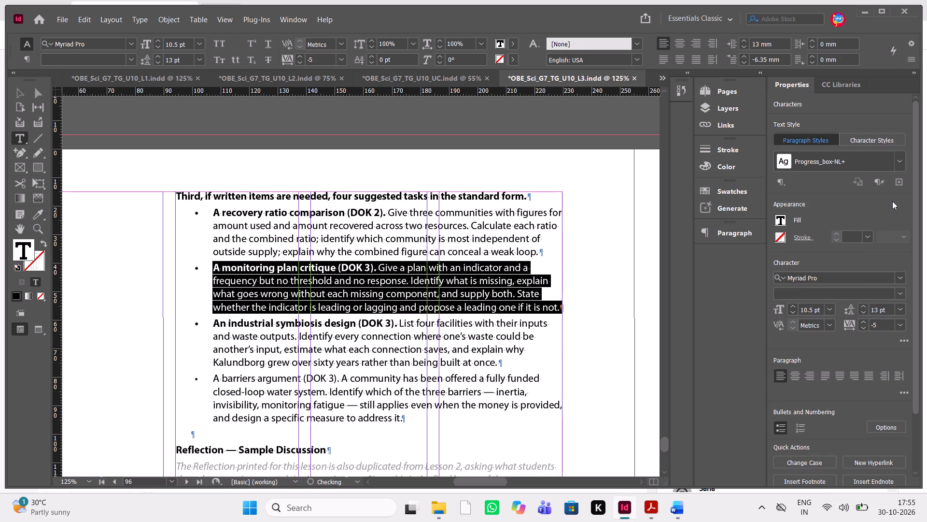
left_click(407, 312)
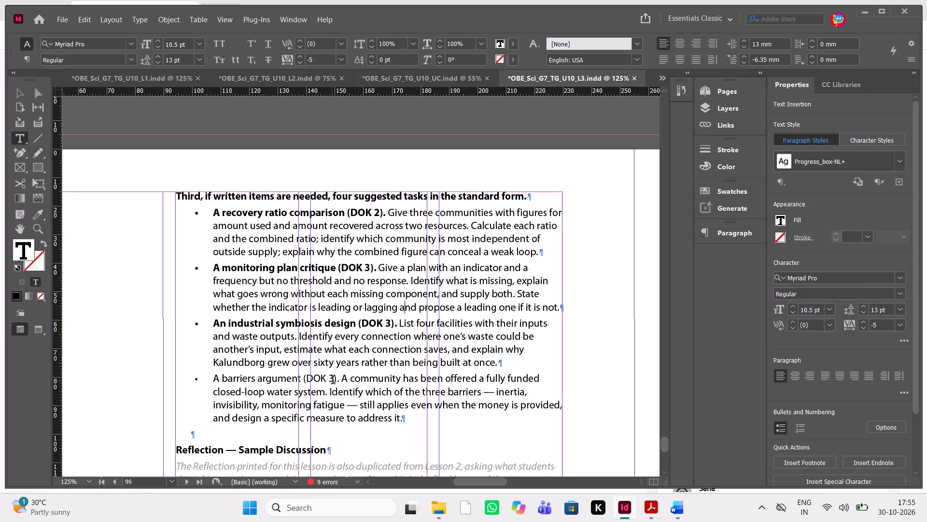
Bold the lead-in "A barriers argument (DOK 3)." in the last bullet on page 96.
left_click_drag(341, 377, 200, 383)
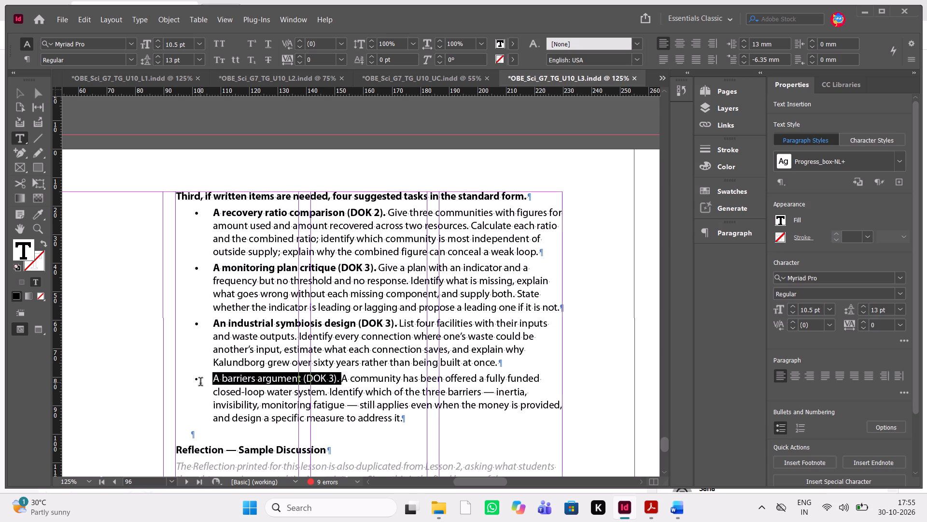
key("ctrl+shift+b")
Delete "— Sample Discussion" from the heading on page 96, leaving only "Reflection".
scroll(289, 429, "down", 1)
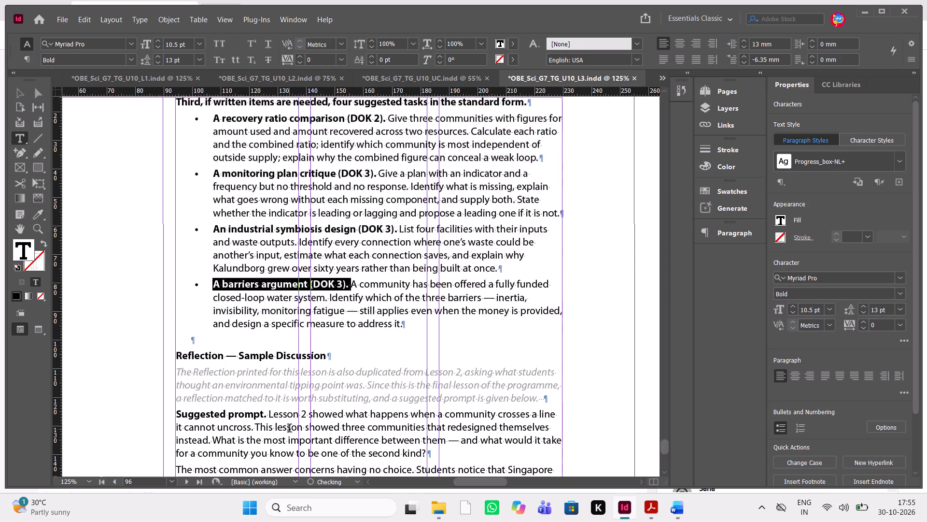
scroll(289, 429, "down", 1)
left_click_drag(344, 321, 231, 332)
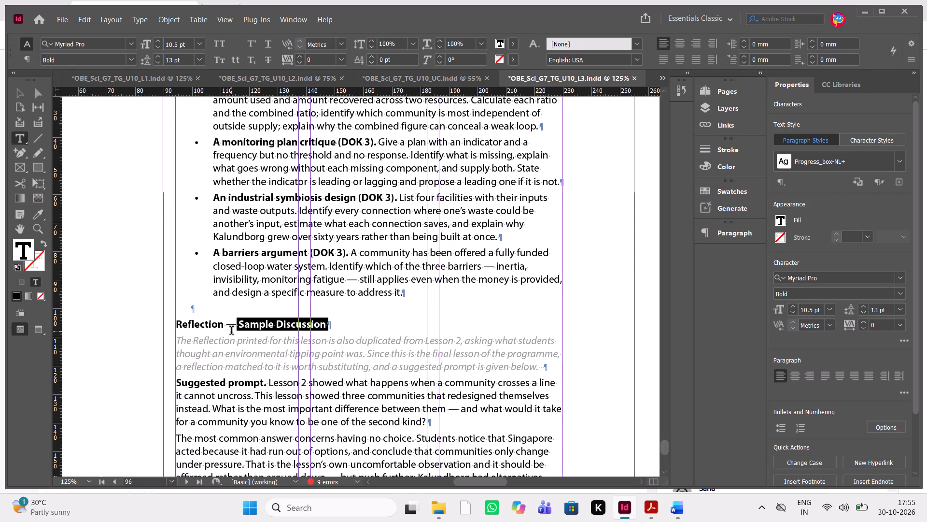
left_click_drag(231, 332, 228, 329)
key("BackSpace")
Delete the closing text "community that can see its own problems coming is exactly what the Checking for Problems section asks for." on page 97, as the PDF comment asks.
key("alt+Tab")
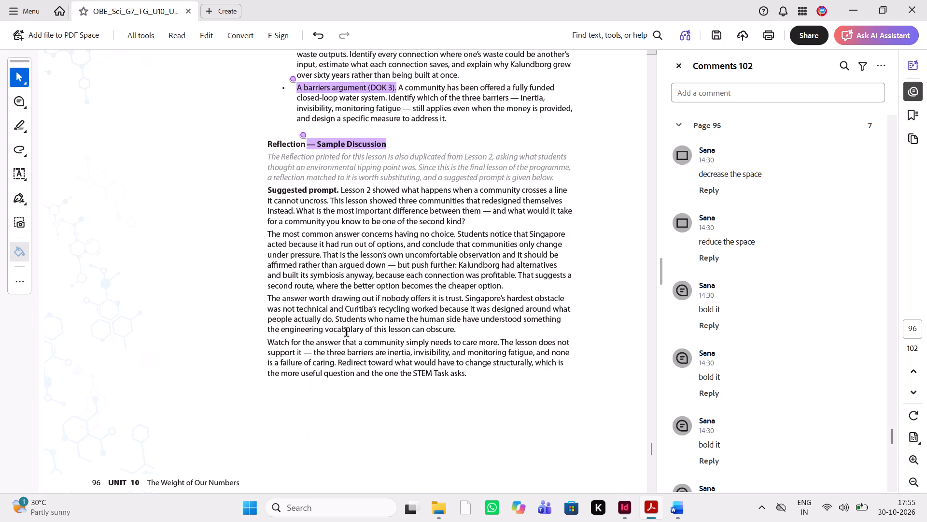
scroll(347, 333, "down", 2)
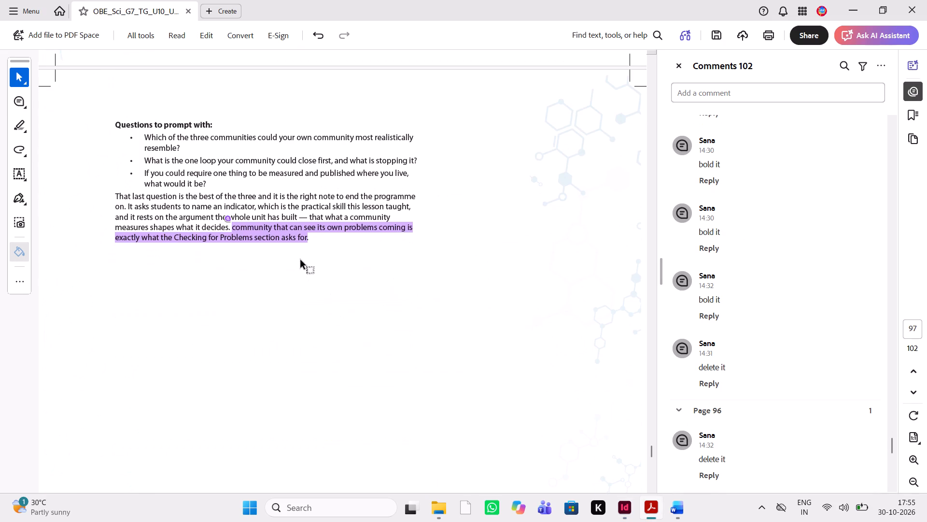
key("alt+Tab")
scroll(370, 321, "down", 1)
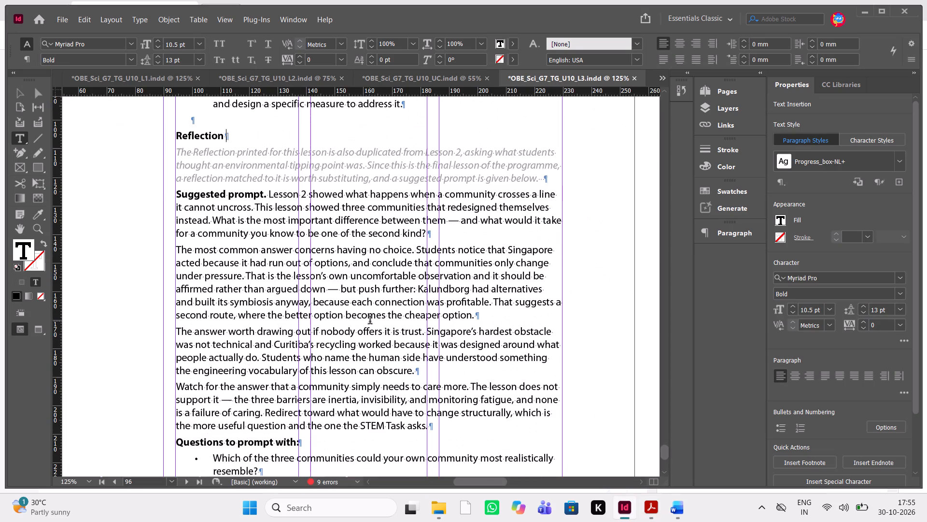
scroll(370, 321, "down", 1)
key("alt+Tab")
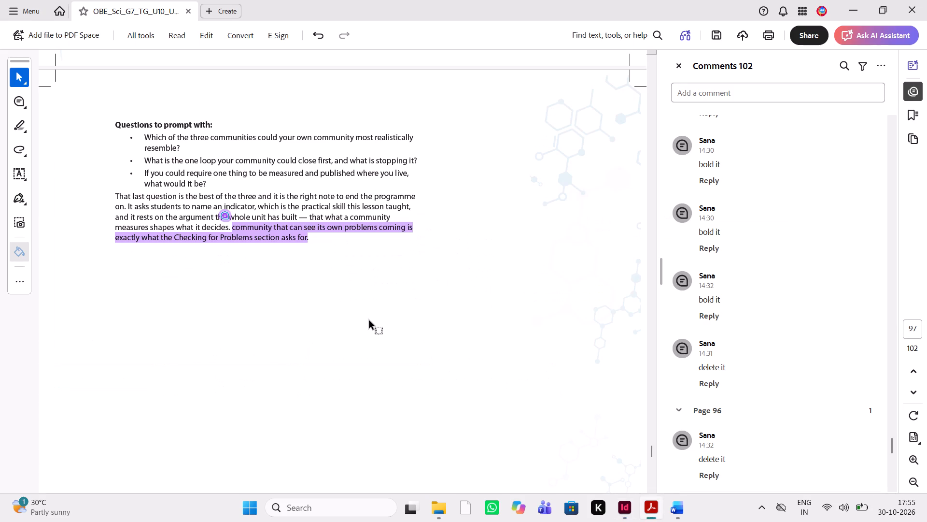
key("alt+Tab")
scroll(370, 321, "up", 4)
scroll(370, 321, "right", 1)
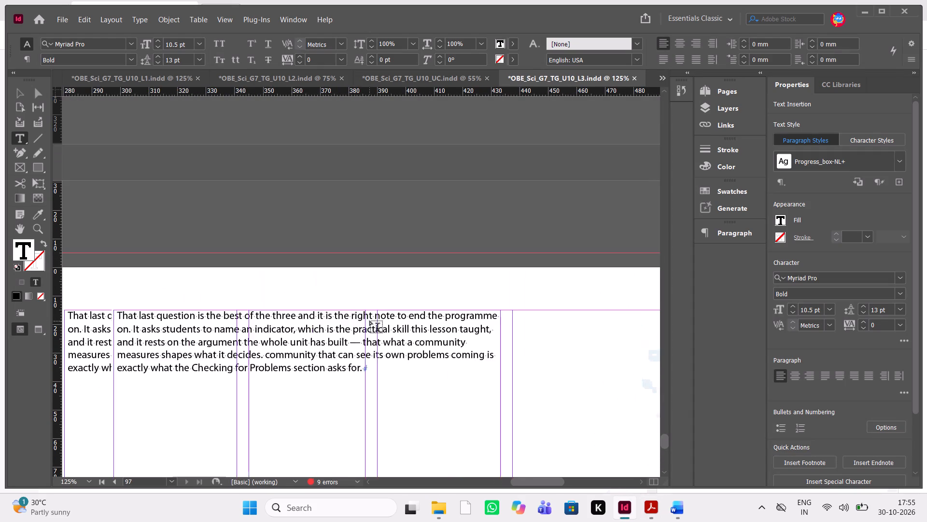
scroll(370, 321, "right", 1)
key("alt+Tab")
key("alt+Tab")
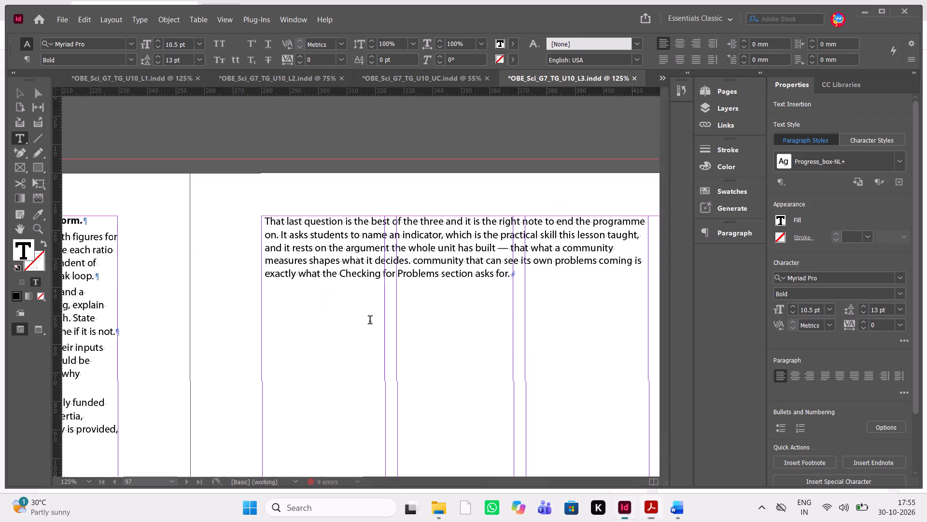
left_click_drag(413, 263, 465, 269)
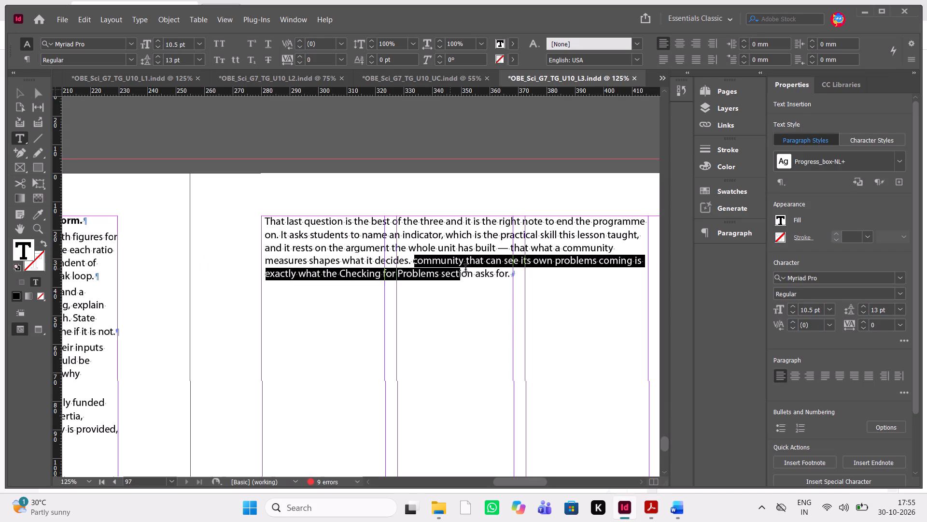
left_click_drag(465, 269, 513, 271)
key("Delete")
key("Delete")
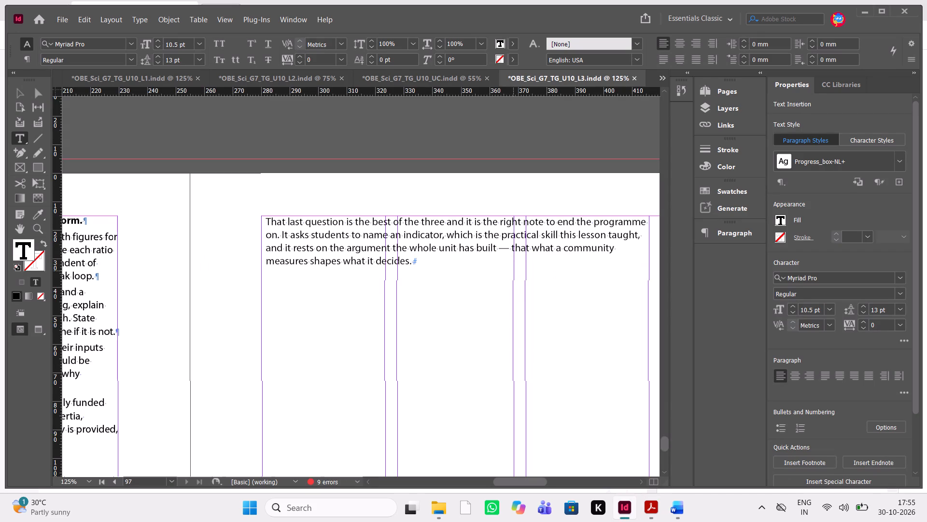
Review the PDF comments on the Wrap Up page 98 and locate the matching page in OBE_Sci_G7_TG_U10_UC.indd.
key("alt+Tab")
key("alt+Tab")
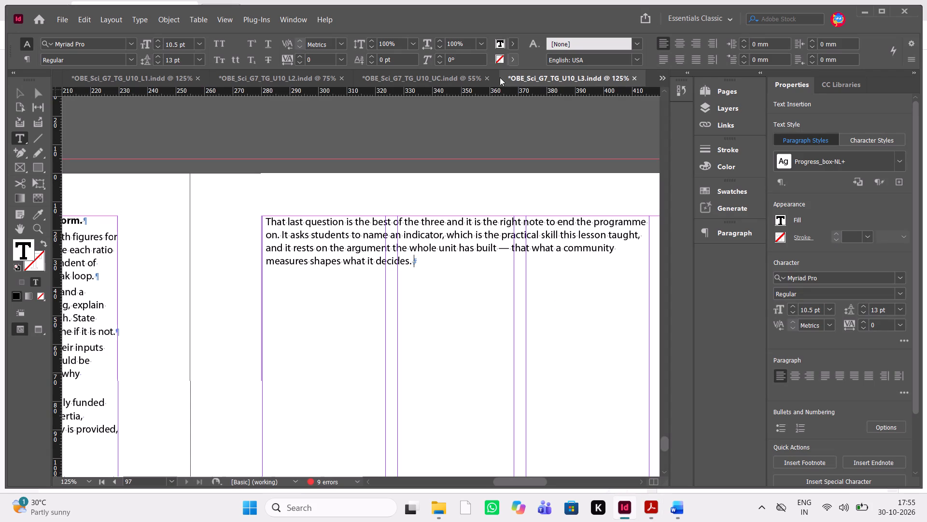
key("alt+Tab")
key("alt+Tab")
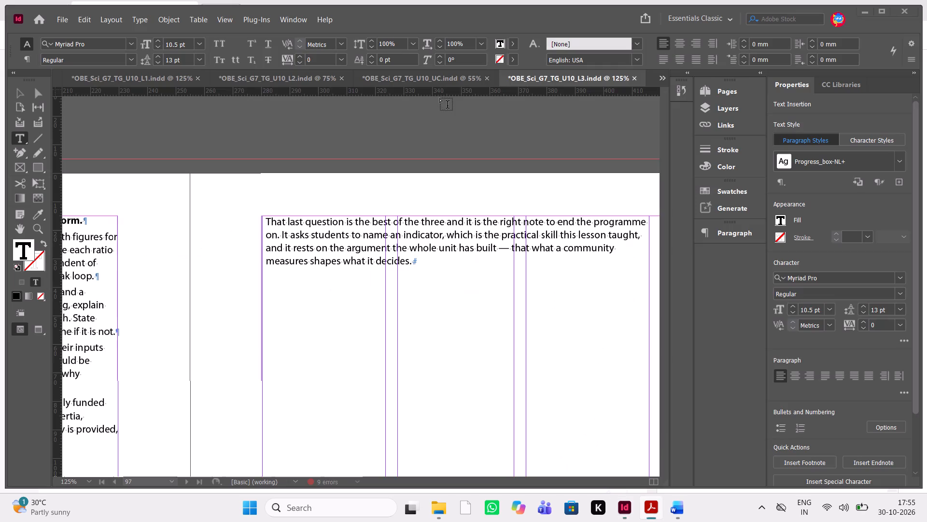
left_click(417, 78)
key("alt+Tab")
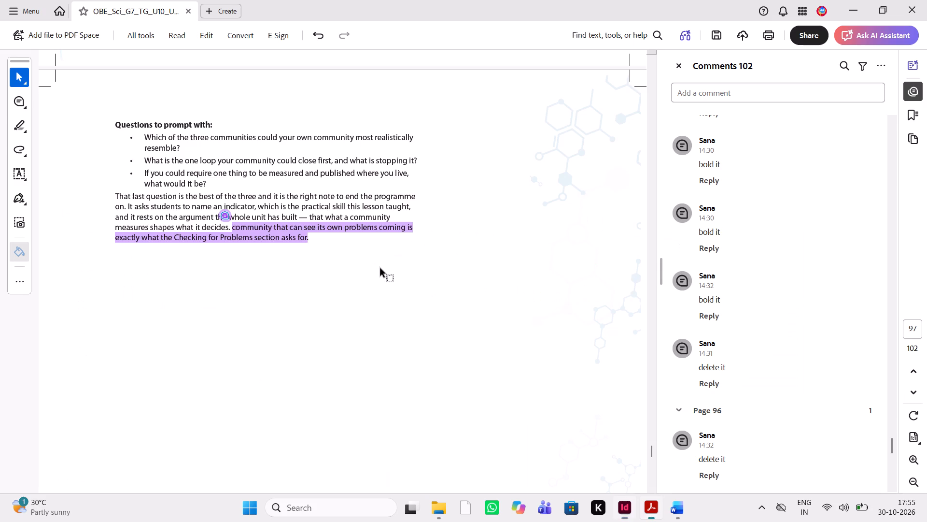
scroll(381, 269, "down", 6)
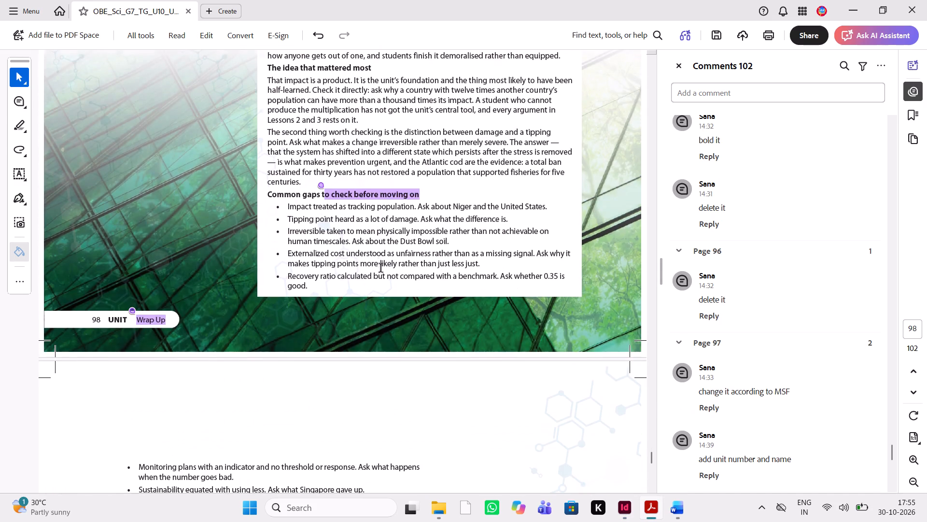
scroll(381, 269, "down", 1)
key("alt+Tab")
scroll(381, 269, "down", 3)
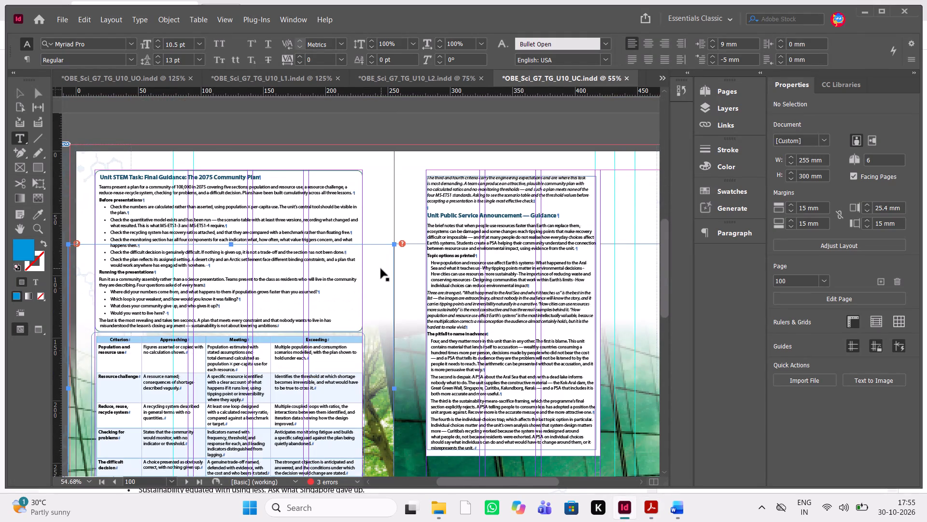
key("ctrl+equal")
key("ctrl+equal")
scroll(416, 271, "right", 1)
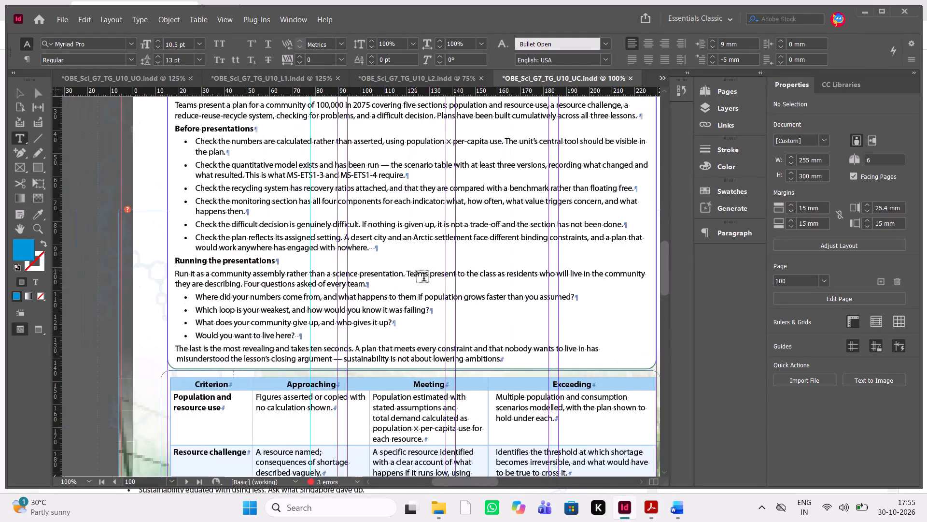
scroll(416, 271, "right", 1)
scroll(416, 271, "left", 3)
scroll(416, 271, "right", 3)
scroll(416, 271, "down", 2)
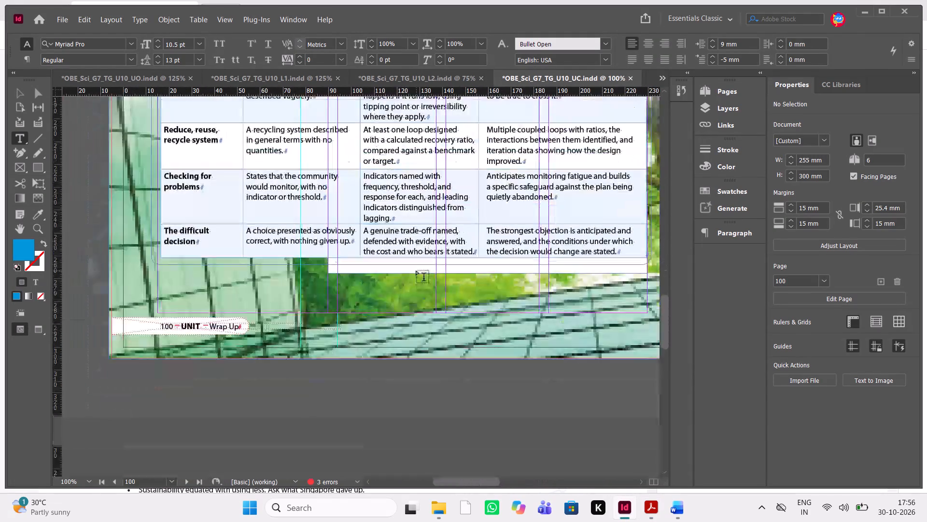
scroll(416, 271, "down", 1)
scroll(416, 271, "up", 17)
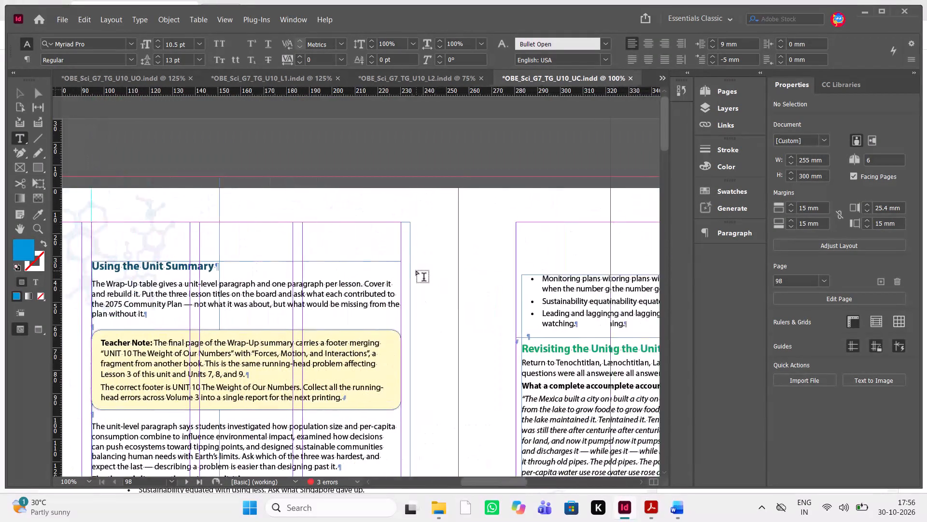
scroll(416, 271, "down", 1)
scroll(416, 271, "left", 1)
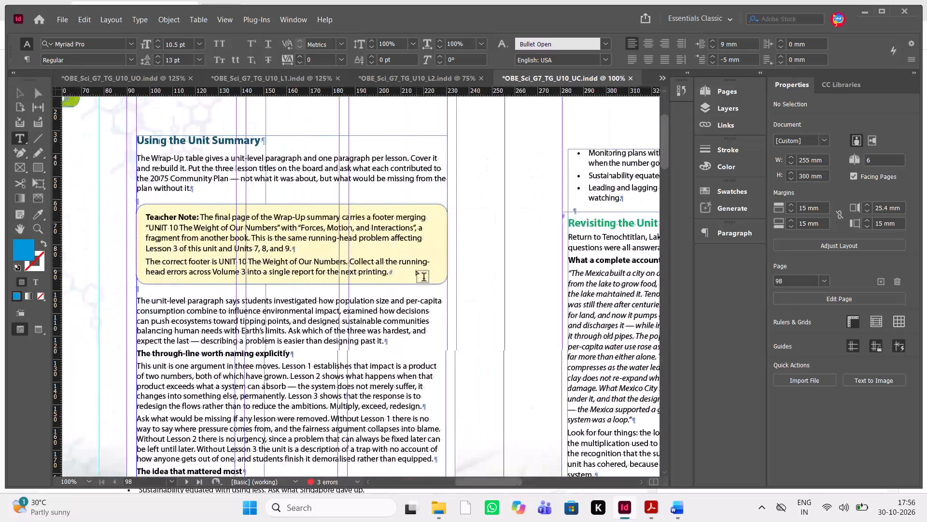
scroll(416, 271, "left", 1)
scroll(416, 271, "down", 1)
key("alt+Tab")
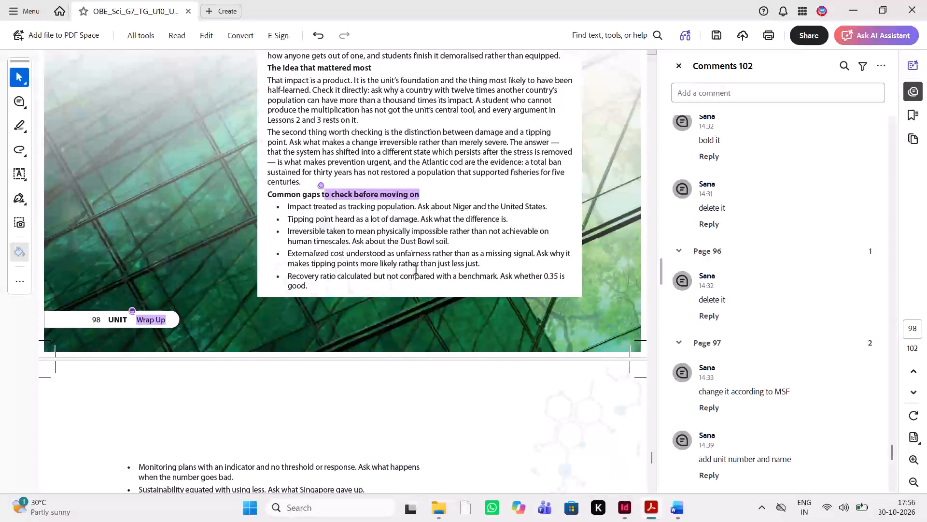
Switch to the Word manuscript, find the "Common gaps" heading in the Unit 10 wrap-up, and copy its words "check before the Forum".
left_click(677, 514)
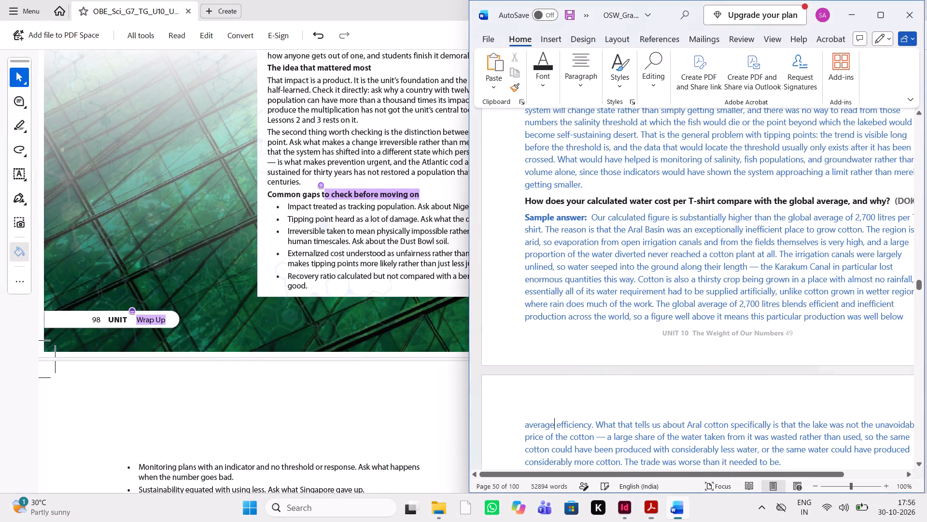
scroll(666, 341, "down", 19)
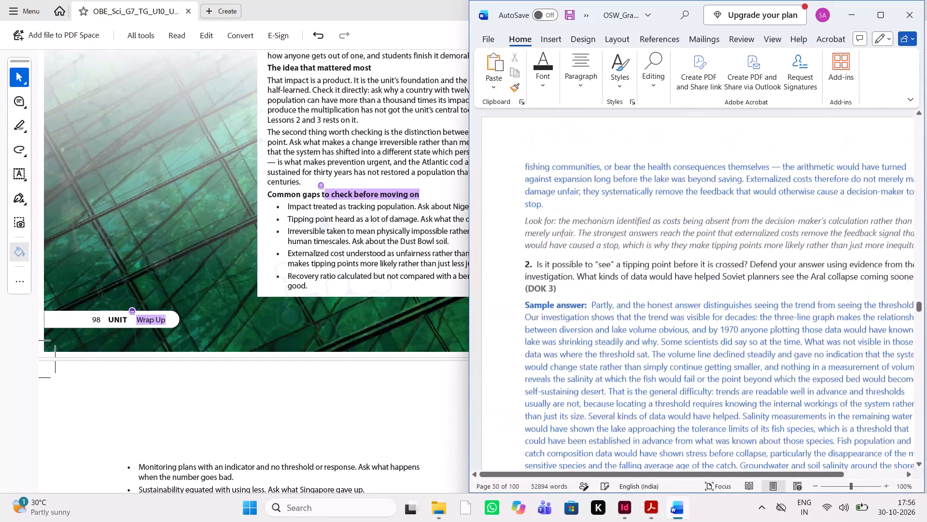
scroll(666, 341, "down", 11)
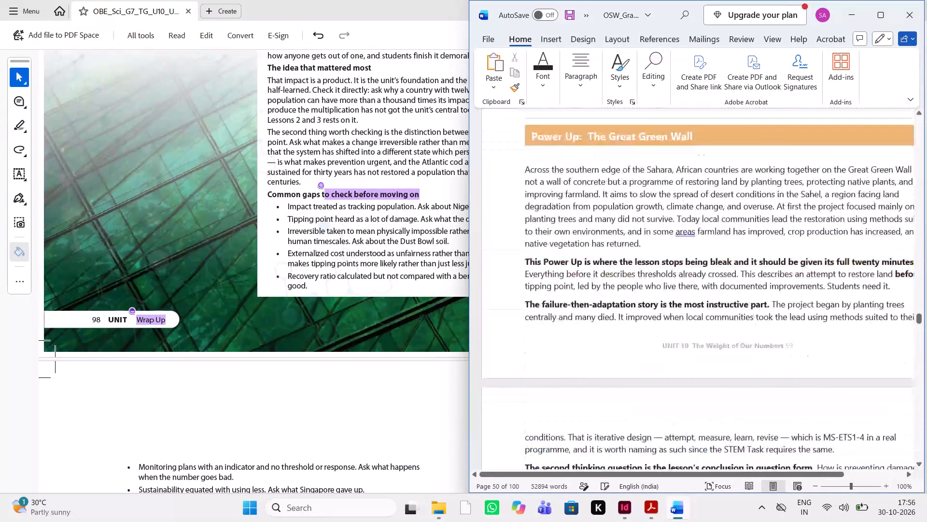
scroll(666, 341, "down", 3)
scroll(666, 341, "down", 18)
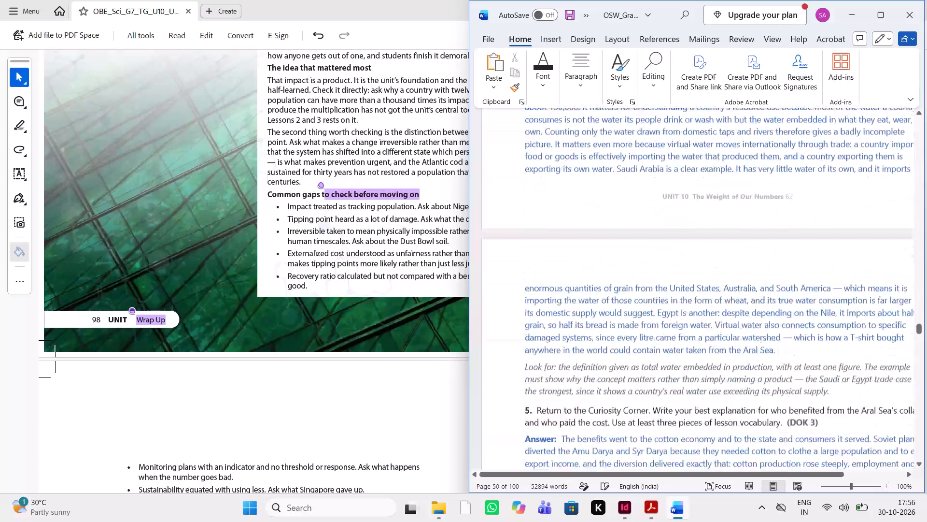
scroll(666, 341, "down", 18)
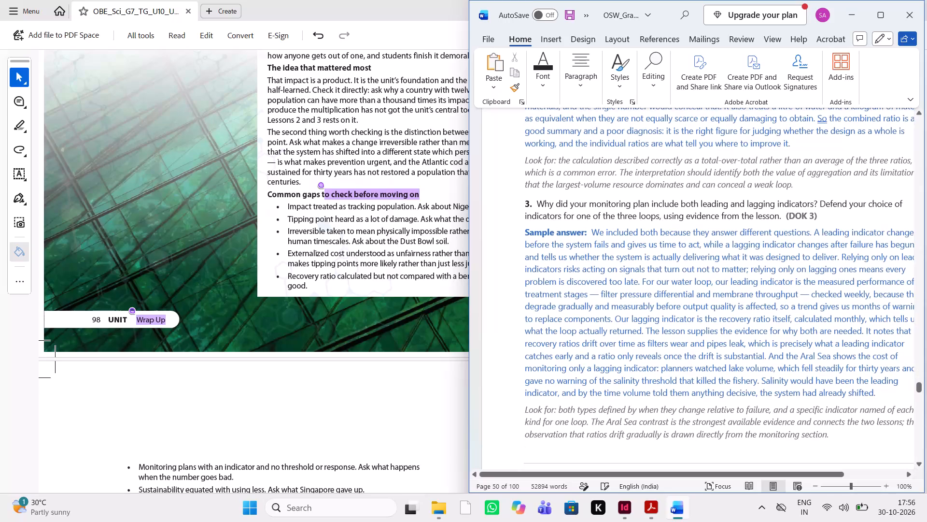
scroll(666, 341, "down", 20)
scroll(666, 341, "down", 20)
scroll(666, 341, "down", 15)
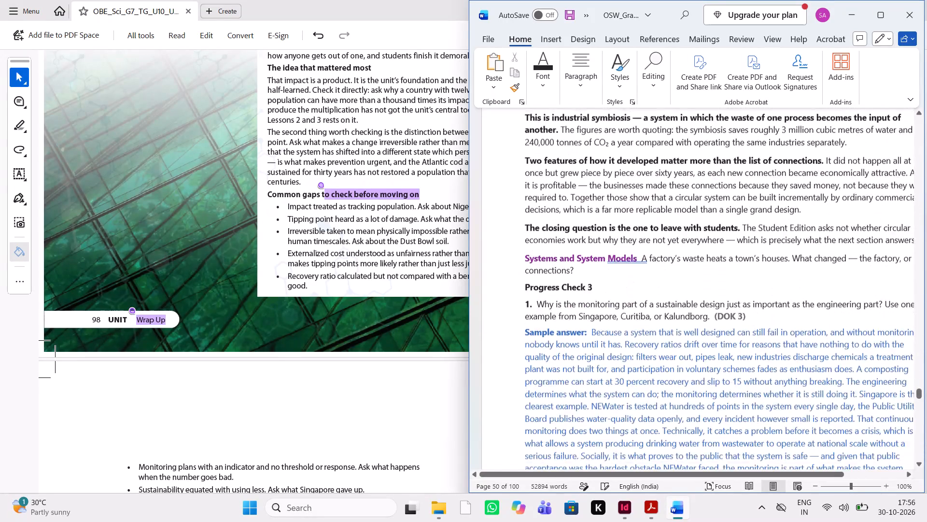
scroll(666, 341, "down", 20)
scroll(666, 341, "down", 20)
scroll(666, 341, "up", 5)
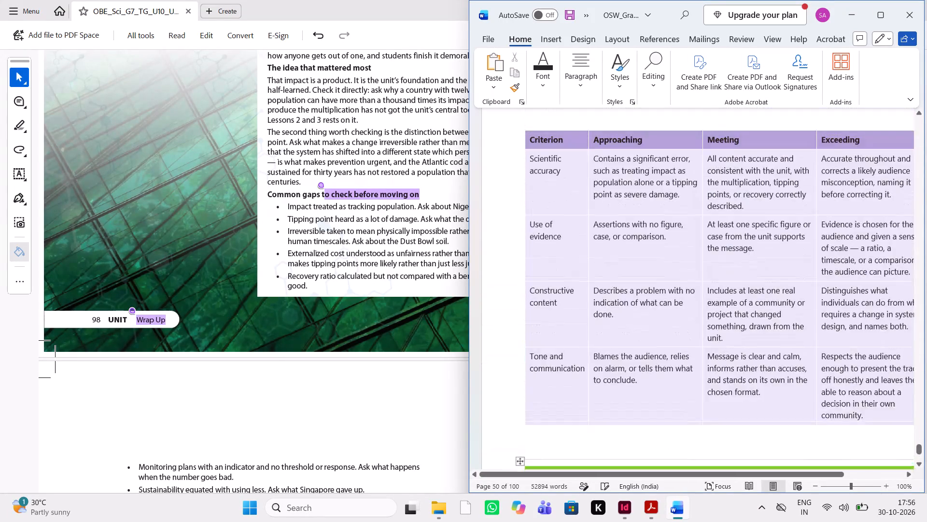
scroll(666, 341, "up", 10)
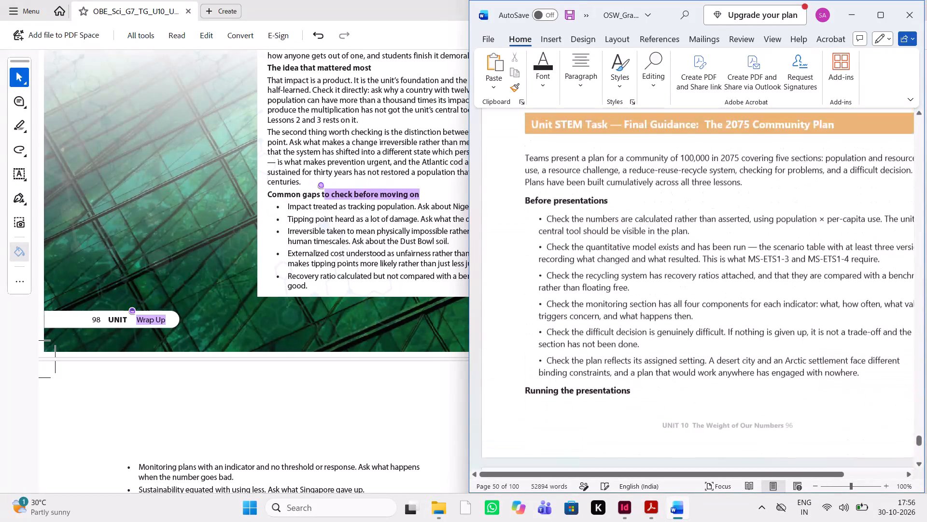
scroll(666, 341, "up", 6)
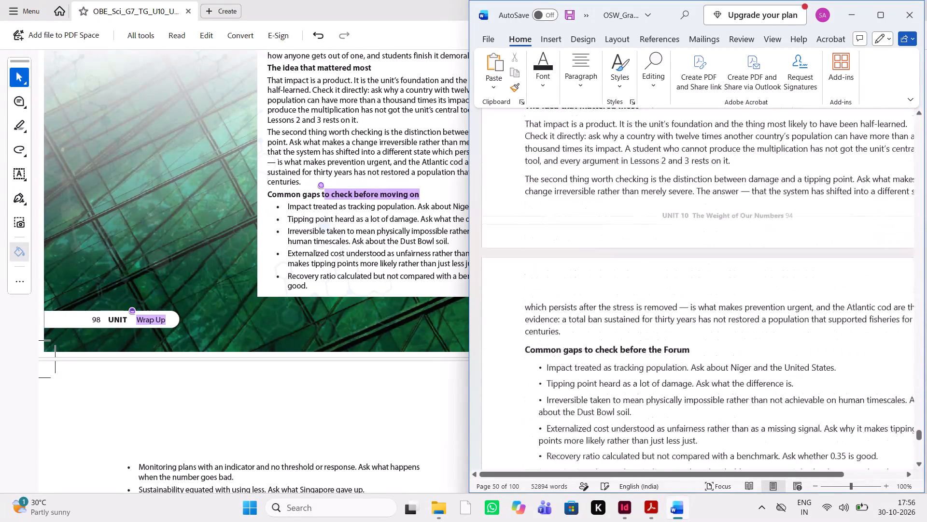
scroll(666, 341, "up", 3)
scroll(666, 341, "down", 1)
scroll(666, 341, "up", 1)
scroll(666, 341, "down", 1)
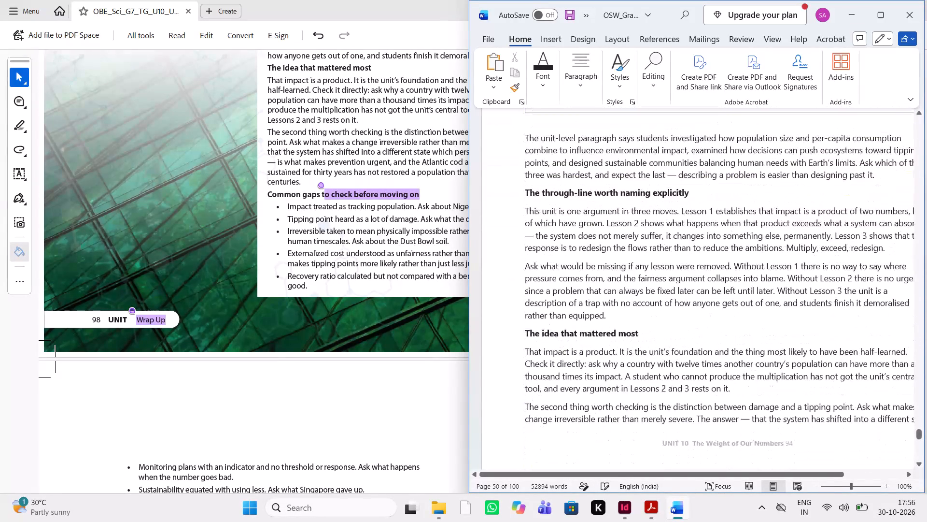
scroll(666, 341, "down", 1)
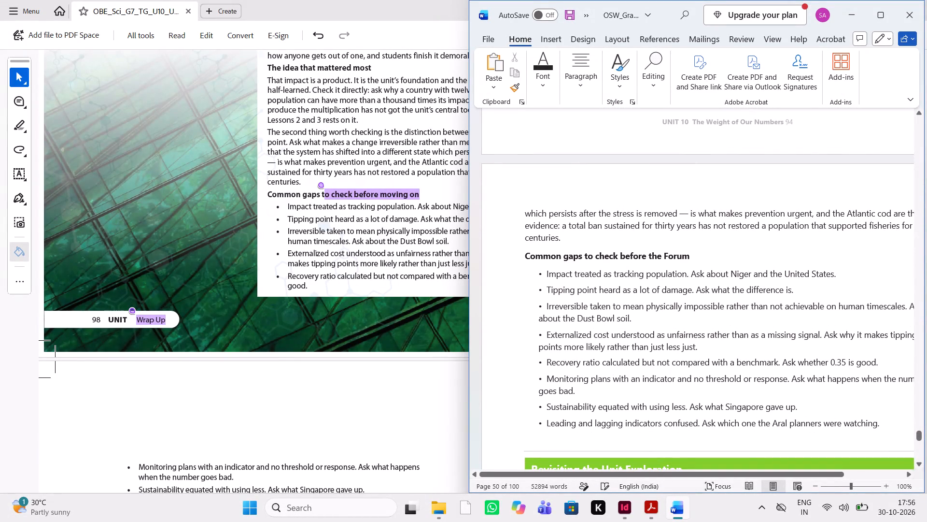
left_click_drag(693, 252, 622, 254)
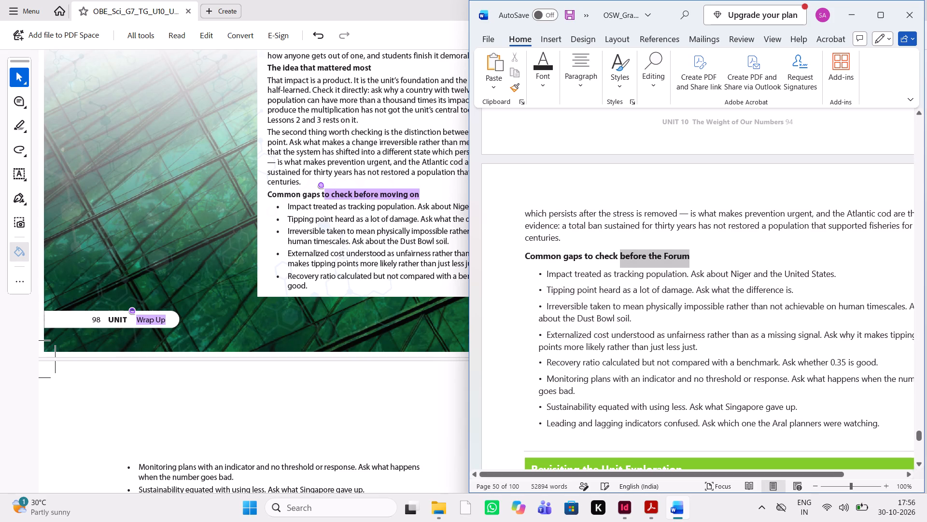
left_click_drag(622, 254, 597, 253)
key("ctrl+c")
key("ctrl+c")
key("ctrl+c")
key("ctrl+c")
key("ctrl+c")
key("ctrl+c")
Replace the end of the "Common gaps to" heading on page 98 with "check before the Forum", keeping a space before it, and compare with the Word manuscript.
left_click(628, 509)
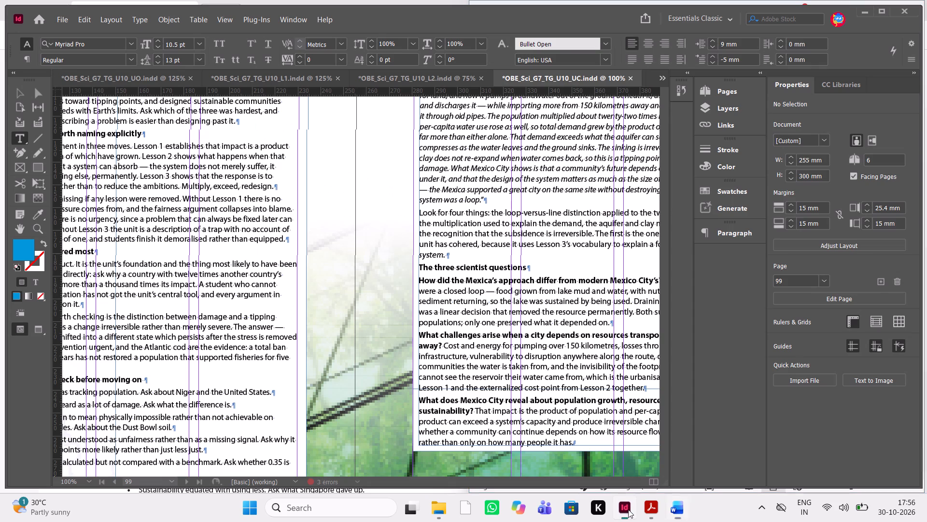
scroll(492, 345, "up", 1)
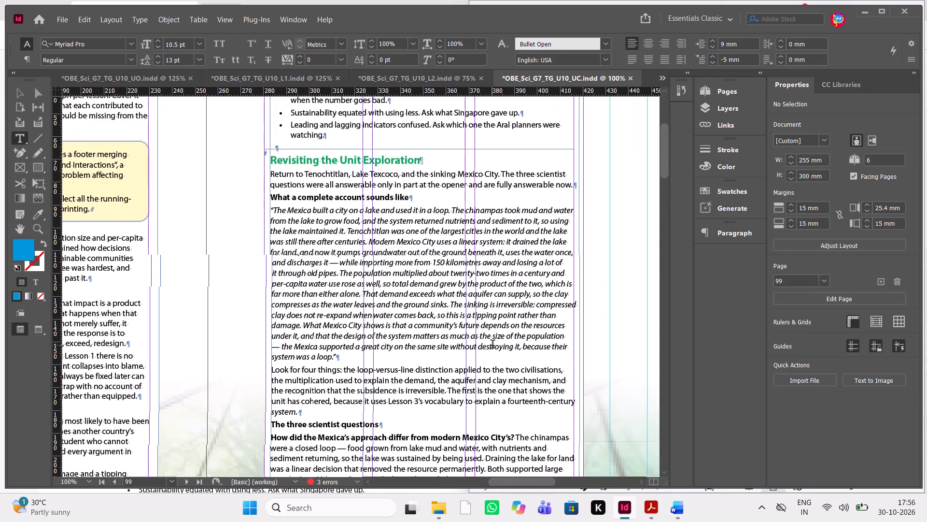
scroll(492, 345, "down", 1)
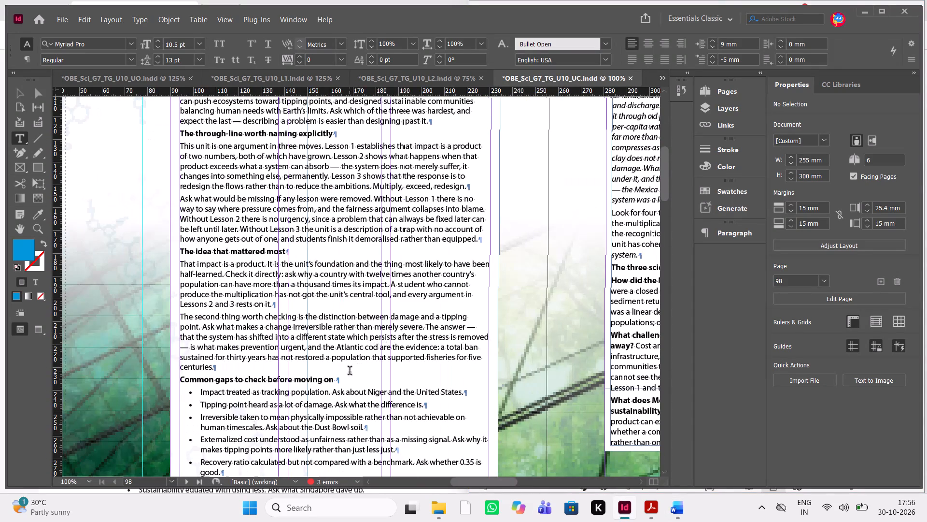
left_click_drag(334, 381, 253, 378)
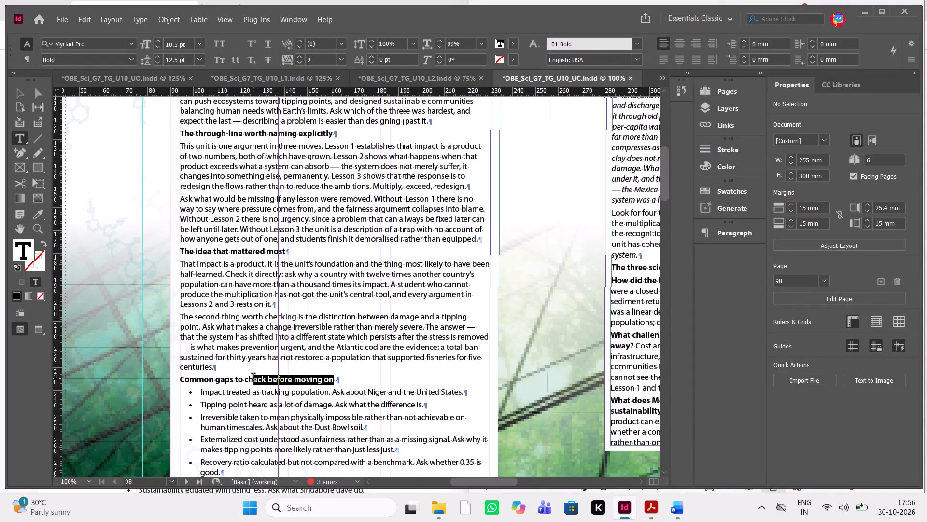
left_click_drag(253, 378, 241, 378)
key("ctrl+v")
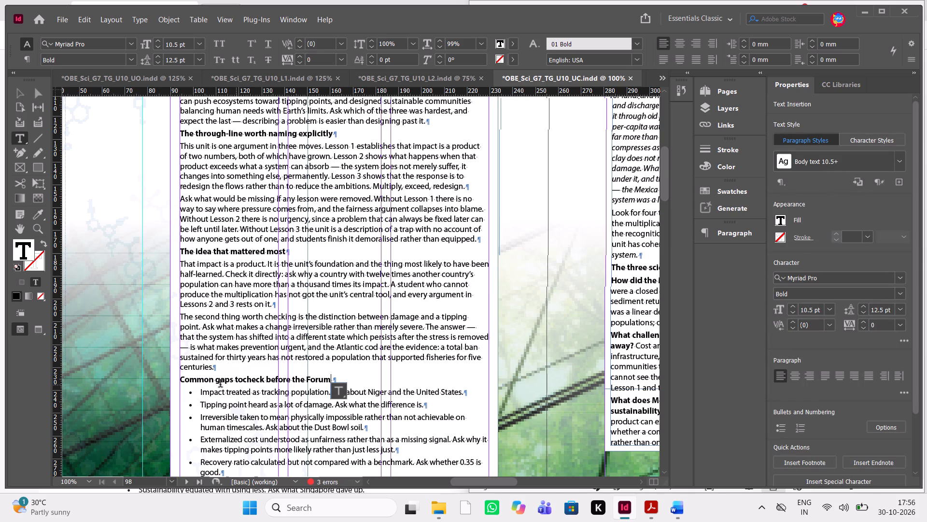
left_click(244, 380)
key("space")
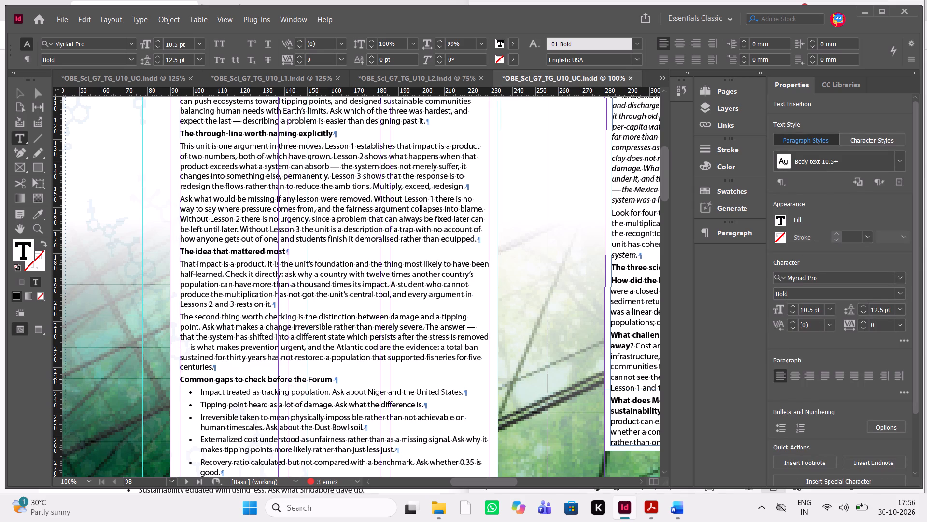
key("alt+Tab")
key("alt+Tab")
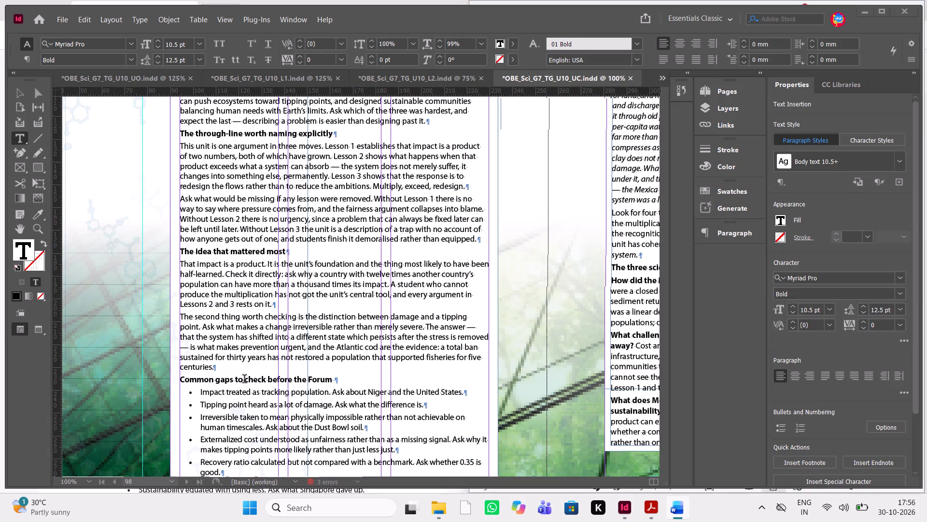
key("alt+Tab")
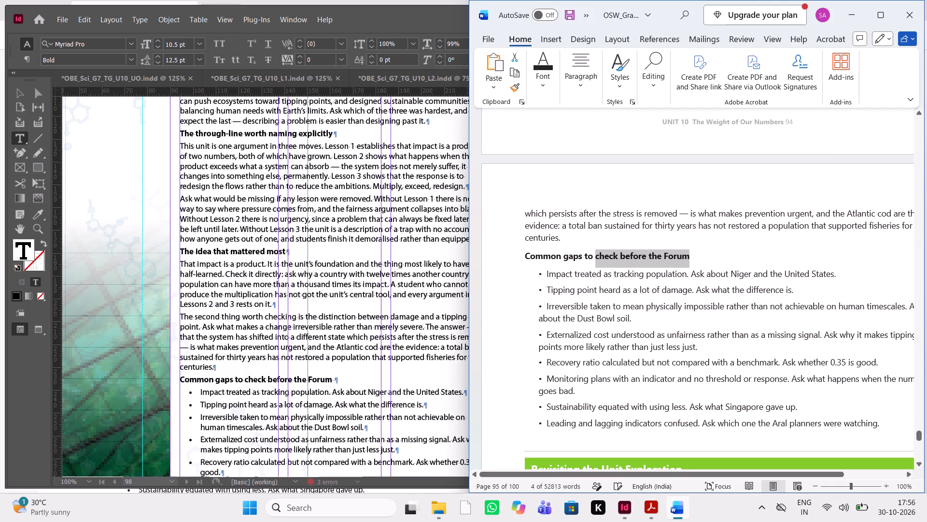
key("alt+Tab")
Check the PDF comment on page 99's heading, and save the "Unit STEM Task: Final Guidance" heading's colour on page 100 as a new swatch.
left_click(647, 507)
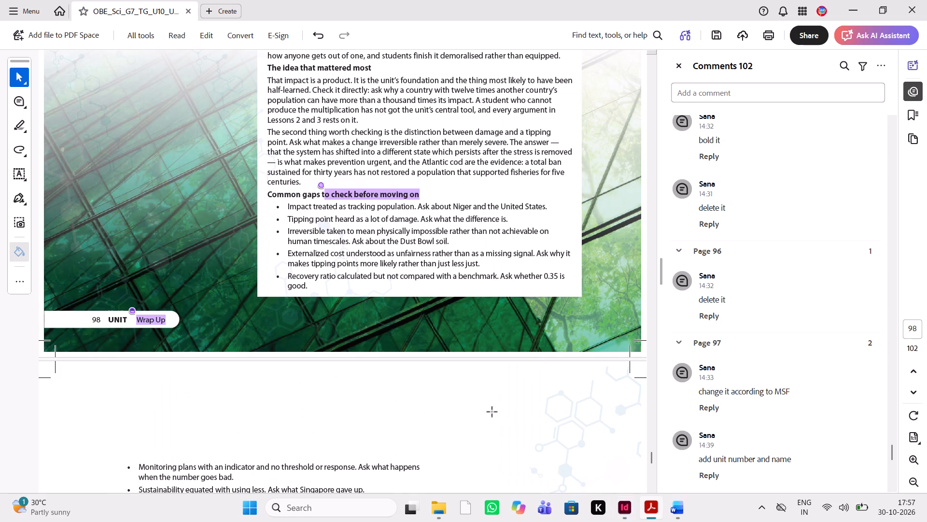
scroll(492, 412, "down", 2)
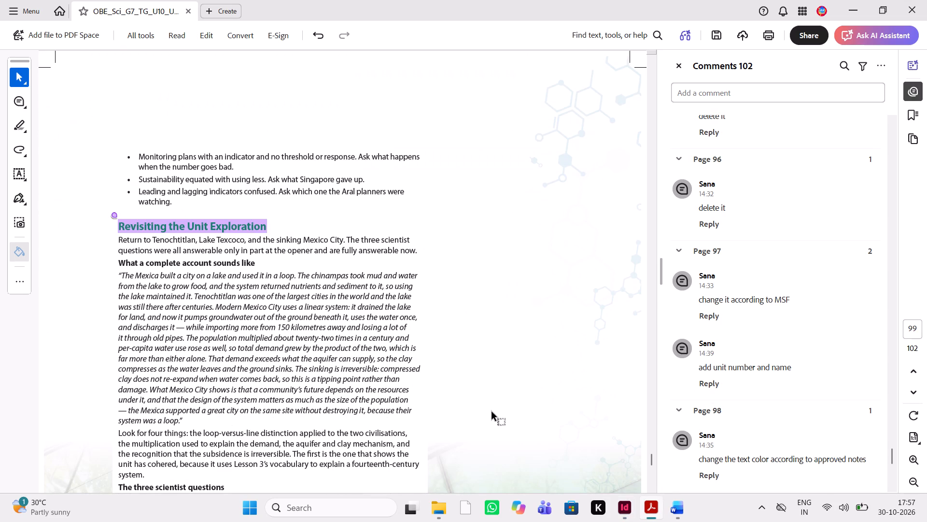
key("alt+Tab")
scroll(522, 351, "left", 1)
scroll(522, 351, "down", 1)
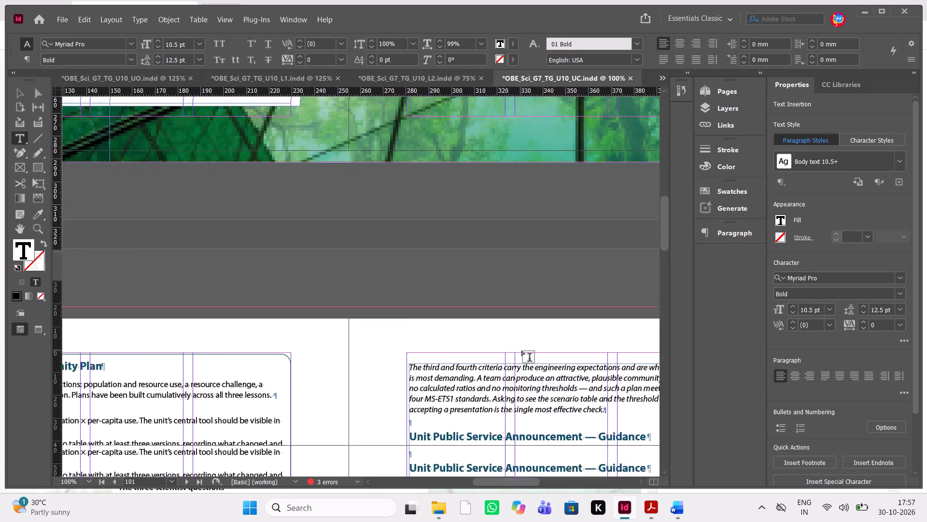
scroll(522, 351, "down", 2)
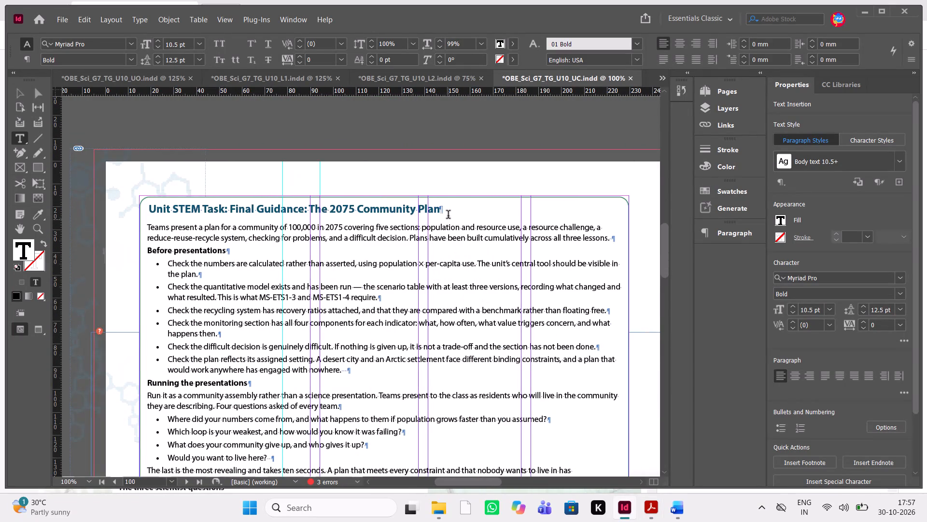
left_click_drag(441, 208, 203, 203)
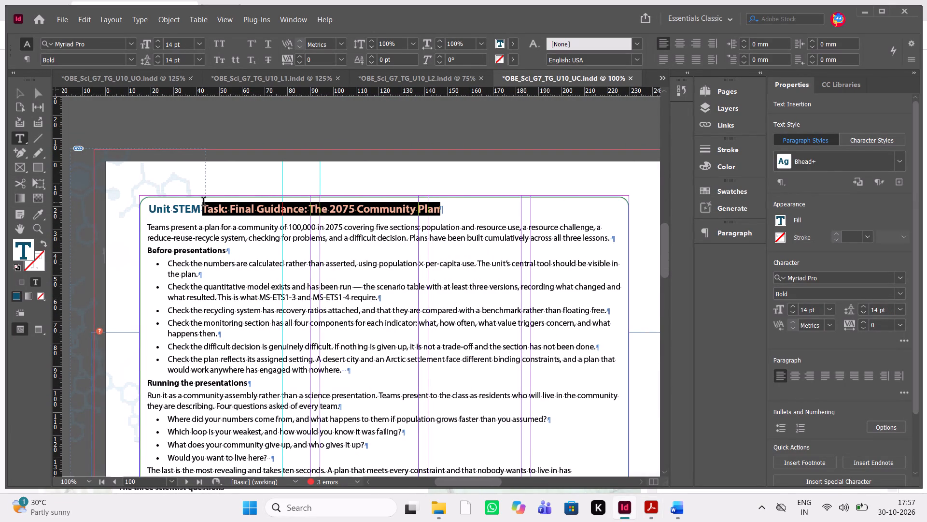
left_click(723, 189)
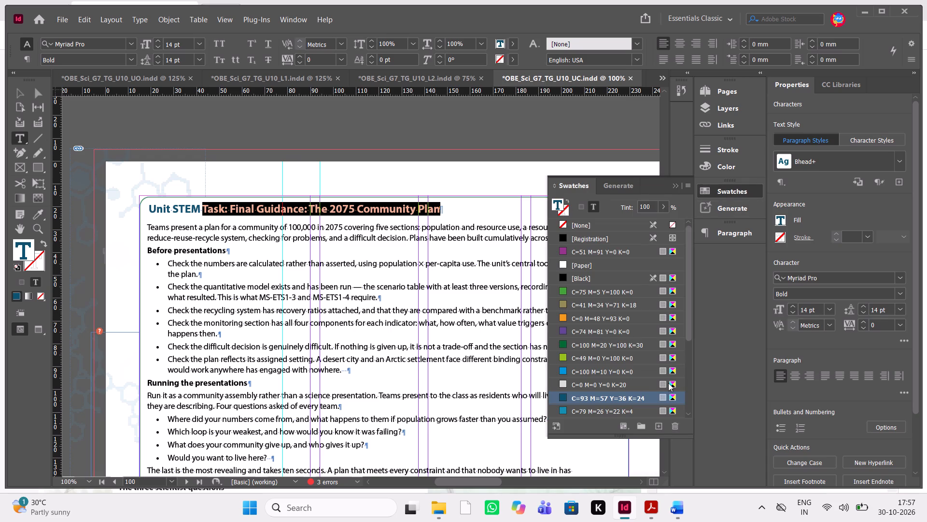
left_click(659, 425)
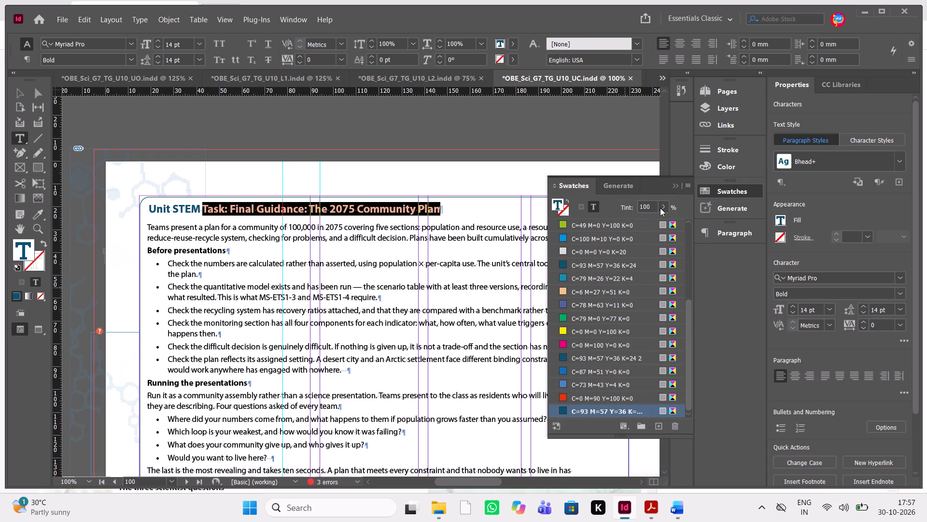
Apply the newly saved dark teal swatch, C=93 M=57 Y=36 K=24, to the "Revisiting the Unit Exploration" heading on page 99.
left_click_drag(676, 185, 505, 215)
scroll(505, 215, "up", 1)
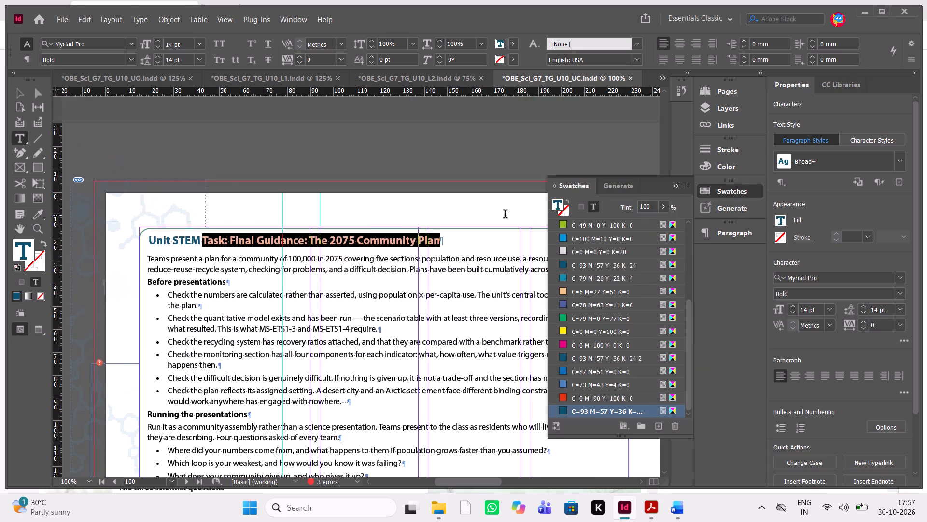
scroll(505, 215, "up", 2)
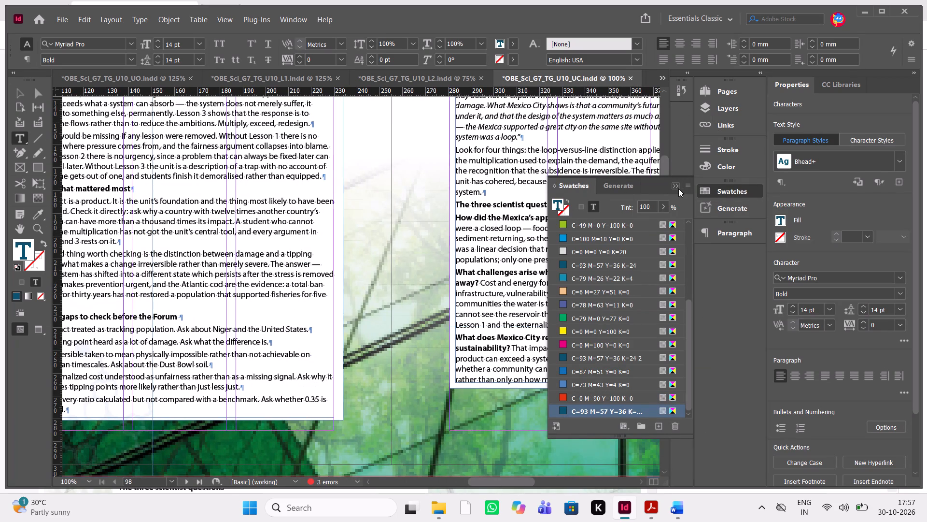
left_click_drag(677, 190, 677, 186)
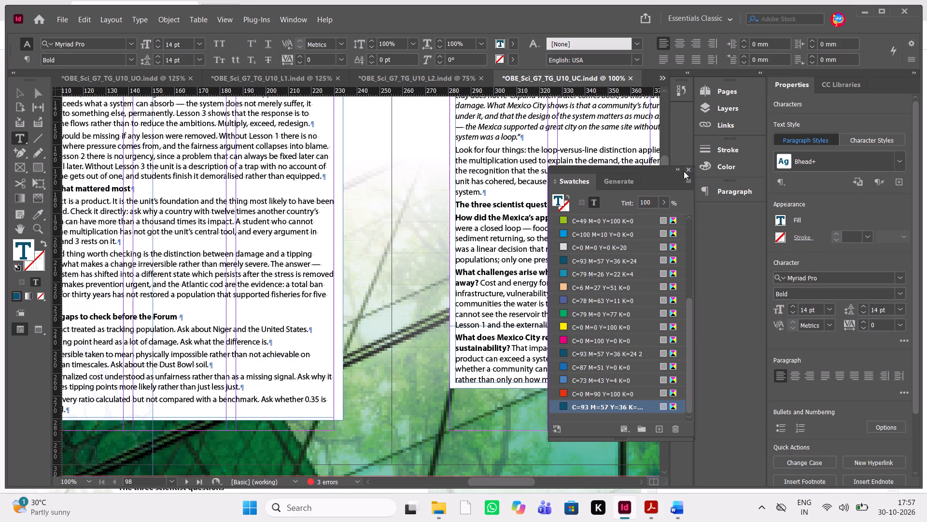
left_click(679, 170)
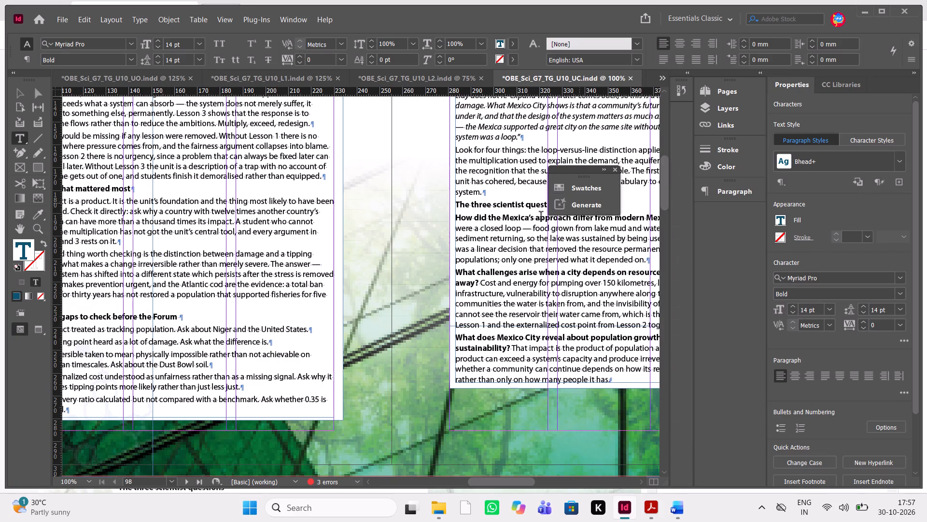
left_click(603, 169)
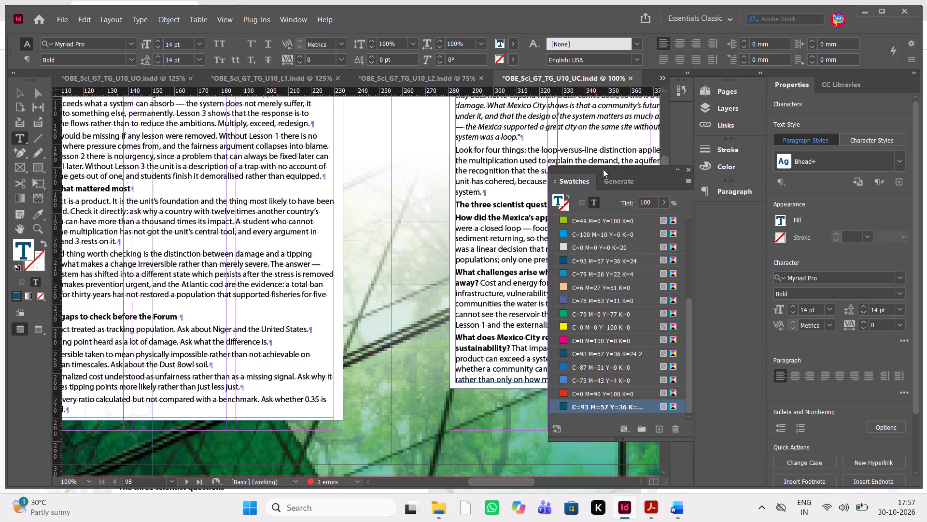
left_click_drag(615, 172, 726, 214)
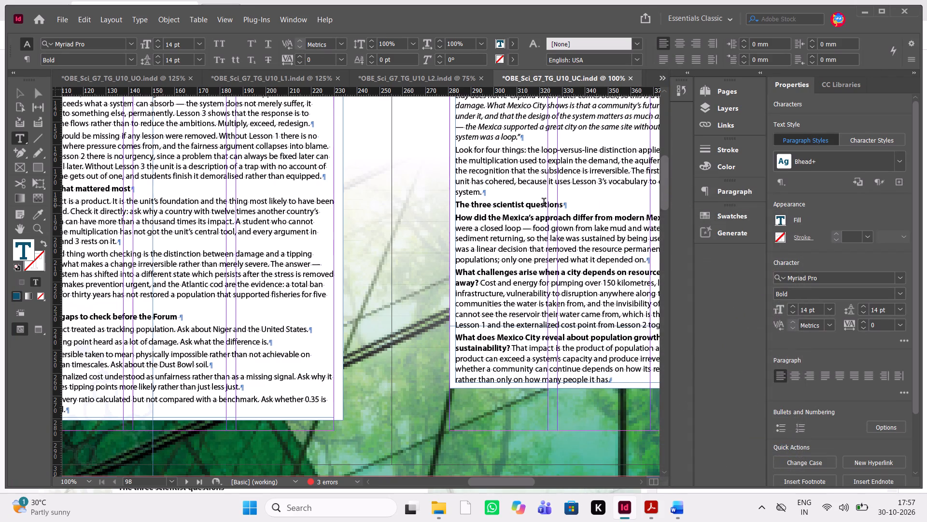
scroll(544, 203, "up", 2)
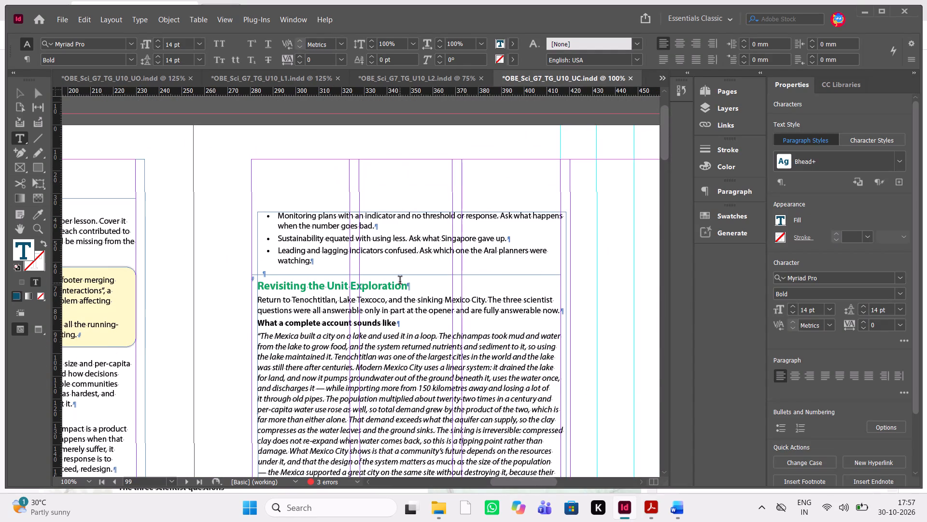
left_click_drag(419, 287, 248, 291)
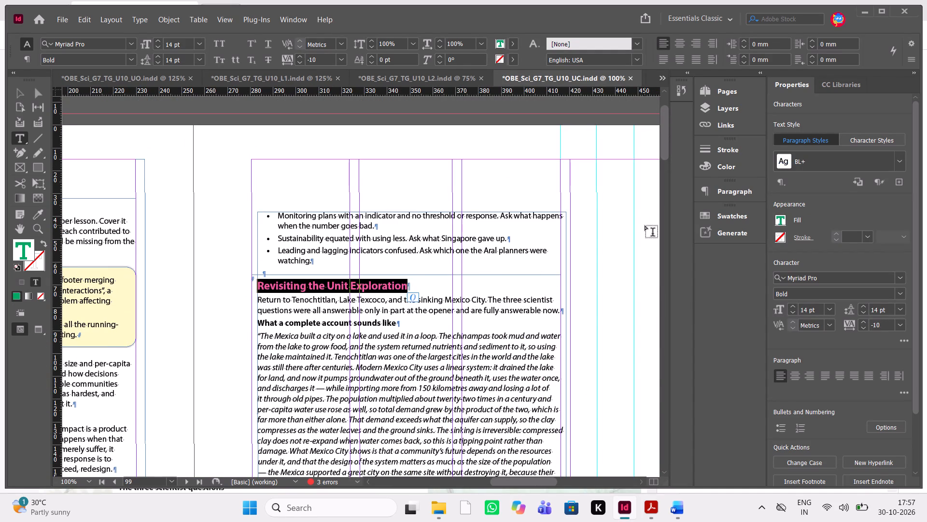
left_click(729, 217)
scroll(608, 312, "down", 7)
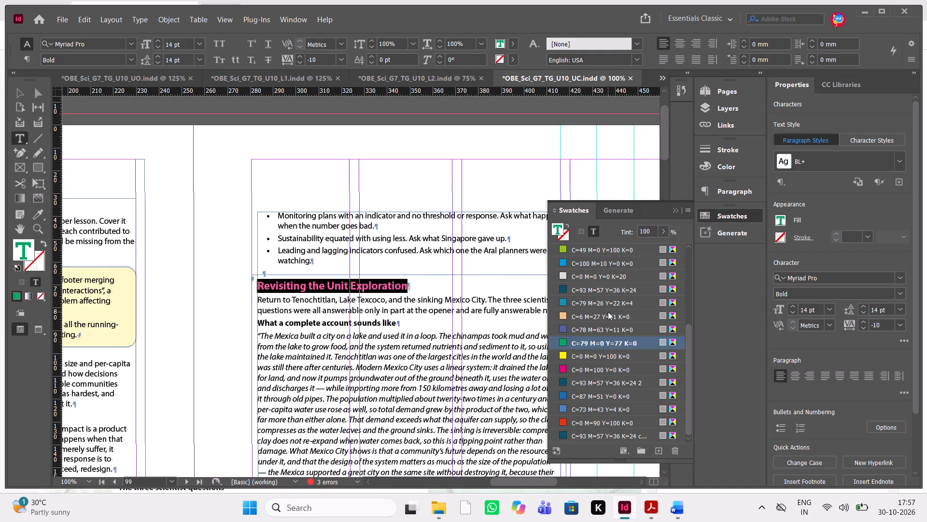
left_click(571, 433)
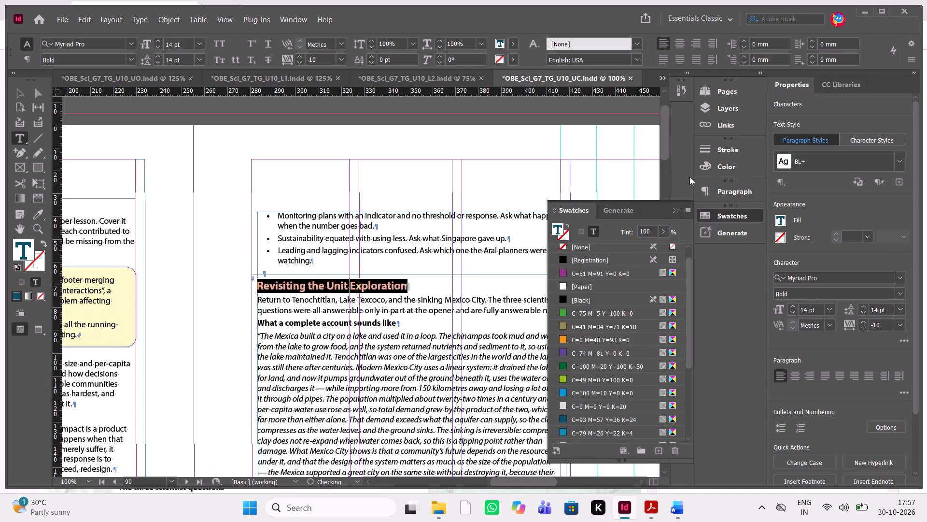
left_click(676, 207)
left_click(419, 307)
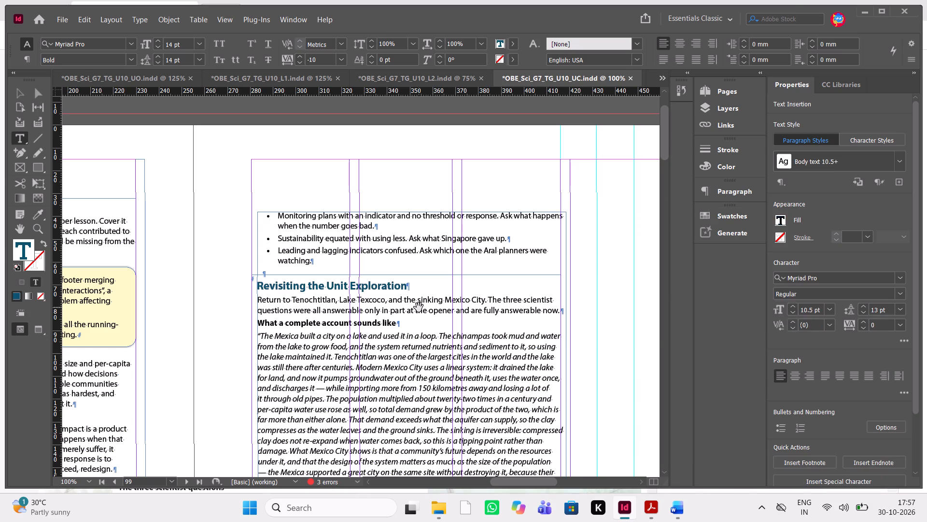
Review the remaining PDF pages from 99 onward for highlighted text and the reviewer's colour, italic and bold comments.
key("alt+Tab")
scroll(419, 307, "down", 2)
scroll(419, 307, "up", 1)
scroll(419, 307, "down", 3)
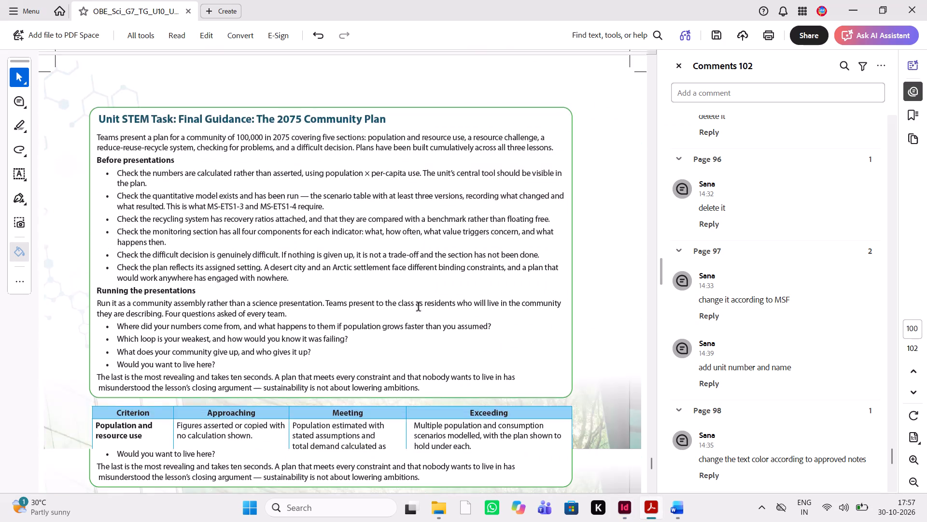
scroll(419, 307, "down", 5)
scroll(419, 307, "up", 1)
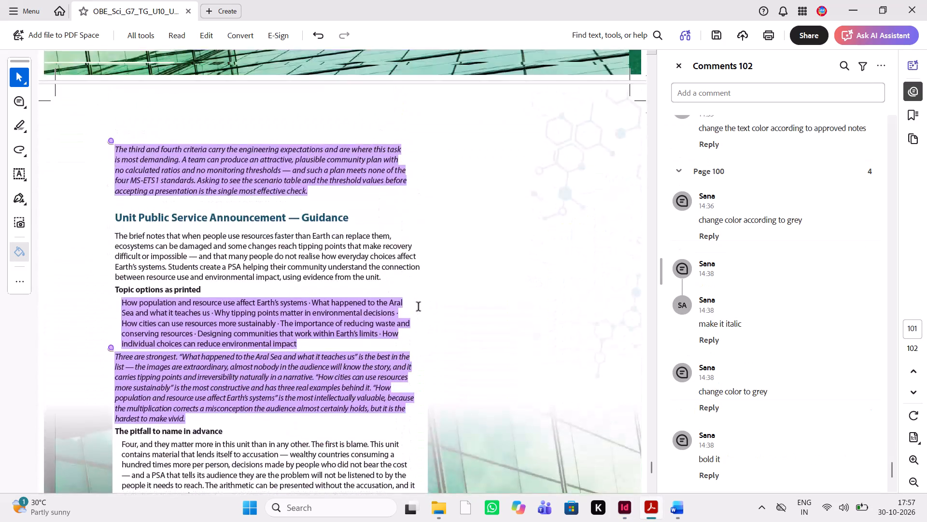
scroll(419, 307, "up", 1)
scroll(509, 341, "down", 1)
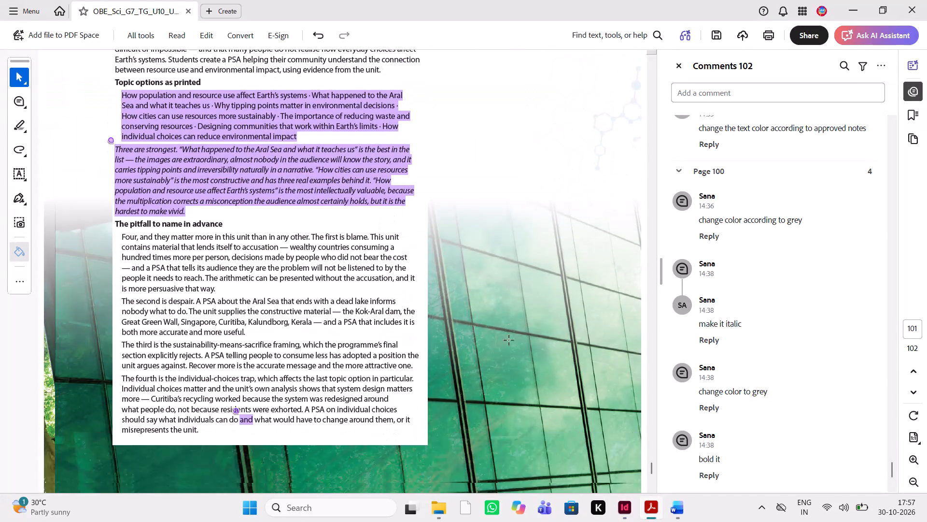
scroll(509, 341, "down", 2)
Recolour page 101's opening italic paragraph, "The third and fourth criteria…", grey using a new swatch copied from black with Black set to 50%.
key("alt+Tab")
scroll(509, 341, "down", 1)
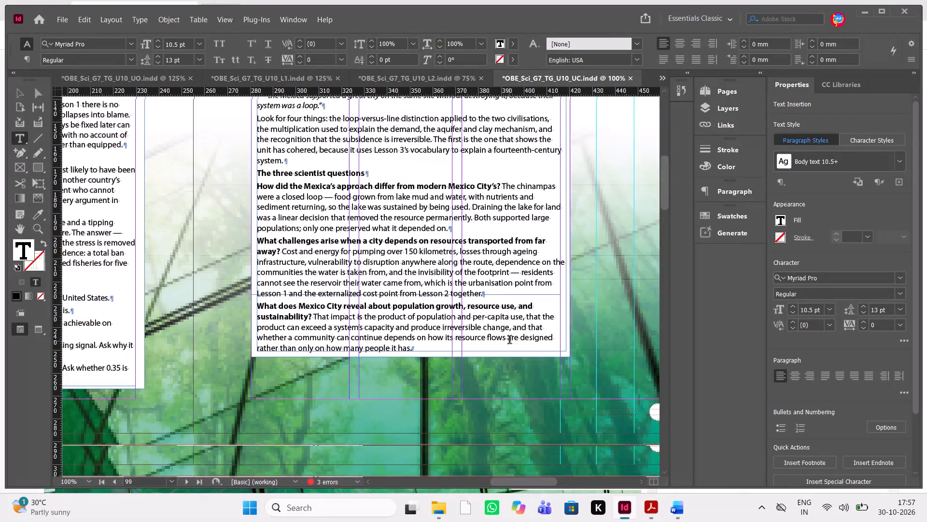
scroll(509, 341, "down", 4)
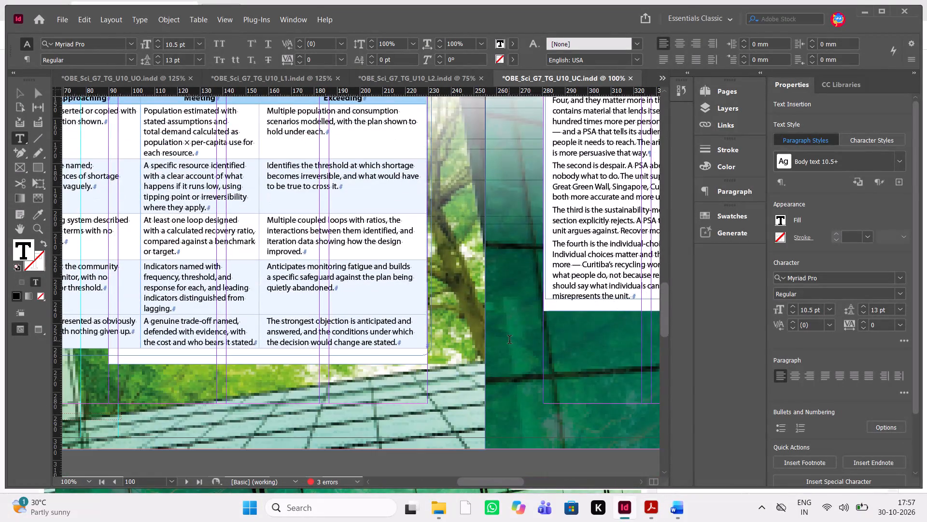
scroll(509, 341, "down", 2)
scroll(509, 341, "up", 2)
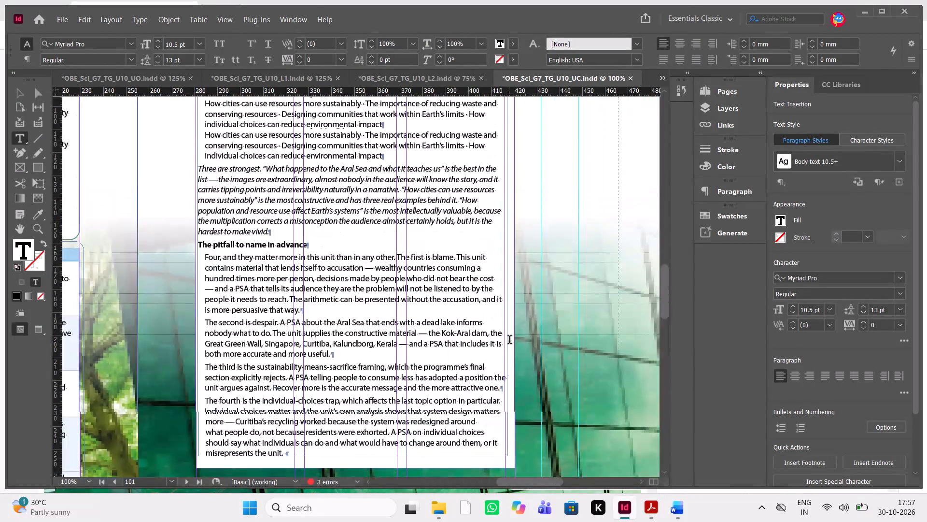
scroll(509, 341, "up", 1)
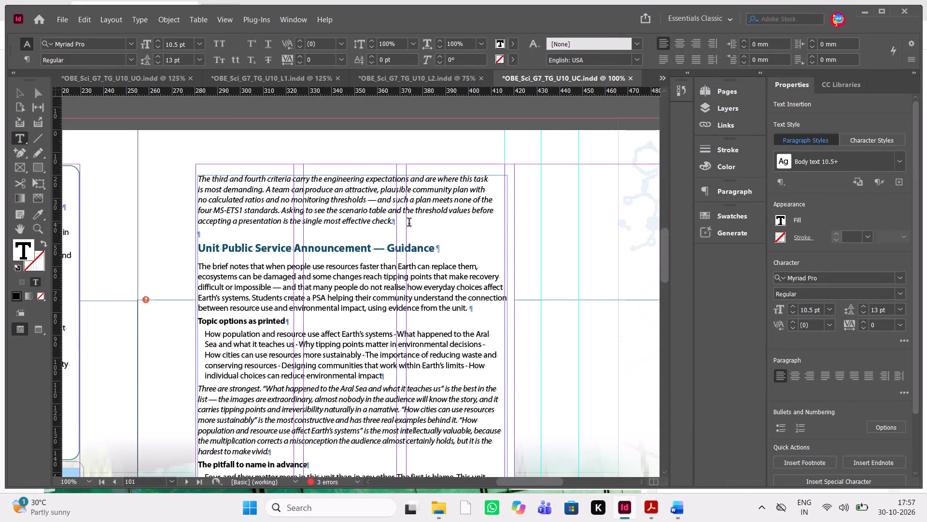
left_click_drag(409, 223, 185, 183)
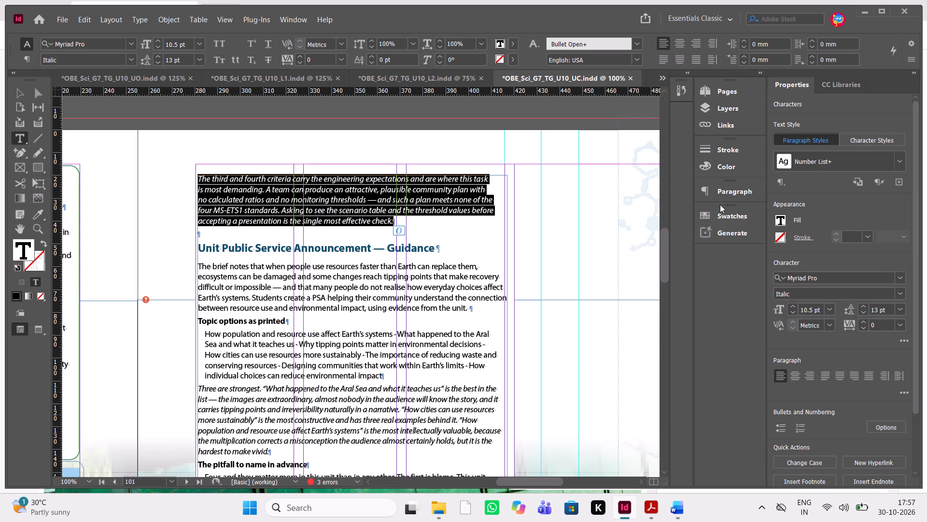
left_click(726, 212)
scroll(604, 354, "down", 13)
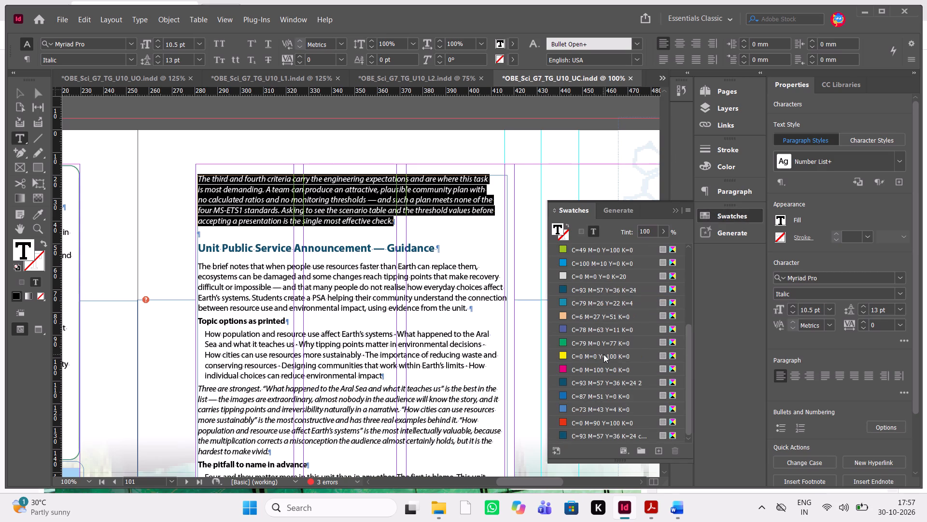
scroll(604, 354, "down", 2)
scroll(604, 354, "up", 8)
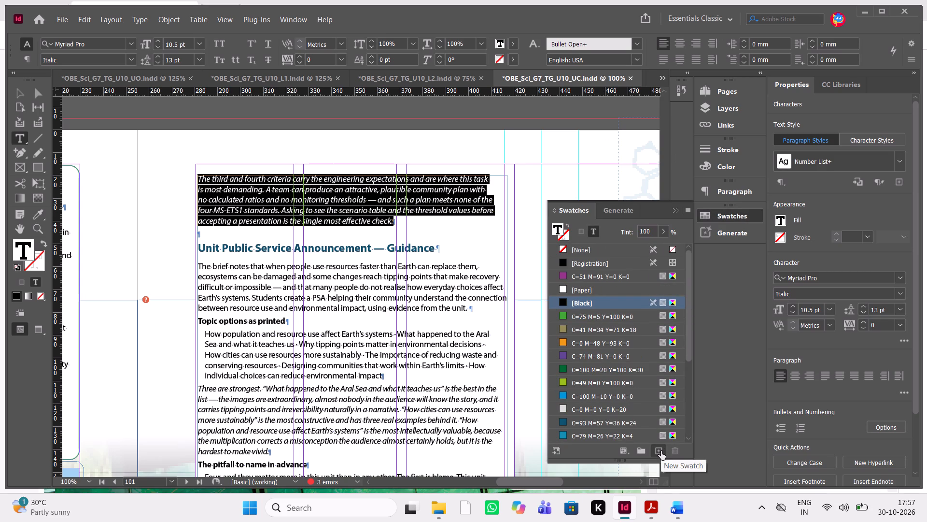
left_click(661, 451)
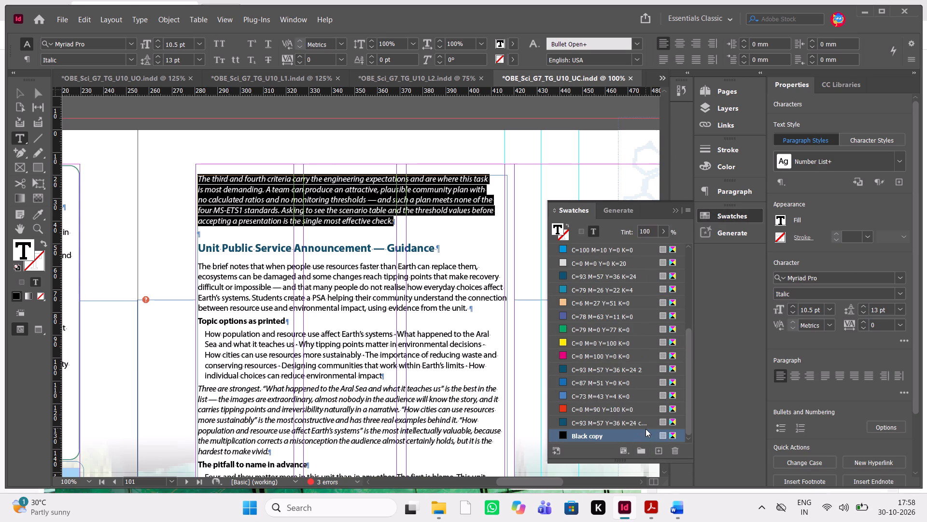
double_click(646, 435)
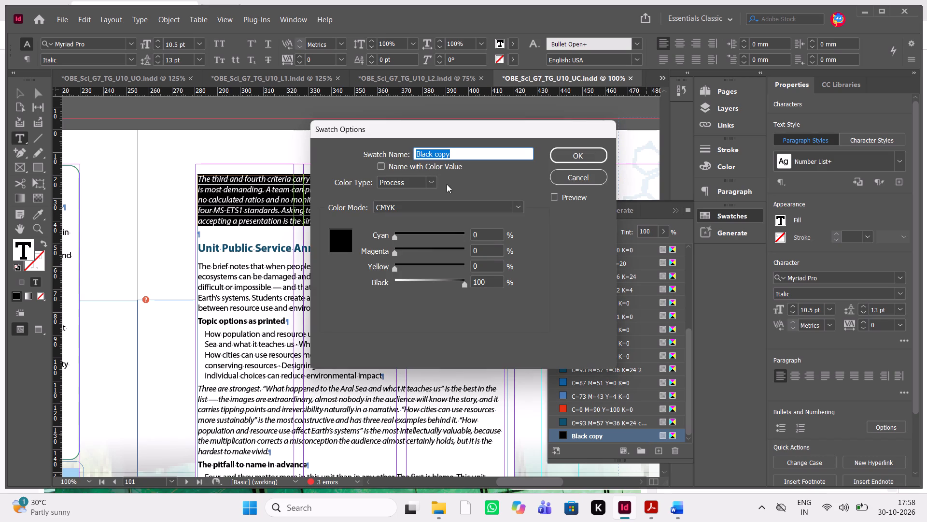
left_click_drag(491, 285, 421, 288)
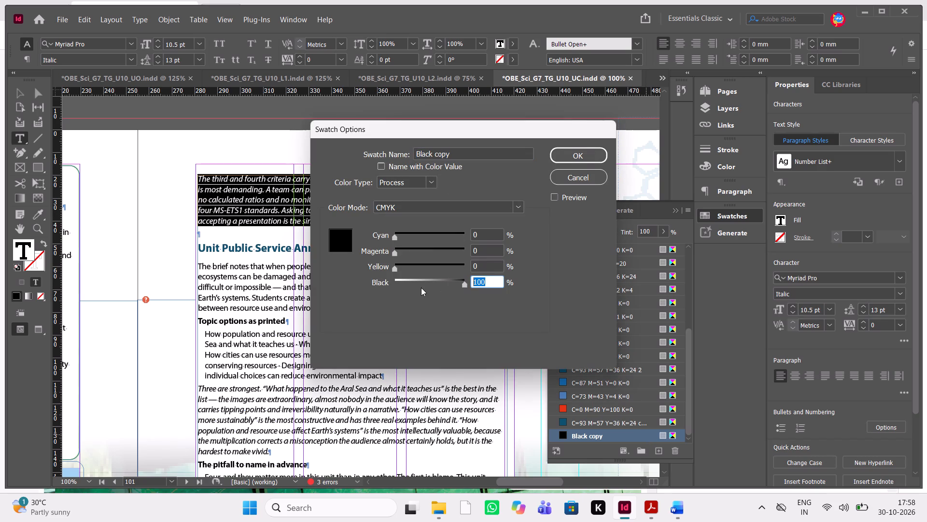
key("BackSpace")
type("50")
left_click(594, 153)
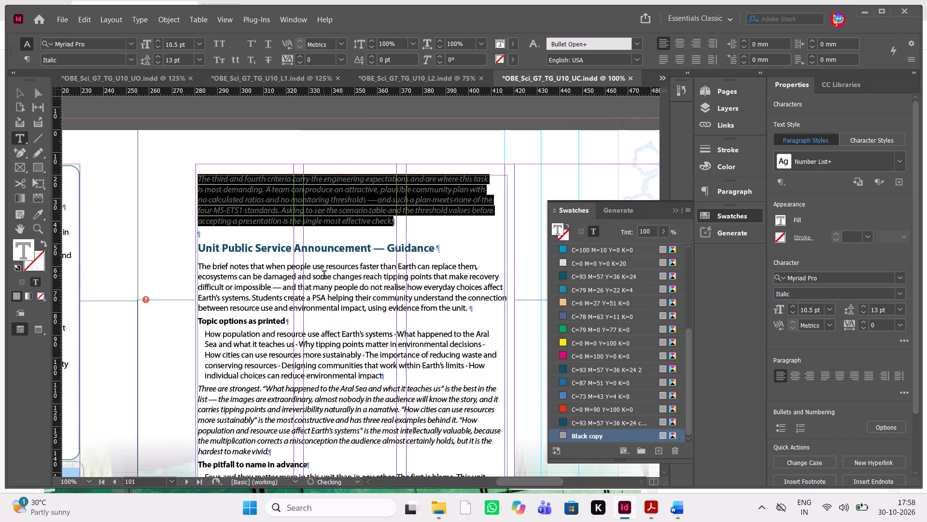
left_click(324, 276)
Check the reviewer's comment on the page 101 topic options, and make the paragraph under "Topic options as printed" italic.
key("alt+Tab")
scroll(324, 276, "up", 1)
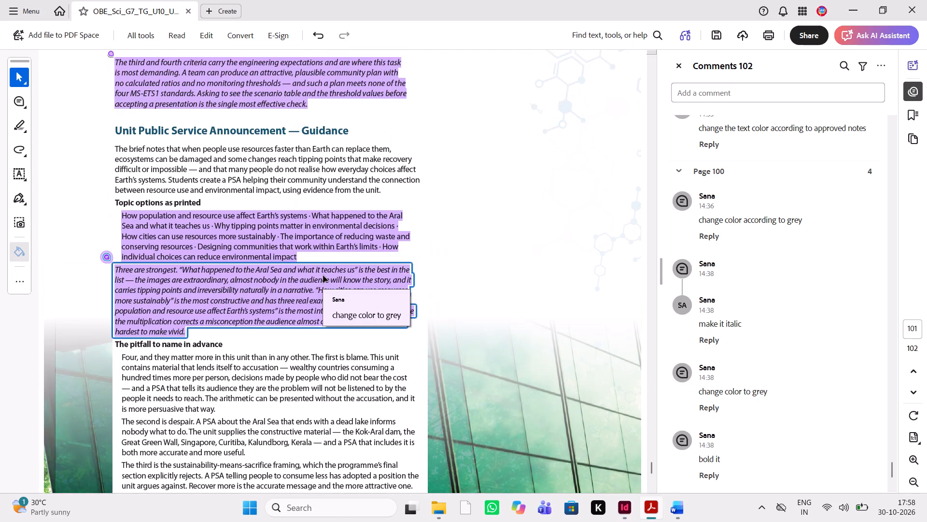
scroll(324, 276, "up", 1)
left_click(253, 271)
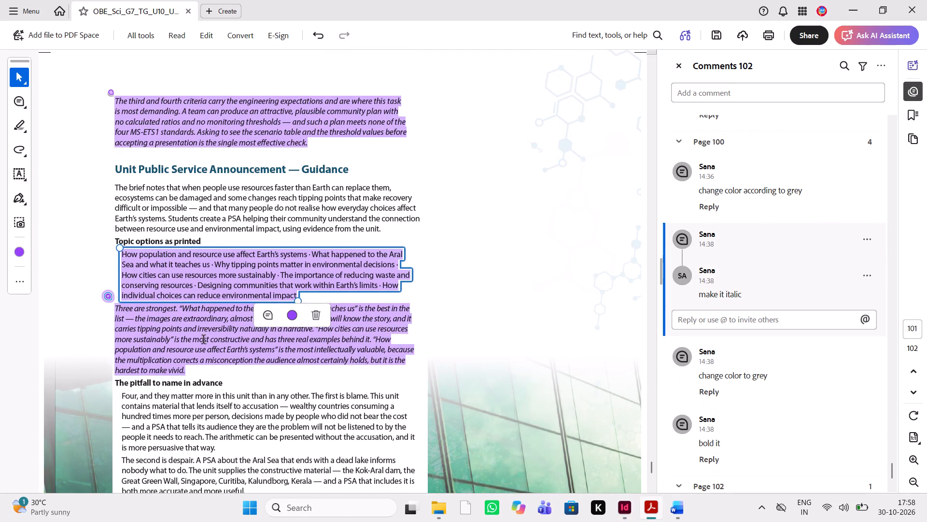
key("alt+Tab")
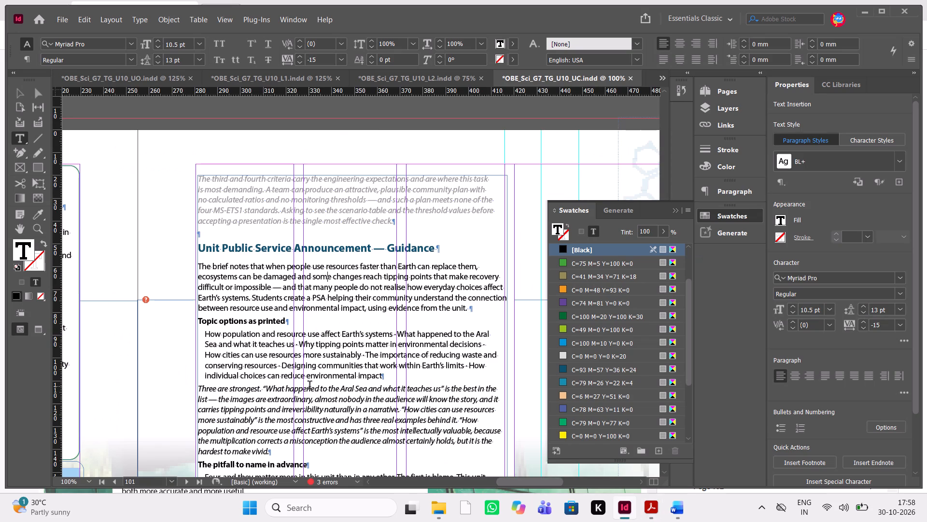
left_click_drag(397, 372, 205, 335)
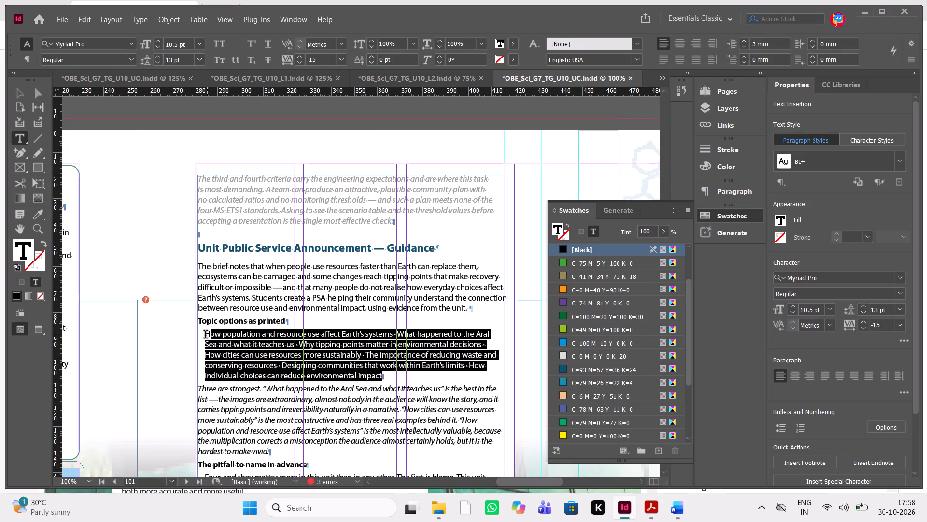
left_click_drag(205, 335, 204, 334)
key("ctrl+shift+i")
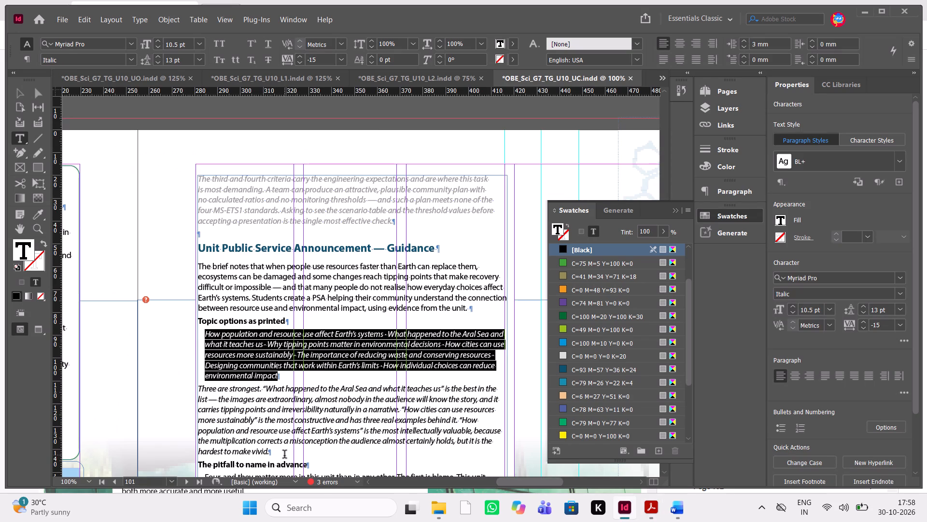
Apply the grey "Black copy" swatch to the italic "Three are strongest" paragraph on page 101.
left_click_drag(284, 455, 182, 391)
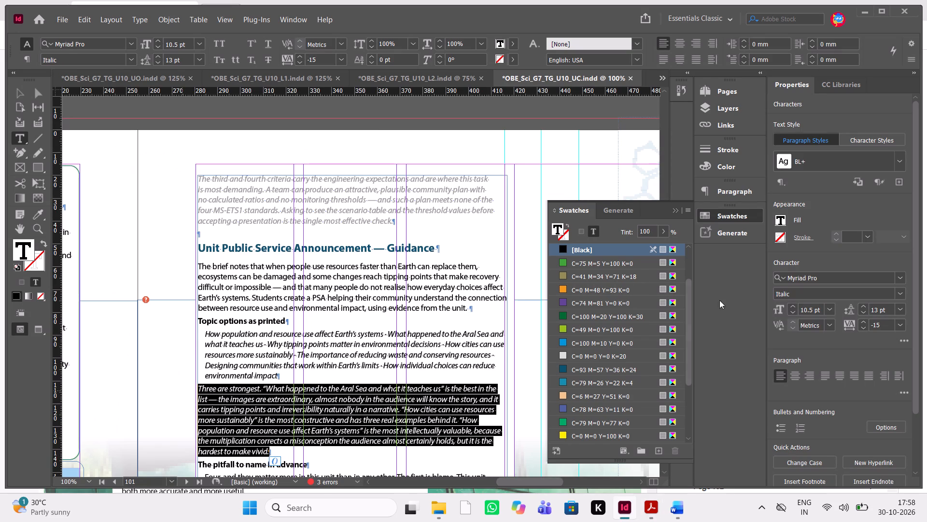
scroll(597, 384, "down", 8)
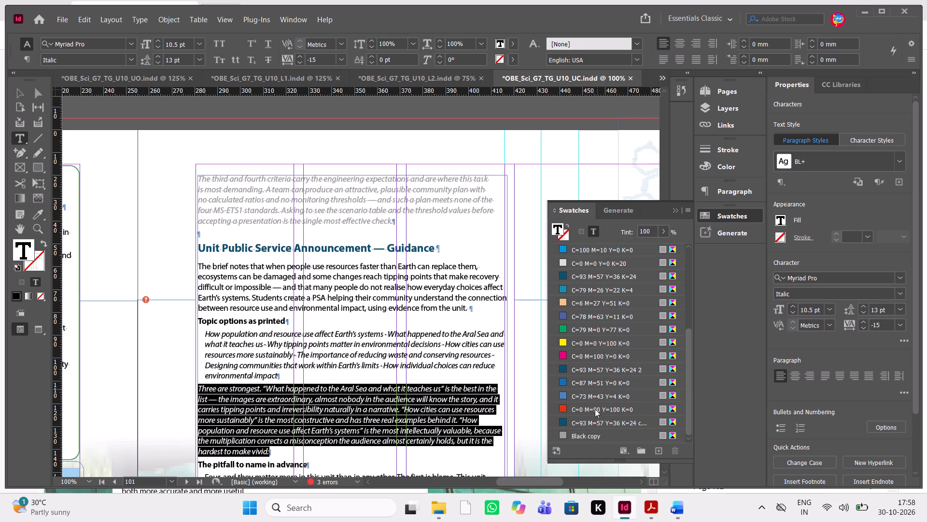
left_click(585, 433)
left_click(336, 406)
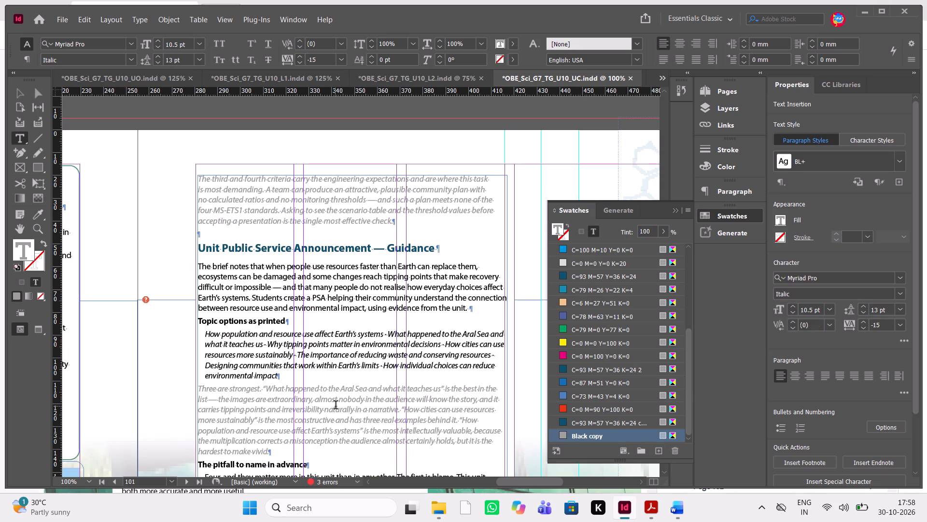
scroll(336, 406, "down", 1)
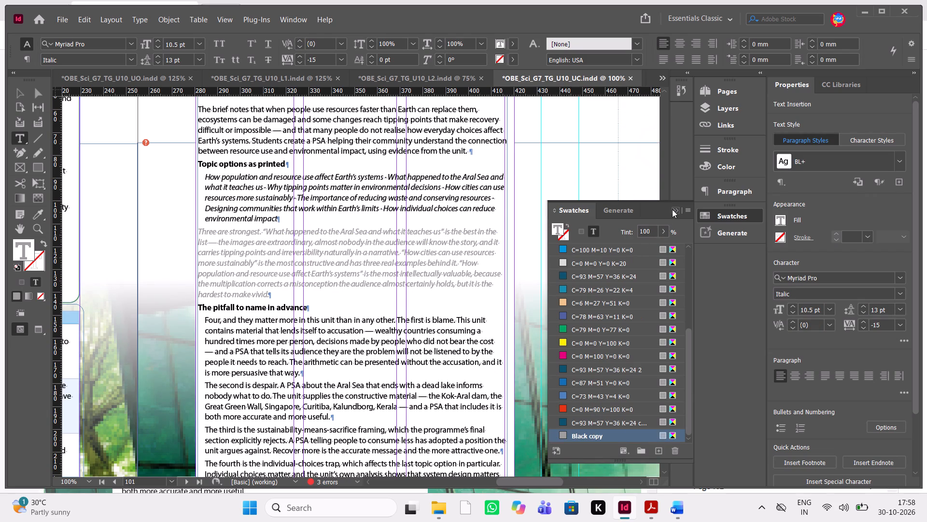
left_click(672, 209)
Make the word "and" bold in "what individuals can do and what would have to change" on page 101, checking against the PDF.
scroll(367, 295, "down", 1)
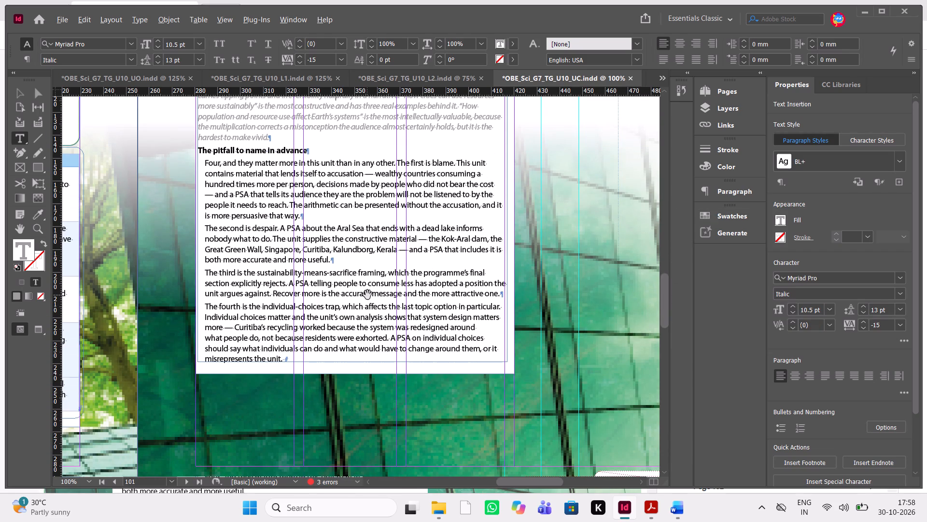
key("alt+Tab")
scroll(367, 295, "down", 2)
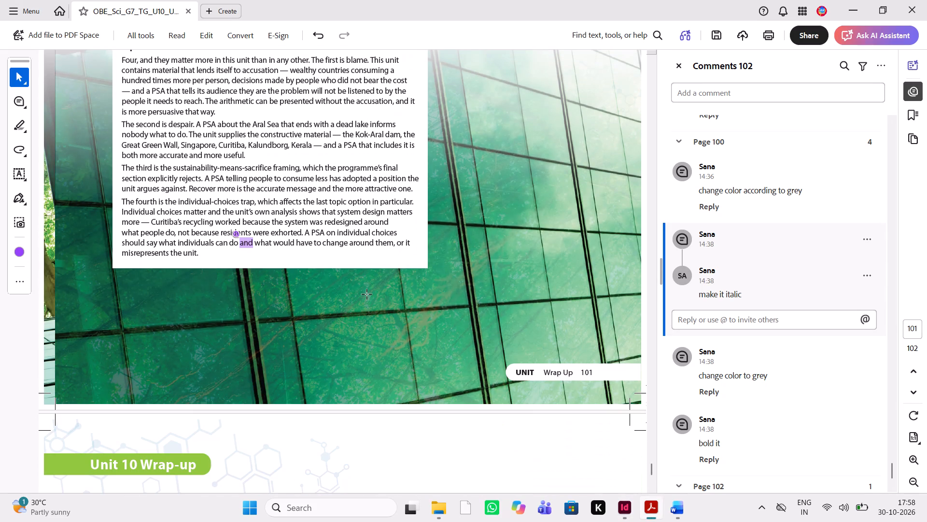
key("alt+Tab")
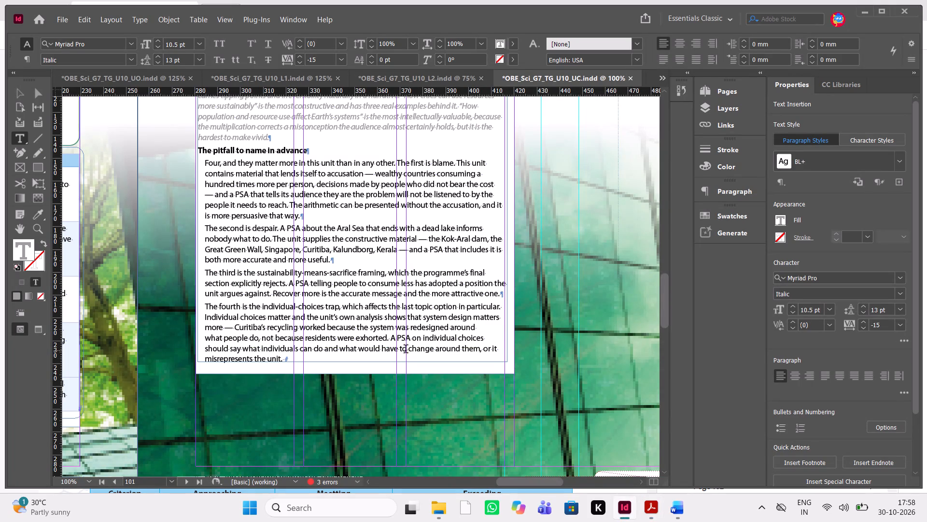
left_click_drag(338, 345, 324, 347)
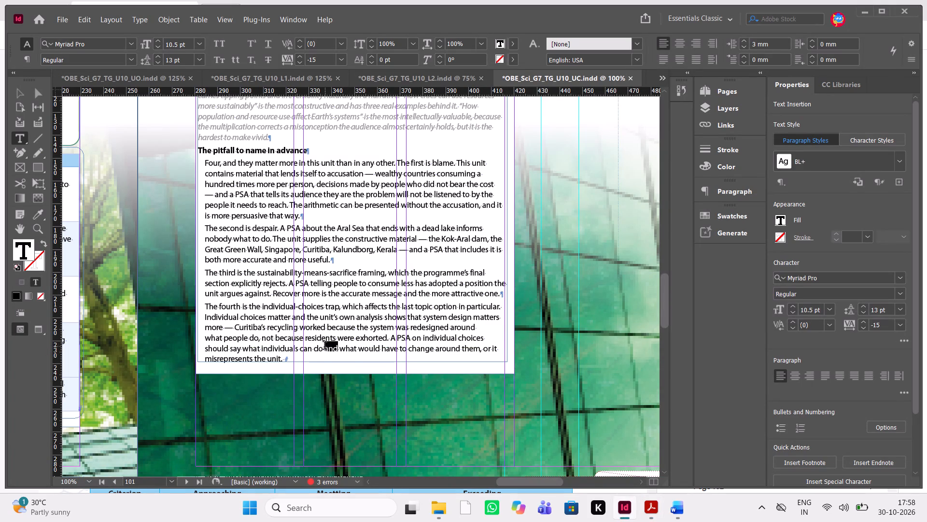
left_click_drag(324, 347, 323, 348)
key("ctrl+shift+b")
key("alt+Tab")
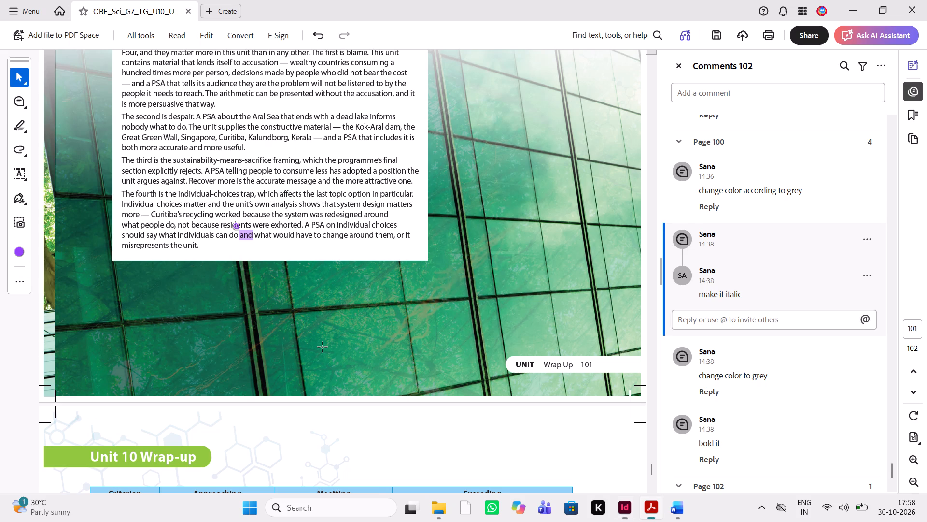
key("alt+Tab")
left_click(371, 321)
key("alt+Tab")
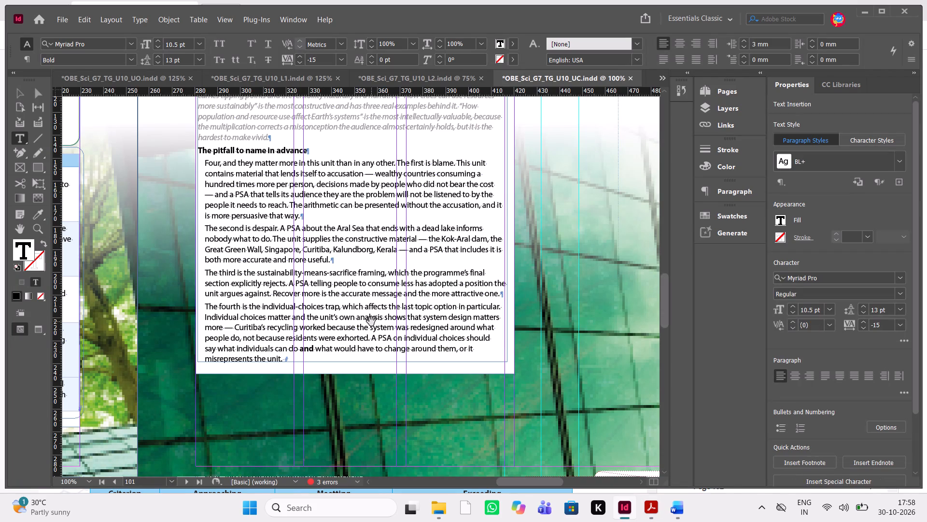
key("alt+Tab")
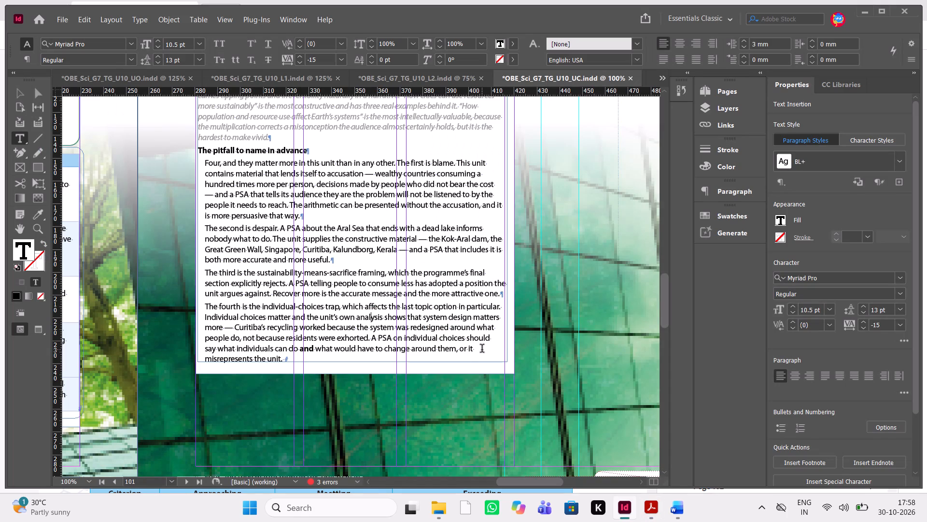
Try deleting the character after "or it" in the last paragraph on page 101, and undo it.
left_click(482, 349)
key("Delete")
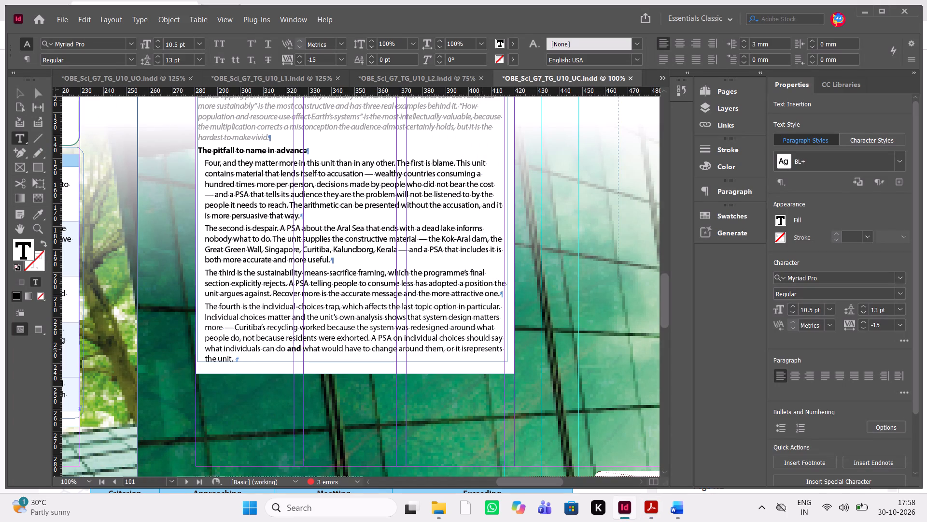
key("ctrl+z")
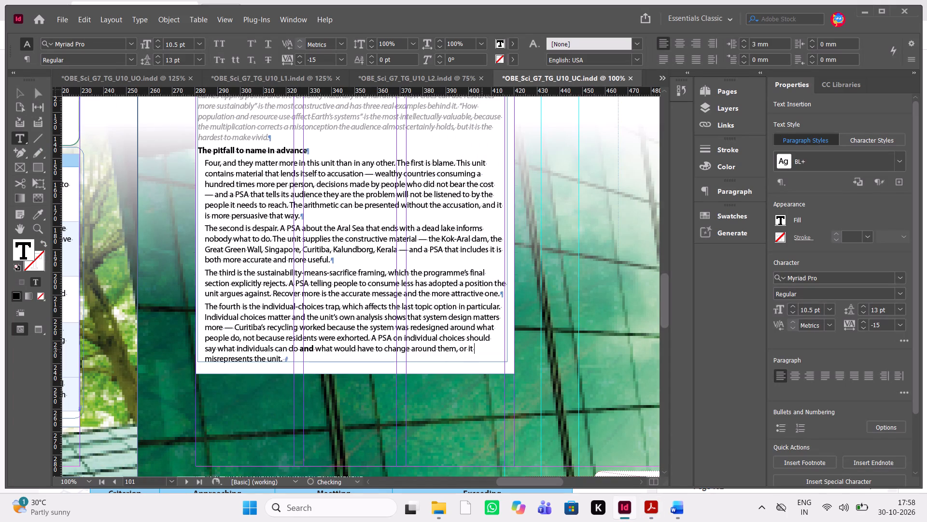
Check the remaining PDF pages through 103, and delete the empty paragraph above "There is no expected answer" on page 103.
key("alt+Tab")
scroll(482, 349, "down", 3)
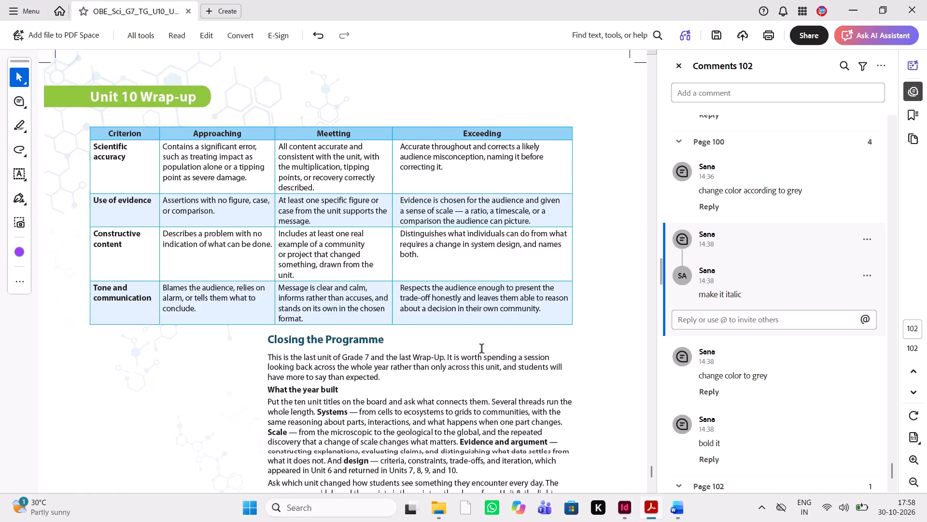
scroll(482, 349, "down", 3)
scroll(482, 349, "up", 1)
scroll(482, 349, "down", 7)
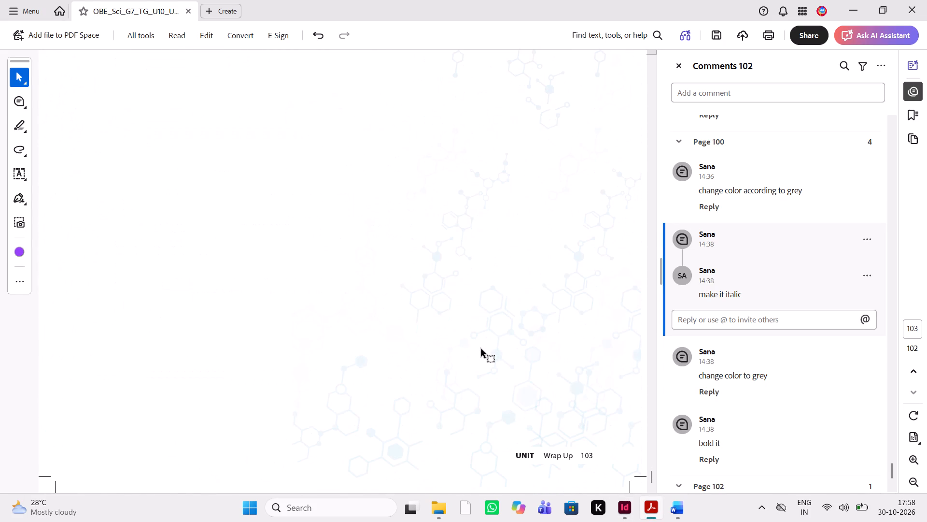
scroll(482, 349, "down", 5)
scroll(482, 349, "up", 2)
key("alt+Tab")
scroll(482, 349, "down", 2)
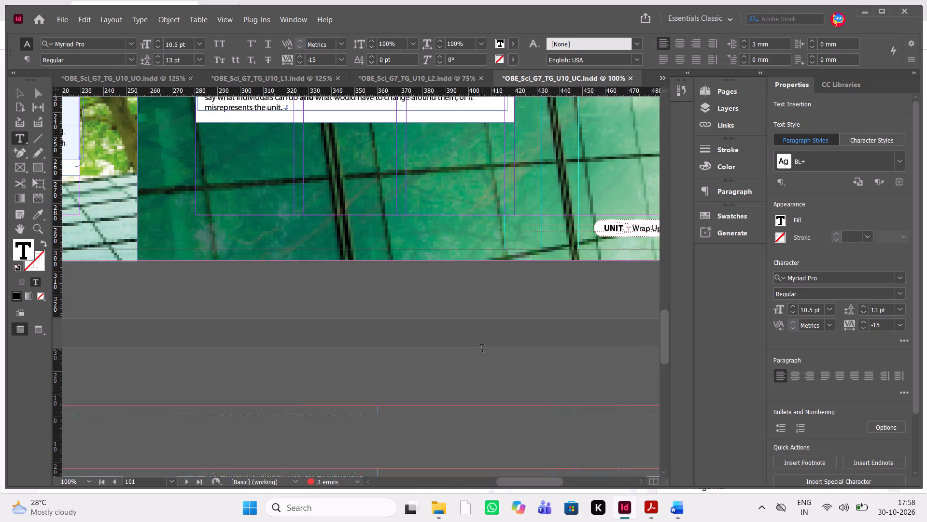
scroll(482, 349, "down", 7)
scroll(482, 349, "up", 2)
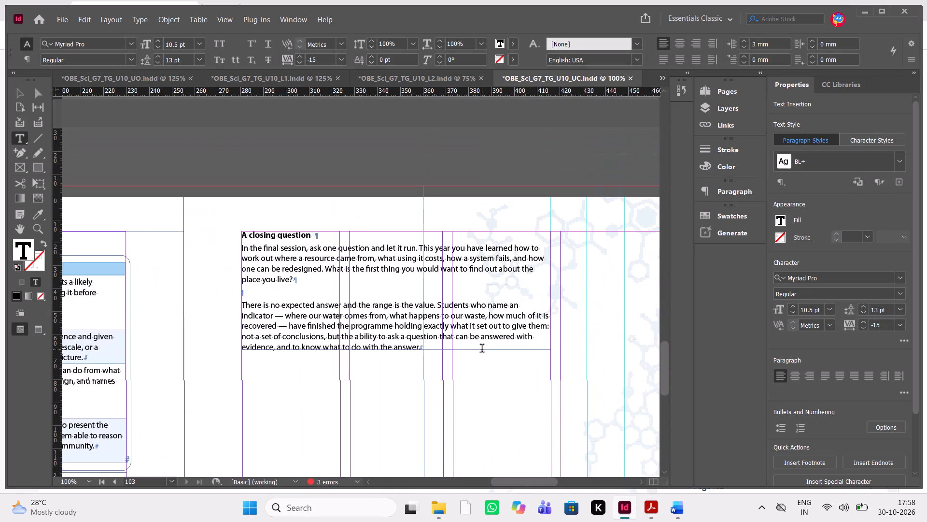
left_click(243, 293)
key("Delete")
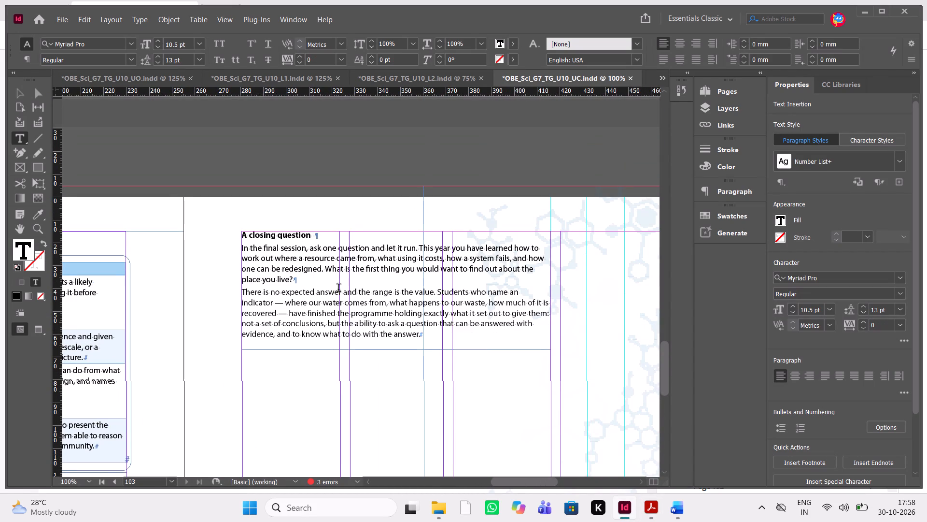
Check the text colour swatch of the two paragraphs under "A closing question" on page 103.
left_click_drag(425, 332, 237, 297)
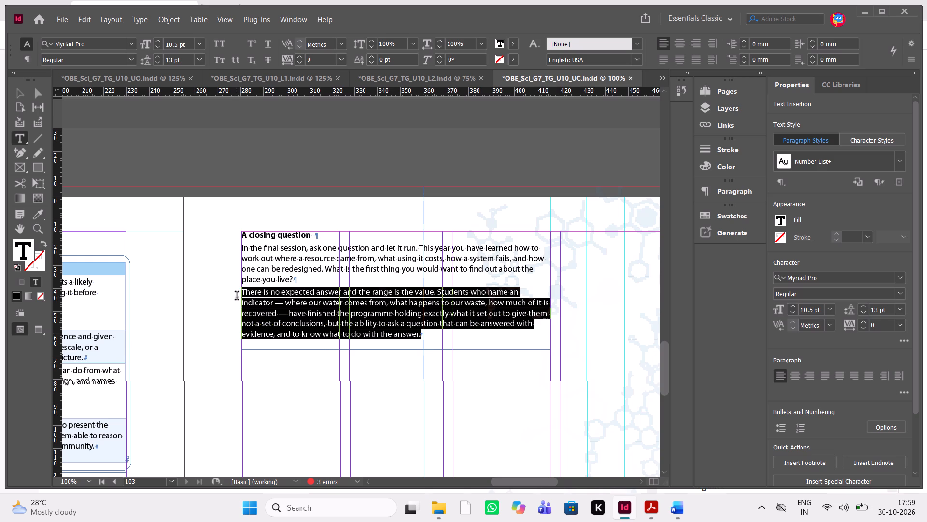
left_click_drag(237, 297, 235, 293)
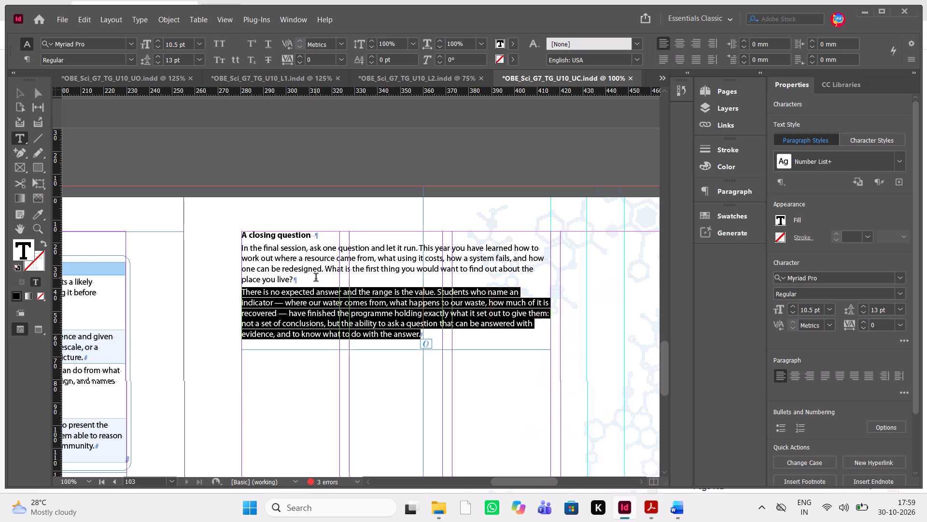
left_click_drag(316, 278, 232, 250)
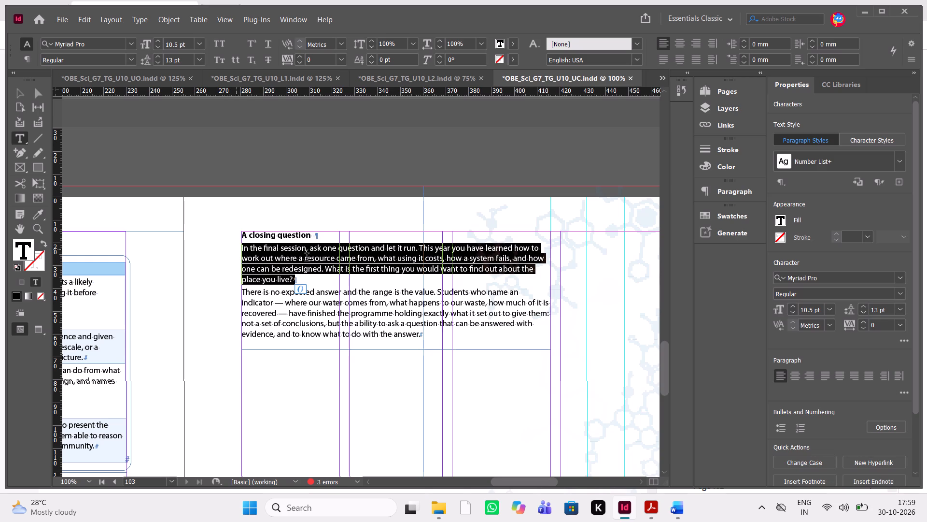
left_click(719, 210)
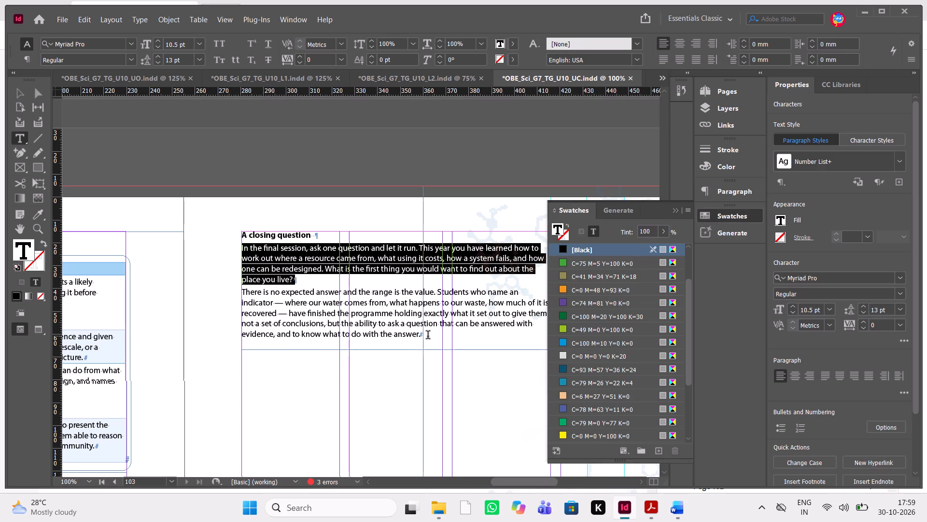
left_click_drag(428, 336, 243, 291)
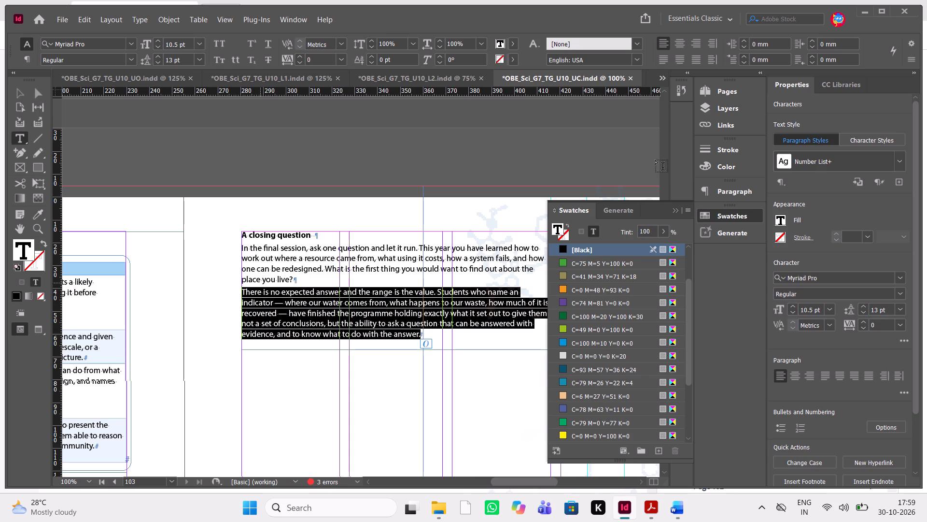
left_click(674, 209)
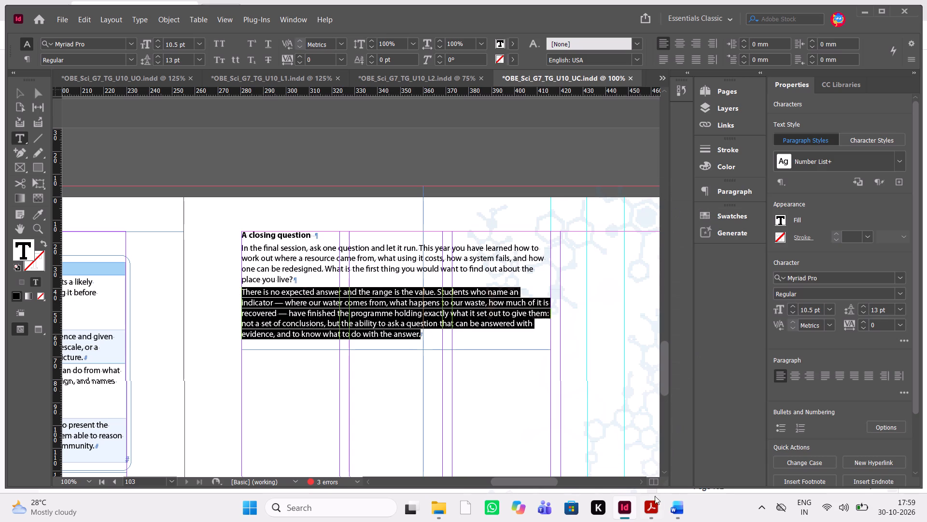
Look back through the reviewer's PDF from page 101 to the Lesson 3 pages around page 81.
left_click(651, 509)
scroll(586, 350, "up", 5)
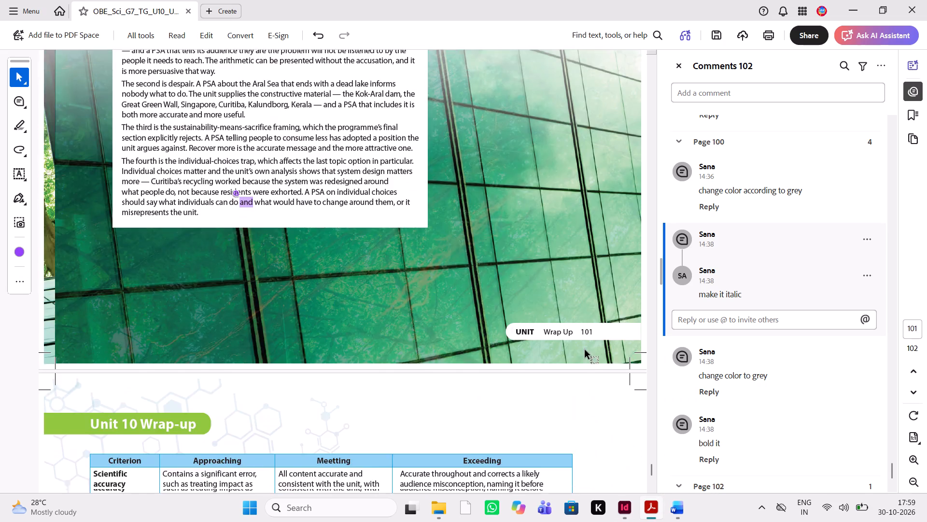
scroll(586, 350, "up", 3)
scroll(586, 350, "up", 20)
scroll(586, 350, "up", 20)
scroll(586, 350, "up", 20)
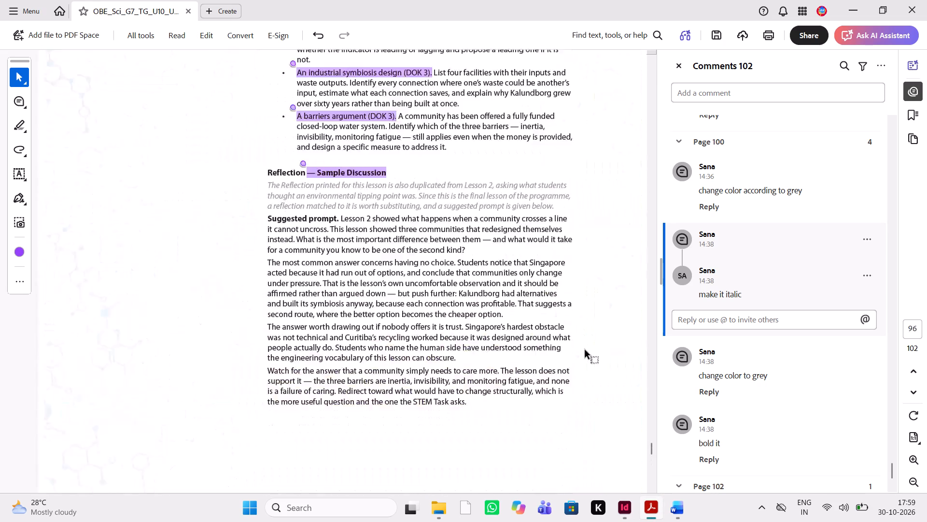
scroll(586, 350, "up", 20)
scroll(586, 350, "up", 20)
scroll(586, 350, "up", 20)
left_click(623, 506)
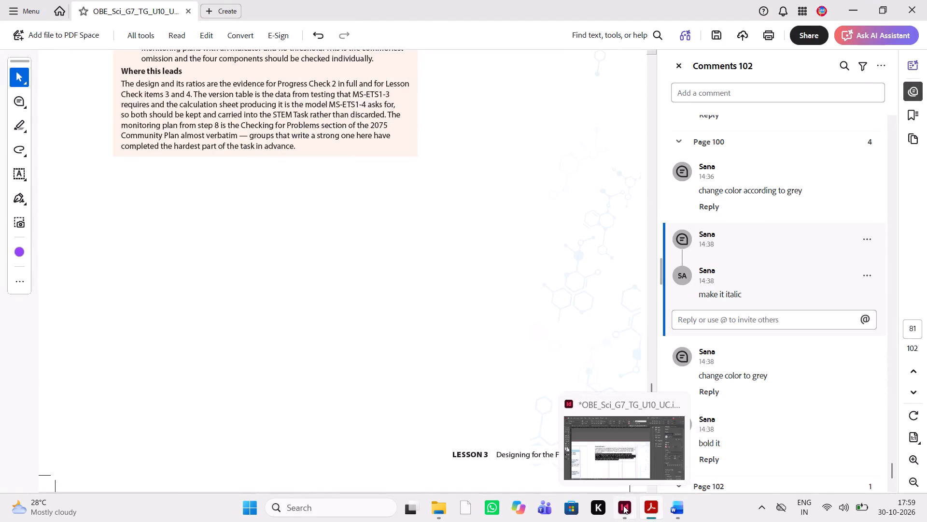
left_click(652, 521)
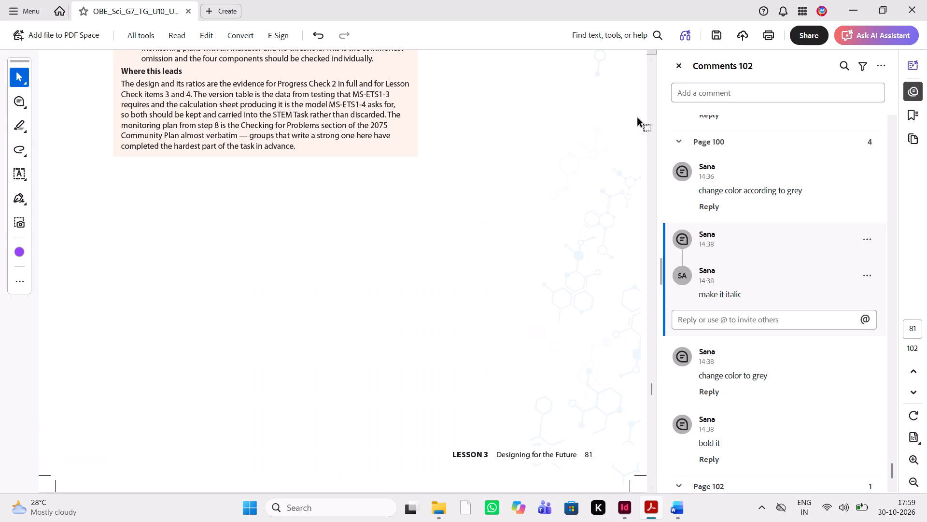
Switch to the Word manuscript and copy the unit title "The Weight of Our Numbers" from the UNIT 10 heading.
left_click(688, 511)
scroll(678, 298, "up", 12)
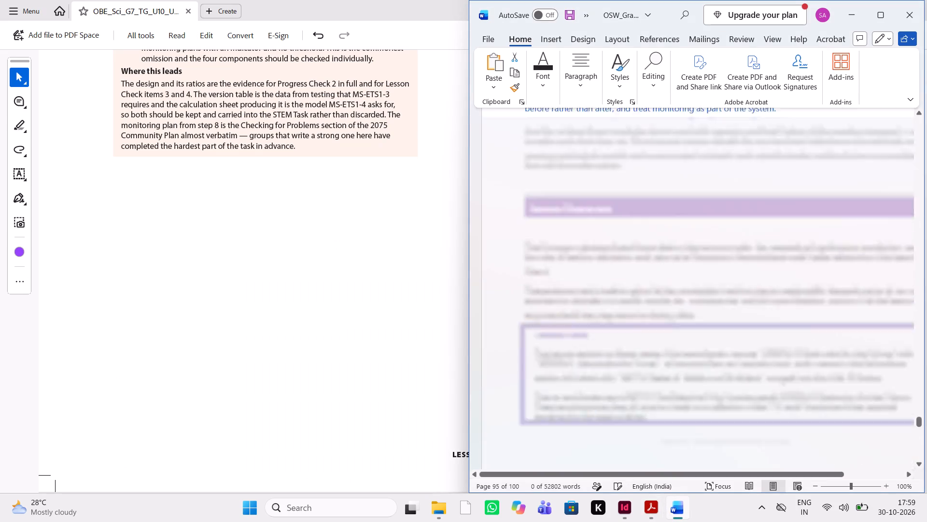
scroll(678, 298, "up", 18)
scroll(678, 298, "up", 14)
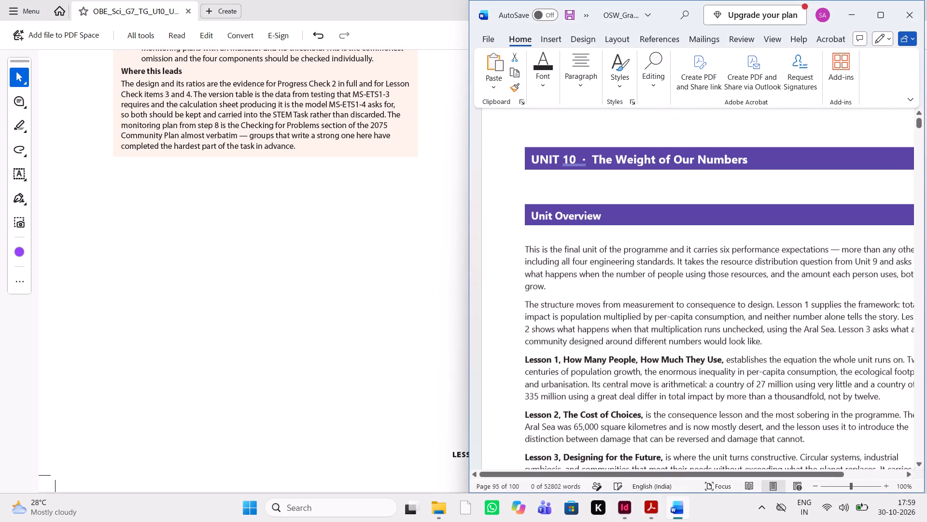
left_click_drag(750, 174, 600, 175)
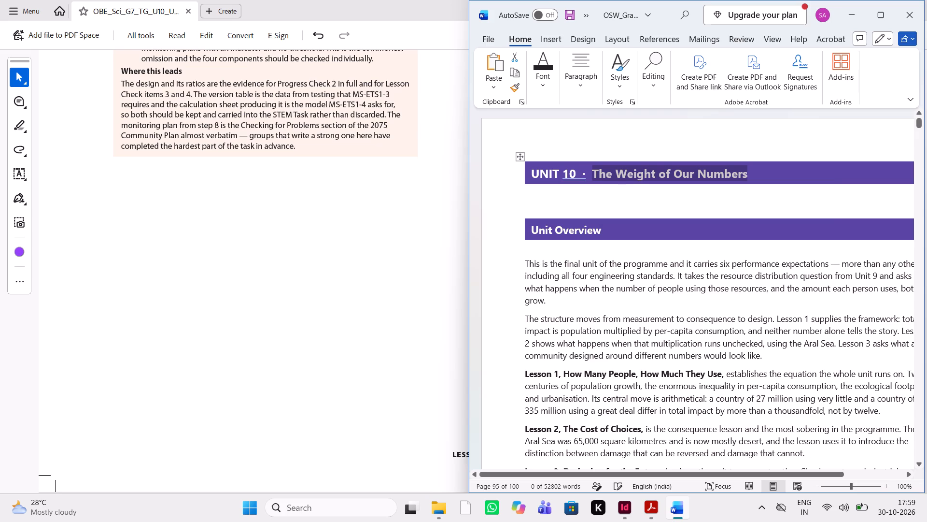
key("ctrl+c")
key("ctrl+c")
key("ctrl+c")
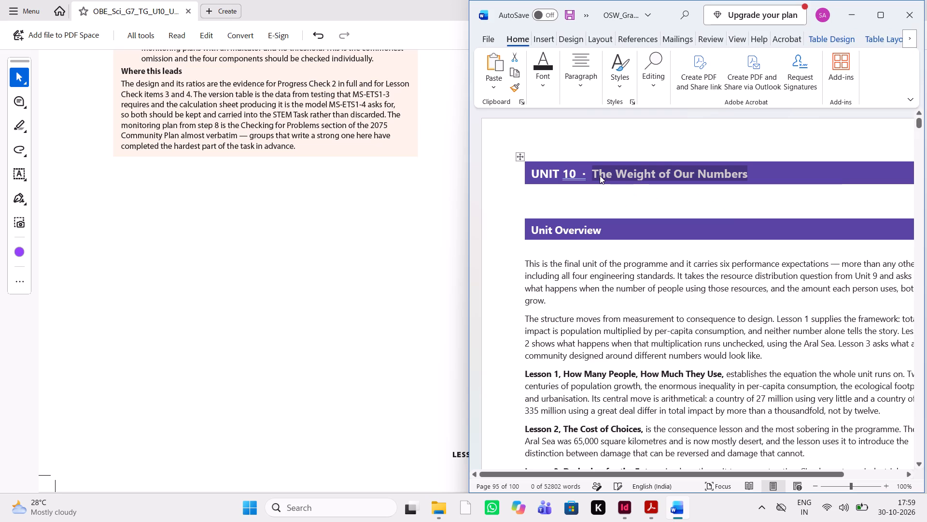
key("ctrl+c")
key("ctrl+c")
key("ctrl+c")
key("ctrl+c")
key("ctrl+c")
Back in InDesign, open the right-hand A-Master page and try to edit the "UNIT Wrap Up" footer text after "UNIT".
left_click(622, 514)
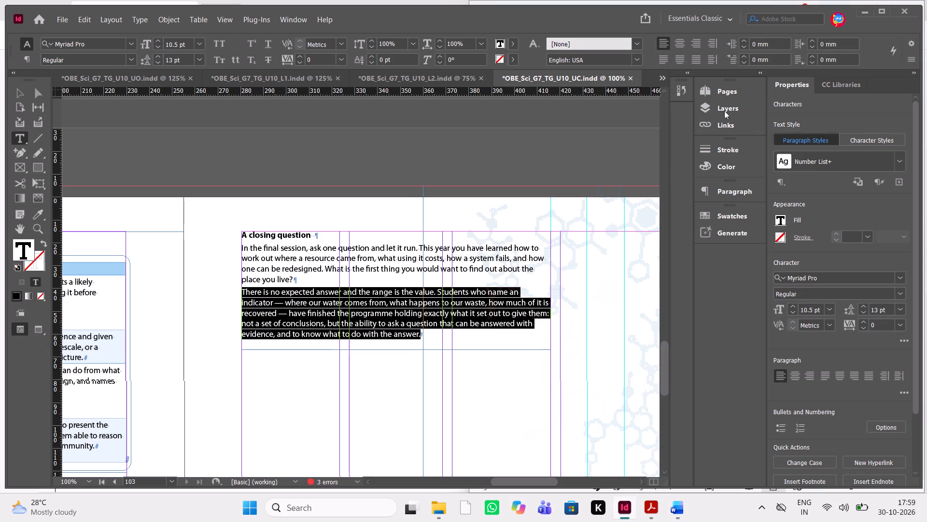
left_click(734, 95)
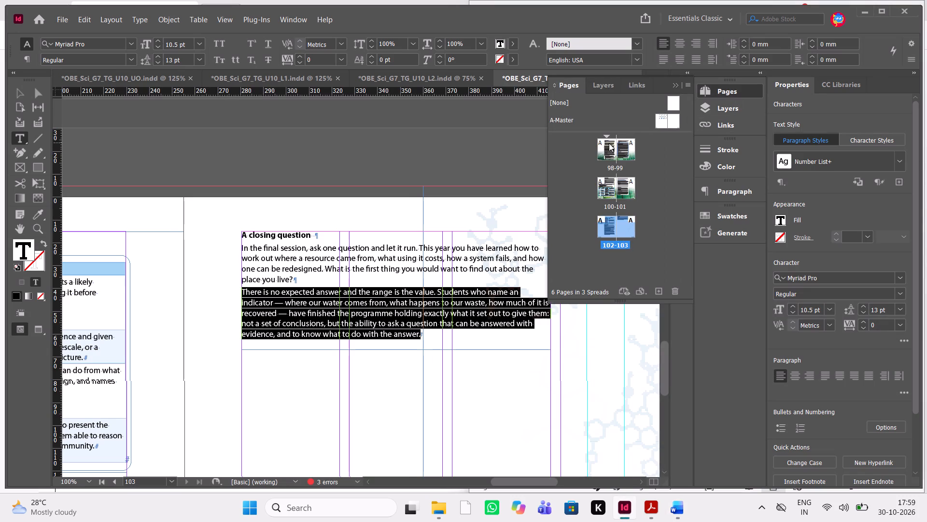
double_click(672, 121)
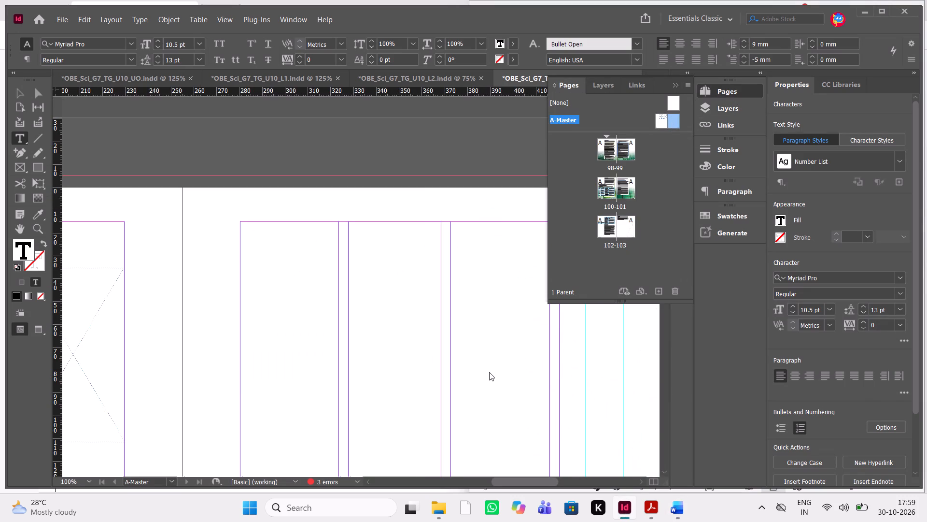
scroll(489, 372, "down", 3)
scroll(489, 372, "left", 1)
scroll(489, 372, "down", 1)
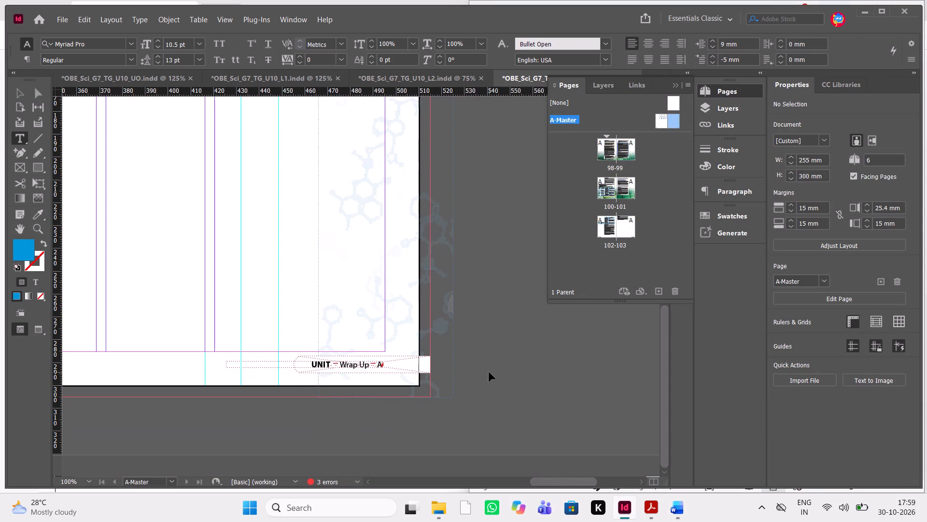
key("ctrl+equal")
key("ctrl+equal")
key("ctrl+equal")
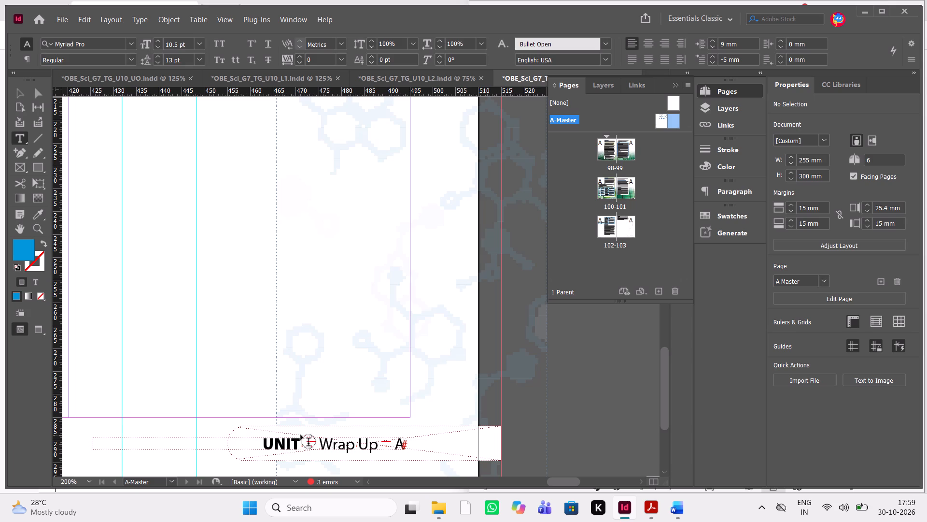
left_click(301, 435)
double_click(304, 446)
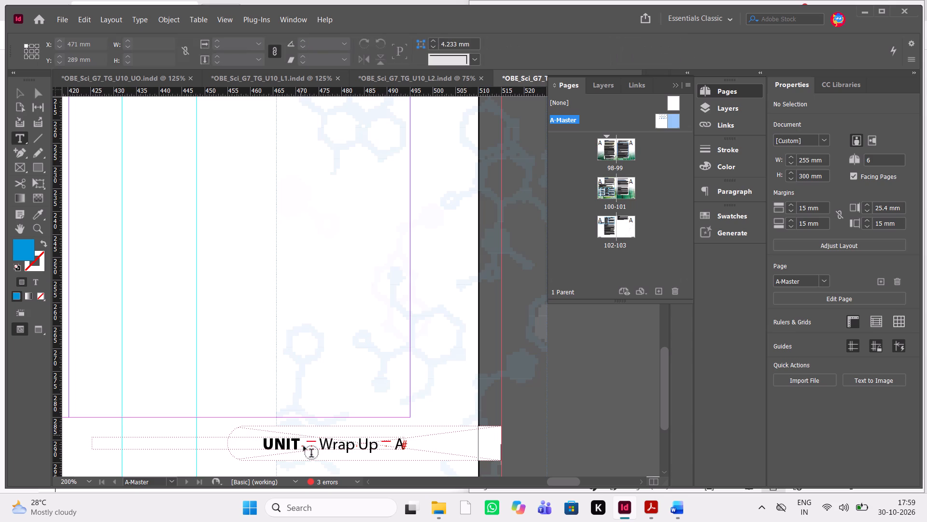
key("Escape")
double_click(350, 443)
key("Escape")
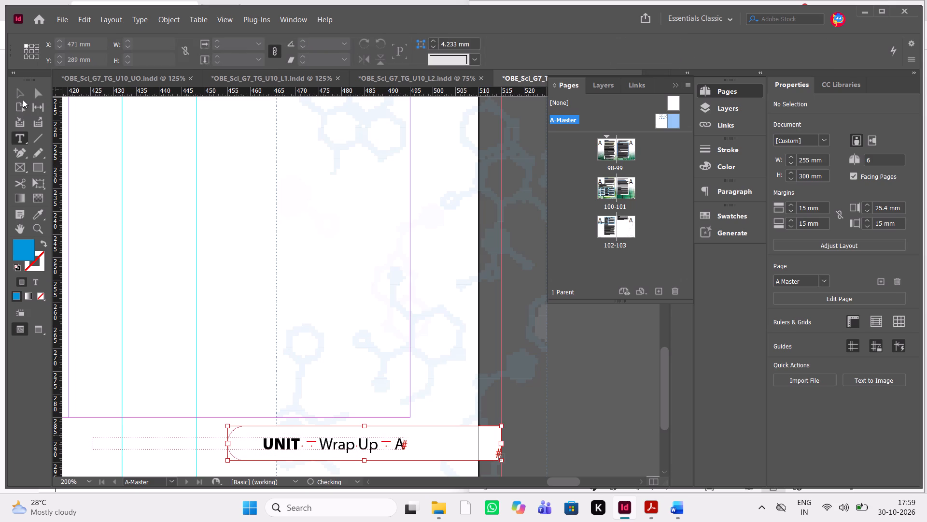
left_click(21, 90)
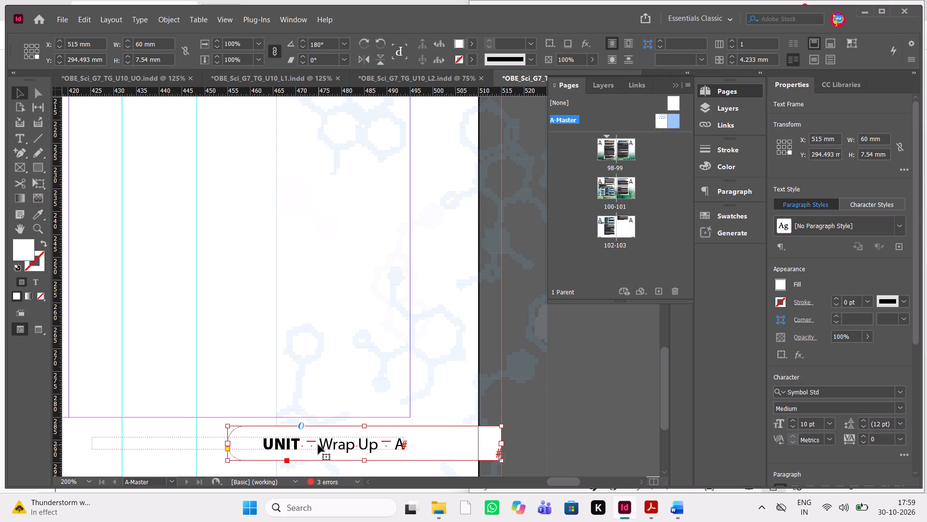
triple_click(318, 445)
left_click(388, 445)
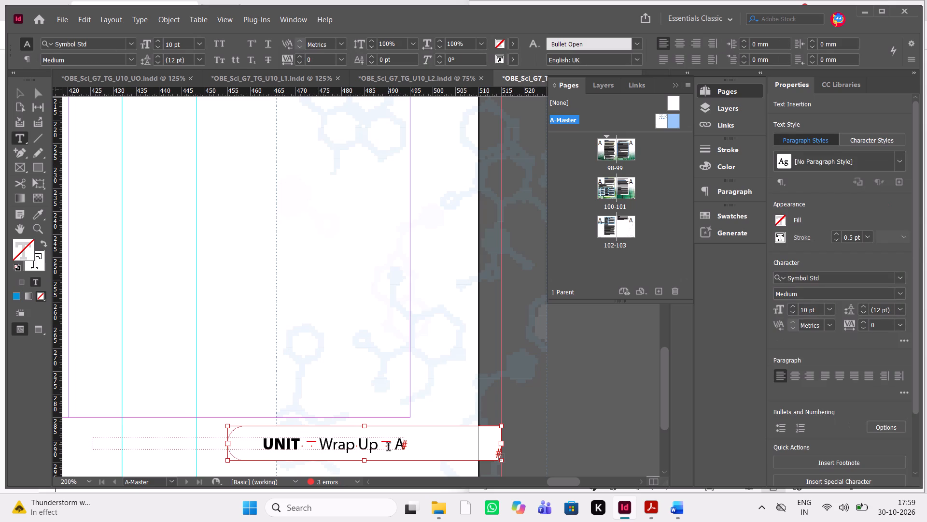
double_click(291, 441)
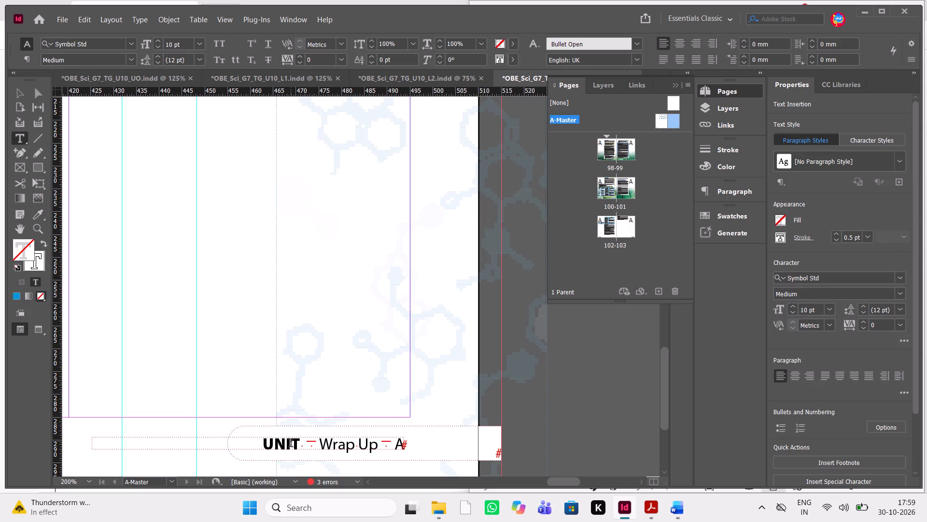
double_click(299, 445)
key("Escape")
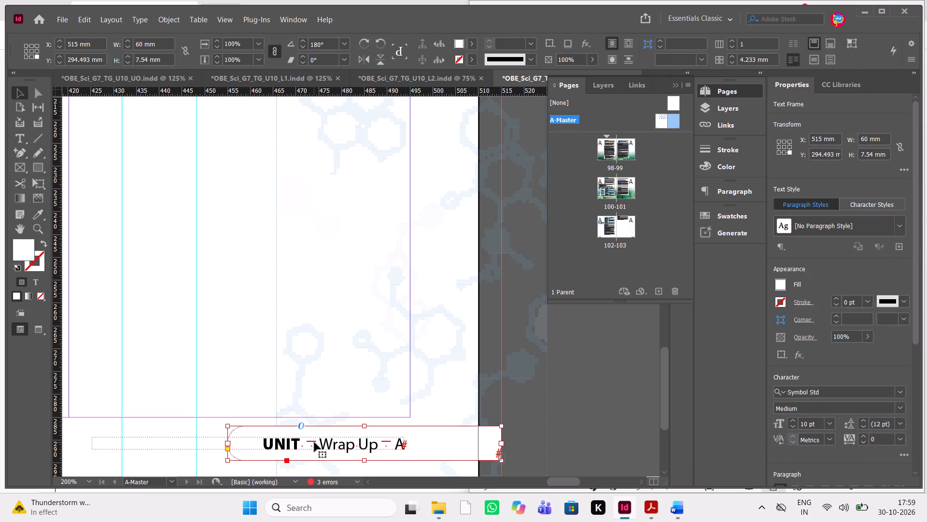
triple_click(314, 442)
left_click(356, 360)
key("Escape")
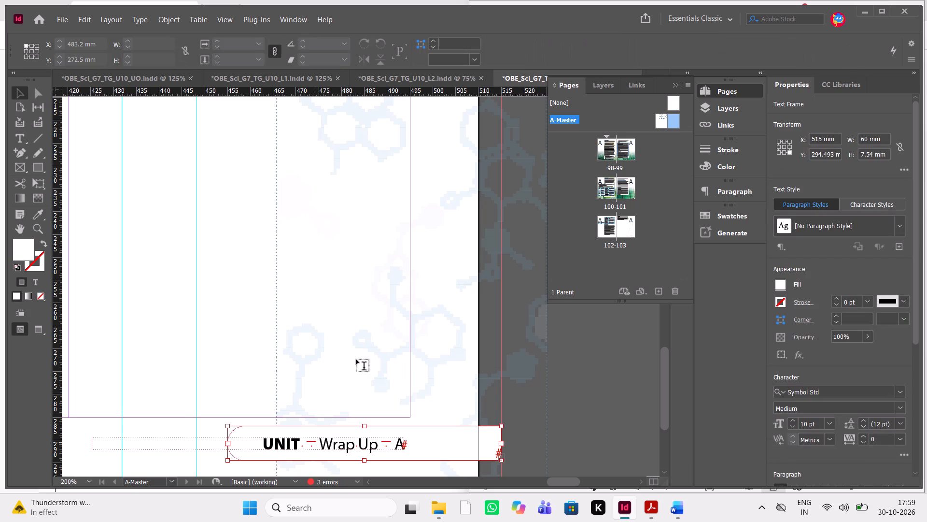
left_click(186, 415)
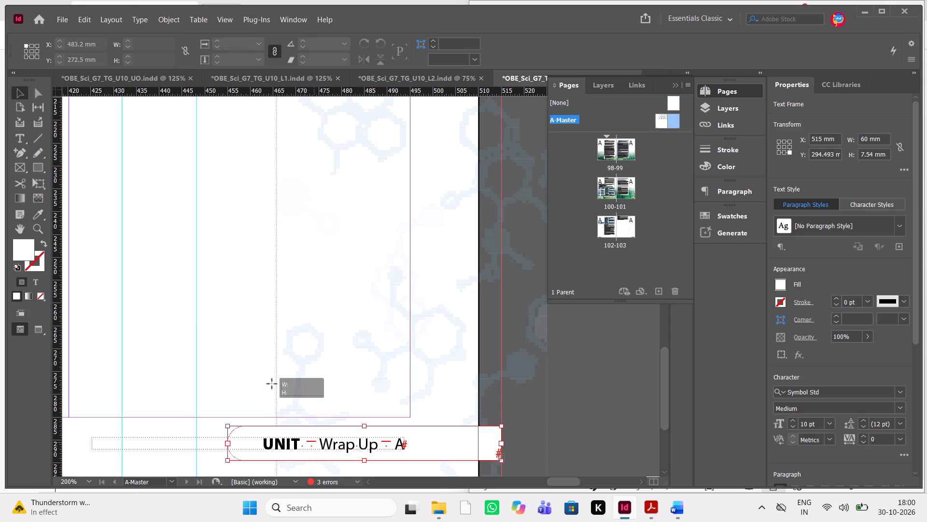
On the left-hand A-Master page, add "10" after "UNIT" in the "UNIT Wrap Up" footer.
scroll(272, 384, "right", 20)
scroll(272, 384, "right", 20)
scroll(272, 384, "right", 20)
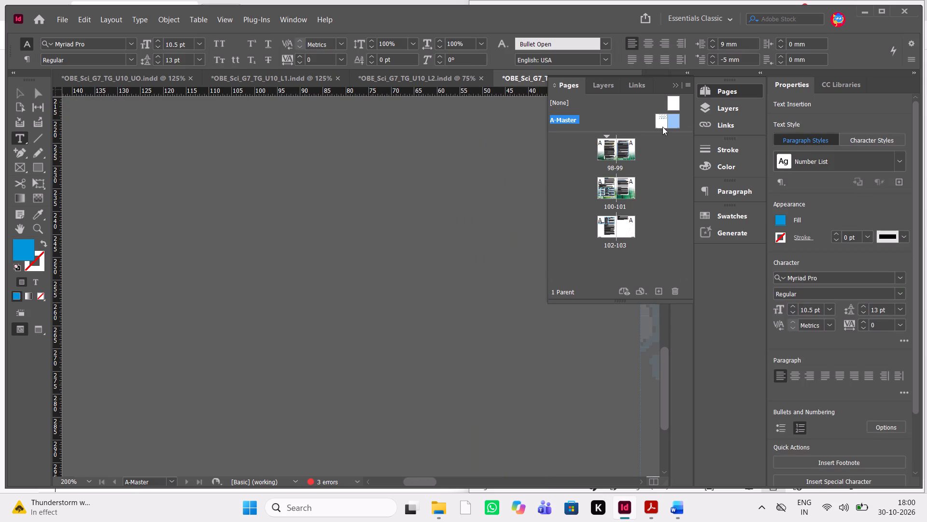
triple_click(662, 127)
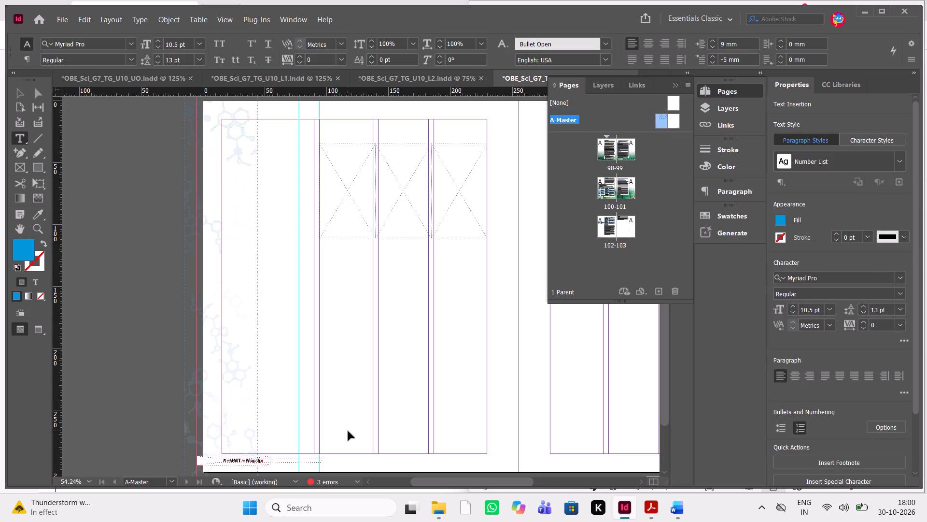
key("ctrl+equal")
key("ctrl+equal")
key("ctrl+equal")
key("ctrl+equal")
key("ctrl+equal")
key("ctrl+equal")
scroll(348, 431, "down", 2)
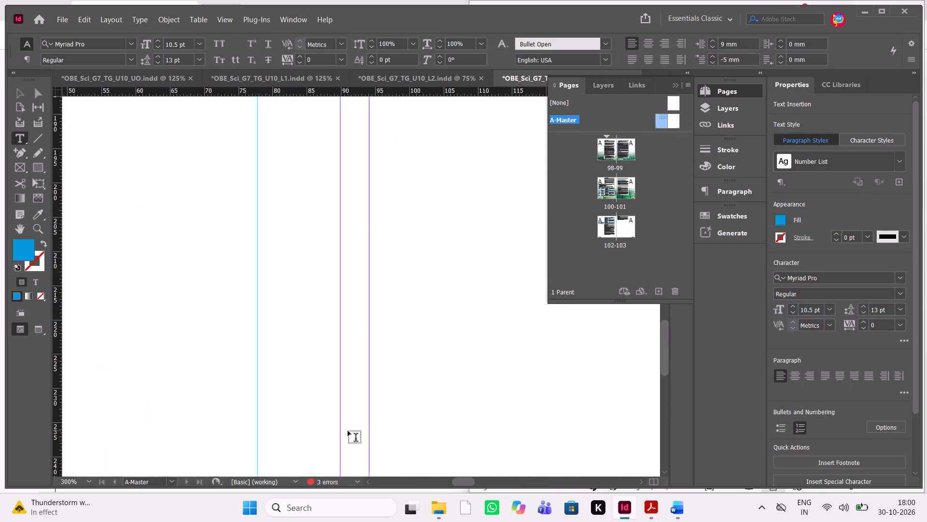
scroll(348, 431, "down", 2)
scroll(348, 431, "left", 1)
scroll(348, 431, "down", 4)
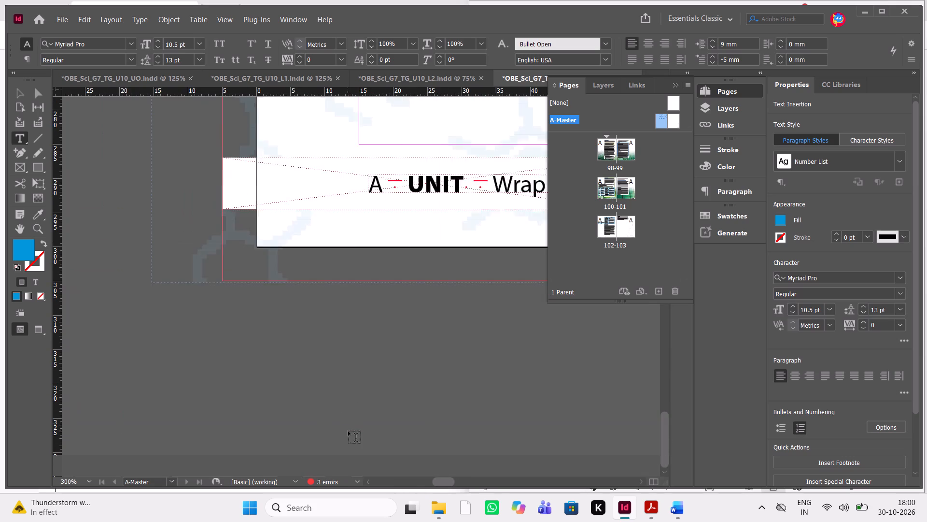
scroll(348, 431, "up", 1)
double_click(272, 307)
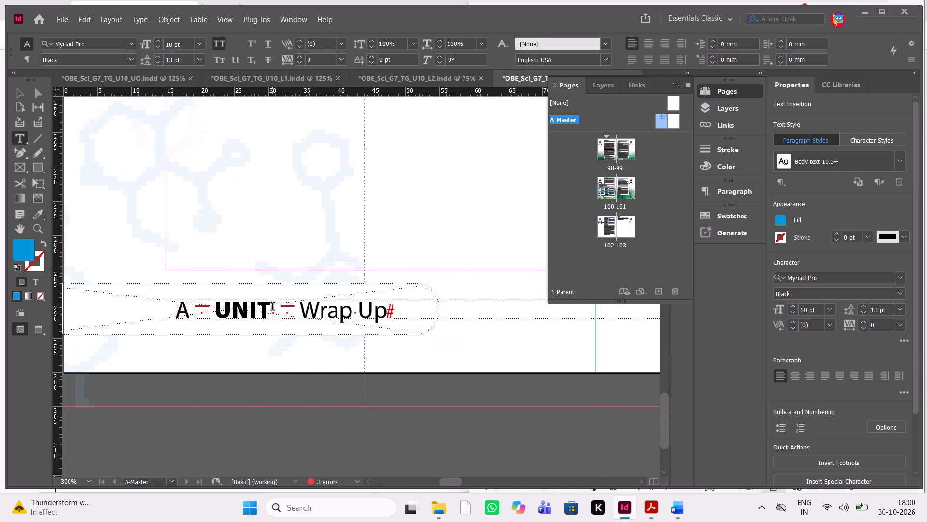
left_click(283, 307)
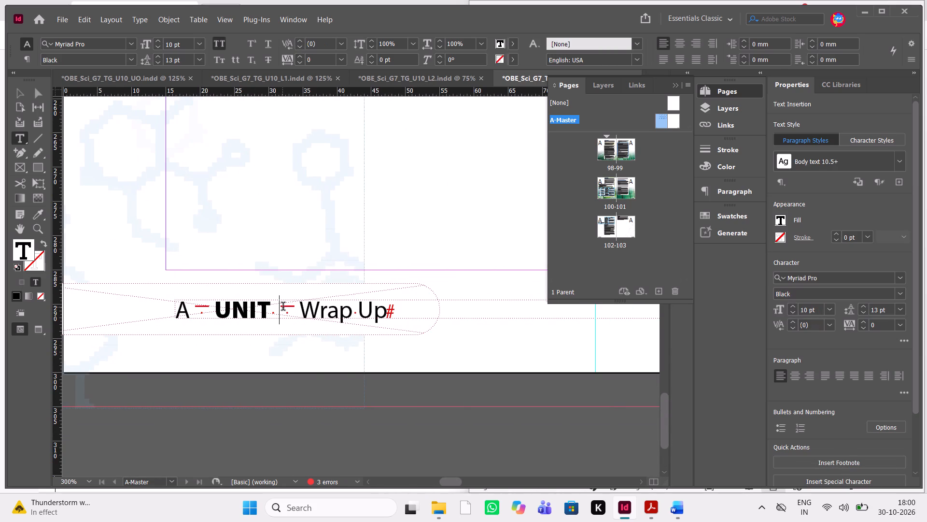
type("10")
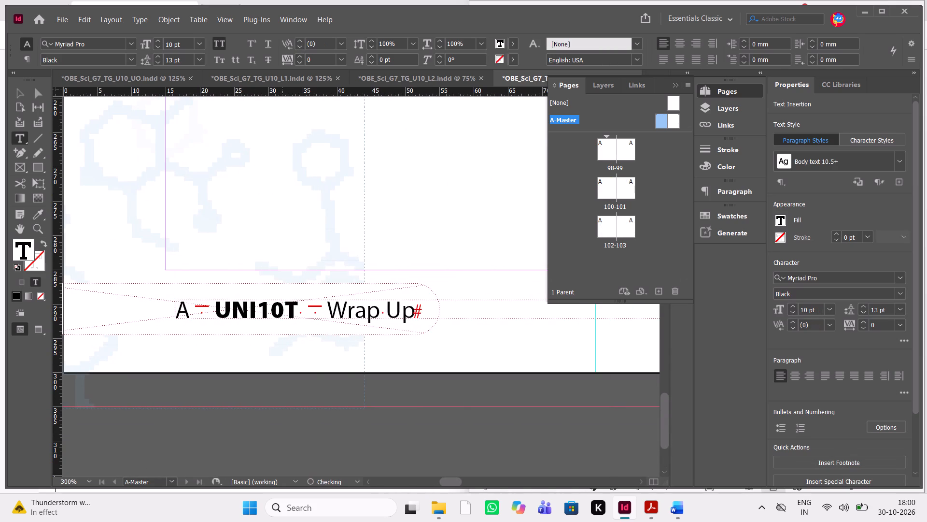
key("BackSpace")
key("BackSpace")
key("Right")
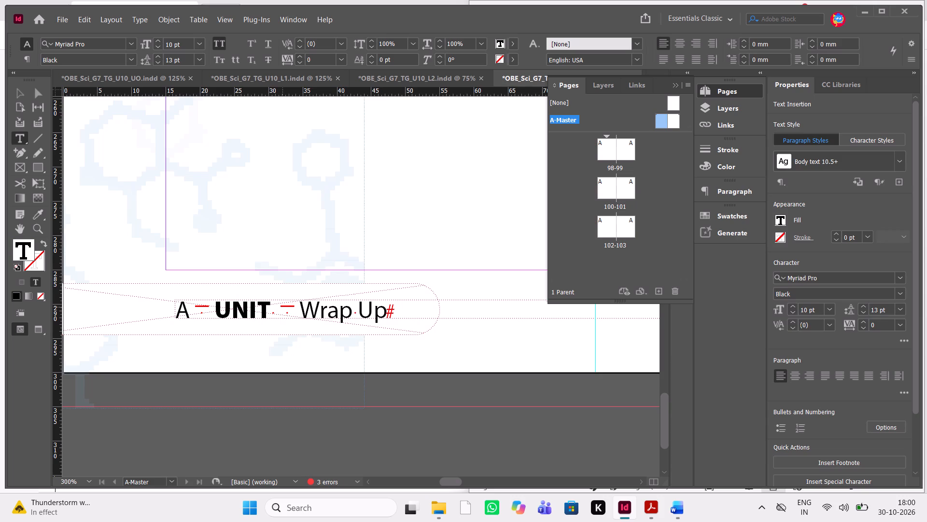
key("Right")
key("Right")
key("Left")
type("10")
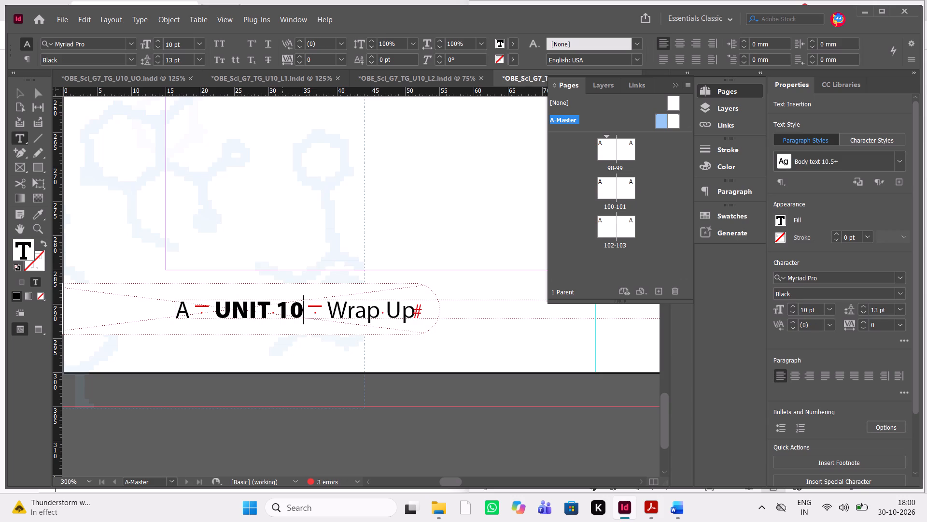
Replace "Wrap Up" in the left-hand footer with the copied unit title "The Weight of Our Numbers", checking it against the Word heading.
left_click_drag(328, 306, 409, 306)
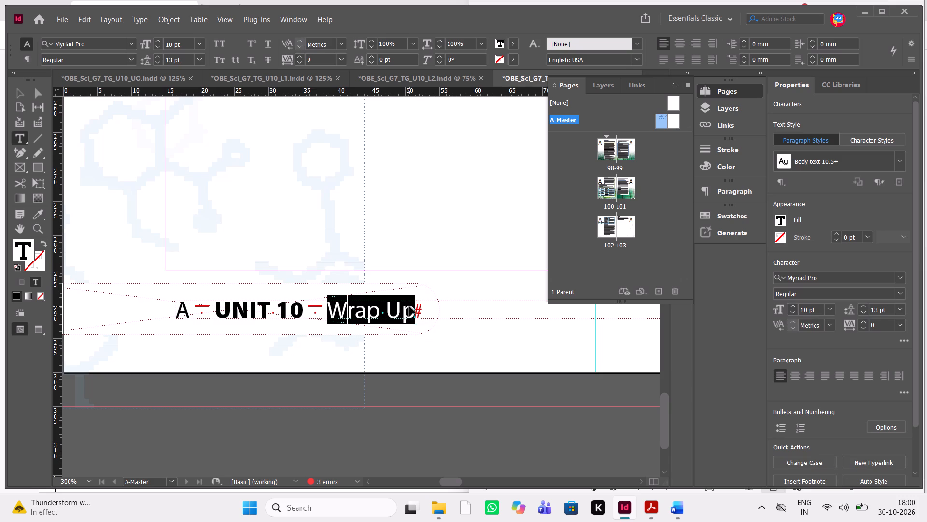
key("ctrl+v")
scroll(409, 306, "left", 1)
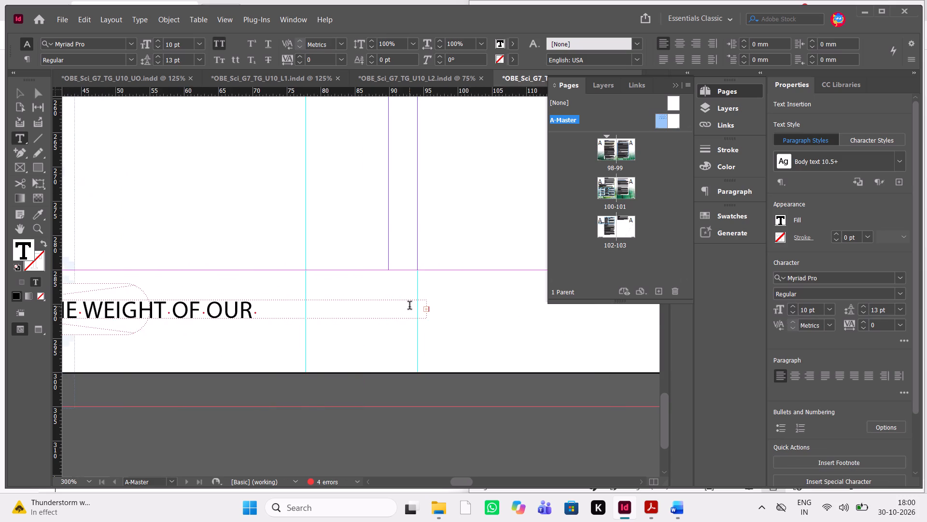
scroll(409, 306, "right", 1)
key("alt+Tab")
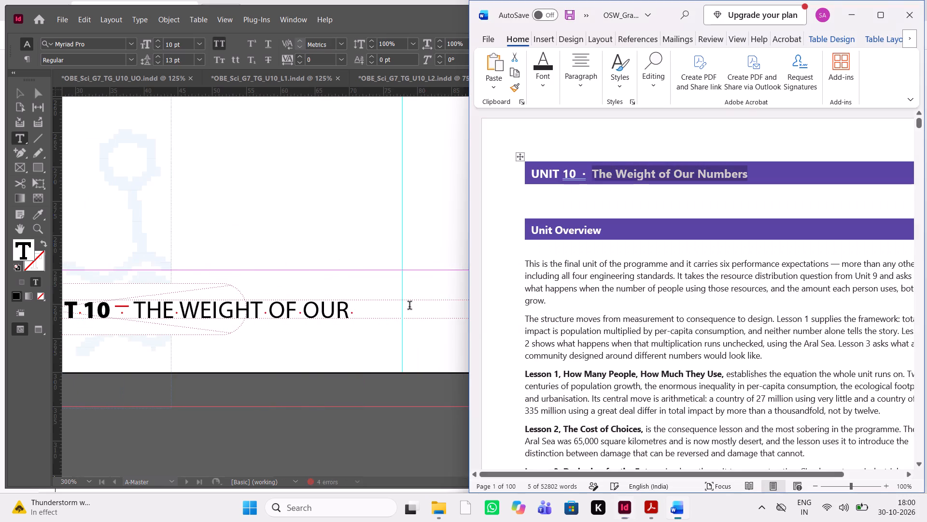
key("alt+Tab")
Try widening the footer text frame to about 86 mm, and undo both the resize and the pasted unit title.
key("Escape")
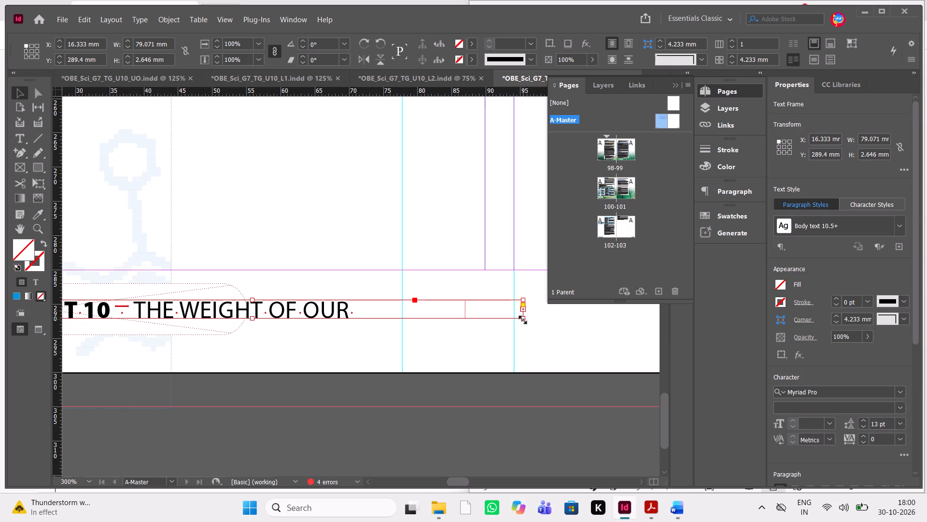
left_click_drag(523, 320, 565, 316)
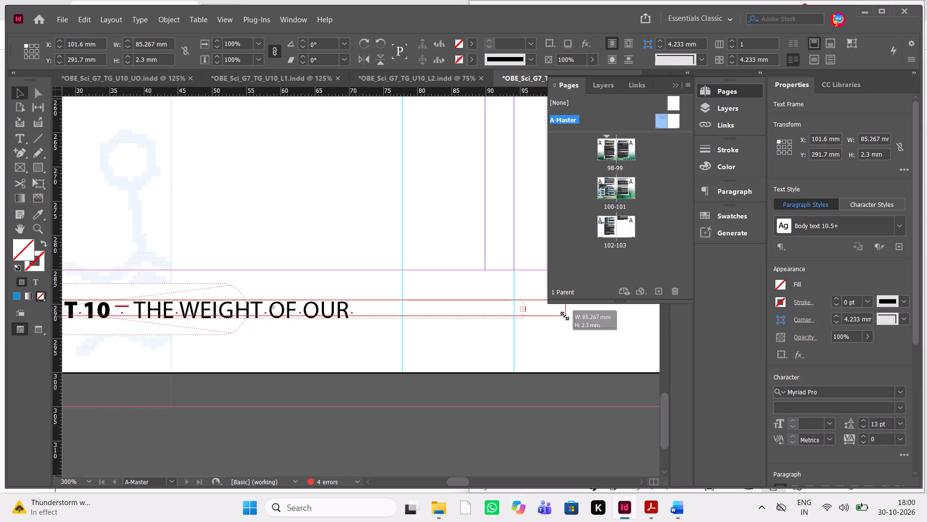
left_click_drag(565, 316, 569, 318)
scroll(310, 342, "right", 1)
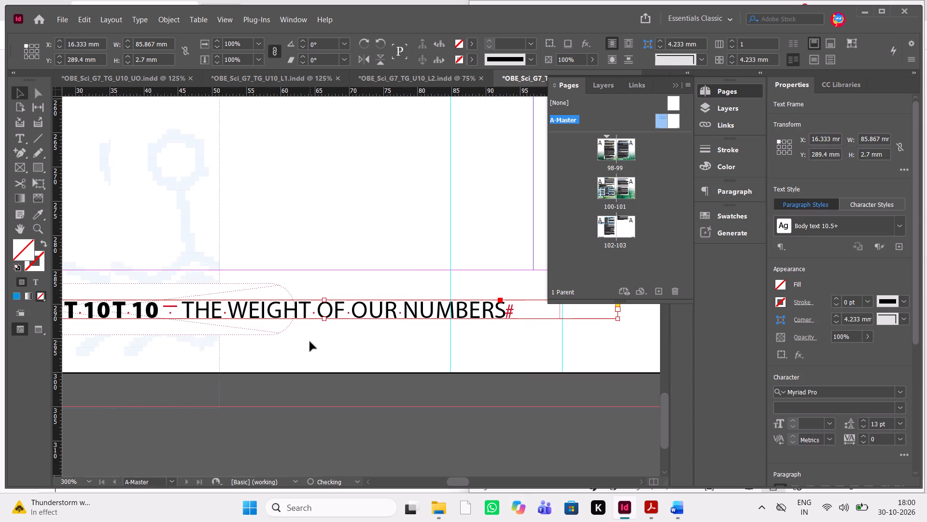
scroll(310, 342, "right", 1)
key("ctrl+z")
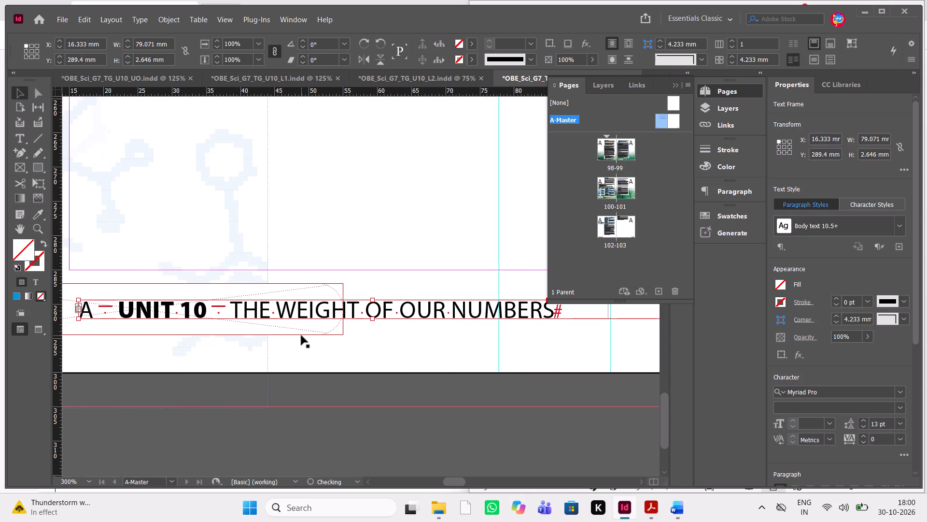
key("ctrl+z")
Delete "Wrap Up" after "UNIT 10" in the left-hand footer, undoing a trial paste of the title along the way.
triple_click(265, 317)
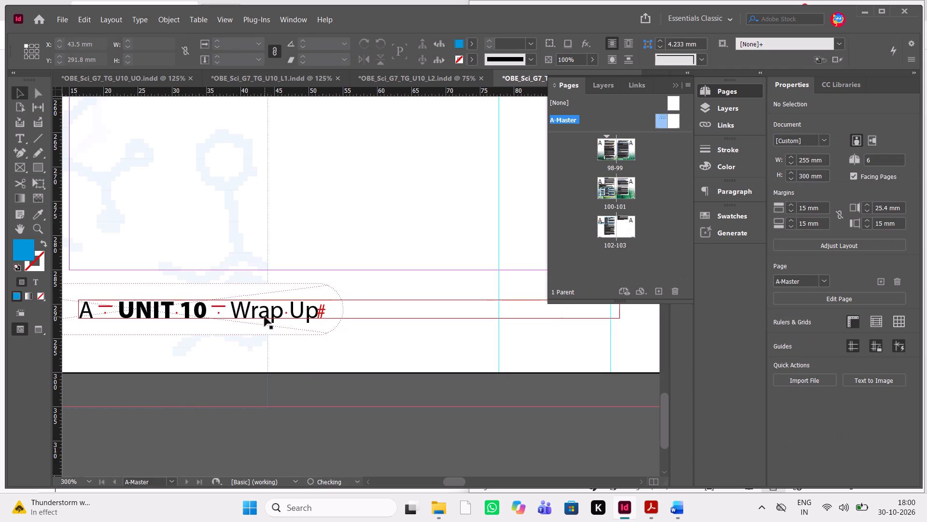
left_click(302, 310)
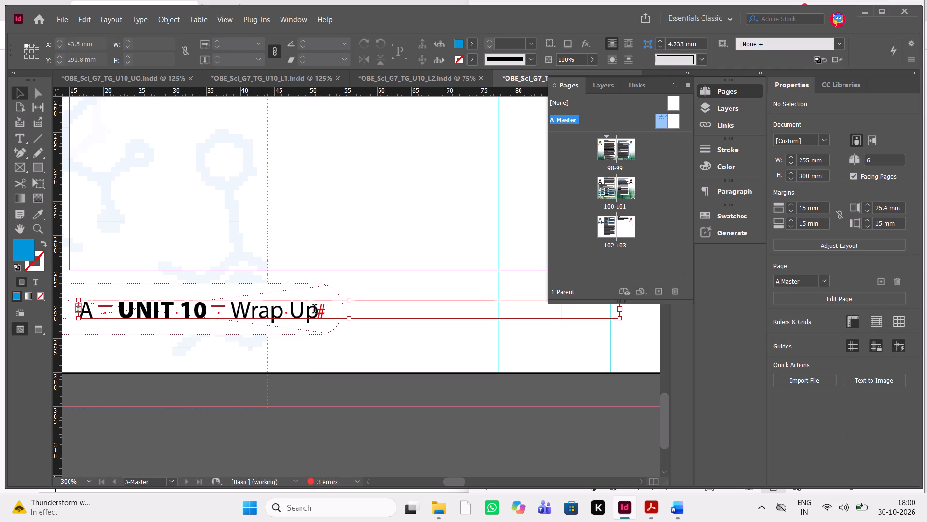
left_click(314, 310)
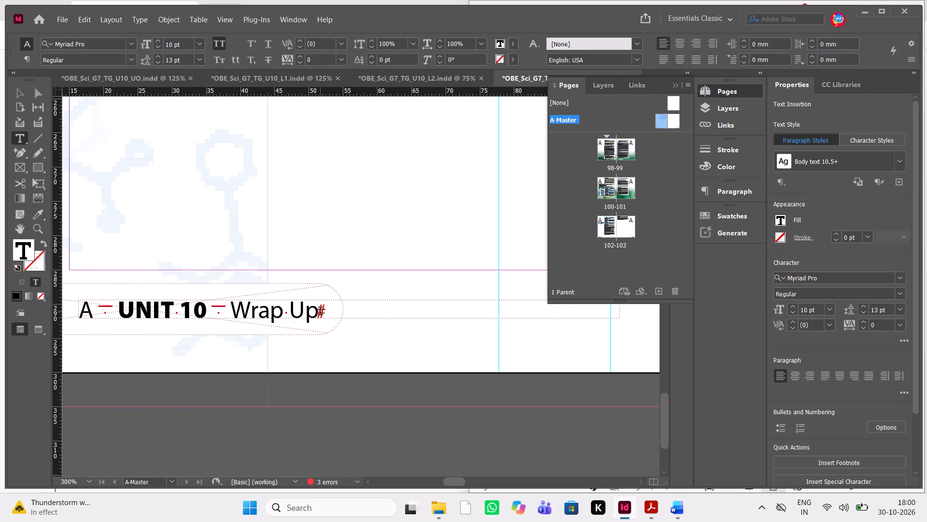
key("BackSpace")
key("BackSpace")
key("BackSpace")
key("BackSpace")
key("BackSpace")
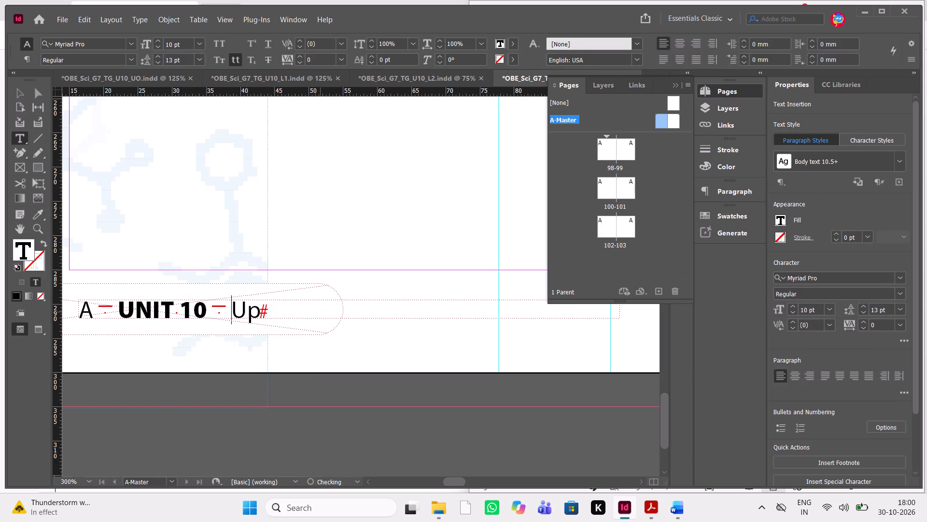
key("Insert")
key("Insert")
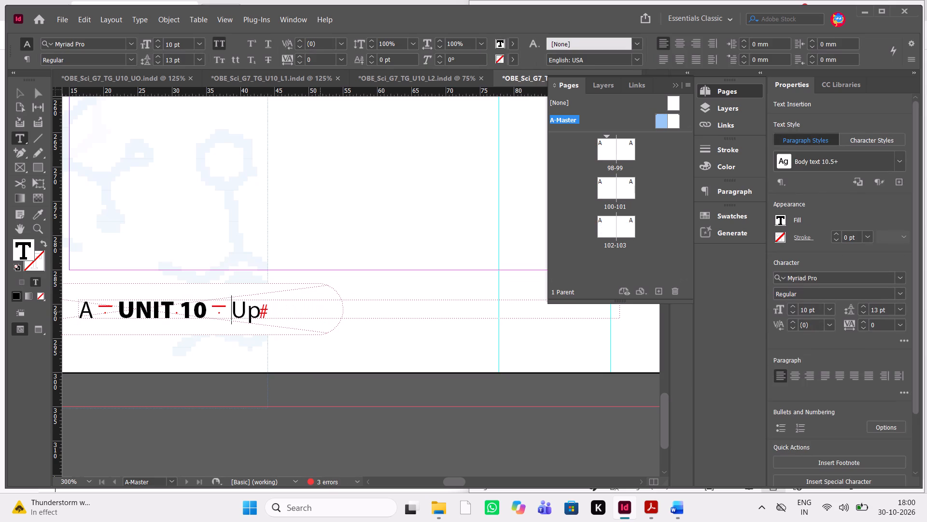
key("ctrl+v")
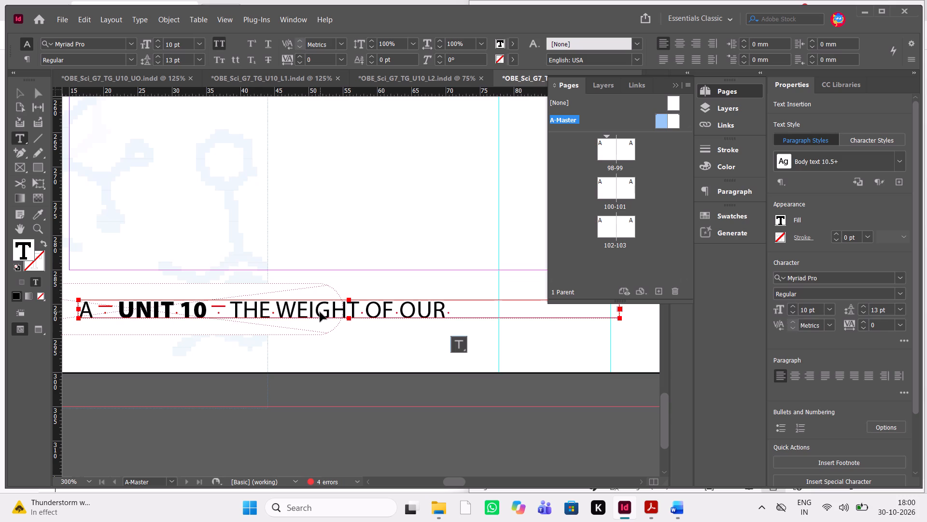
key("ctrl+z")
key("Delete")
key("Delete")
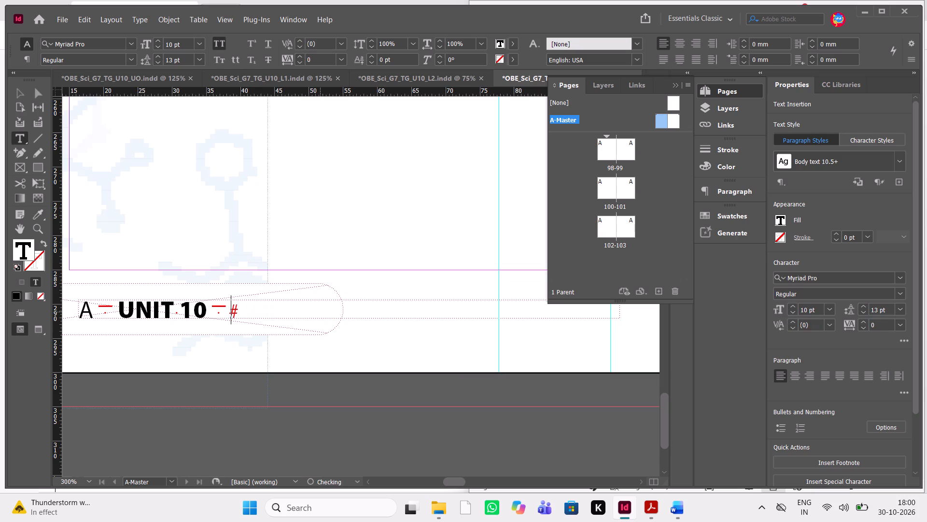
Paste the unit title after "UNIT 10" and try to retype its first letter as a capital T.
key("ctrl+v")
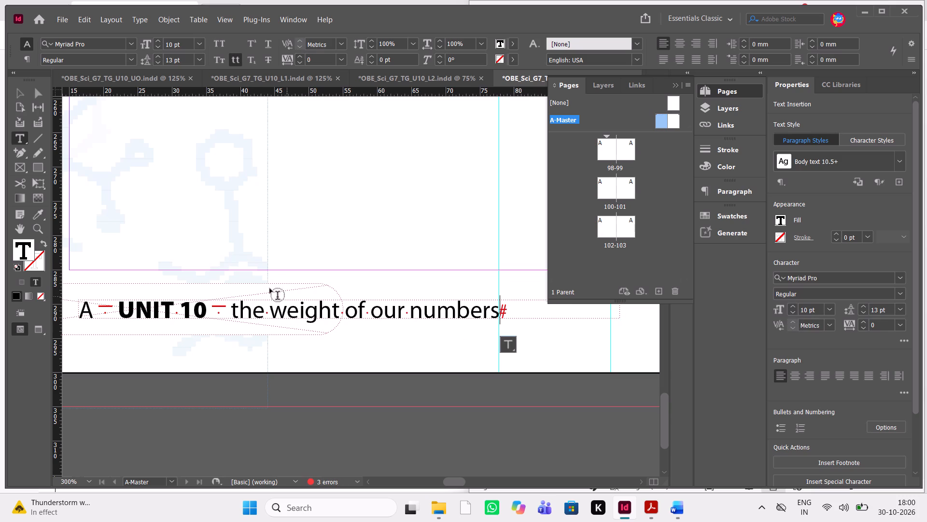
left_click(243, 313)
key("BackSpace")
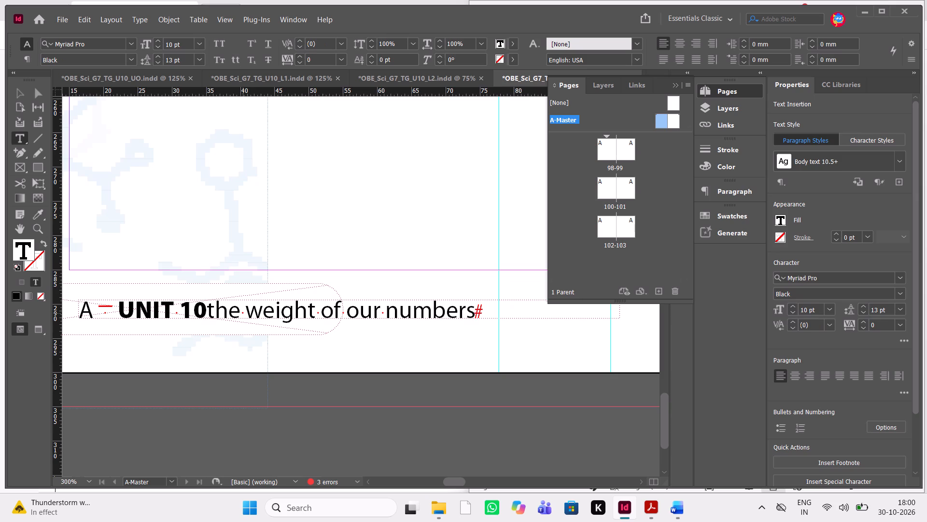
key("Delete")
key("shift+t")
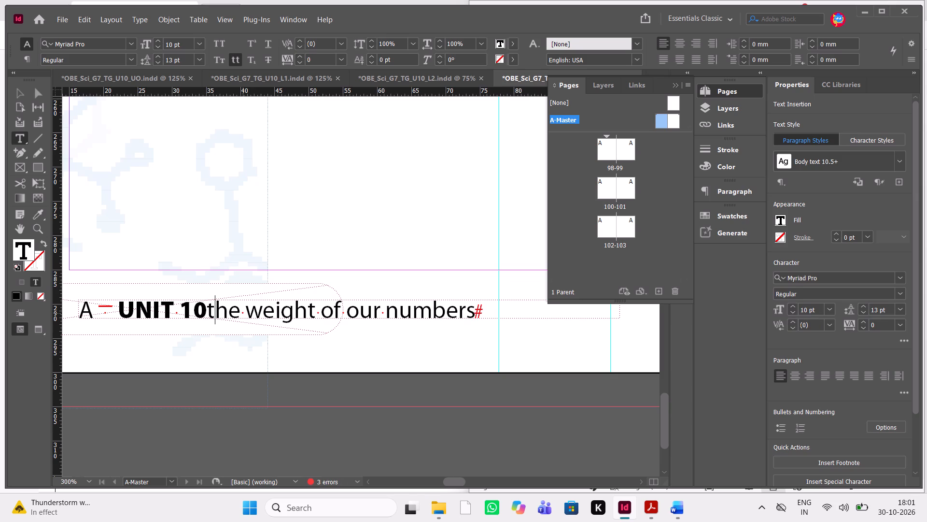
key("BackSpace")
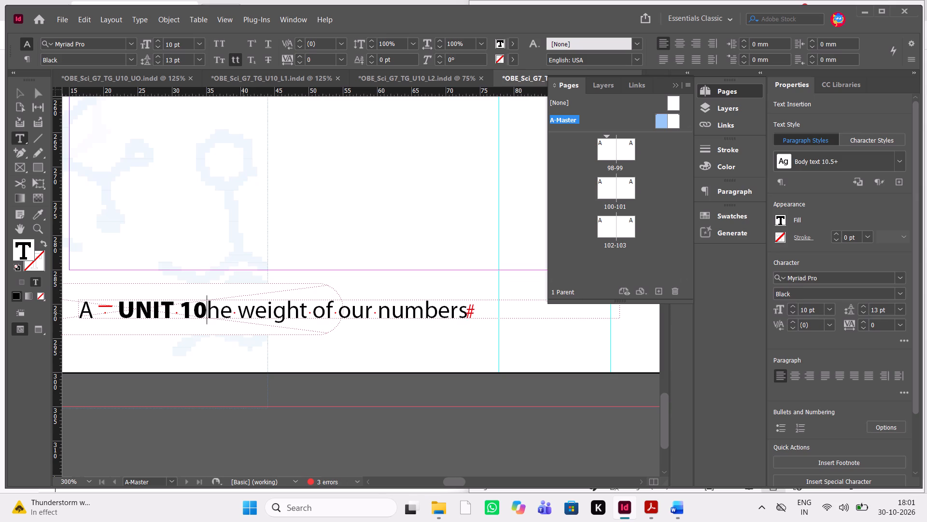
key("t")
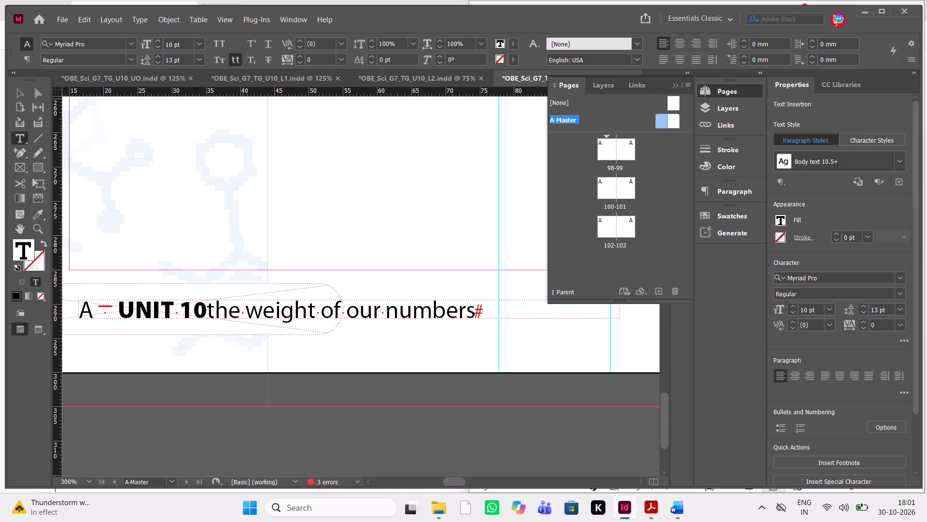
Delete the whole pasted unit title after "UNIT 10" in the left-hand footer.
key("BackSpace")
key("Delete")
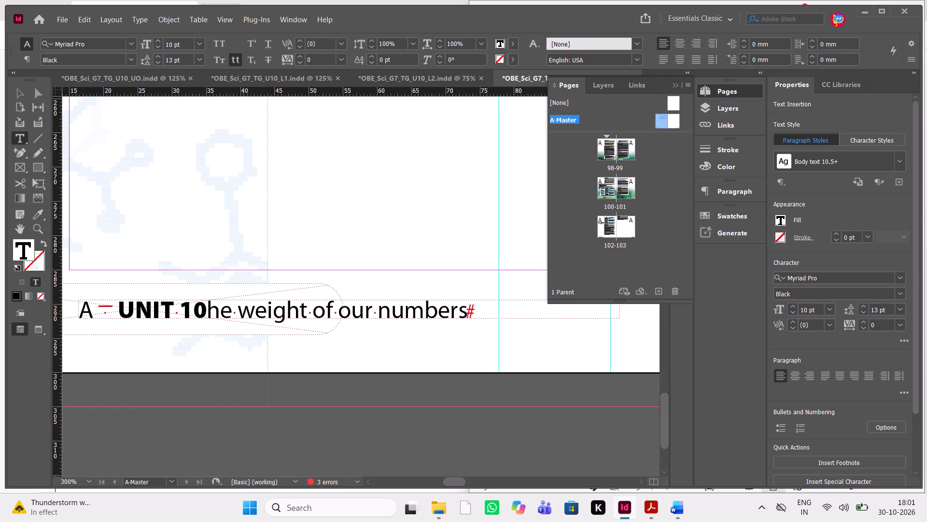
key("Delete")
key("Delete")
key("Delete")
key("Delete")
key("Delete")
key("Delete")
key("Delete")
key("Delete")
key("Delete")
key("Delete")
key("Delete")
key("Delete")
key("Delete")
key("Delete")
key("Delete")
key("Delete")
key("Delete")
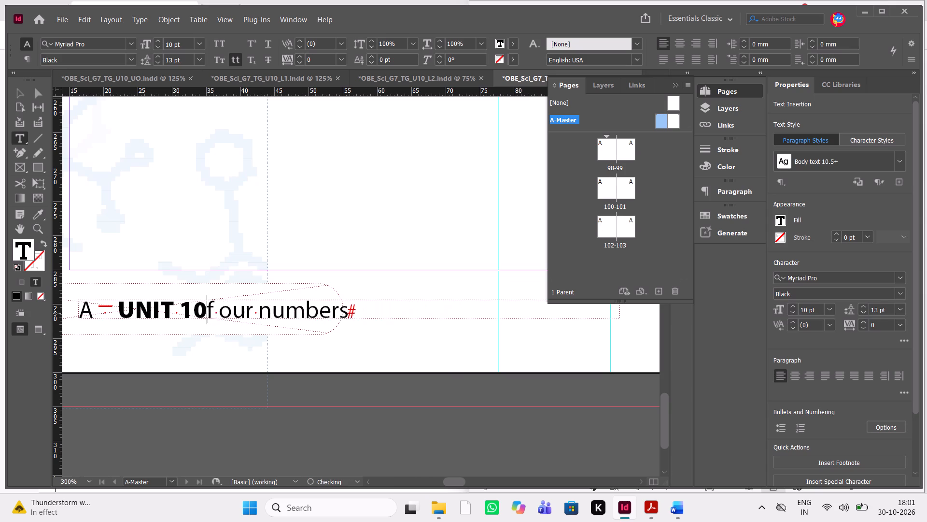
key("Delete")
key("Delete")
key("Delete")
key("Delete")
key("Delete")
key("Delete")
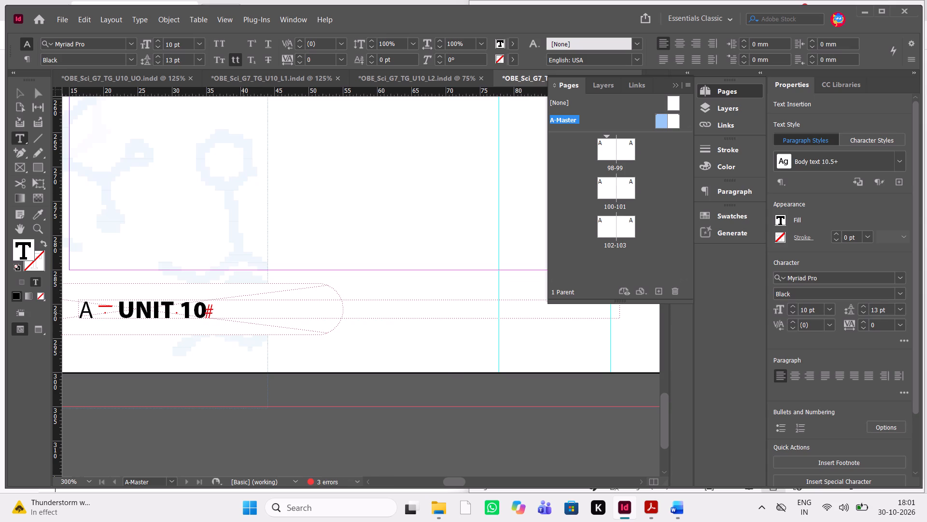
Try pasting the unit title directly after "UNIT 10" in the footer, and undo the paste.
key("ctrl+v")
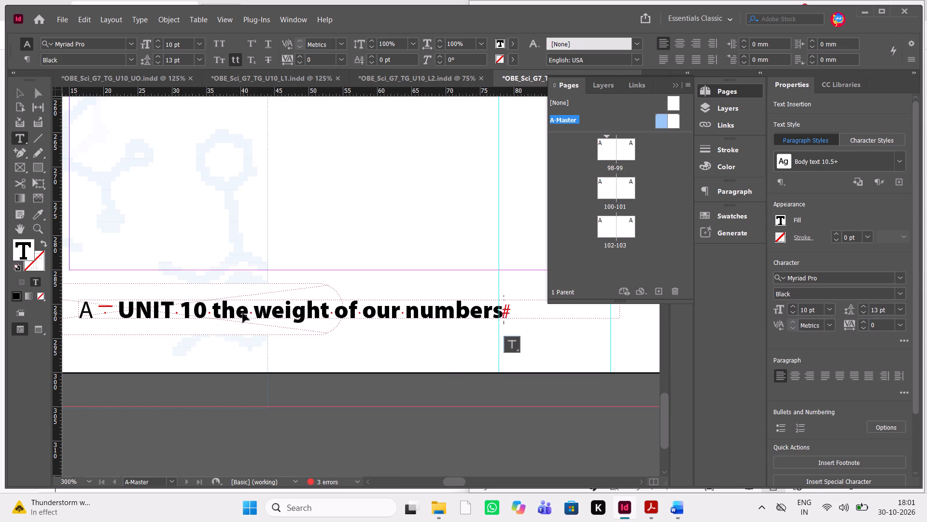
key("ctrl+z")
Switch to the Word manuscript and copy the selected unit title "The Weight of Our Numbers" again.
key("alt+Tab")
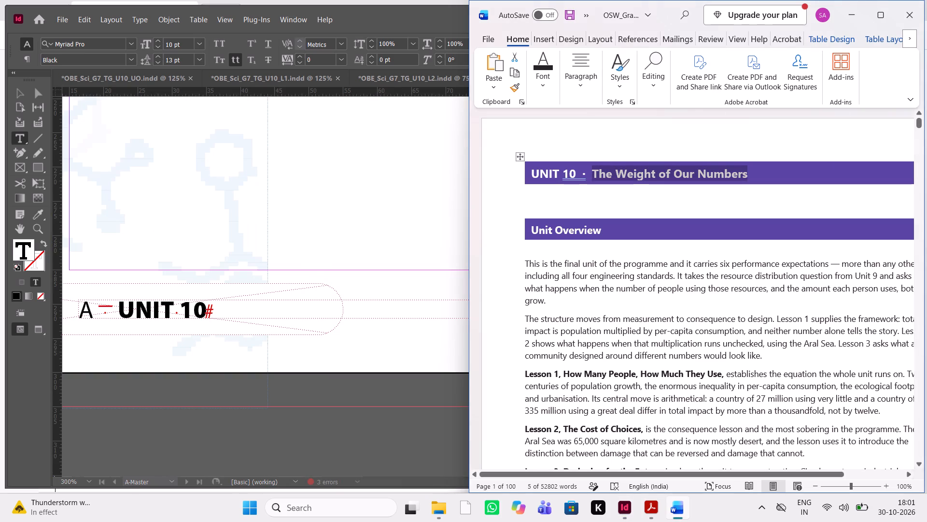
key("ctrl+c")
key("ctrl+c")
key("ctrl+c")
Paste the unit title "The Weight of Our Numbers" into the left-hand footer's unit text and delete the stray 0 after it.
left_click(206, 311)
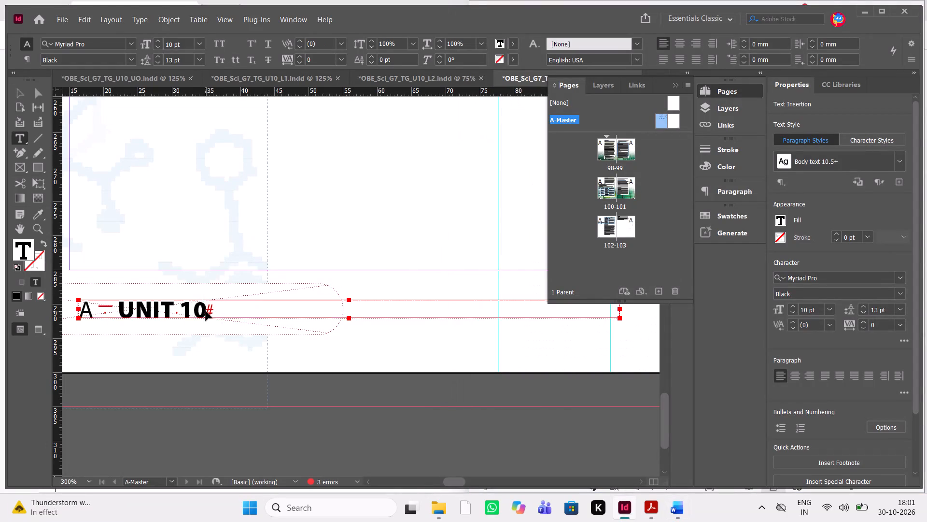
key("ctrl+v")
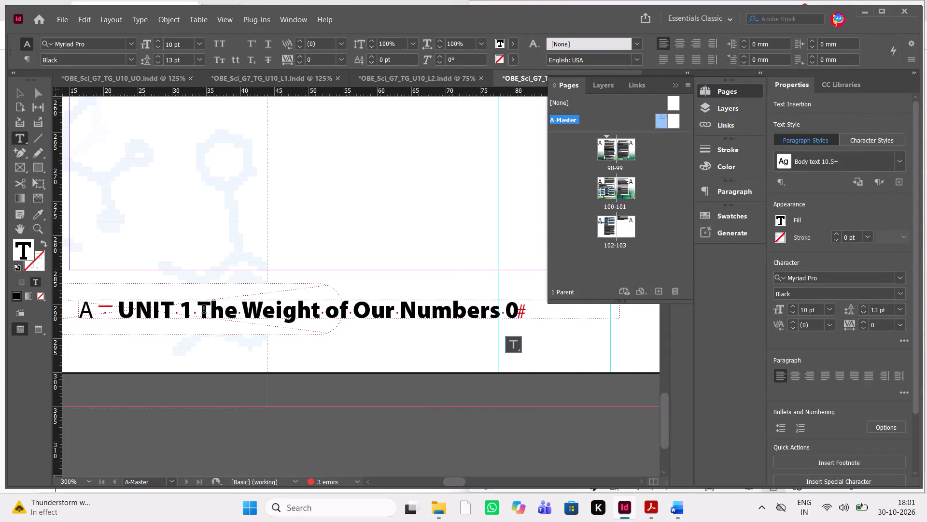
left_click(204, 310)
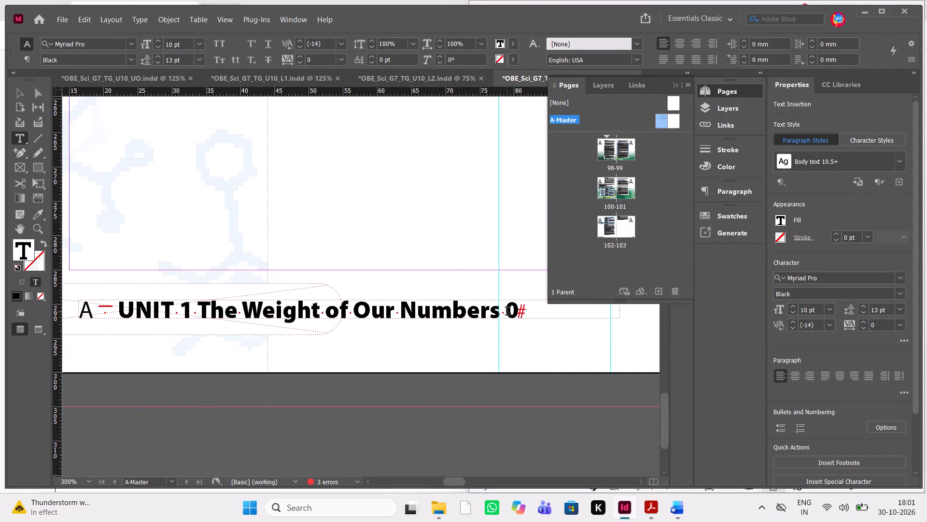
left_click(509, 312)
key("Delete")
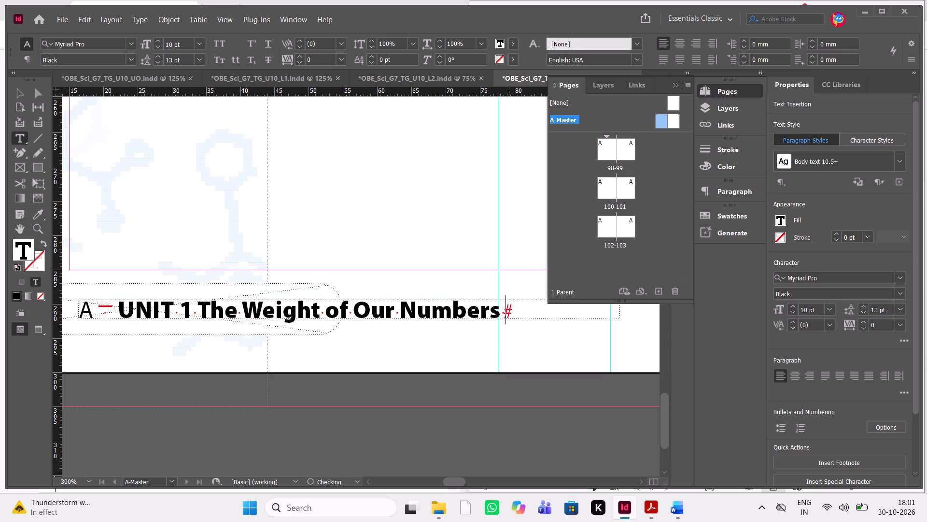
Change the font style of "The Weight of Our Numbers" in the left-hand footer to Regular.
left_click_drag(502, 313, 205, 319)
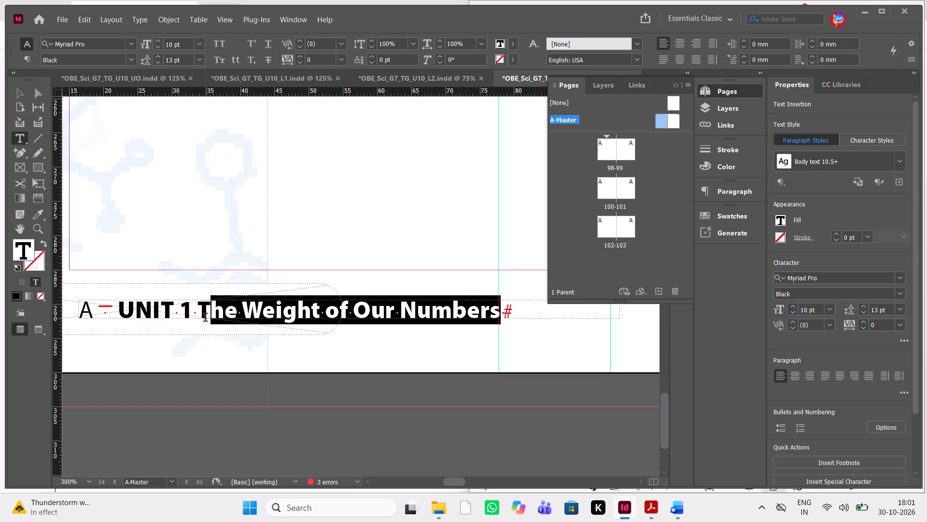
left_click_drag(205, 319, 201, 316)
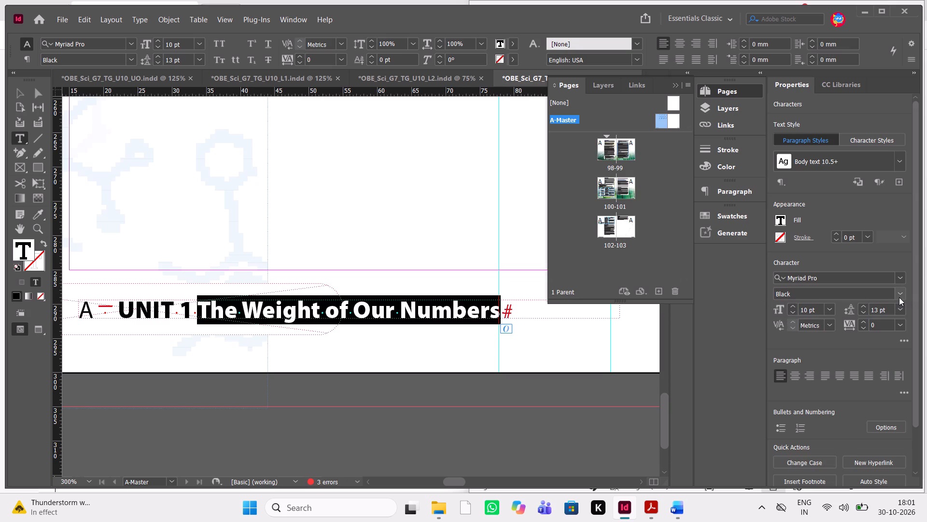
left_click(899, 296)
left_click(843, 310)
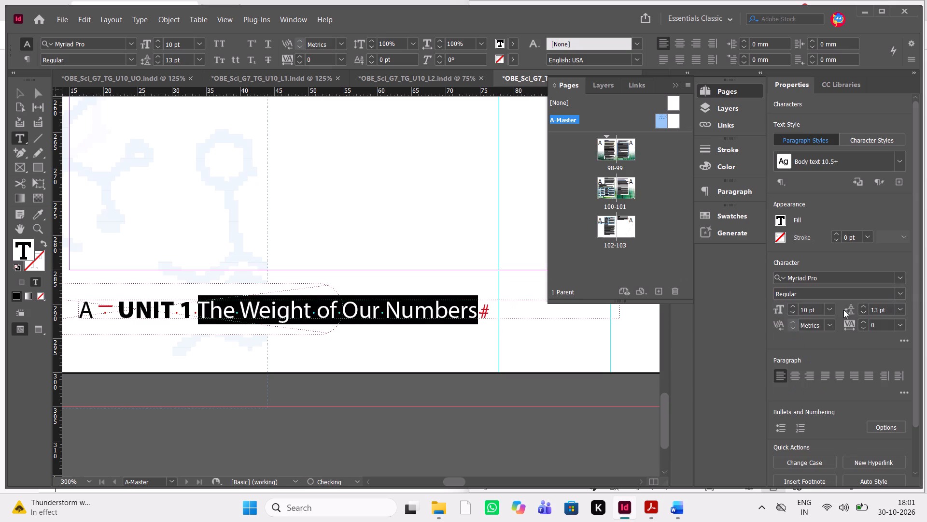
Complete the left-hand footer's unit number as "UNIT 10" and add two extra spaces before the title.
left_click(192, 304)
key("0")
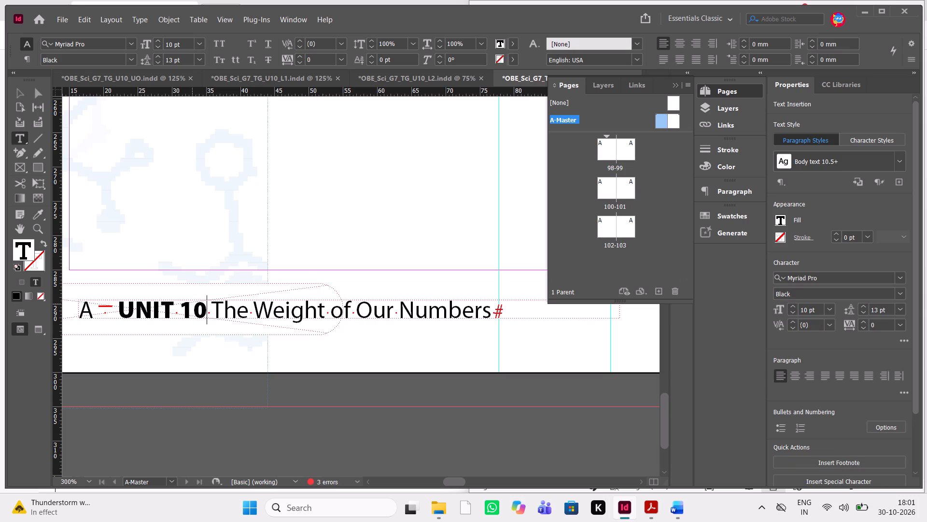
key("period")
key("BackSpace")
key("space")
key("space")
key("space")
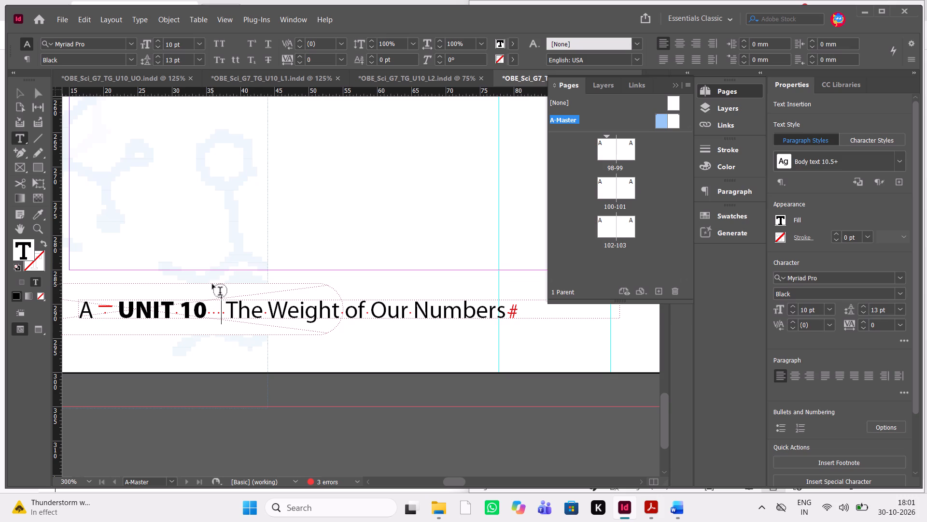
key("BackSpace")
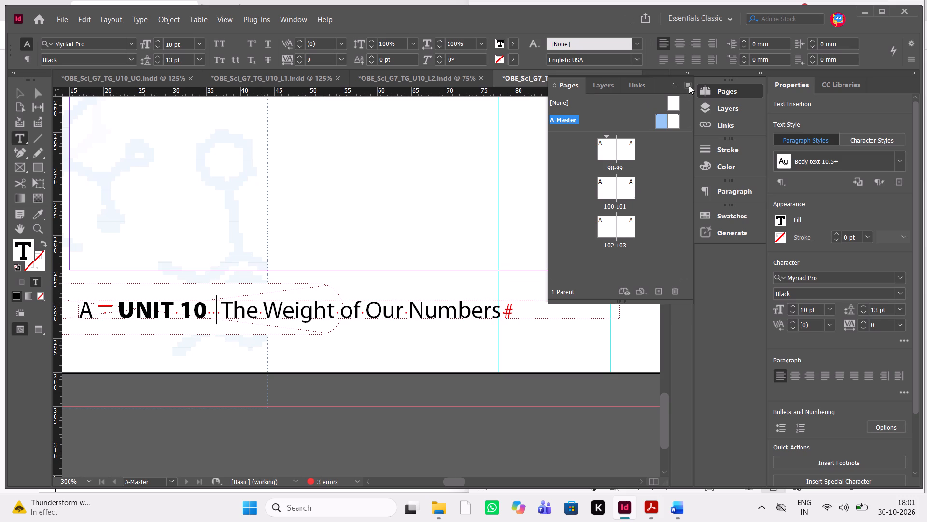
Copy the formatted title "The Weight of Our Numbers" from the left-hand footer.
left_click(673, 84)
scroll(479, 313, "left", 4)
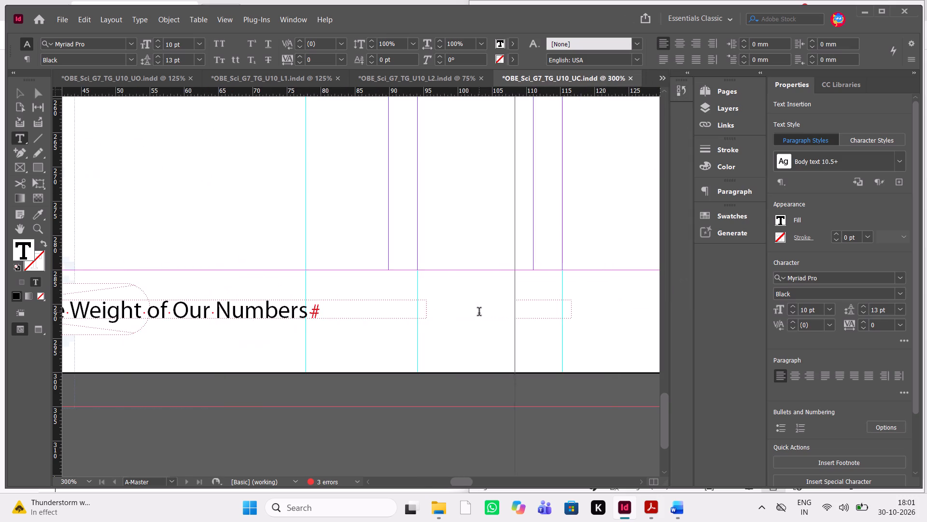
scroll(479, 313, "right", 1)
left_click_drag(128, 301, 418, 302)
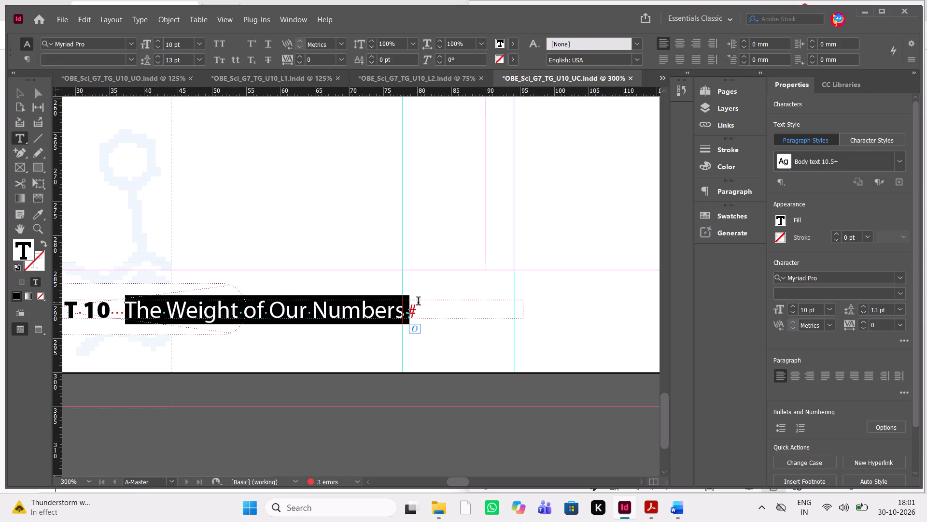
key("ctrl+c")
key("ctrl+c")
Add the number 10 after "UNIT" in the right-hand page's master footer.
scroll(421, 311, "left", 3)
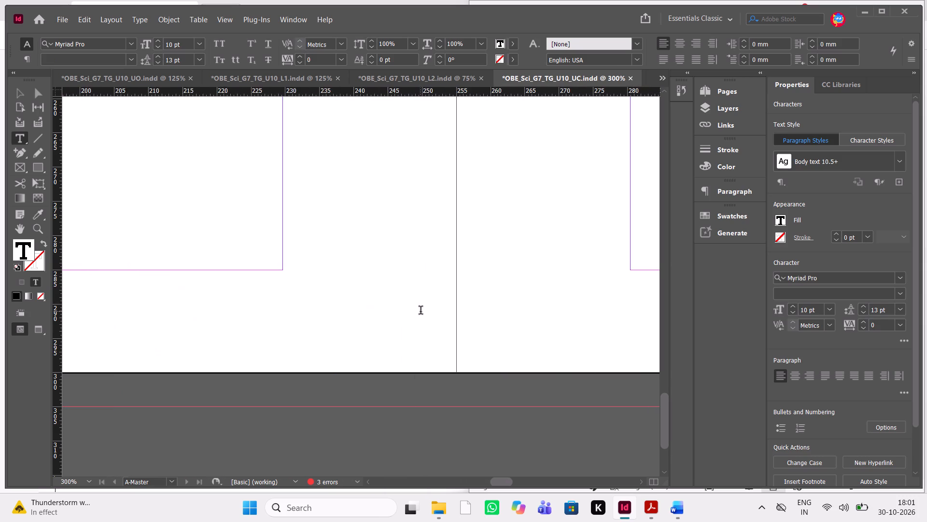
scroll(421, 311, "left", 6)
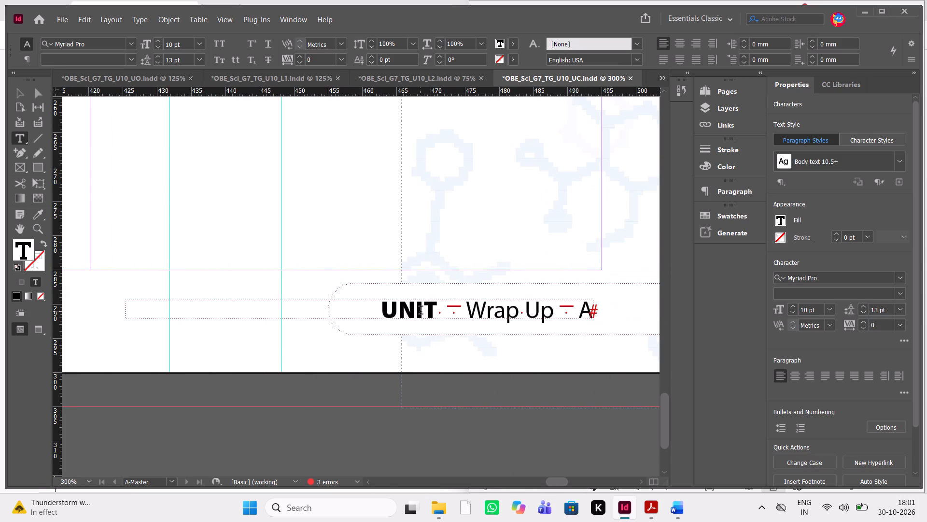
left_click(445, 310)
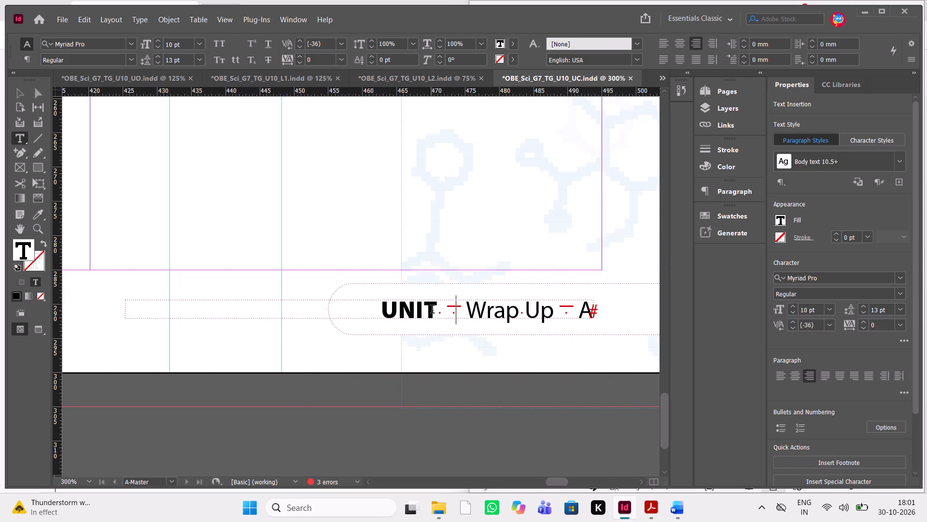
left_click(432, 310)
key("Right")
key("Left")
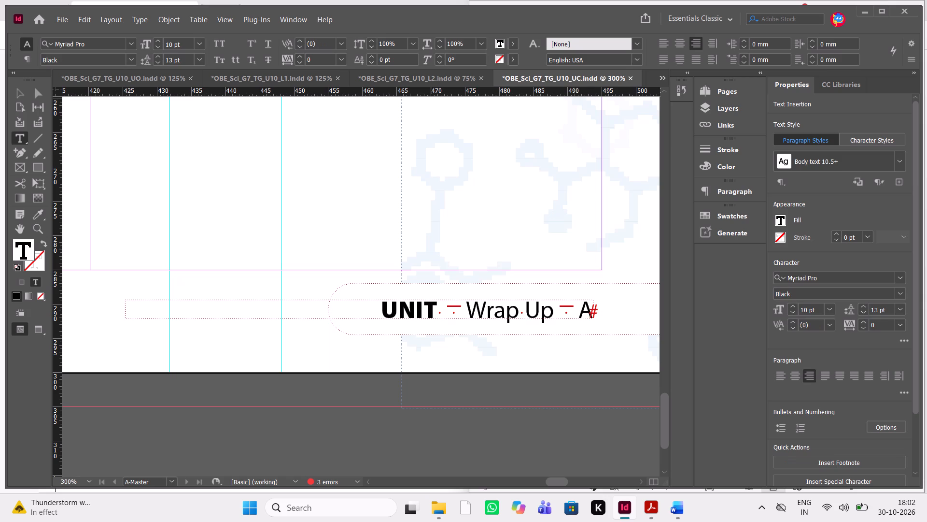
key("space")
key("BackSpace")
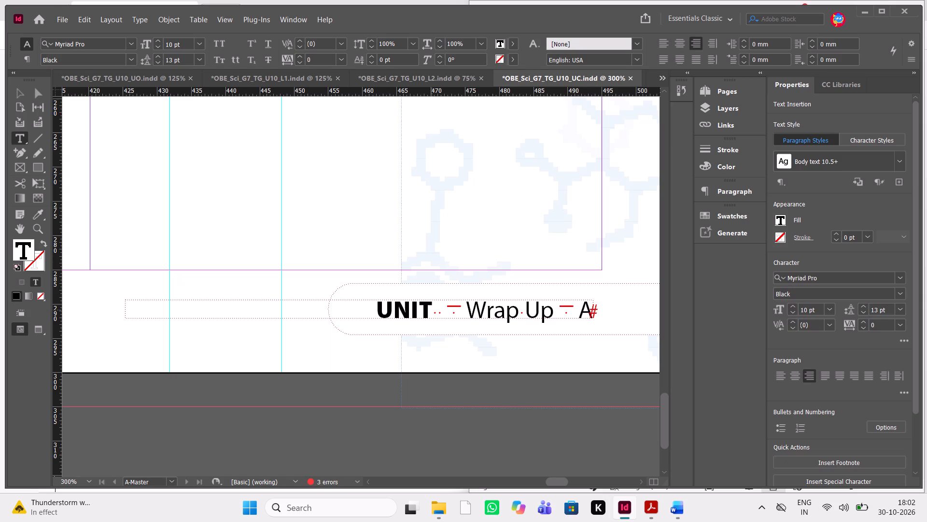
type("10")
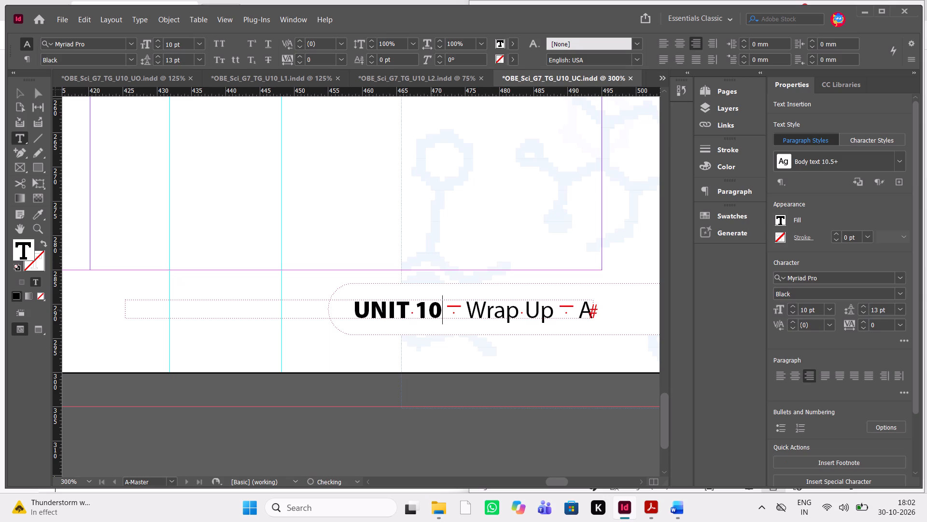
Replace "Wrap Up" in the right-hand footer with the copied title and add an extra space after "UNIT 10".
left_click_drag(469, 309, 518, 311)
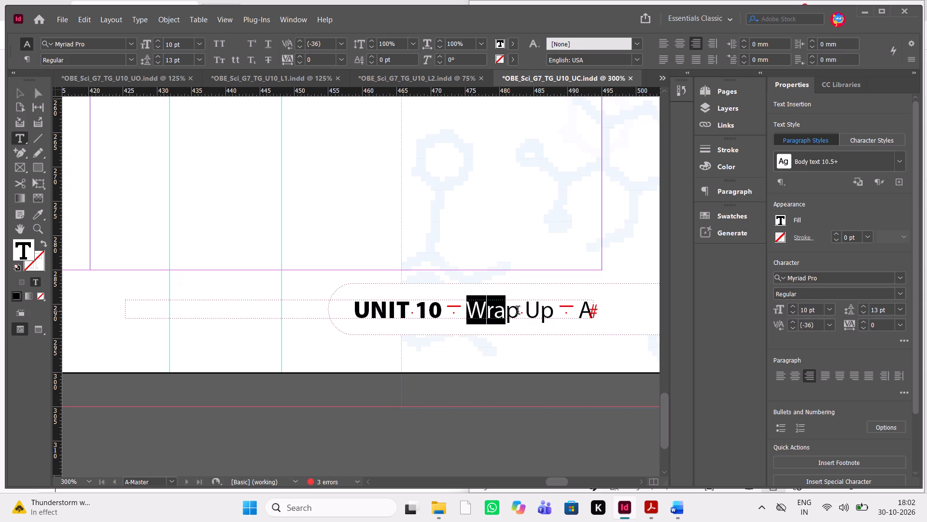
left_click_drag(518, 311, 550, 314)
key("BackSpace")
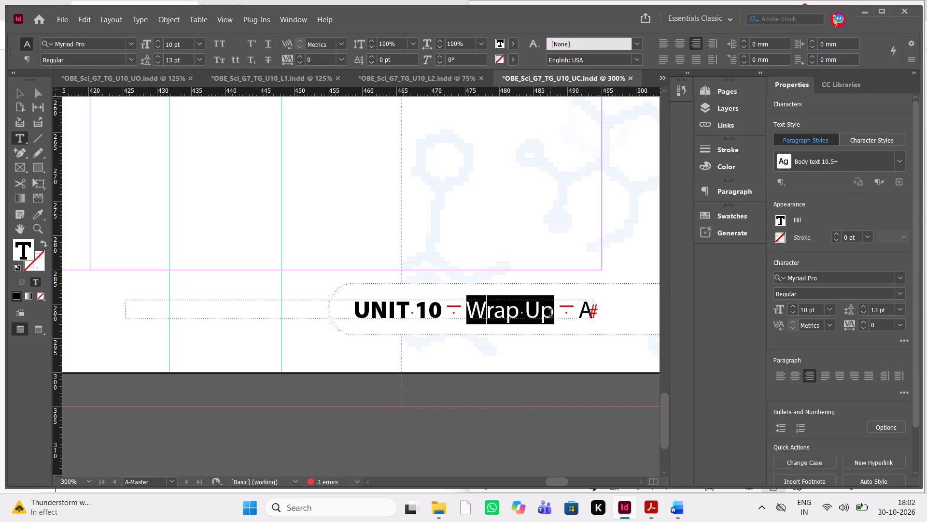
key("ctrl+v")
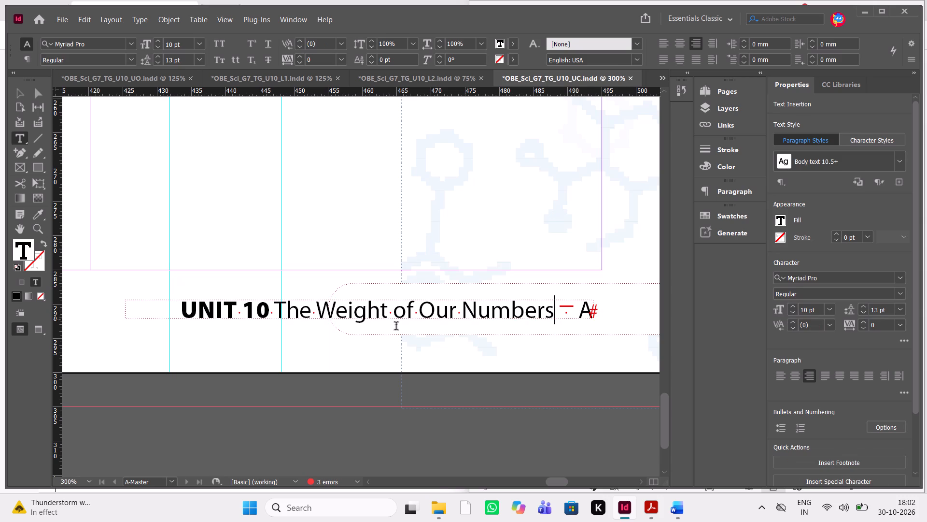
left_click(279, 307)
key("space")
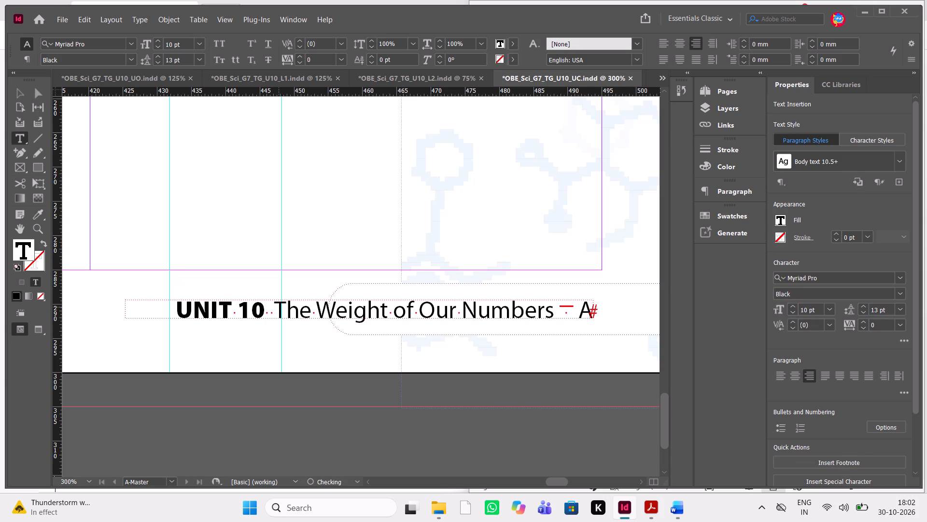
Widen the rounded white frame behind the right-hand footer so it extends past the start of "UNIT 10".
key("Escape")
left_click(384, 327)
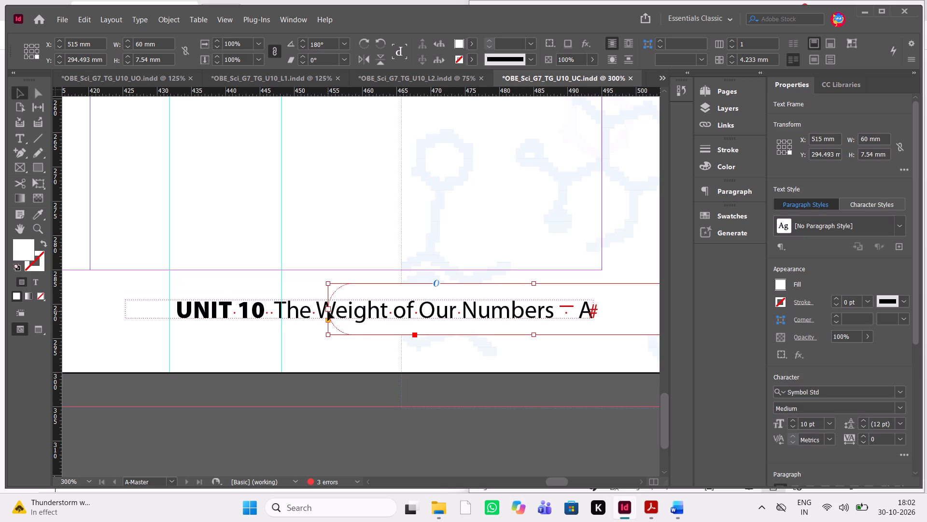
left_click_drag(329, 333, 230, 338)
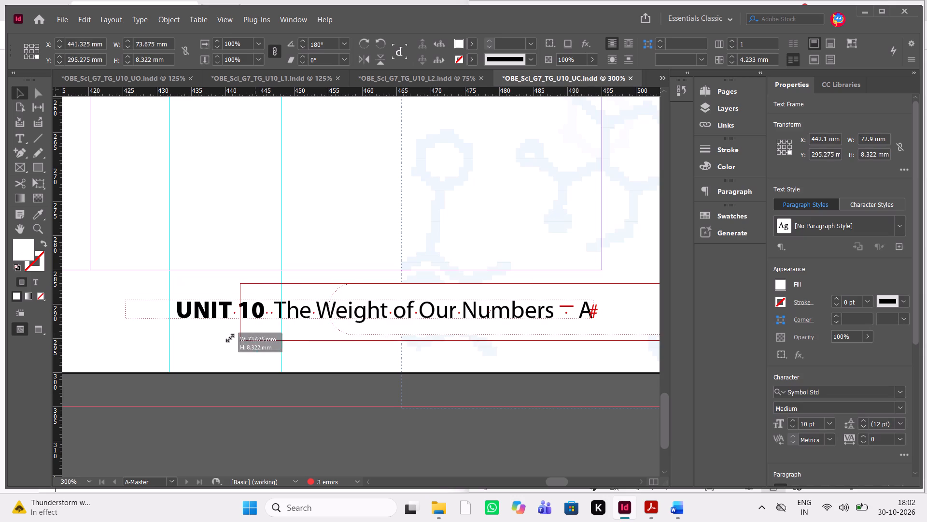
left_click_drag(230, 338, 153, 338)
left_click(228, 372)
Widen the rounded white frame behind the left-hand footer to about 87.1 mm so it encloses the title, and check it in preview.
scroll(228, 372, "right", 1)
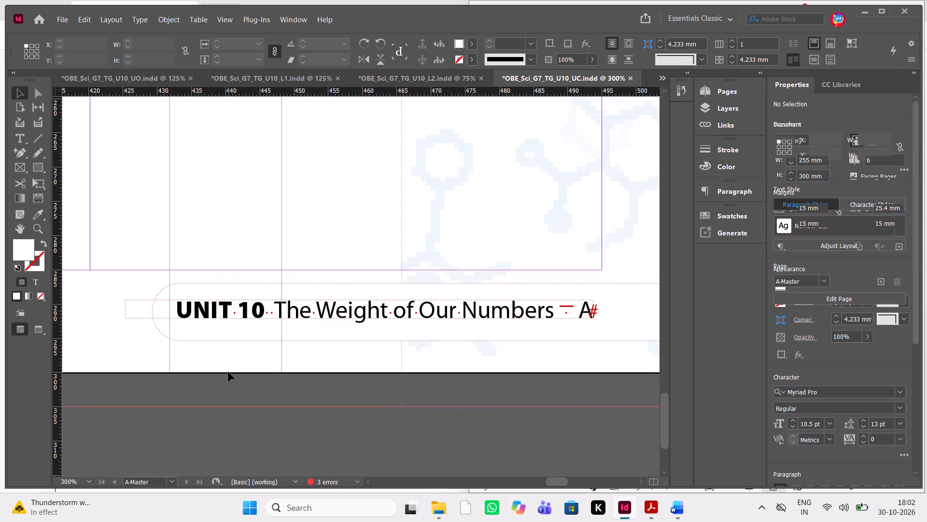
scroll(228, 372, "right", 9)
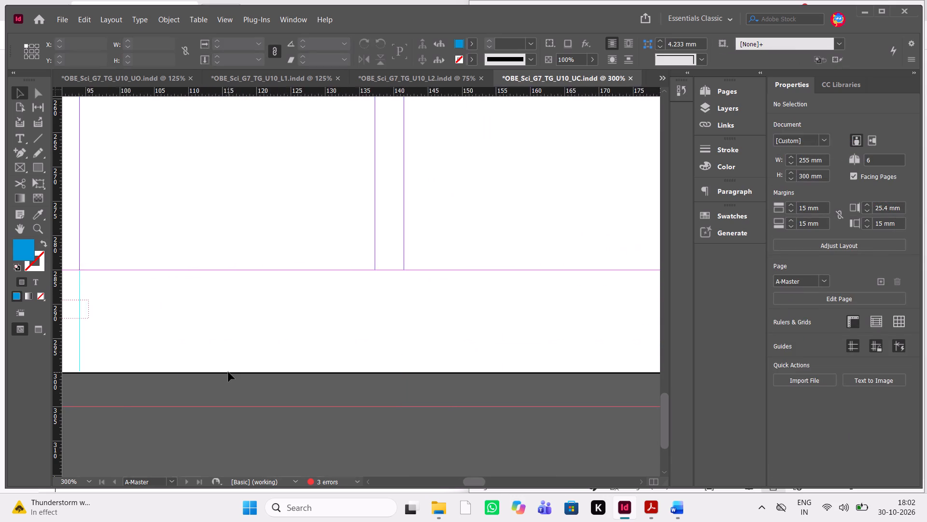
scroll(228, 372, "right", 3)
left_click(158, 334)
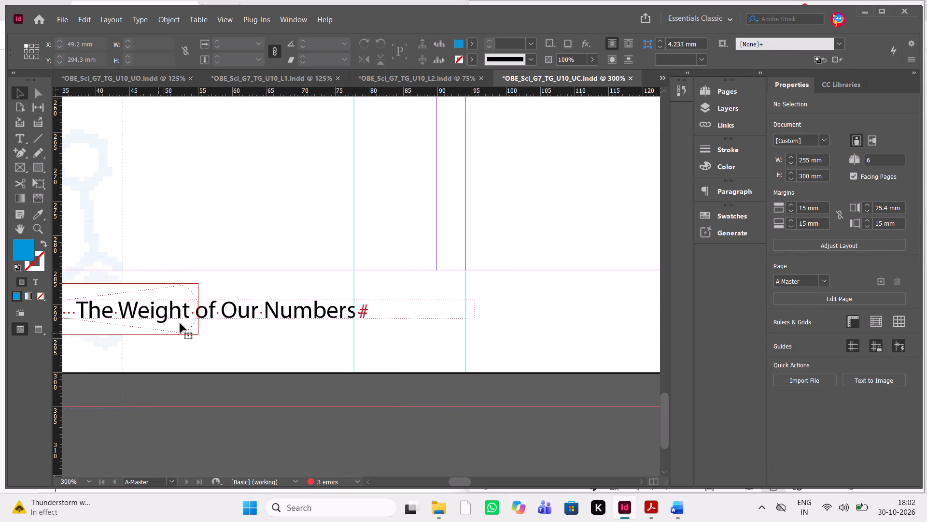
left_click_drag(198, 308, 228, 308)
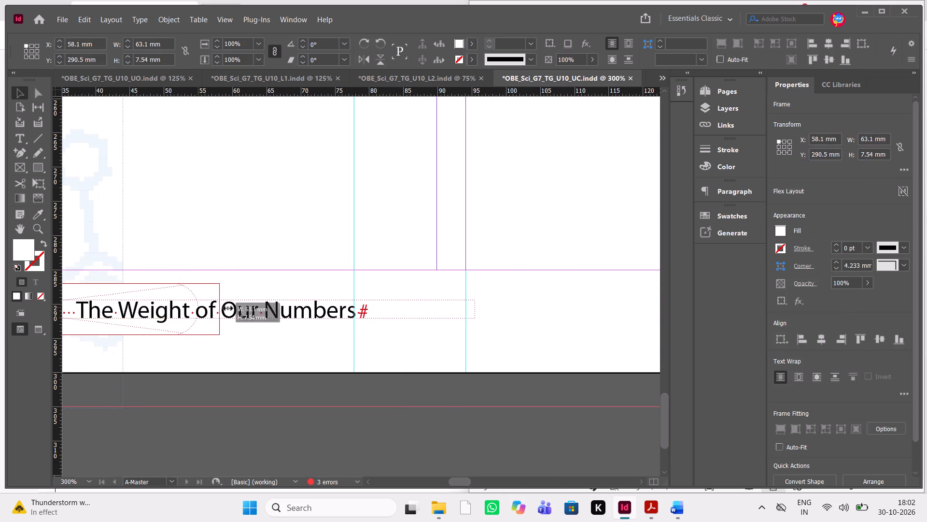
left_click_drag(228, 308, 384, 309)
left_click(447, 372)
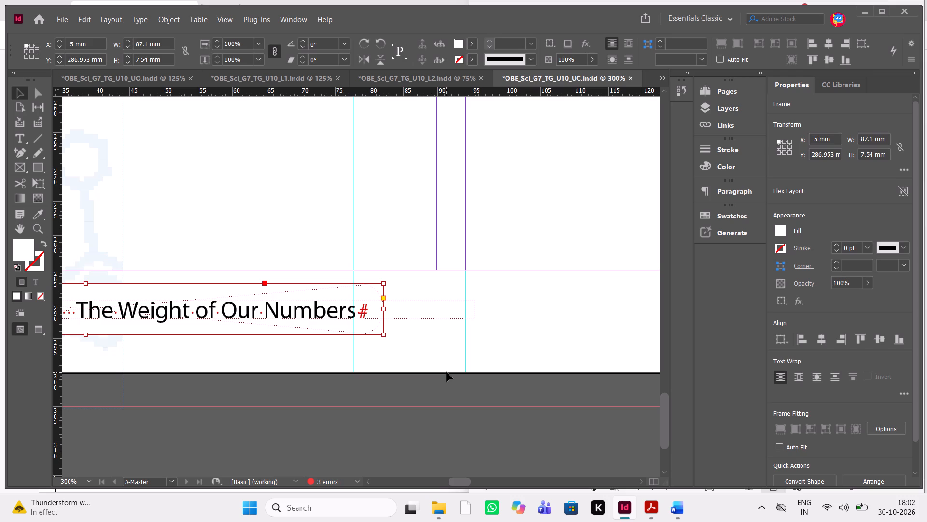
type("WW")
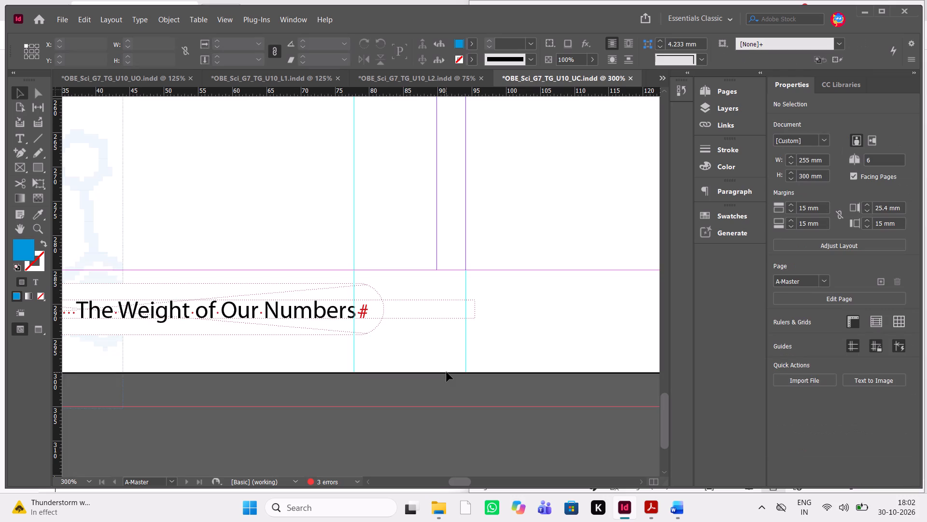
scroll(447, 372, "up", 1)
scroll(447, 372, "down", 2)
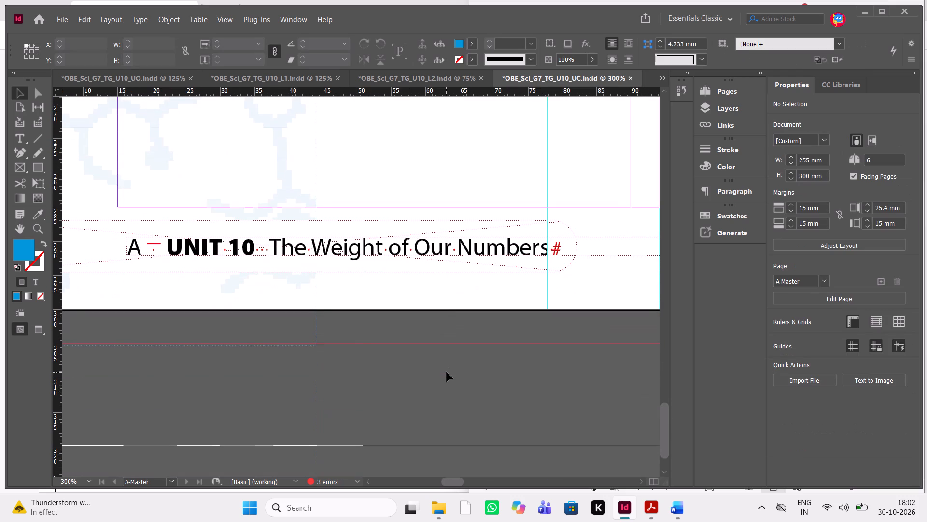
Examine the left-hand A-Master footer with the unit title and its rounded frame.
double_click(285, 256)
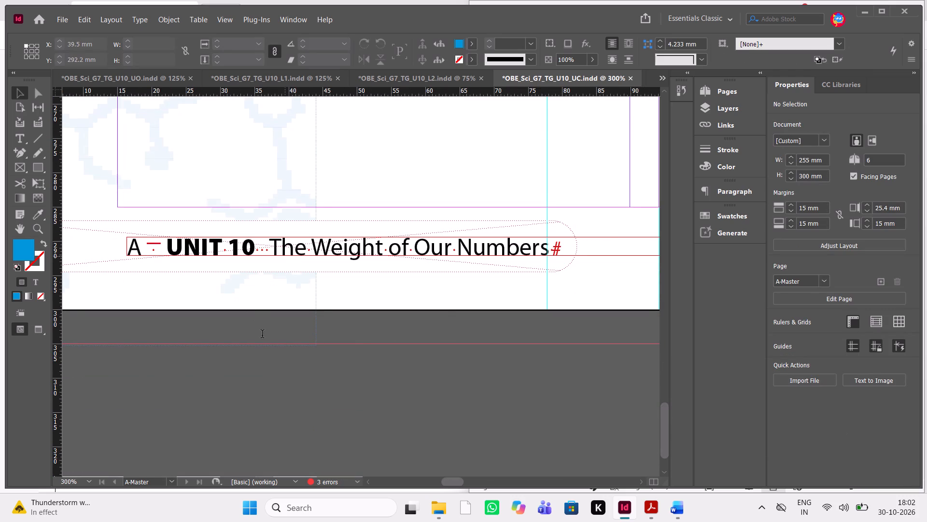
left_click(262, 335)
scroll(262, 335, "left", 1)
left_click(262, 335)
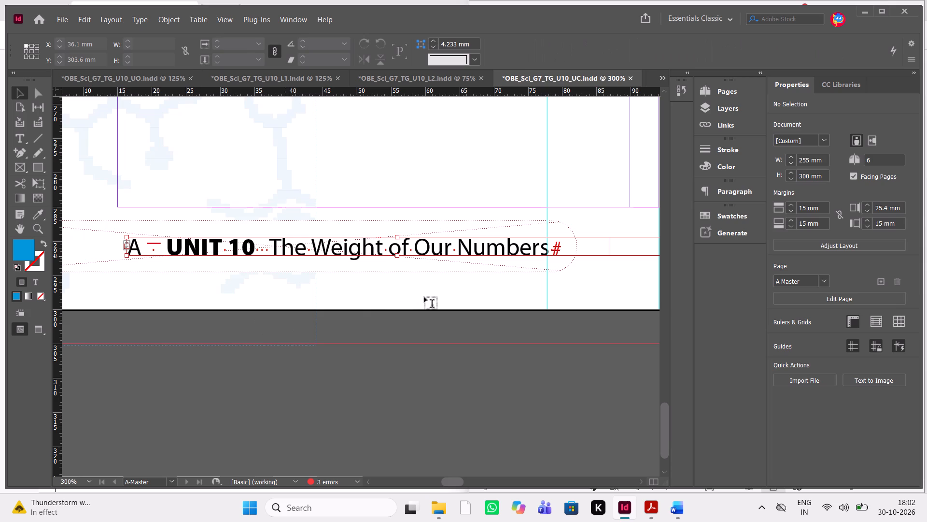
scroll(424, 297, "left", 2)
key("Escape")
key("Escape")
scroll(530, 370, "left", 2)
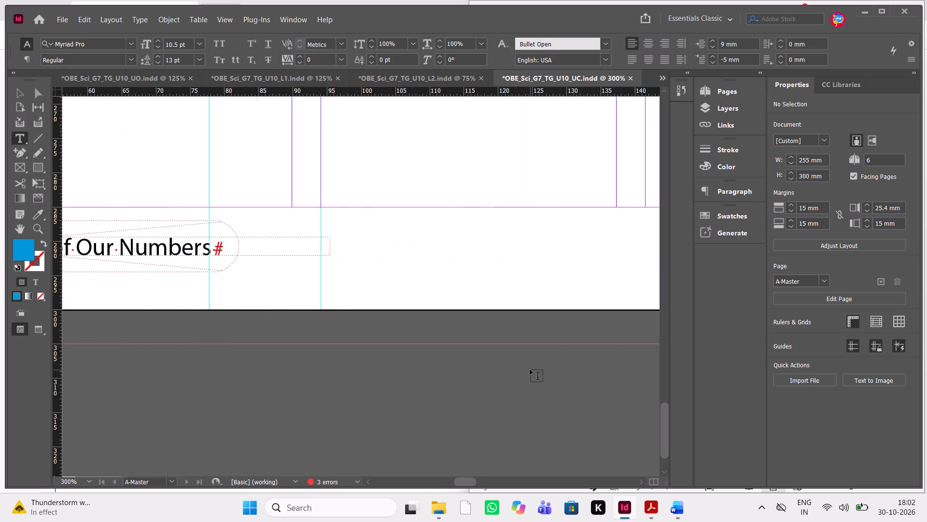
scroll(530, 370, "left", 1)
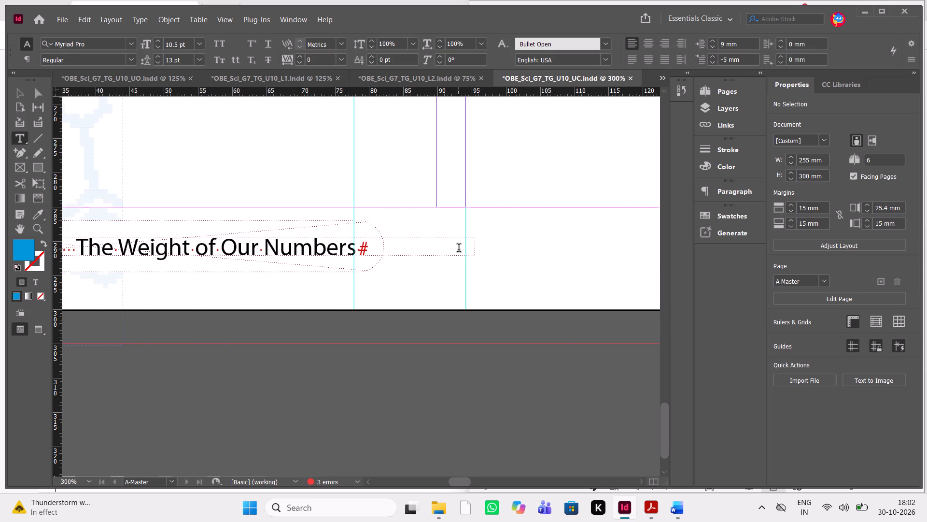
scroll(541, 268, "up", 1)
key("ctrl+minus")
key("ctrl+minus")
key("ctrl+minus")
key("ctrl+minus")
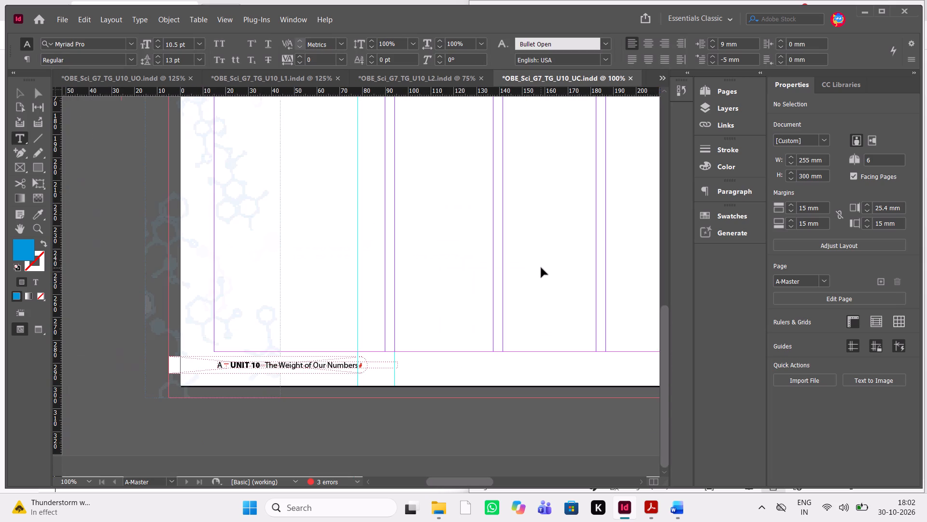
scroll(541, 268, "up", 16)
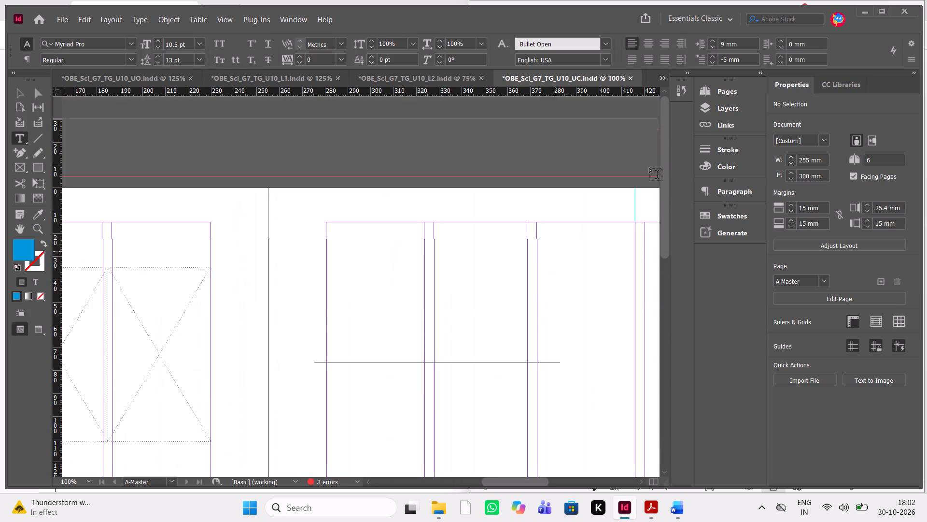
Leave the A-Master and go to the 98-99 spread of the Wrap Up file to view its first page.
left_click(733, 99)
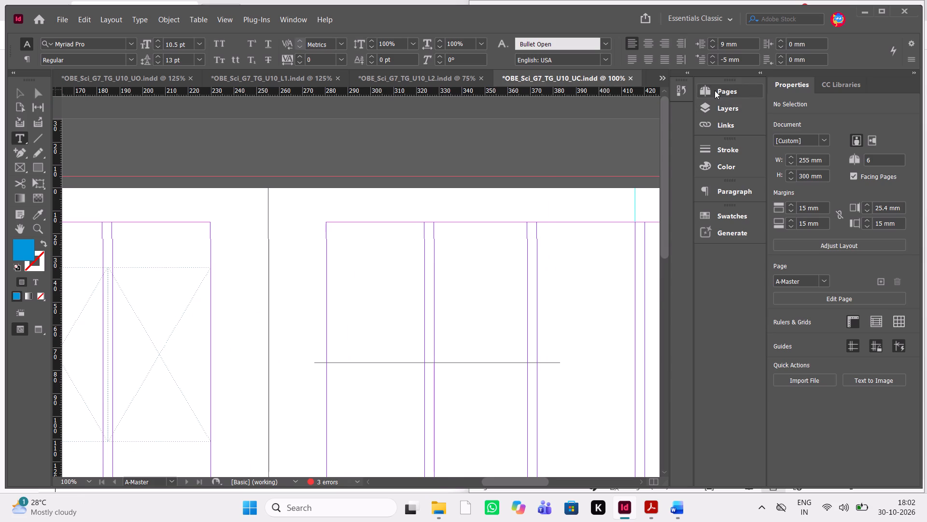
left_click(715, 90)
double_click(595, 146)
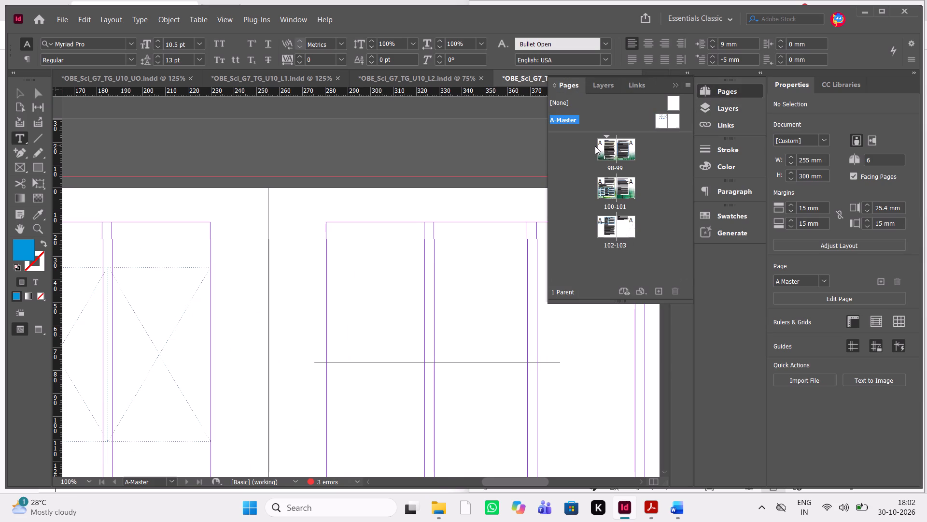
double_click(610, 151)
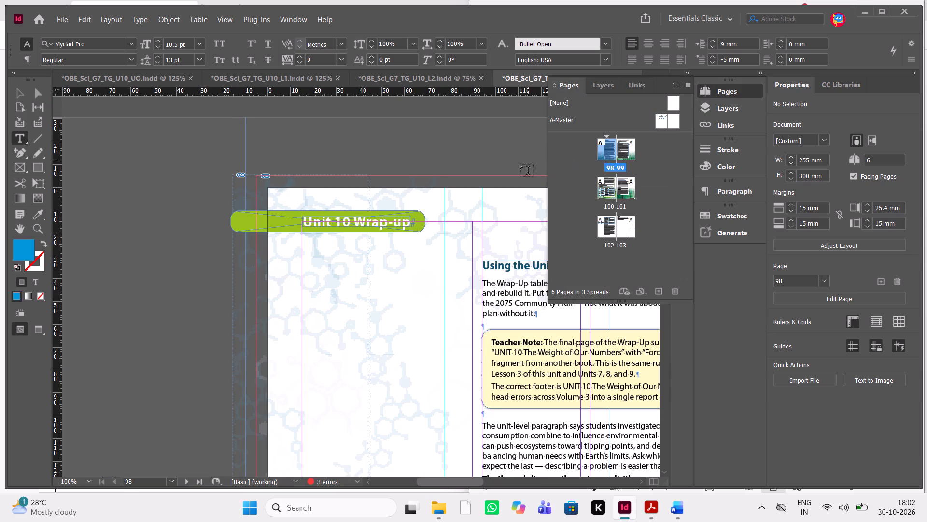
scroll(445, 230, "left", 1)
key("ctrl+minus")
key("ctrl+minus")
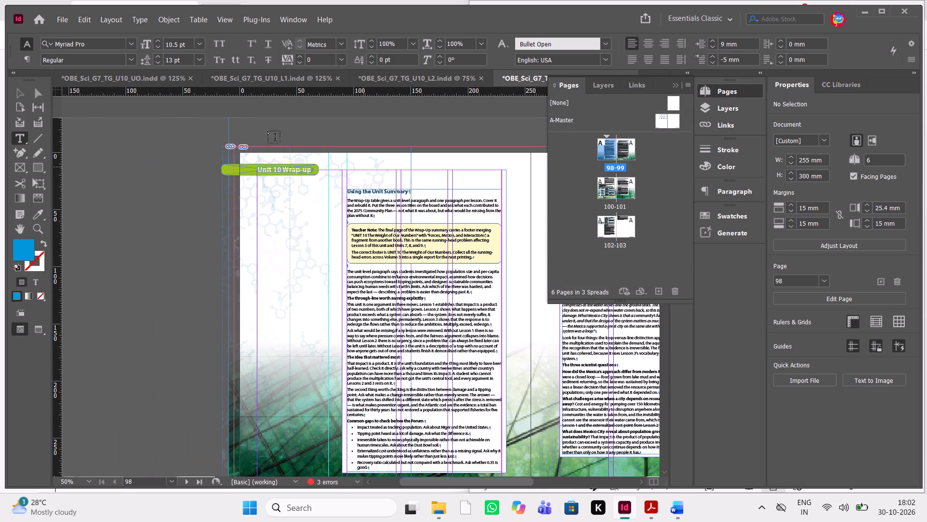
Switch to the OBE_Sci_G7_TG_U10_UO file and check the unit title in its page footer.
left_click(162, 76)
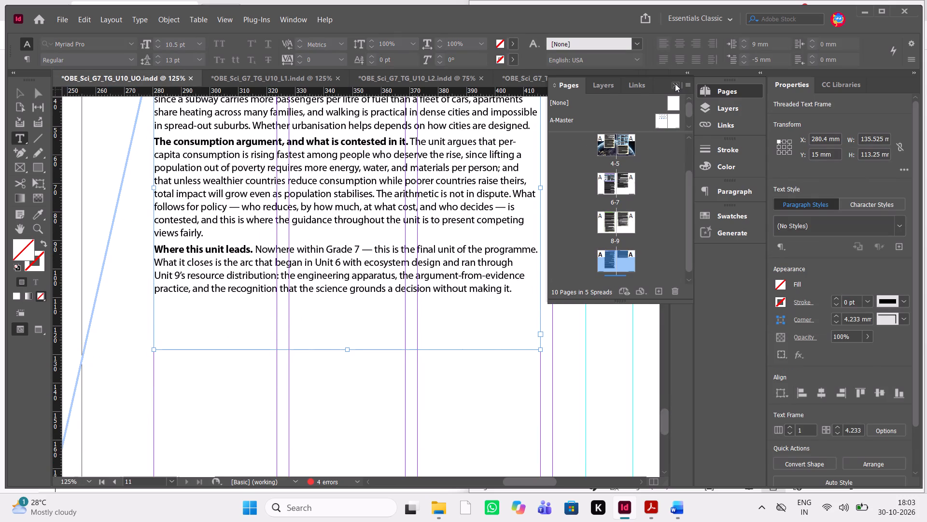
left_click(675, 84)
scroll(444, 295, "down", 18)
scroll(444, 295, "left", 1)
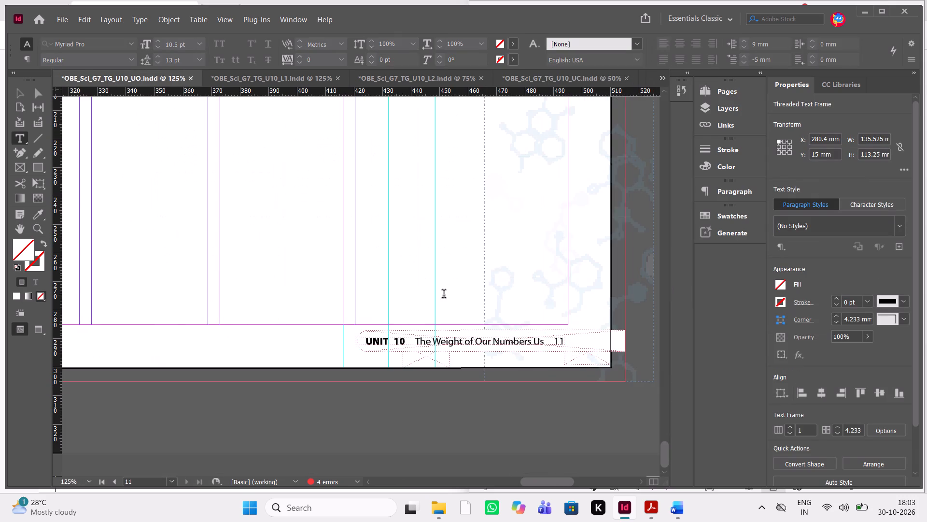
scroll(444, 295, "right", 1)
scroll(444, 295, "up", 5)
key("ctrl+minus")
key("ctrl+minus")
key("ctrl+minus")
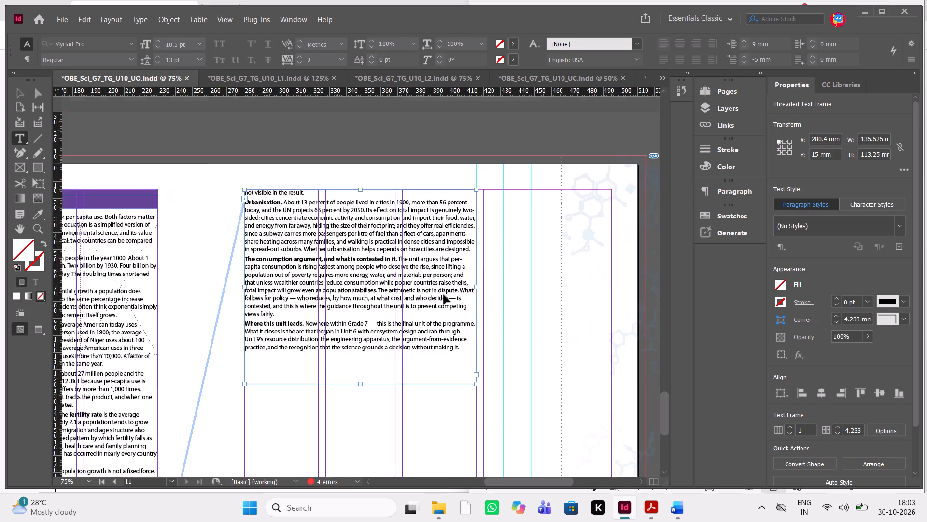
scroll(444, 295, "up", 20)
scroll(444, 295, "up", 20)
scroll(444, 295, "up", 20)
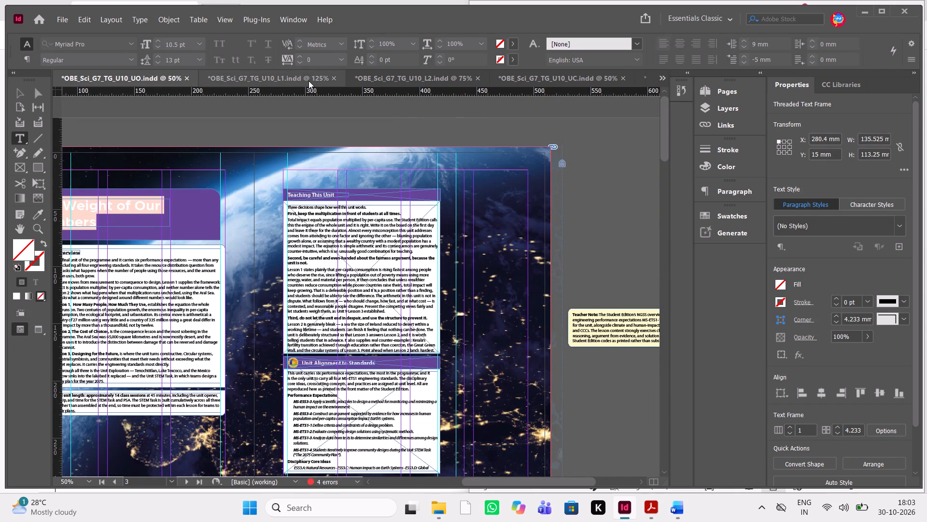
Switch to the OBE_Sci_G7_TG_U10_L1 file and check the unit and lesson footers across its spreads.
left_click(309, 81)
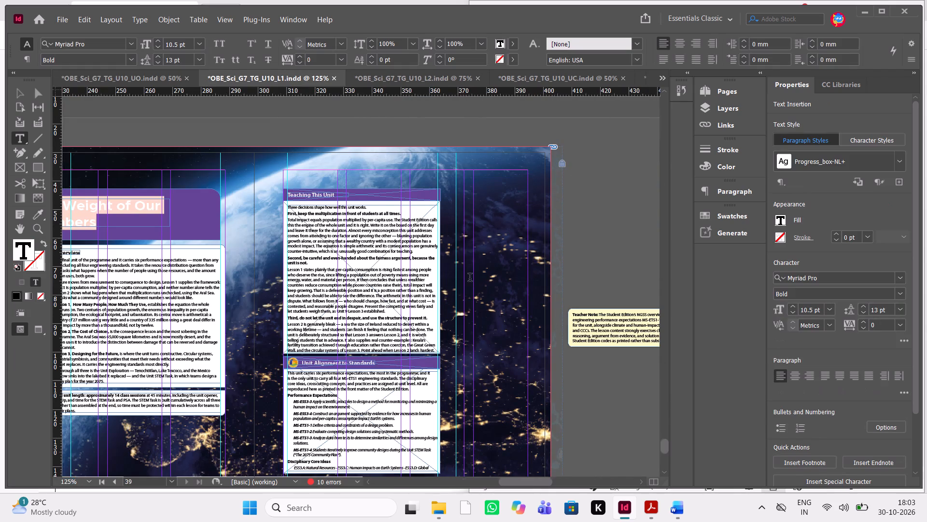
scroll(470, 278, "up", 20)
scroll(470, 278, "up", 20)
scroll(470, 278, "up", 20)
key("ctrl+minus")
key("ctrl+minus")
key("ctrl+minus")
key("ctrl+minus")
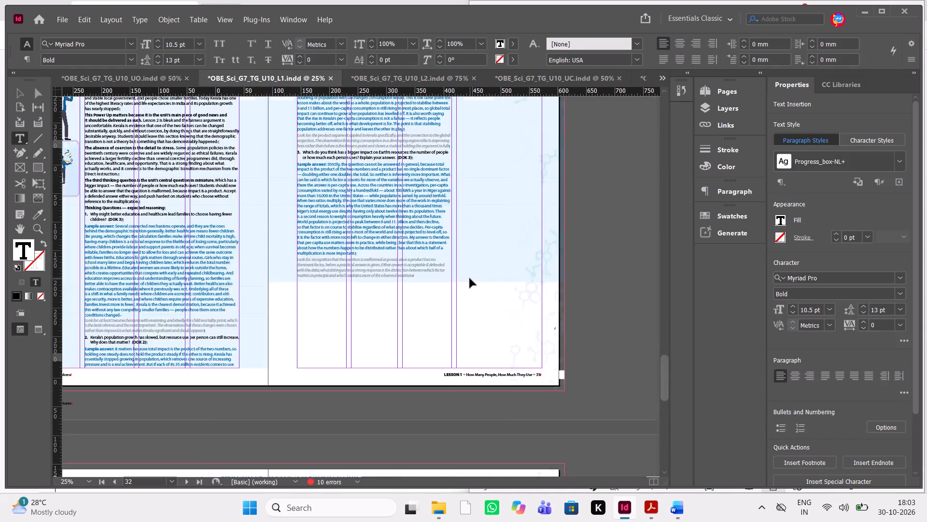
key("ctrl+minus")
scroll(470, 278, "up", 20)
scroll(470, 278, "up", 13)
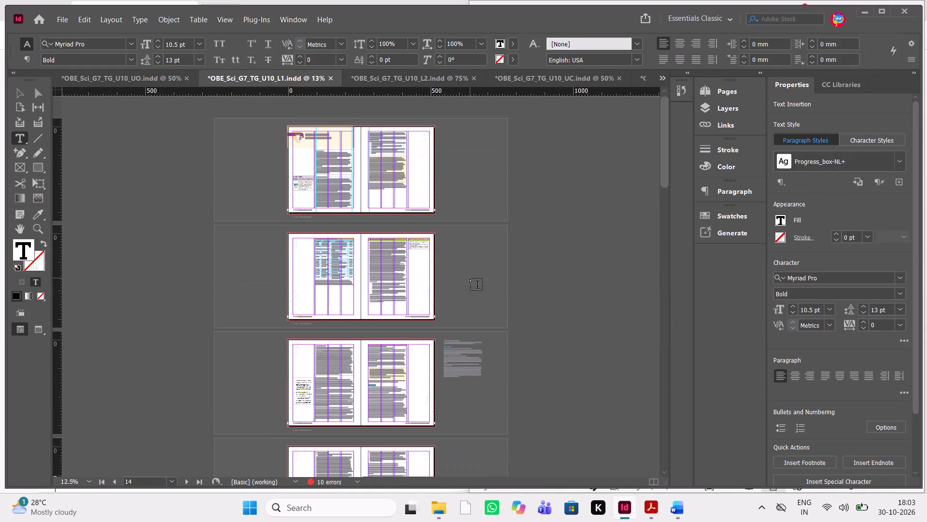
key("ctrl+equal")
key("ctrl+equal")
scroll(470, 278, "up", 20)
scroll(470, 278, "up", 10)
scroll(470, 278, "down", 1)
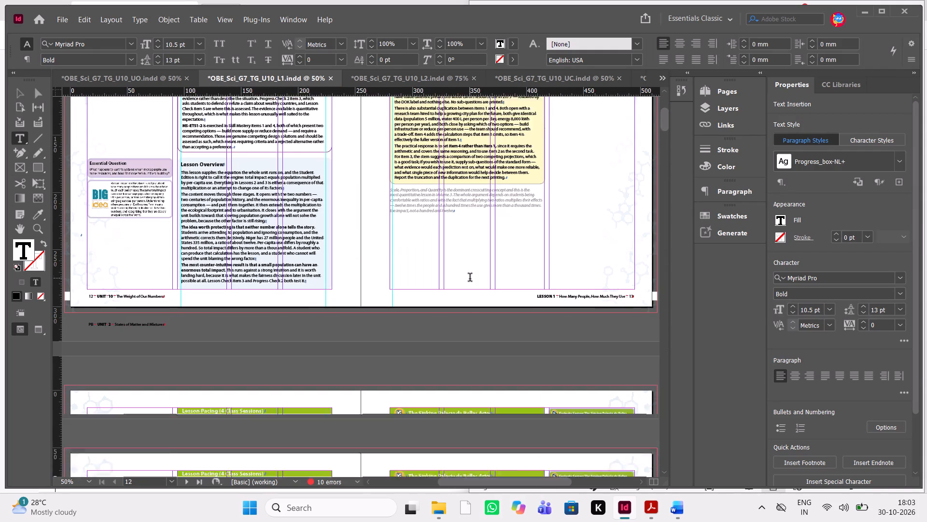
scroll(470, 278, "down", 20)
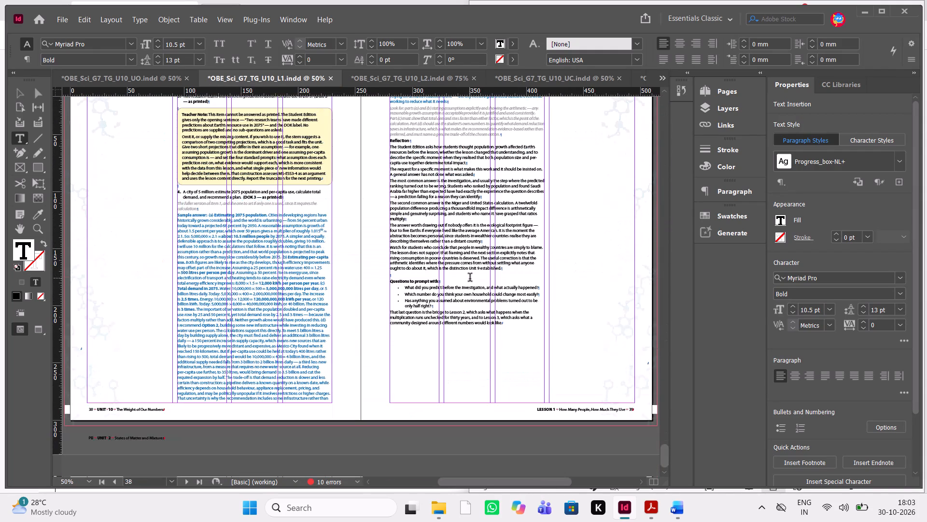
scroll(470, 278, "down", 2)
key("ctrl+equal")
key("ctrl+equal")
scroll(470, 278, "left", 2)
scroll(470, 278, "down", 2)
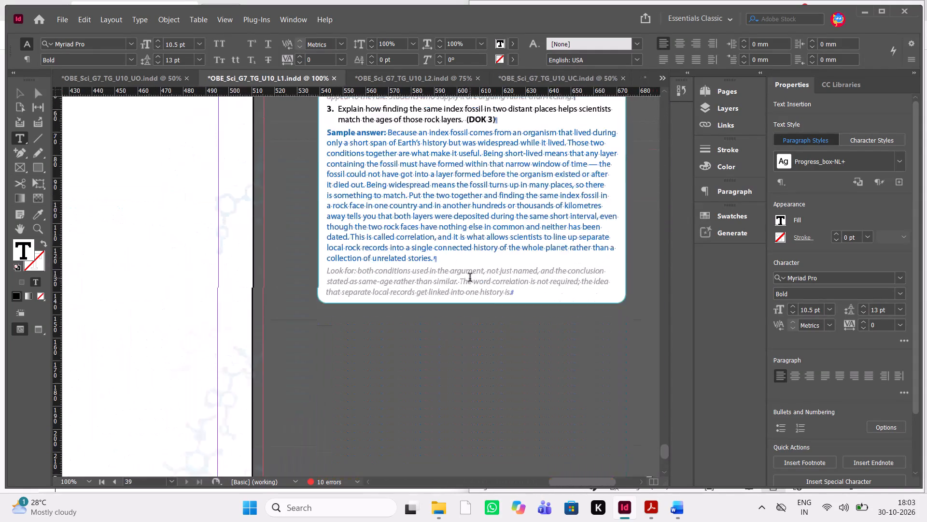
scroll(470, 278, "down", 7)
scroll(470, 278, "right", 4)
scroll(470, 278, "left", 1)
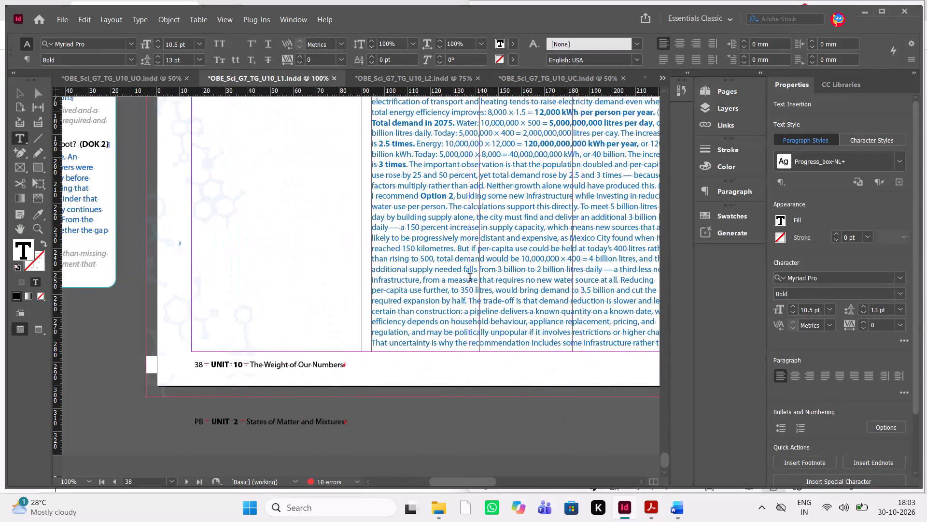
key("ctrl+minus")
key("ctrl+minus")
key("ctrl+minus")
scroll(470, 278, "up", 6)
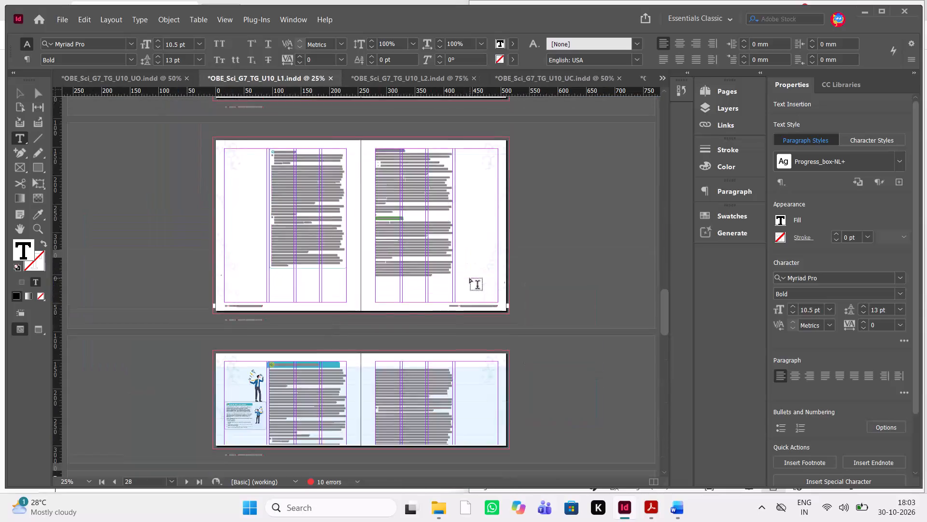
Switch to the OBE_Sci_G7_TG_U10_L2 file and check the unit and lesson footers from its first to last page.
left_click(428, 72)
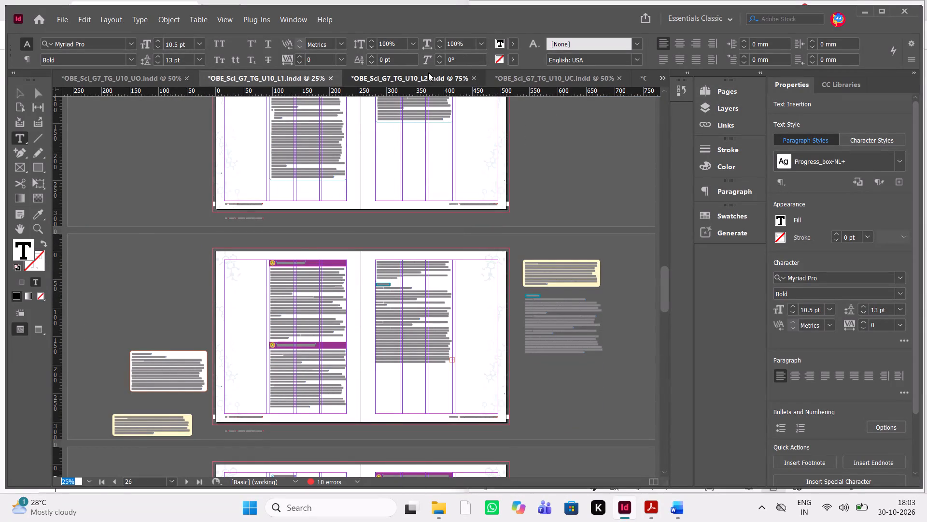
scroll(356, 188, "down", 1)
scroll(356, 188, "left", 1)
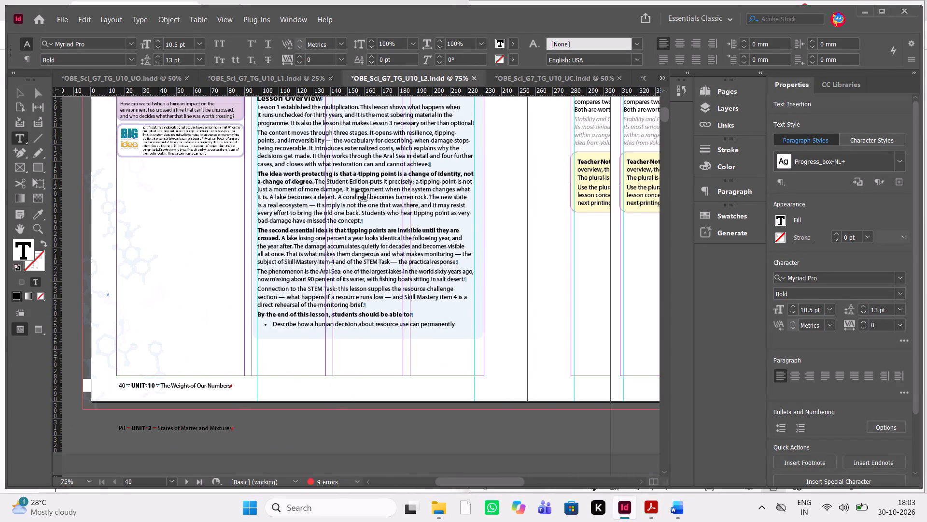
scroll(356, 188, "left", 1)
scroll(356, 188, "down", 16)
scroll(356, 188, "up", 5)
scroll(356, 188, "down", 20)
scroll(356, 188, "down", 20)
scroll(356, 188, "down", 20)
scroll(356, 188, "left", 1)
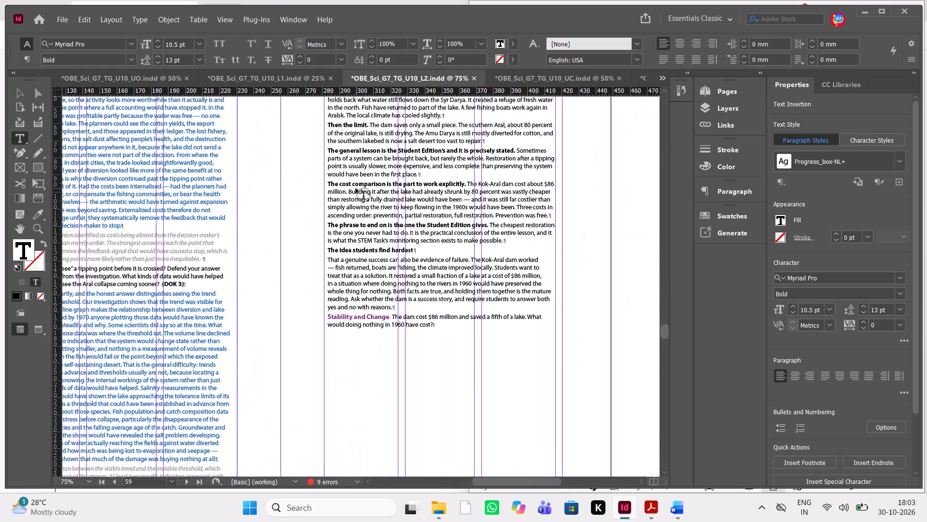
scroll(356, 188, "left", 1)
scroll(356, 188, "down", 7)
scroll(356, 188, "left", 1)
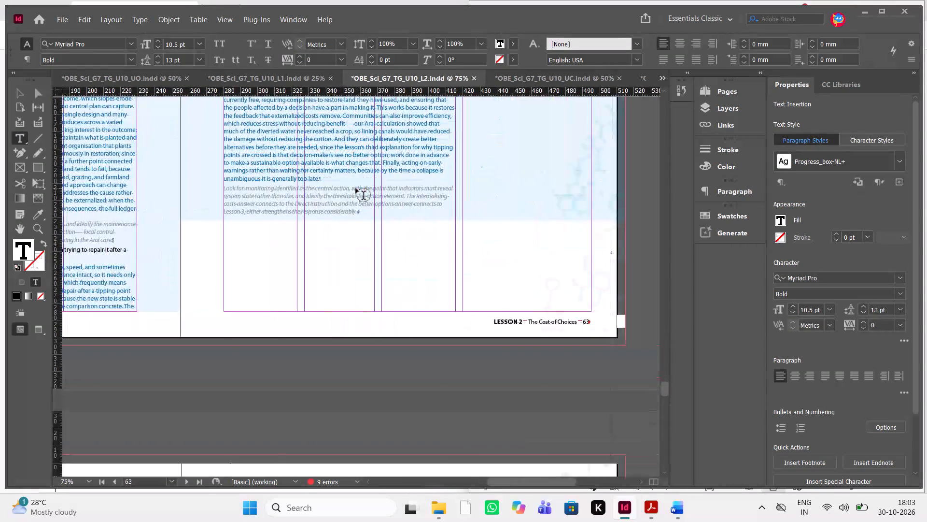
scroll(356, 188, "left", 1)
scroll(356, 188, "down", 20)
scroll(356, 188, "down", 20)
scroll(356, 188, "down", 20)
scroll(356, 188, "down", 1)
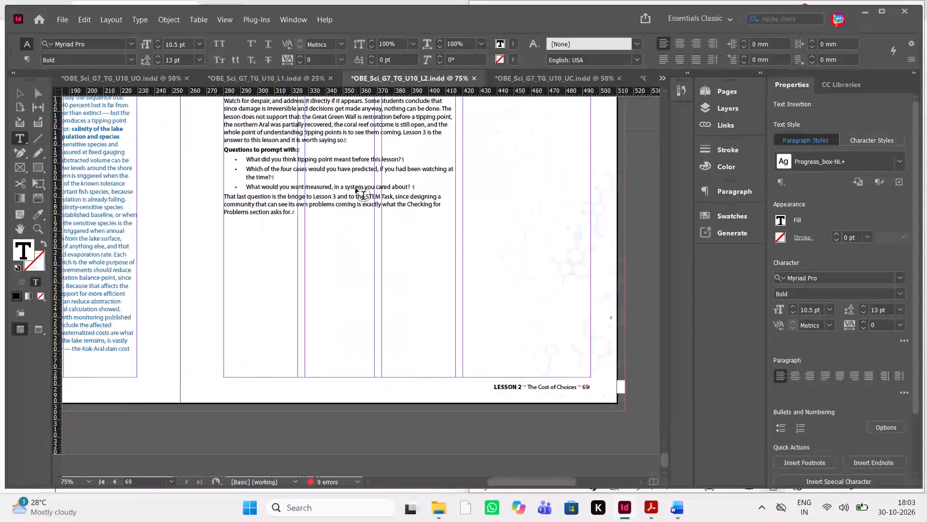
scroll(356, 188, "down", 1)
scroll(356, 188, "up", 20)
scroll(356, 188, "up", 20)
scroll(356, 188, "up", 20)
scroll(356, 188, "right", 20)
scroll(356, 188, "right", 20)
scroll(356, 188, "right", 20)
scroll(356, 188, "up", 20)
scroll(356, 188, "up", 20)
scroll(356, 188, "up", 20)
scroll(356, 188, "right", 20)
scroll(356, 188, "right", 7)
scroll(356, 188, "up", 6)
scroll(356, 188, "right", 2)
scroll(356, 188, "up", 13)
scroll(356, 188, "right", 4)
scroll(356, 188, "up", 16)
scroll(356, 188, "right", 4)
scroll(356, 188, "up", 20)
scroll(356, 188, "up", 7)
scroll(356, 188, "right", 6)
scroll(356, 188, "up", 18)
scroll(356, 188, "right", 4)
scroll(356, 188, "up", 8)
scroll(356, 188, "right", 2)
scroll(356, 188, "up", 20)
scroll(356, 188, "up", 7)
scroll(356, 188, "right", 4)
scroll(356, 188, "up", 10)
scroll(356, 188, "right", 1)
scroll(356, 188, "up", 20)
scroll(356, 188, "up", 10)
scroll(356, 188, "right", 3)
scroll(356, 188, "up", 20)
scroll(356, 188, "up", 3)
scroll(356, 188, "right", 2)
scroll(356, 188, "up", 16)
scroll(356, 188, "right", 1)
scroll(356, 188, "up", 13)
scroll(356, 188, "right", 1)
scroll(356, 188, "up", 19)
scroll(356, 188, "right", 2)
scroll(356, 188, "up", 20)
scroll(356, 188, "up", 6)
scroll(356, 188, "right", 2)
scroll(356, 188, "up", 1)
scroll(356, 188, "right", 1)
scroll(356, 188, "up", 20)
scroll(356, 188, "up", 2)
scroll(356, 188, "right", 2)
scroll(356, 188, "up", 11)
scroll(356, 188, "right", 1)
scroll(356, 188, "up", 9)
scroll(356, 188, "right", 1)
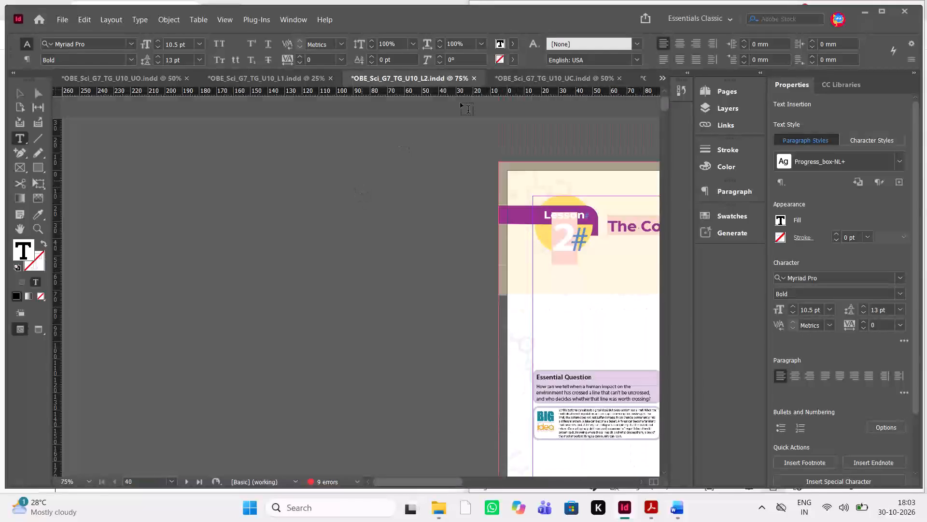
Switch to the OBE_Sci_G7_TG_U10_L3 file and check the unit and lesson footers from its first to last page.
left_click(548, 77)
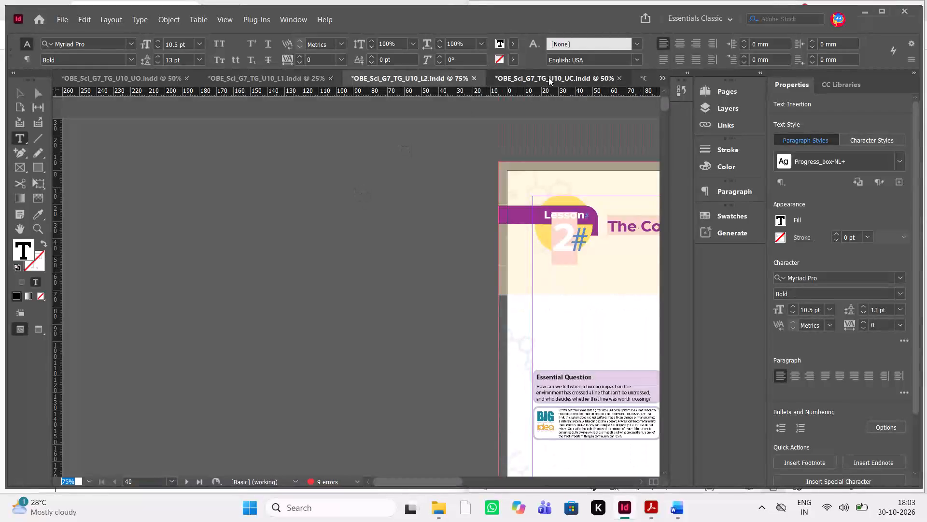
left_click(660, 77)
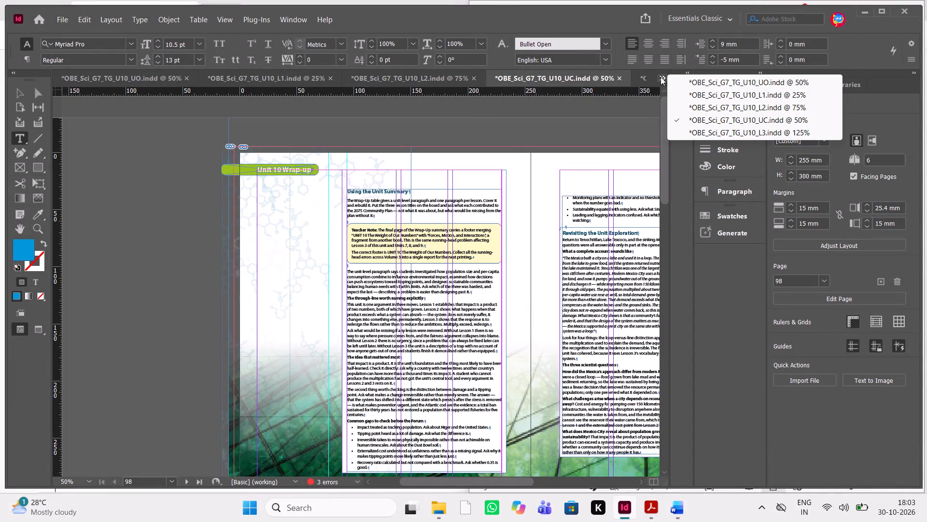
left_click(707, 130)
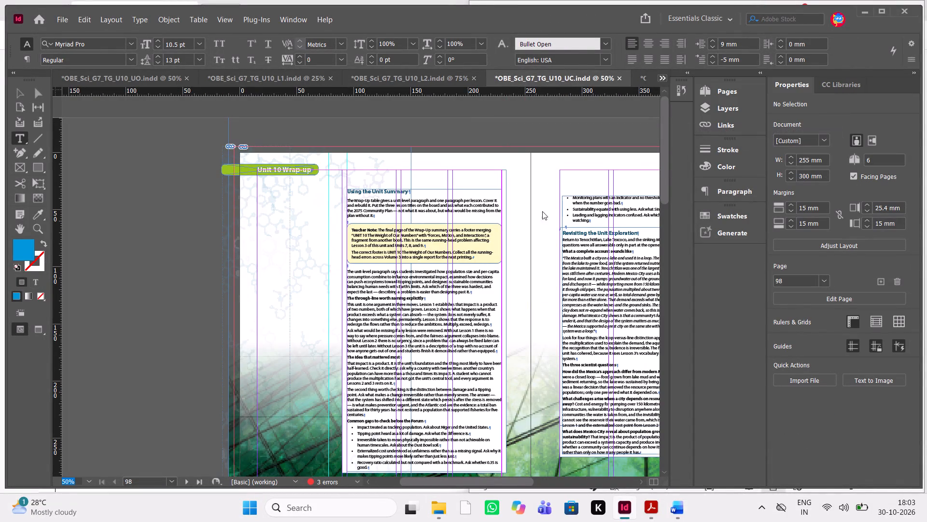
scroll(515, 225, "down", 2)
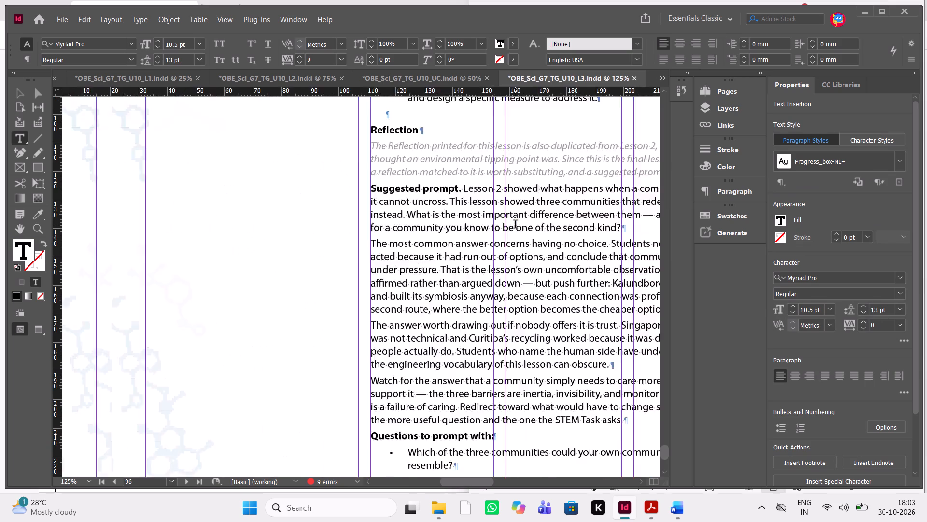
scroll(515, 225, "up", 20)
scroll(515, 225, "up", 20)
scroll(515, 225, "up", 20)
scroll(515, 225, "down", 2)
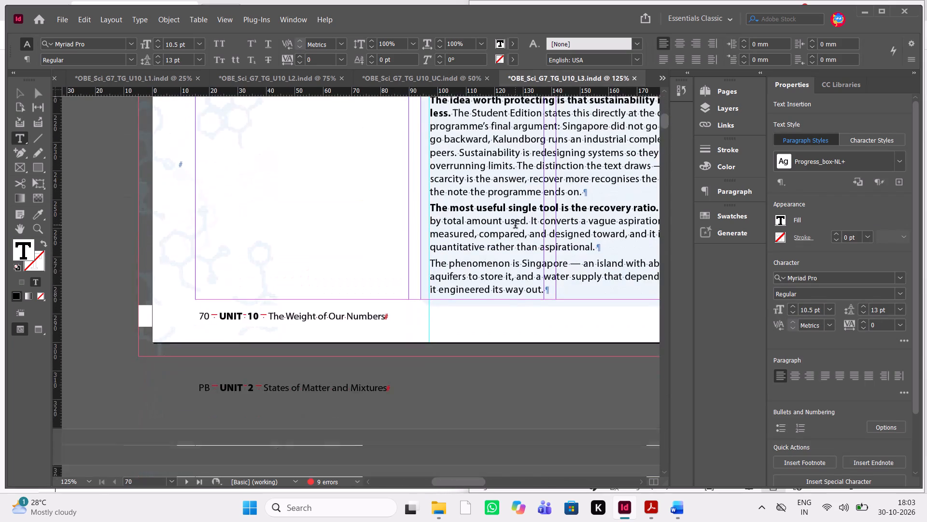
scroll(515, 225, "down", 2)
scroll(515, 225, "left", 1)
scroll(515, 225, "down", 20)
scroll(515, 225, "down", 20)
scroll(515, 225, "down", 20)
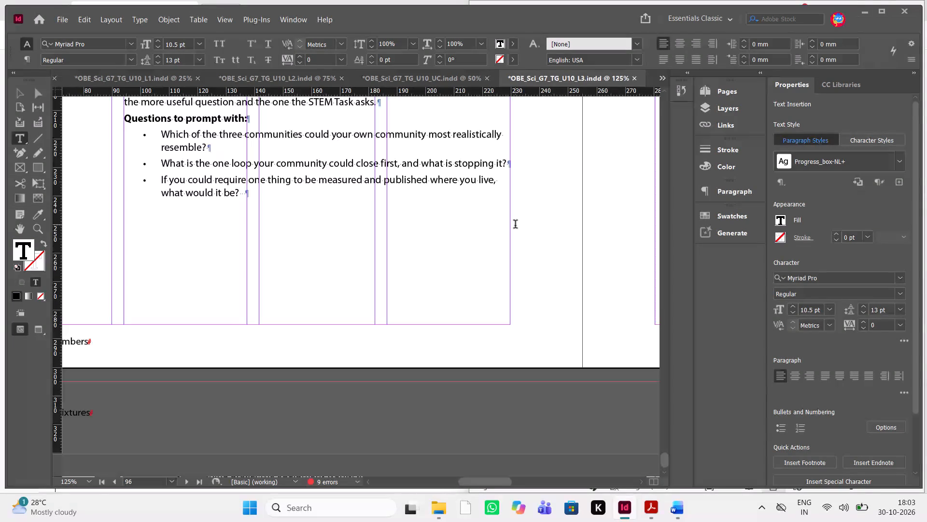
scroll(515, 225, "down", 20)
scroll(515, 225, "down", 18)
scroll(515, 225, "left", 3)
scroll(515, 225, "up", 20)
scroll(515, 225, "up", 3)
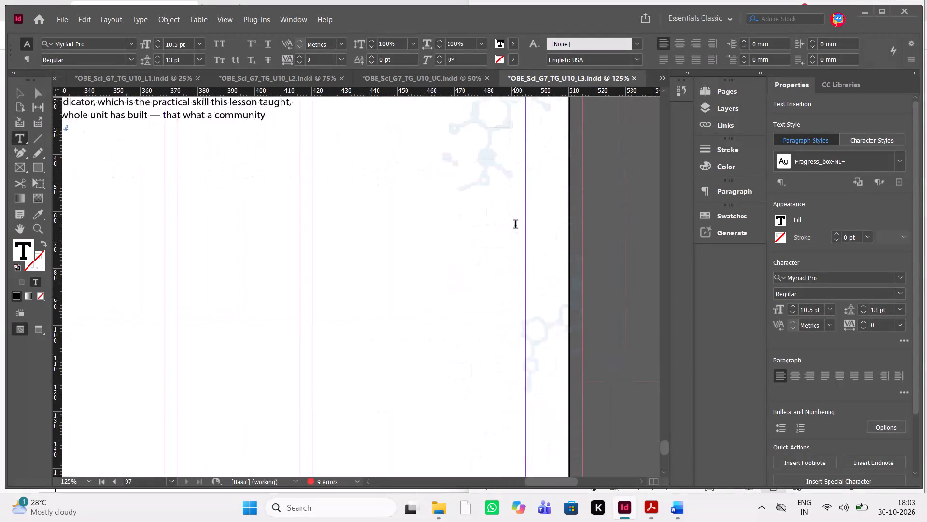
scroll(515, 225, "up", 20)
scroll(515, 225, "up", 20)
scroll(515, 225, "up", 20)
scroll(515, 225, "up", 20)
scroll(515, 225, "up", 20)
scroll(515, 225, "up", 20)
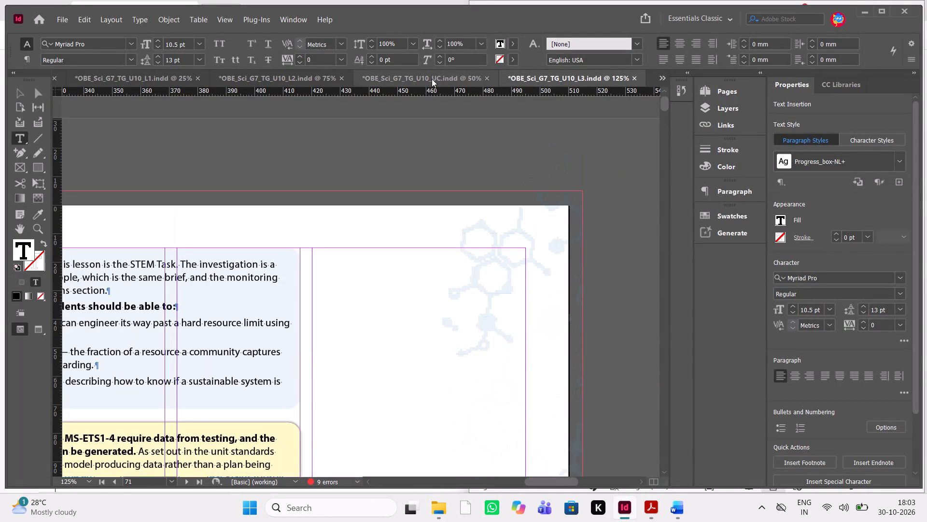
Switch to the OBE_Sci_G7_TG_U10_UC file and check the unit title in the footer of page 98.
left_click(432, 79)
scroll(440, 260, "down", 1)
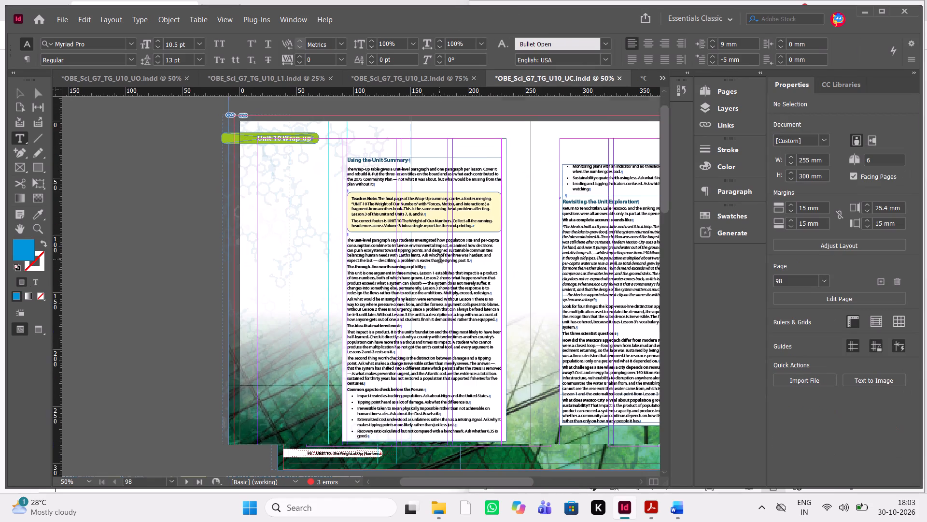
scroll(440, 260, "down", 1)
key("ctrl+equal")
key("ctrl+equal")
key("ctrl+equal")
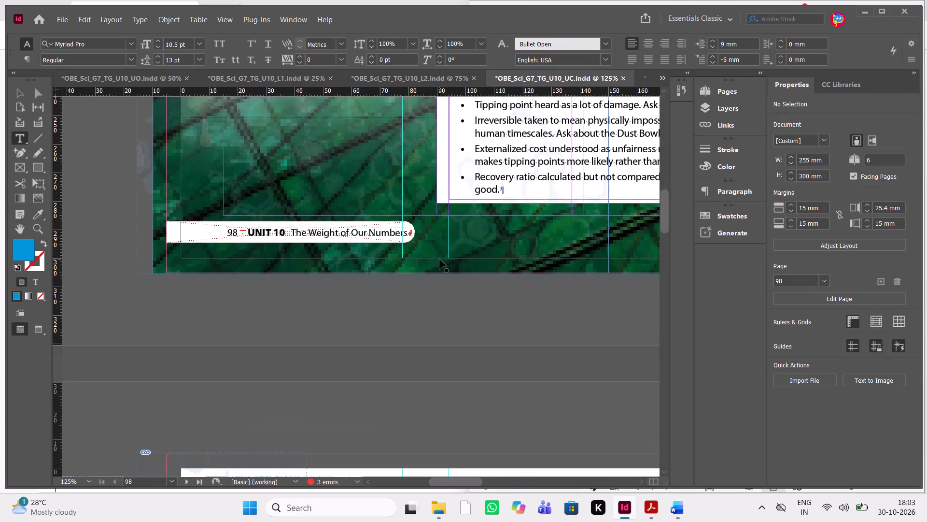
key("ctrl+minus")
key("ctrl+minus")
key("ctrl+minus")
scroll(440, 260, "up", 5)
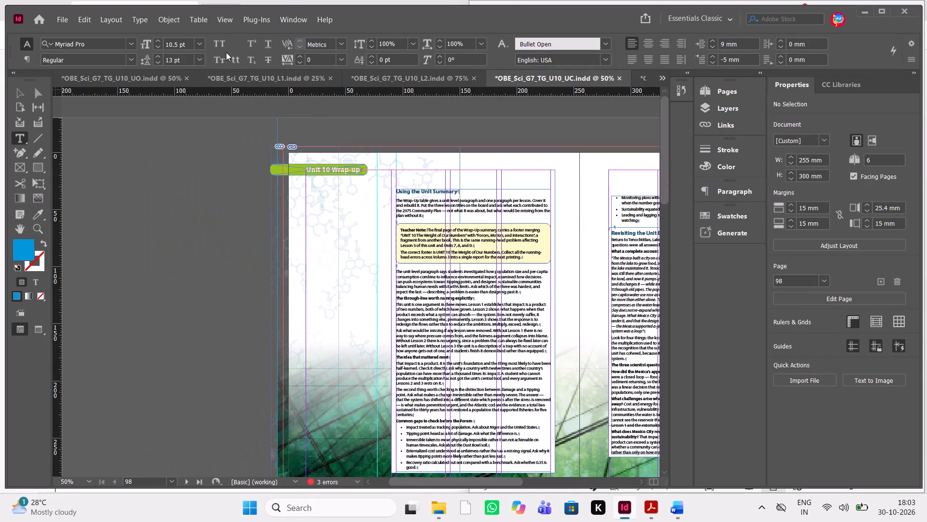
Save the OBE_Sci_G7_TG_U10_UO file as an InDesign 2026 document in its OBE_Sci_G7_TG_U10_UO Folder, replacing the existing file.
left_click(171, 74)
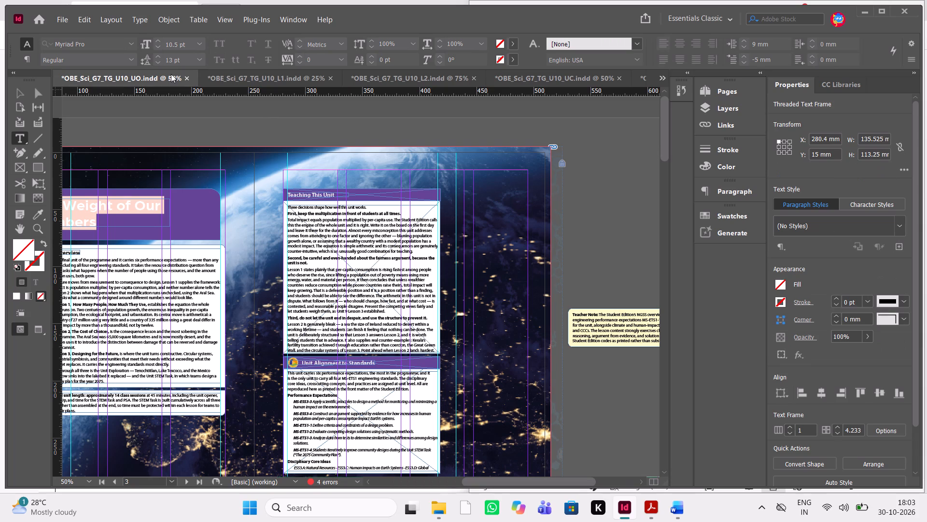
scroll(317, 269, "right", 1)
left_click(1, 151)
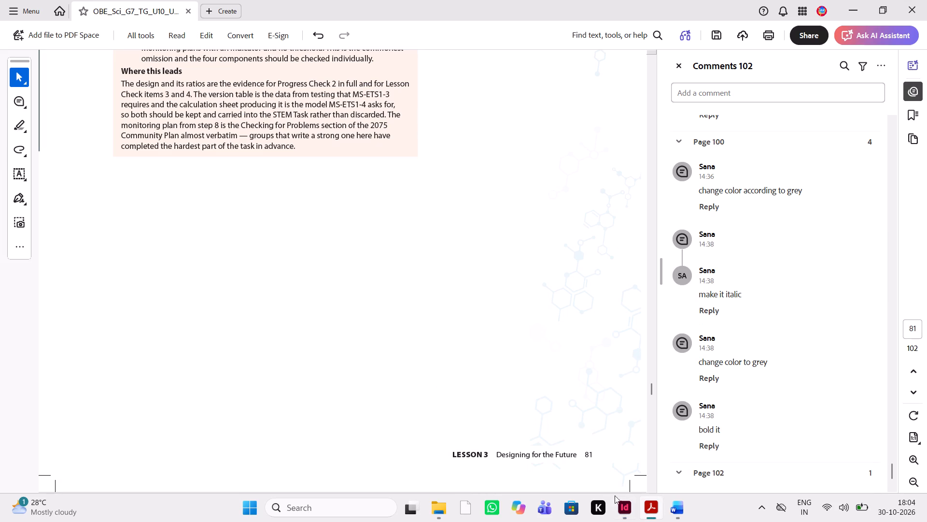
left_click(630, 509)
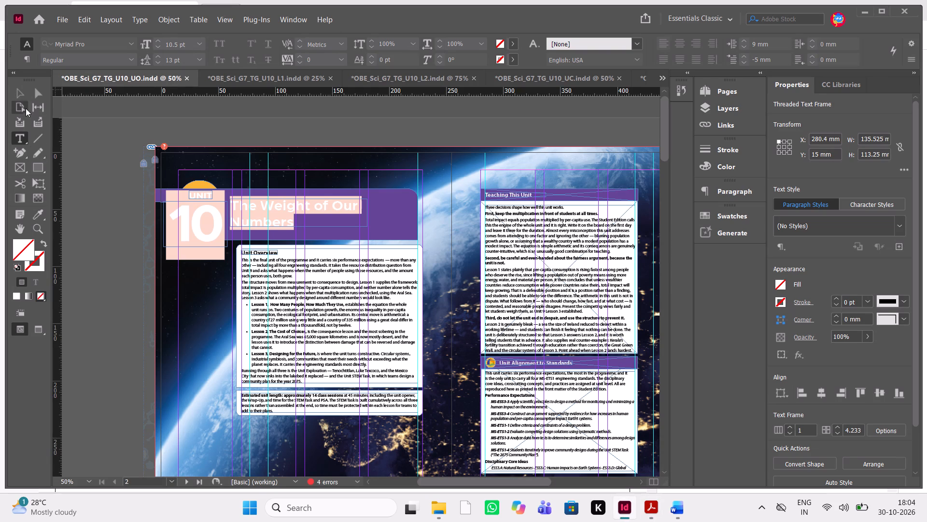
left_click(20, 95)
left_click(92, 279)
key("w")
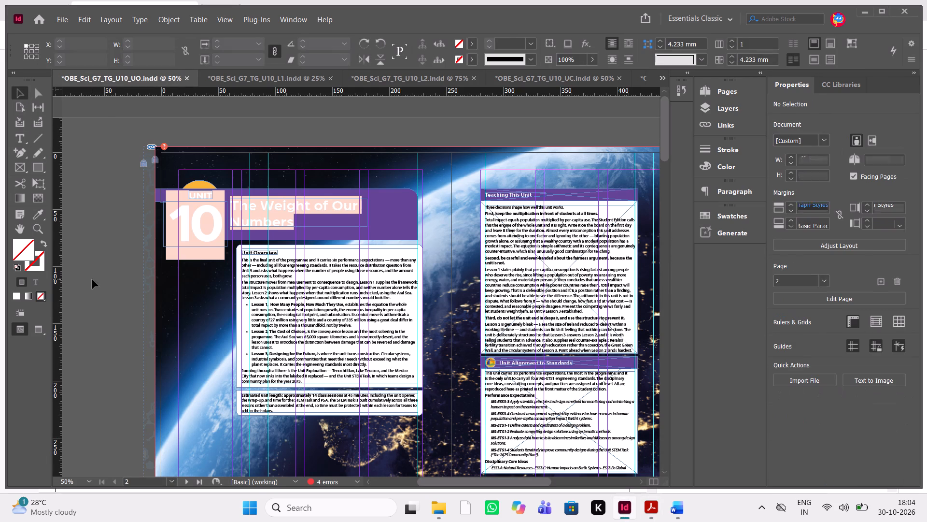
key("w")
key("ctrl+shift+s")
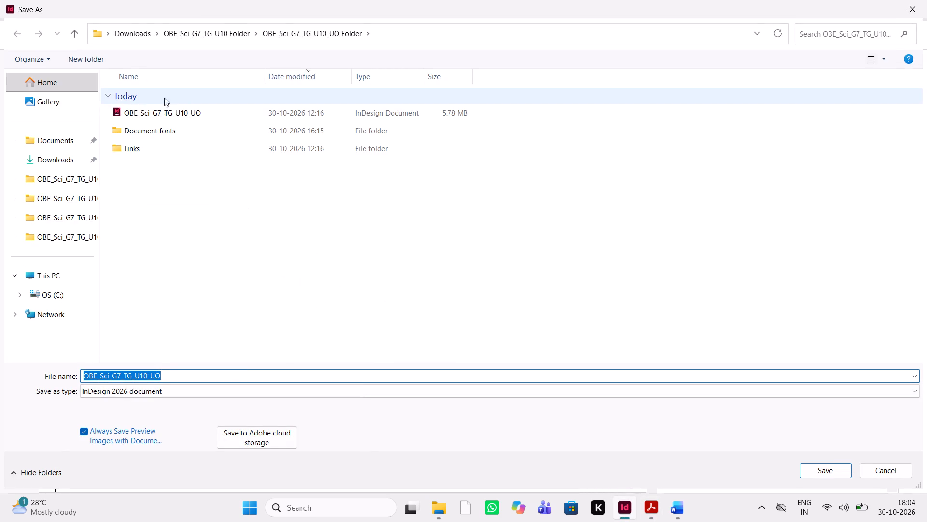
left_click(69, 161)
double_click(137, 120)
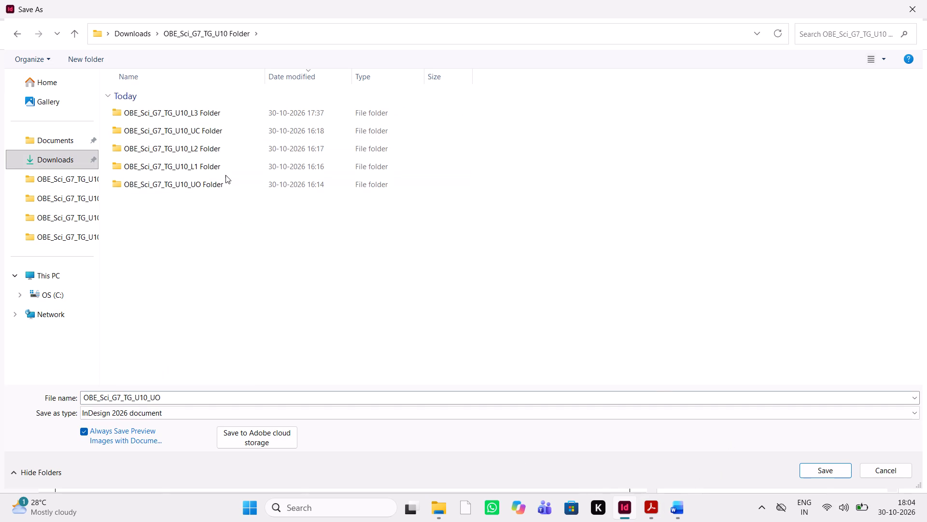
double_click(210, 178)
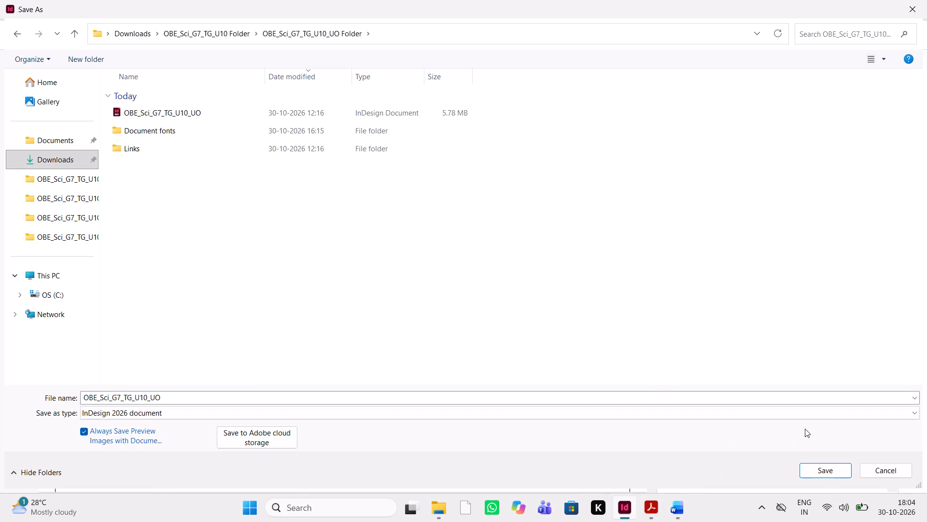
left_click(822, 468)
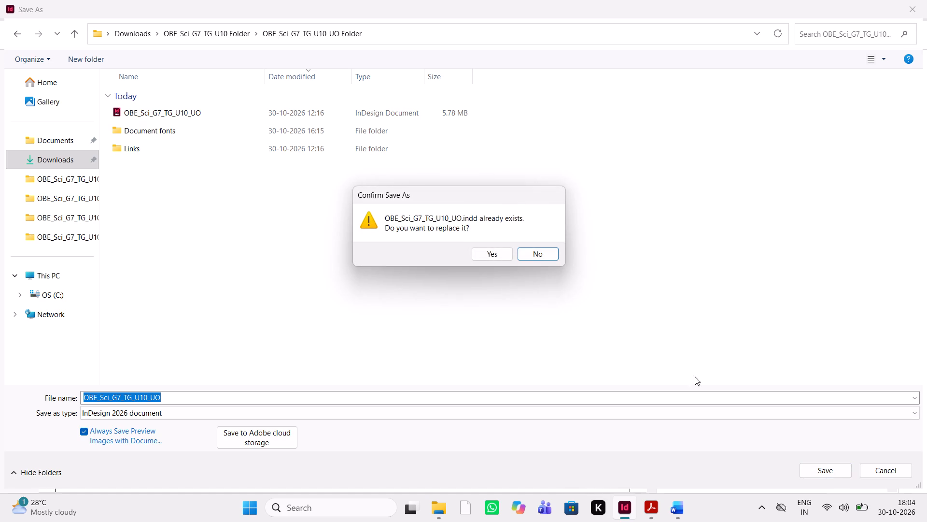
left_click(492, 253)
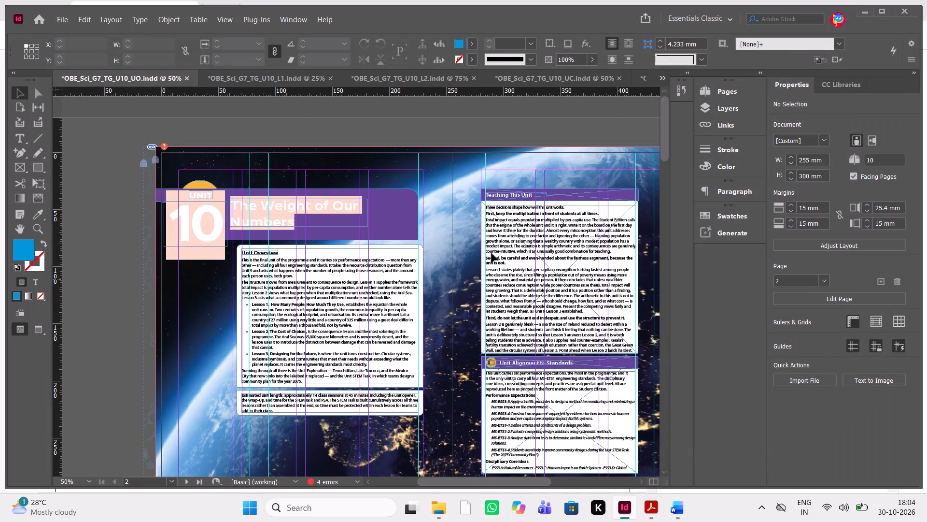
Save an InDesign CS4 or later (IDML) copy of OBE_Sci_G7_TG_U10_UO in the same folder, replacing the existing one.
key("ctrl+shift+s")
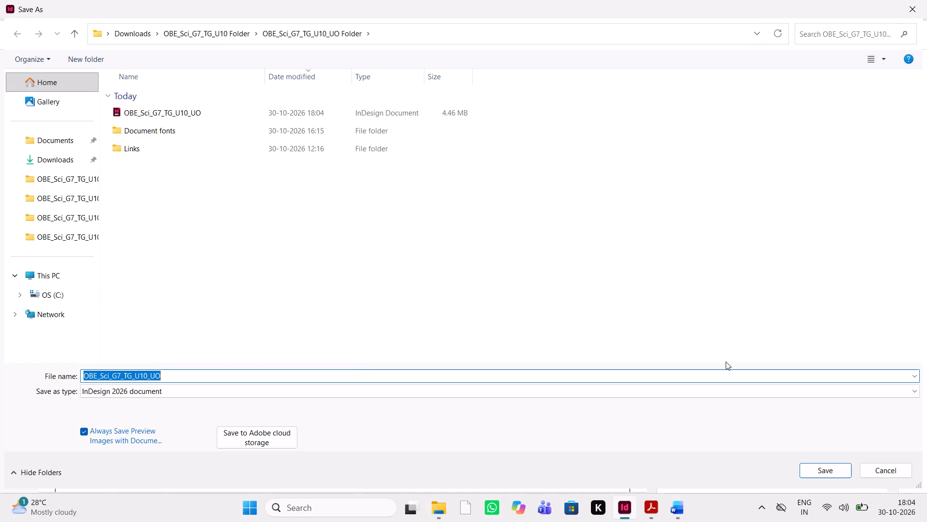
left_click_drag(713, 390, 691, 426, "ctrl")
left_click(691, 426, "ctrl")
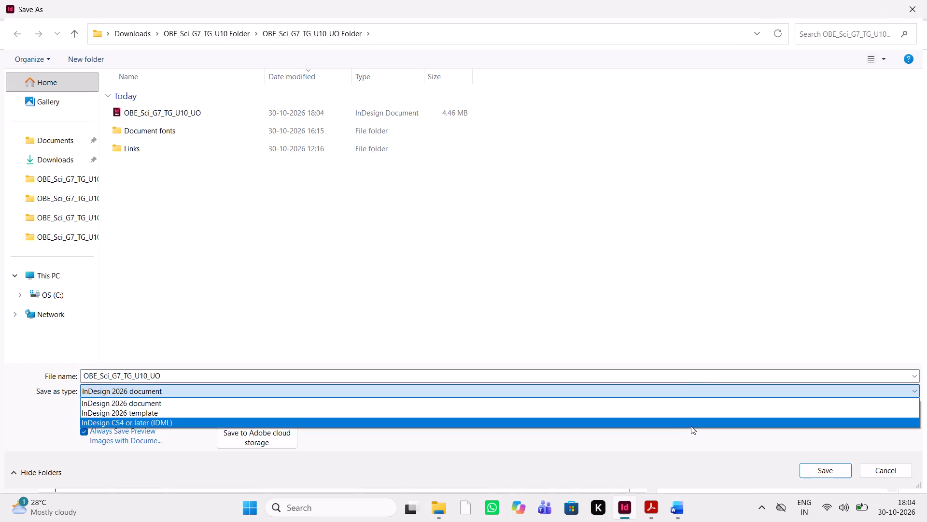
left_click(824, 466, "ctrl")
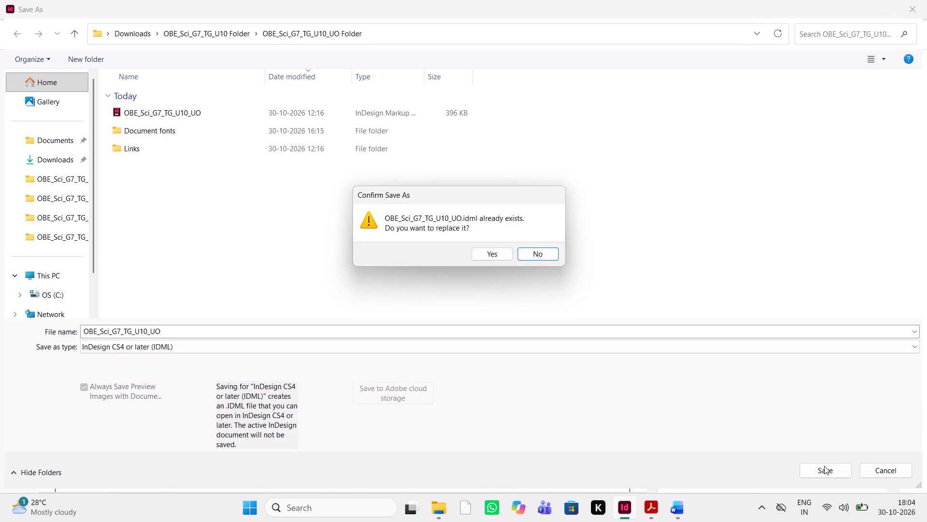
left_click(490, 250, "ctrl")
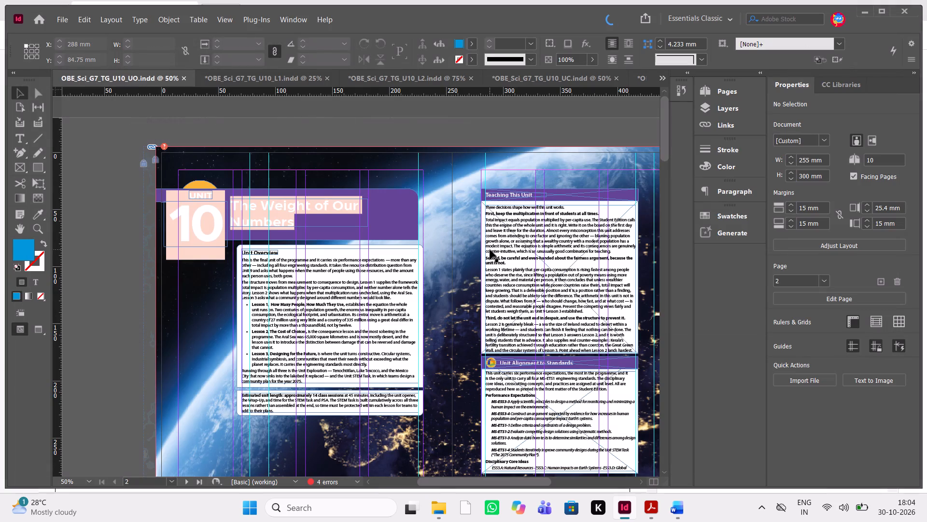
Export OBE_Sci_G7_TG_U10_UO as an Adobe PDF (Print) with the High Quality Print preset, all pages, replacing the existing PDF and proceeding despite missing fonts and links.
key("ctrl+e")
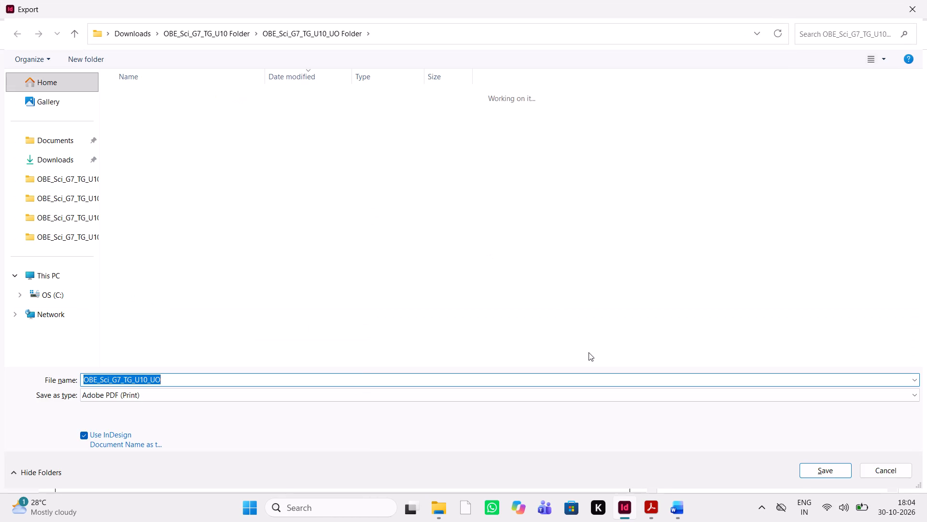
left_click(821, 476)
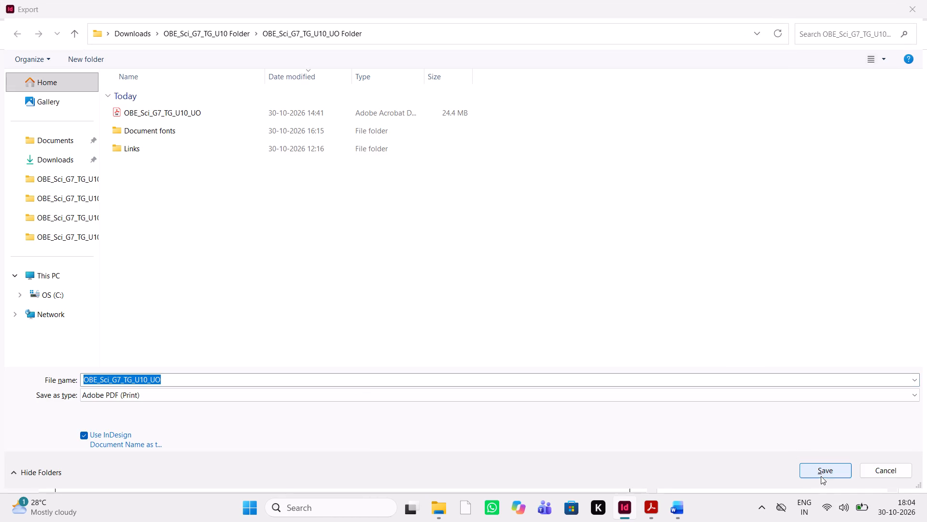
left_click(490, 251)
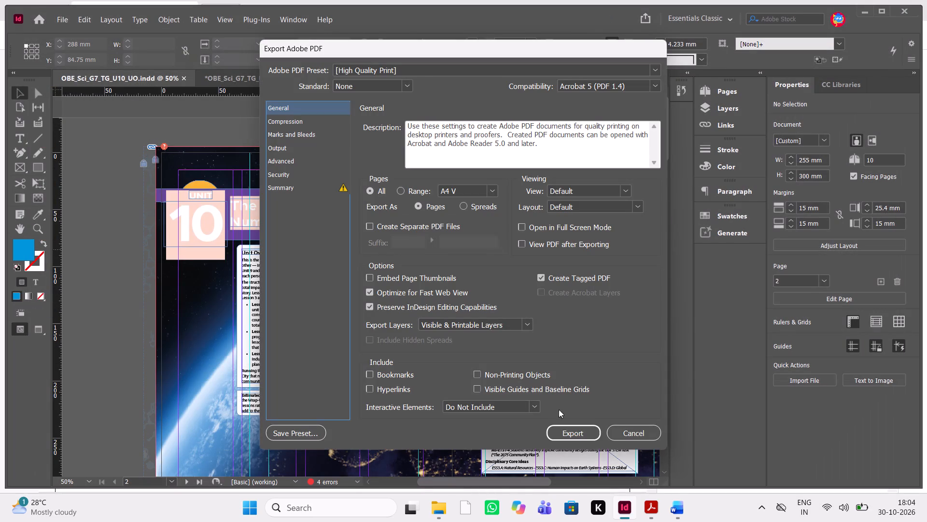
left_click(562, 428)
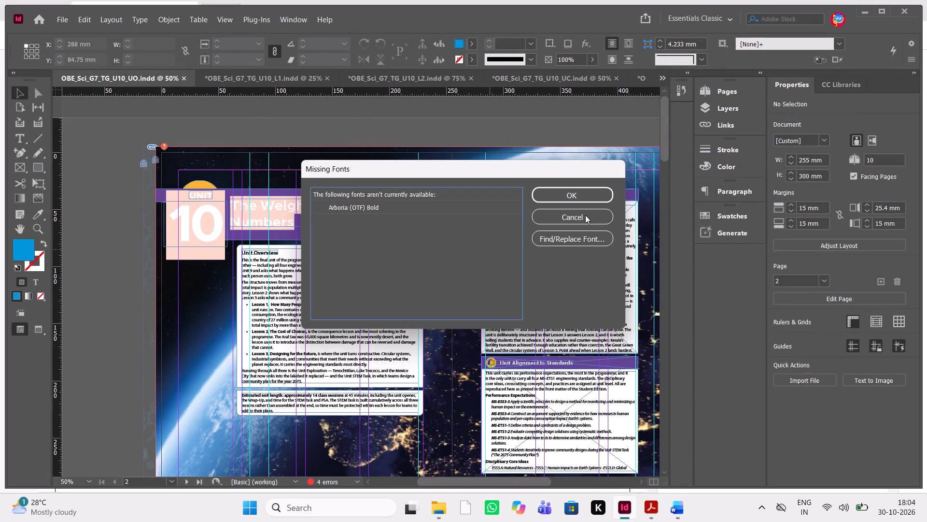
left_click(574, 201)
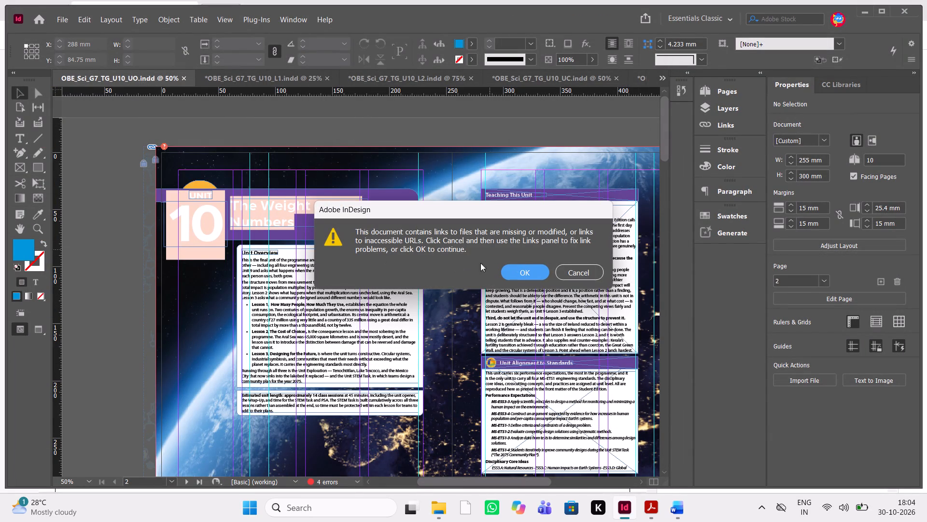
left_click(517, 267)
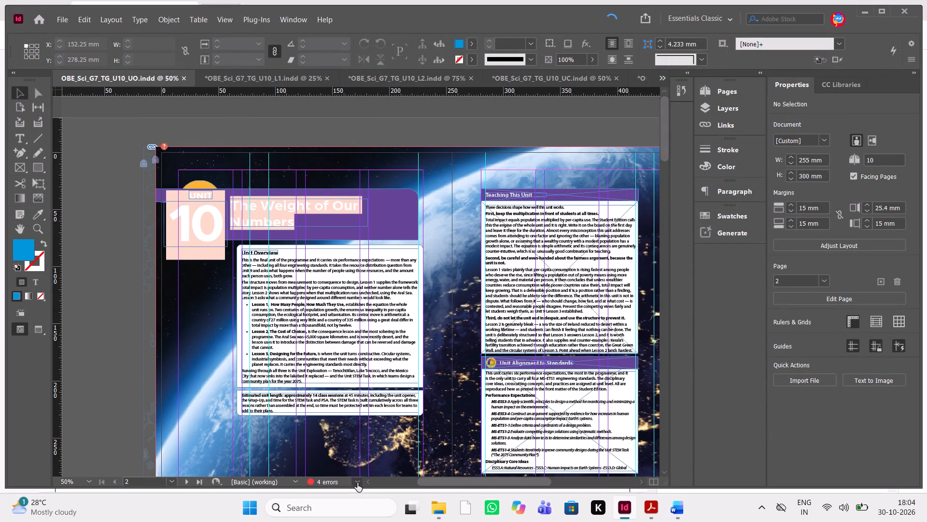
Try to inspect the missing link flagged on page 2 and the preflight errors of the unit opener file.
left_click(357, 483)
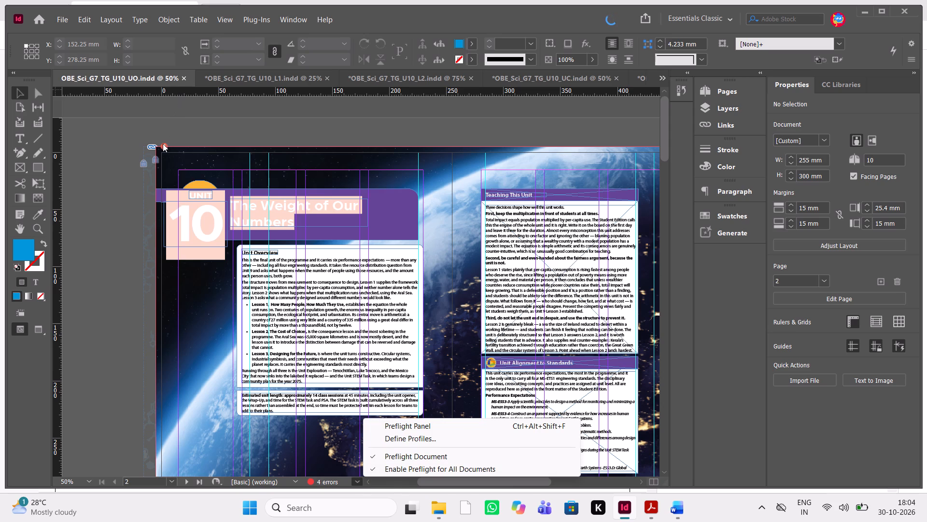
double_click(163, 144)
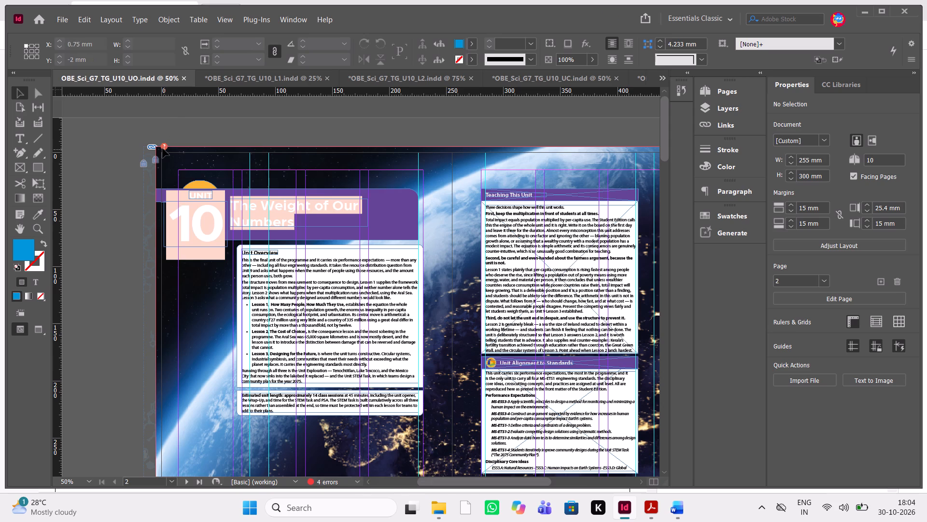
left_click(163, 146)
double_click(163, 146)
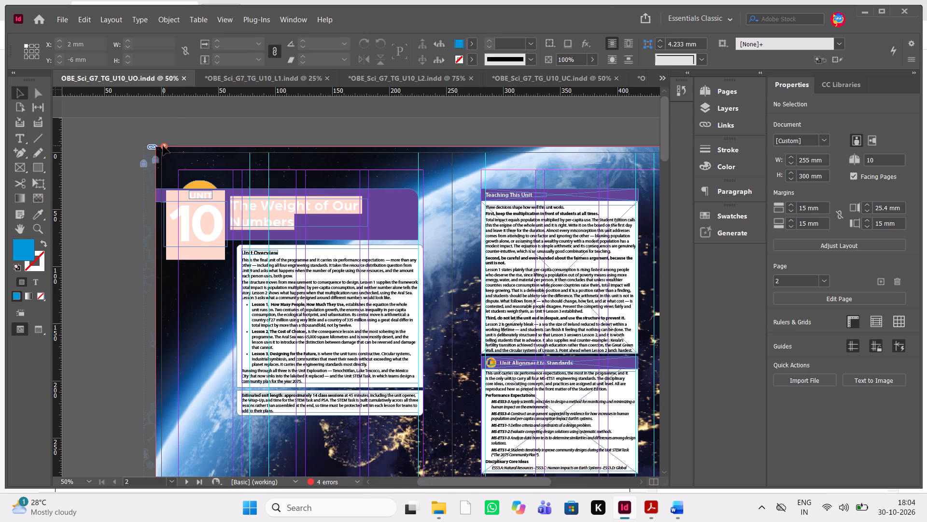
double_click(166, 146)
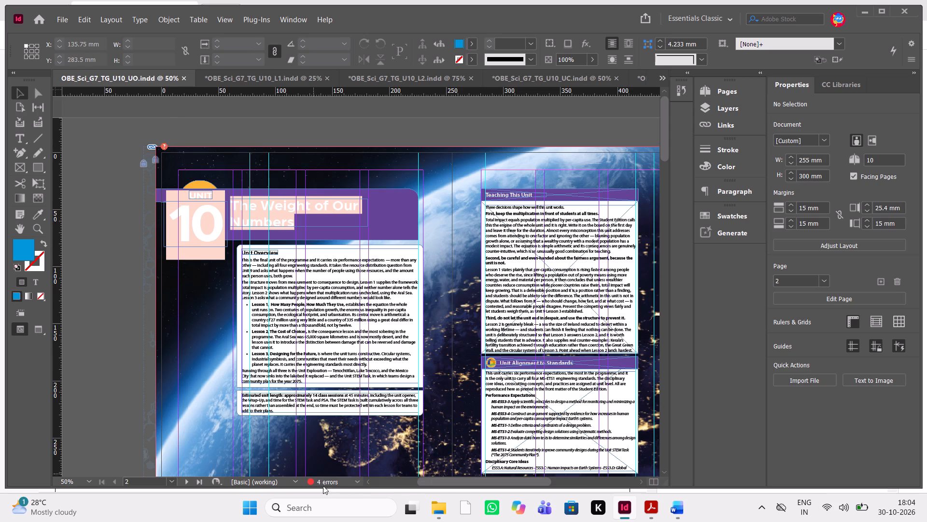
double_click(323, 487)
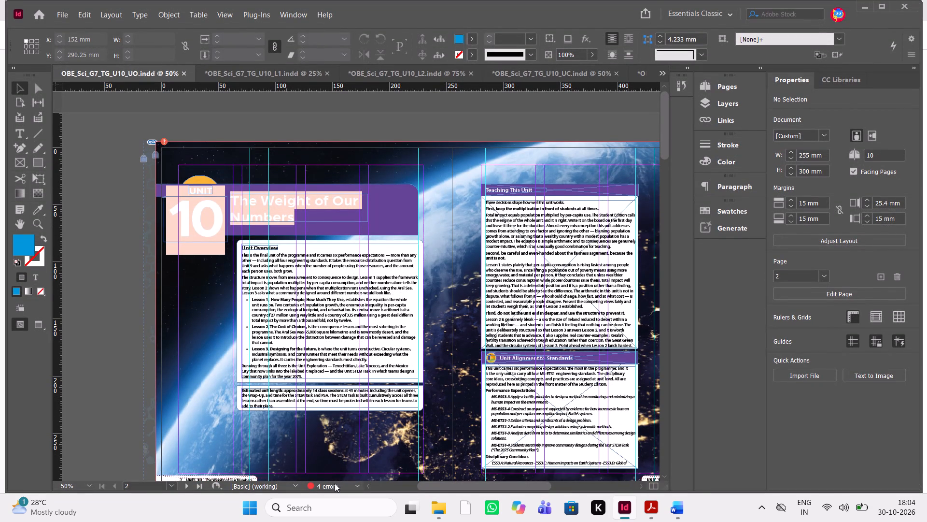
Close the OBE_Sci_G7_TG_U10_UO file.
left_click(187, 70)
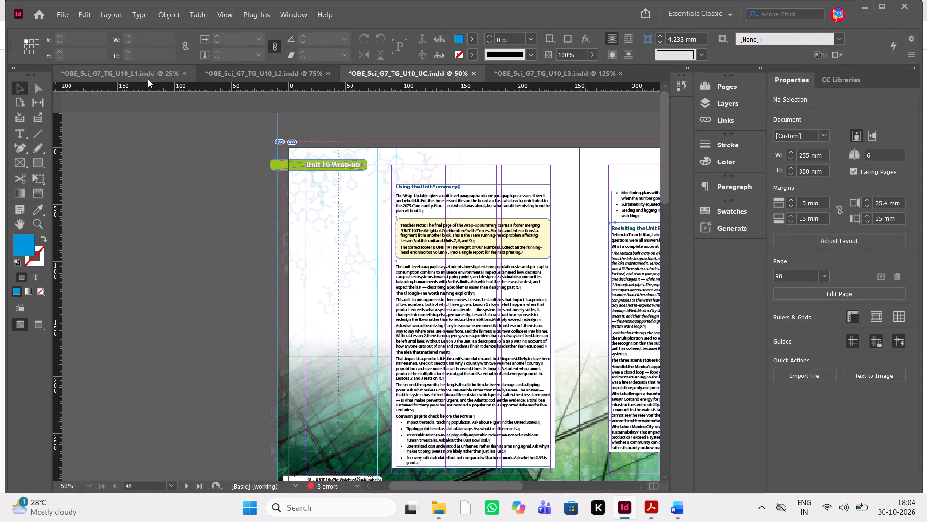
Save the OBE_Sci_G7_TG_U10_L1 file as an InDesign 2026 document in its OBE_Sci_G7_TG_U10_L1 Folder, replacing the existing file.
left_click(156, 70)
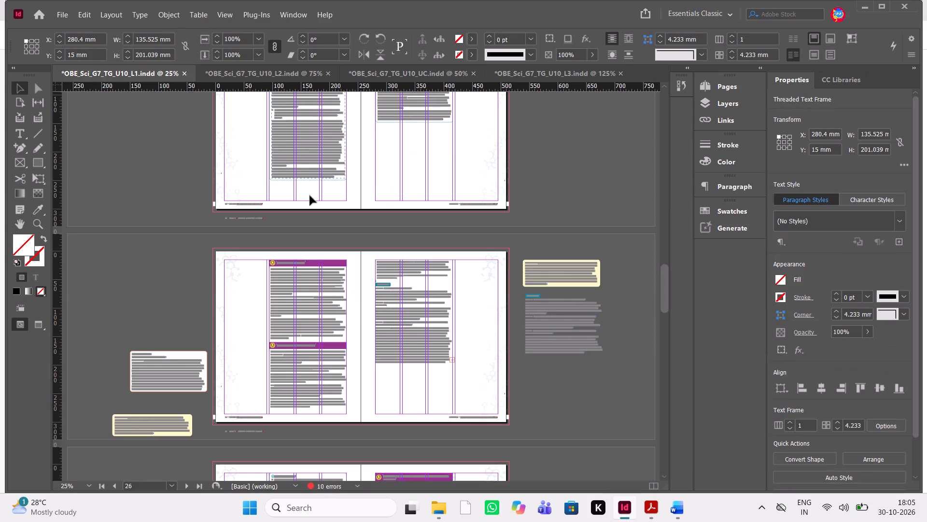
scroll(310, 196, "up", 20)
key("ctrl+minus")
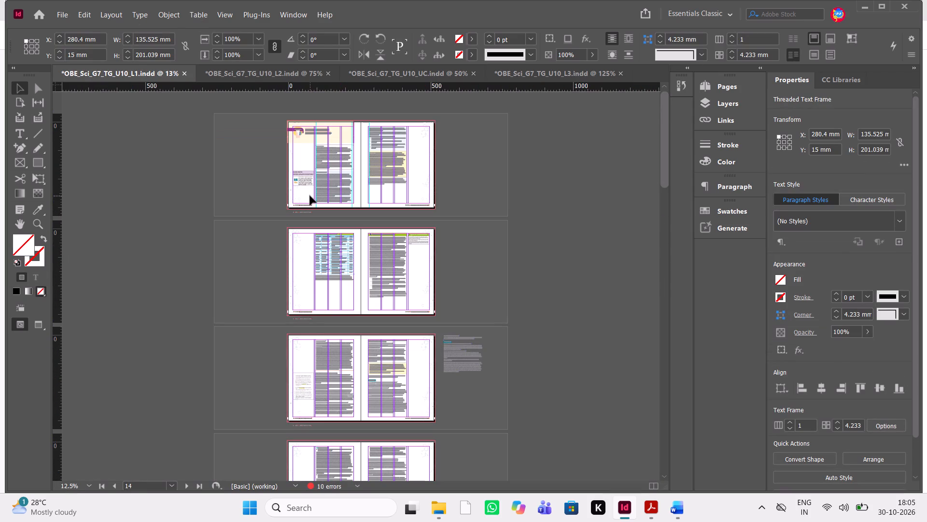
key("ctrl+equal")
key("ctrl+equal")
scroll(310, 196, "up", 17)
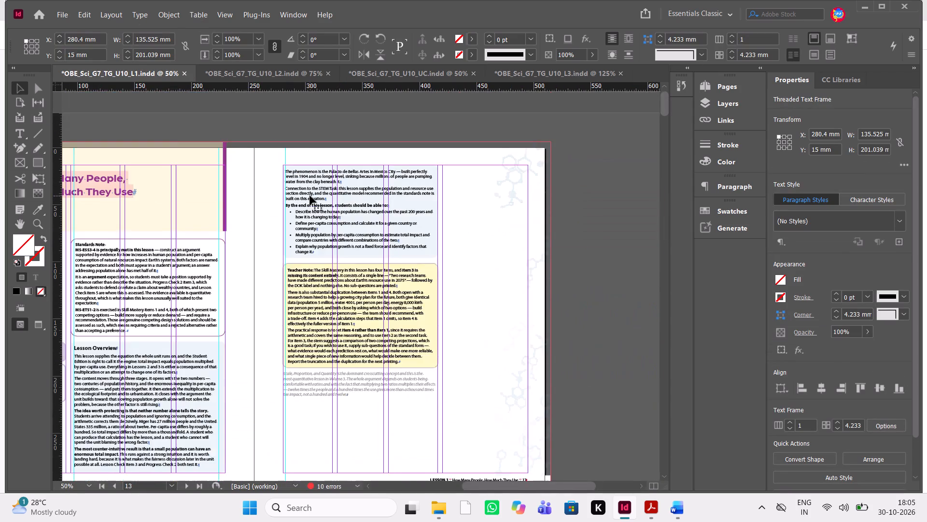
scroll(310, 196, "right", 1)
key("ctrl+shift+s")
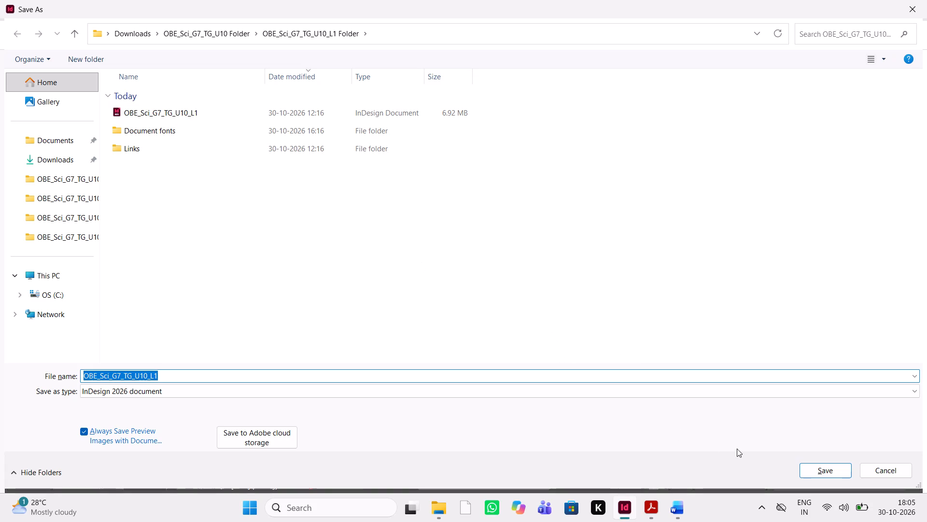
left_click(803, 476)
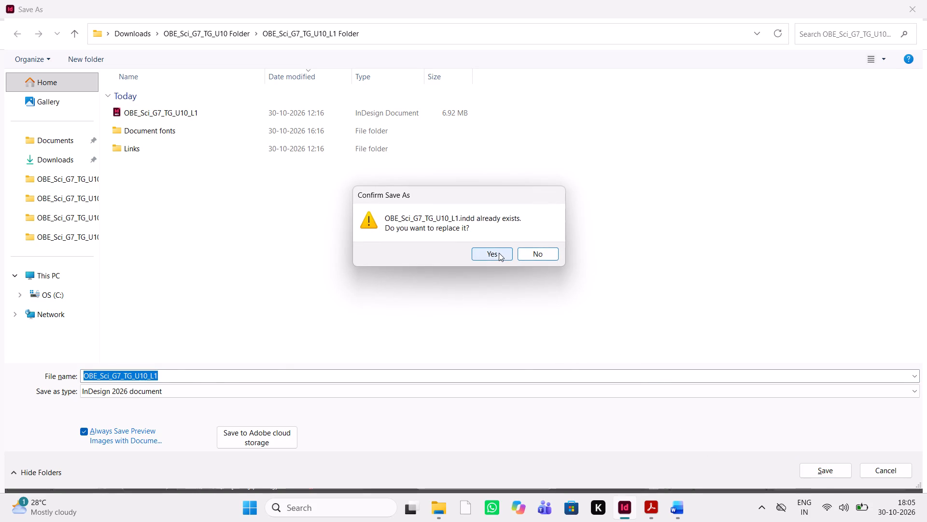
left_click(499, 253)
Save an InDesign CS4 or later (IDML) copy of OBE_Sci_G7_TG_U10_L1 in the same folder, replacing the existing one.
key("ctrl+shift+s")
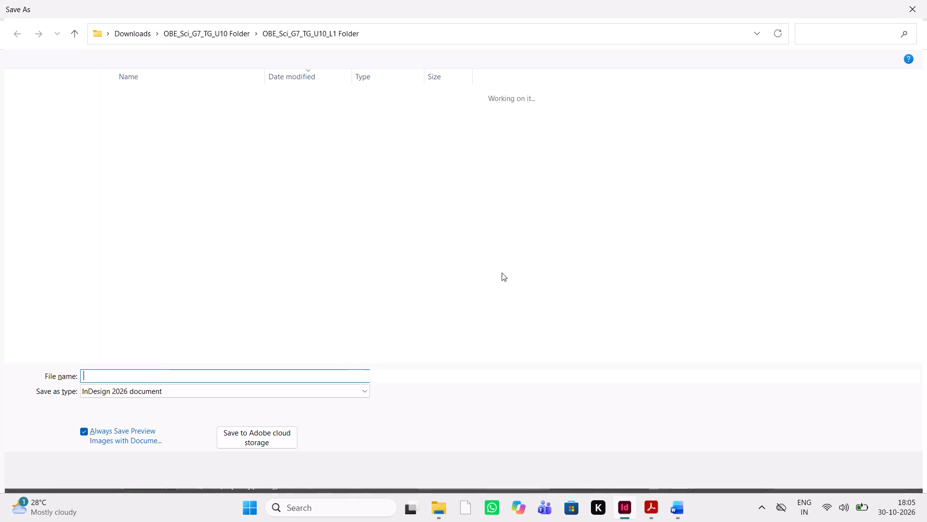
left_click(527, 389)
left_click(512, 420)
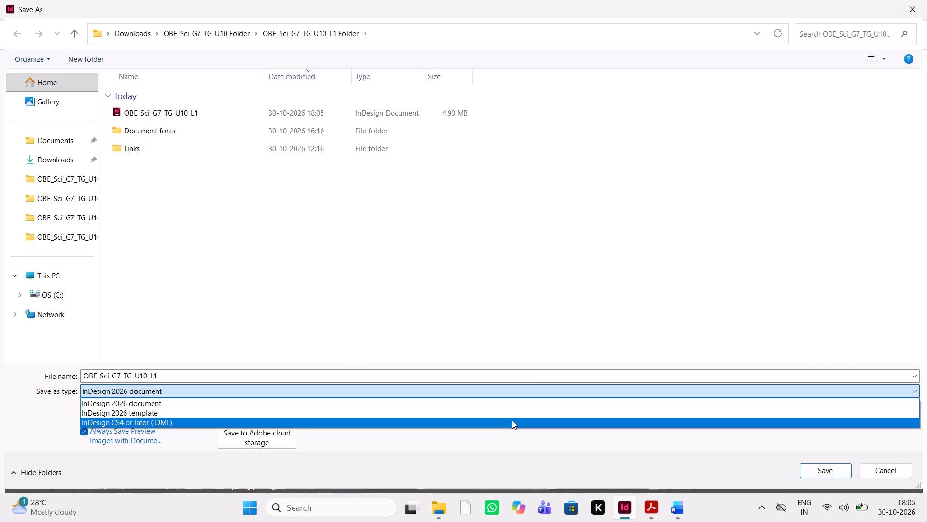
left_click(824, 474)
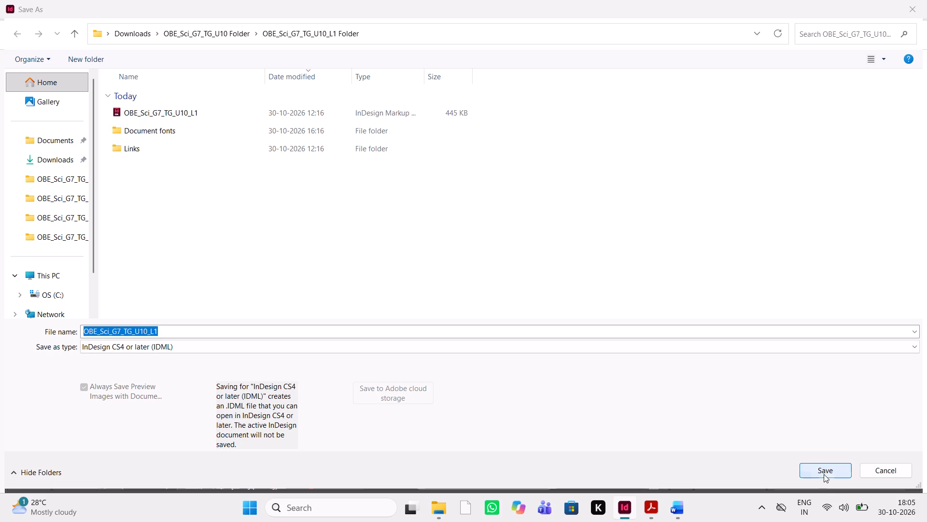
left_click(497, 254)
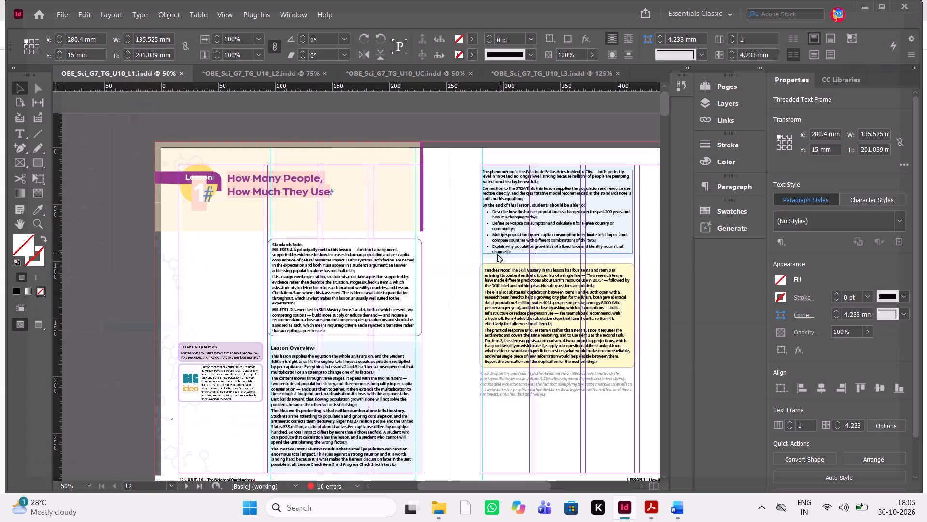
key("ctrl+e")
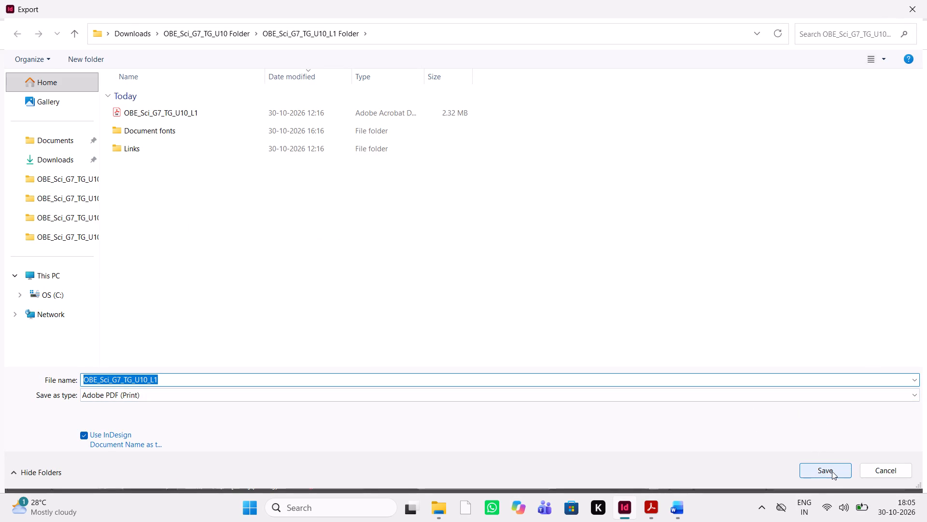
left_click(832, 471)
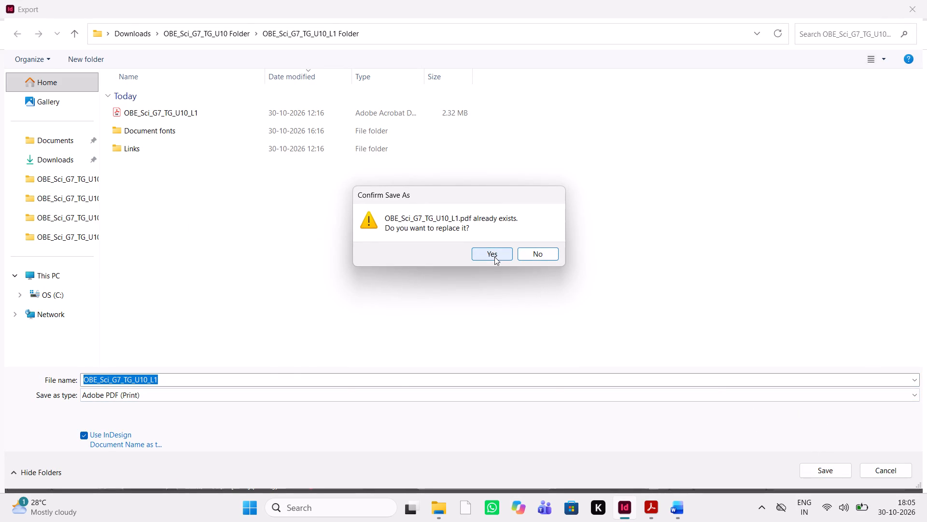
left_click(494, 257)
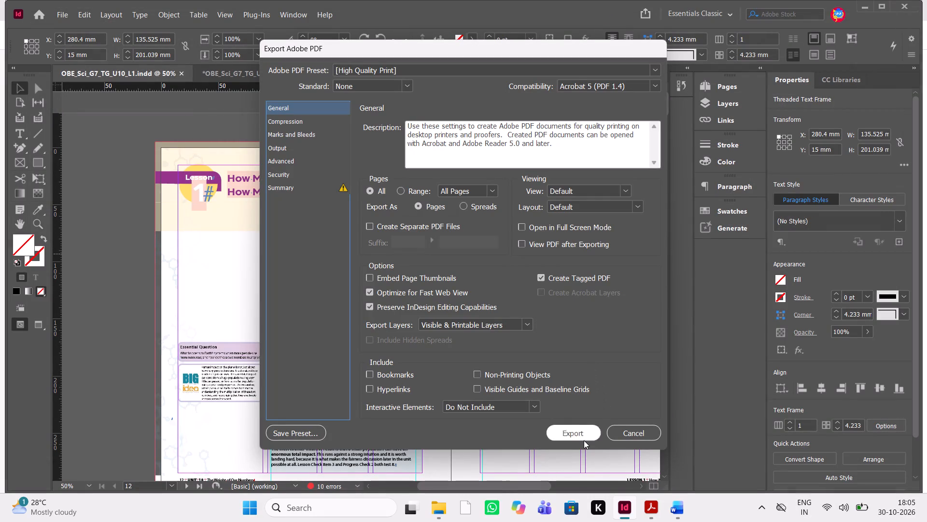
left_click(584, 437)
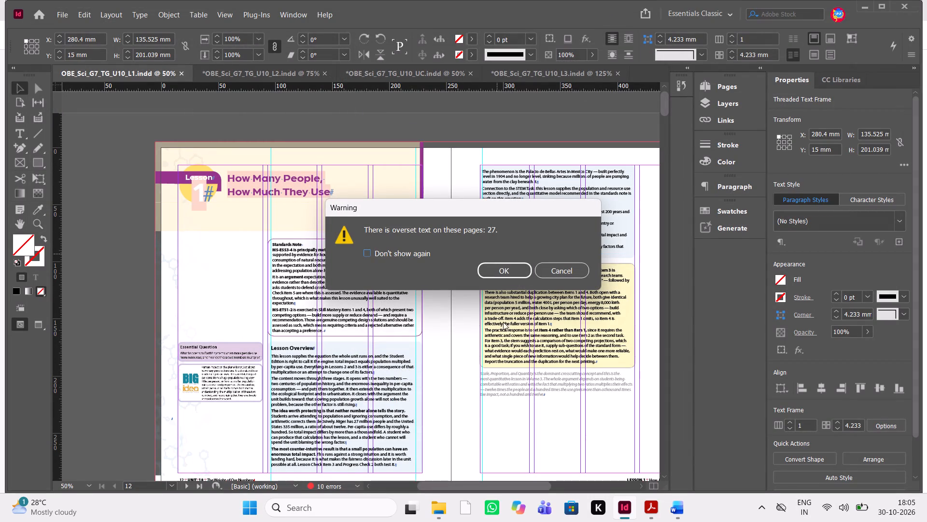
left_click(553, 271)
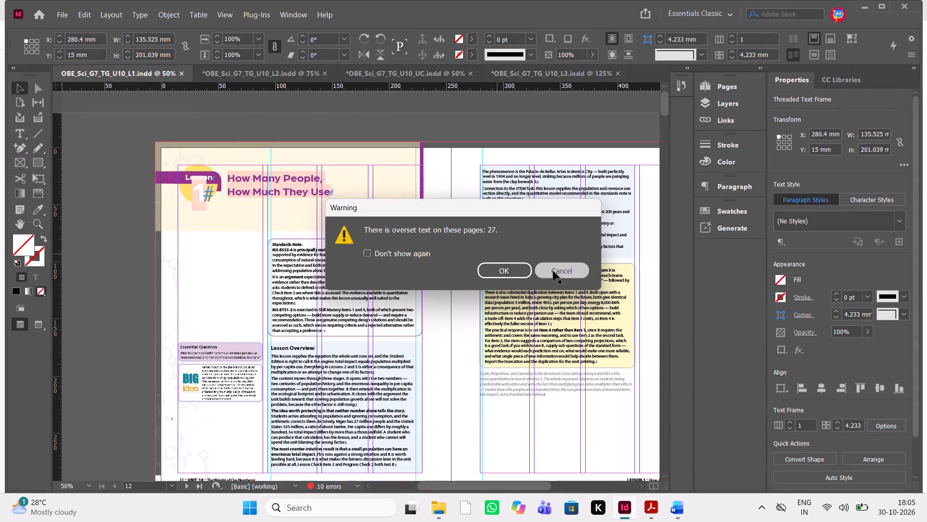
Extend the overset text frame on page 27 of the Lesson 1 file downward to a height of about 228.5 mm.
scroll(471, 331, "down", 6)
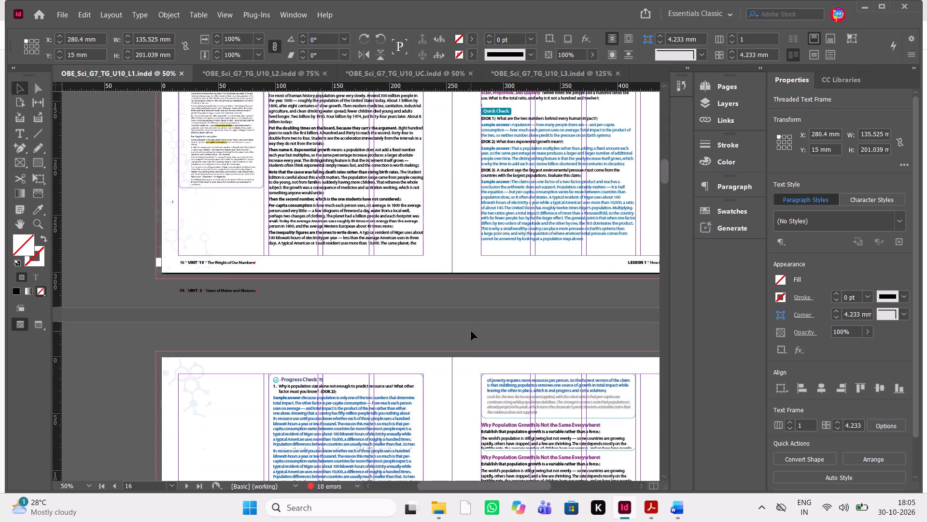
scroll(471, 331, "down", 16)
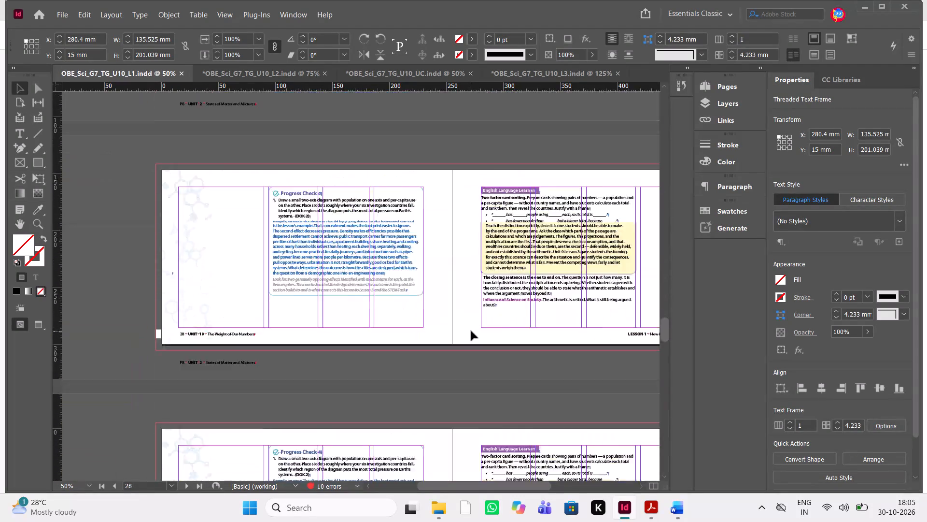
scroll(471, 331, "down", 4)
scroll(471, 331, "up", 1)
scroll(471, 331, "down", 1)
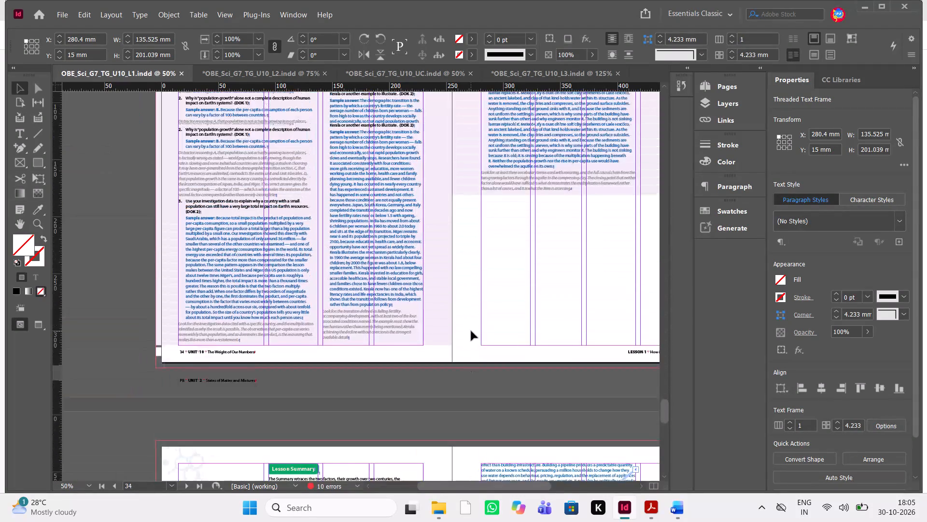
key("ctrl+equal")
key("ctrl+equal")
scroll(471, 331, "down", 2)
scroll(471, 331, "left", 1)
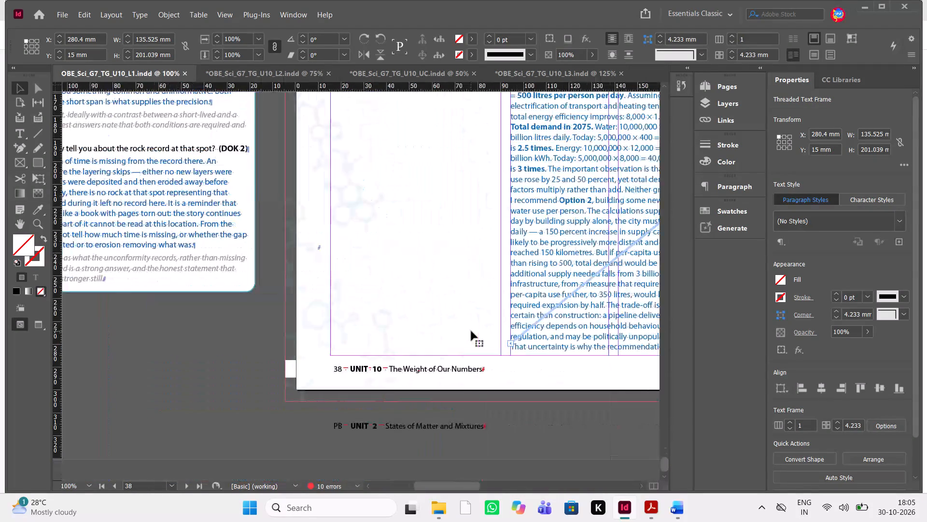
scroll(471, 331, "up", 15)
scroll(471, 331, "down", 1)
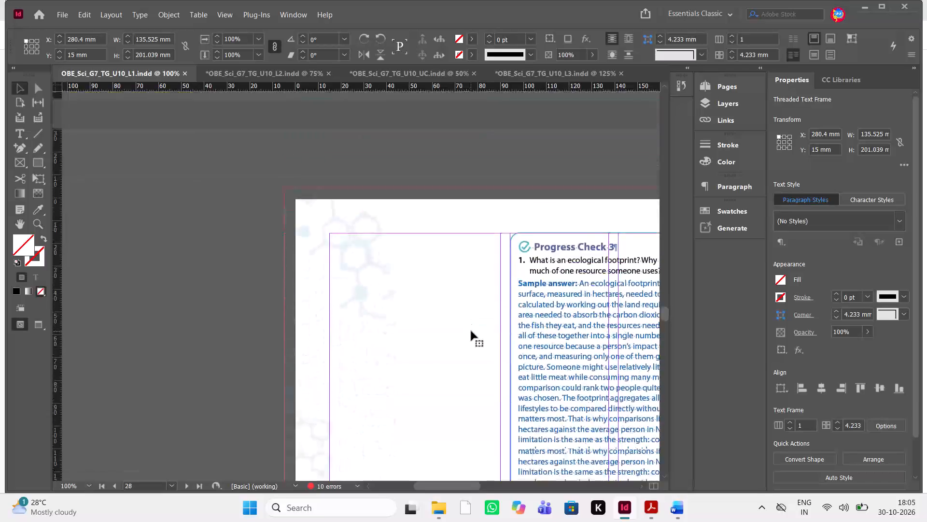
scroll(471, 331, "down", 1)
scroll(471, 331, "up", 2)
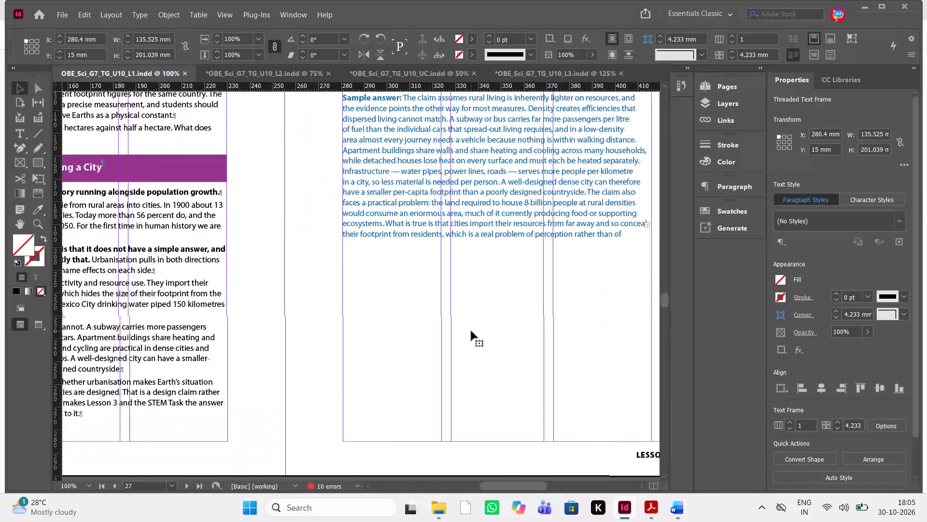
scroll(471, 331, "up", 1)
left_click(450, 289)
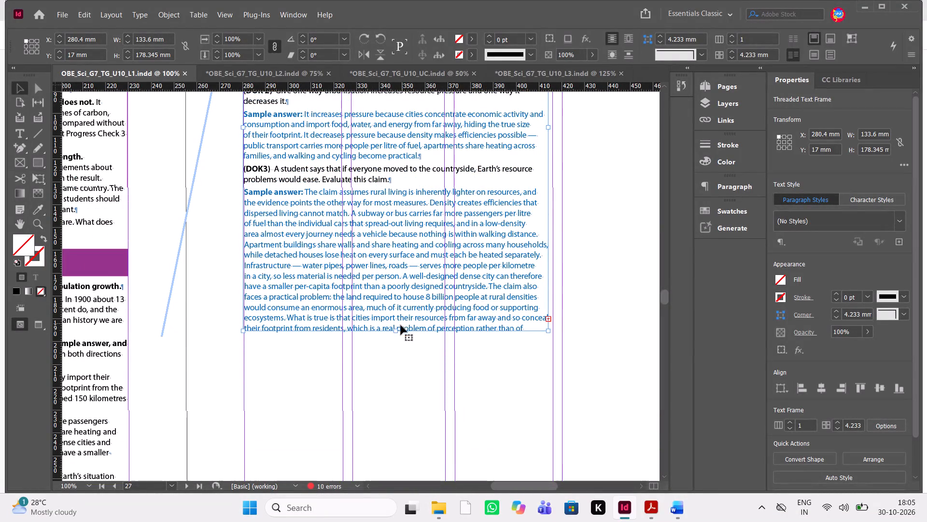
left_click_drag(393, 330, 396, 446)
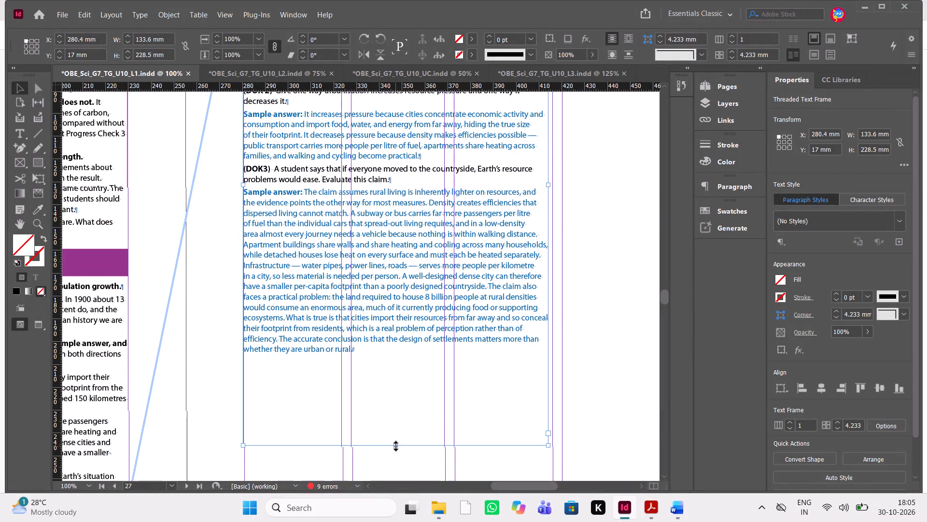
Export OBE_Sci_G7_TG_U10_L1 as Adobe PDF (Print), High Quality Print preset, all pages, replacing the existing PDF and proceeding despite missing fonts and links.
key("ctrl+minus")
key("ctrl+minus")
key("ctrl+minus")
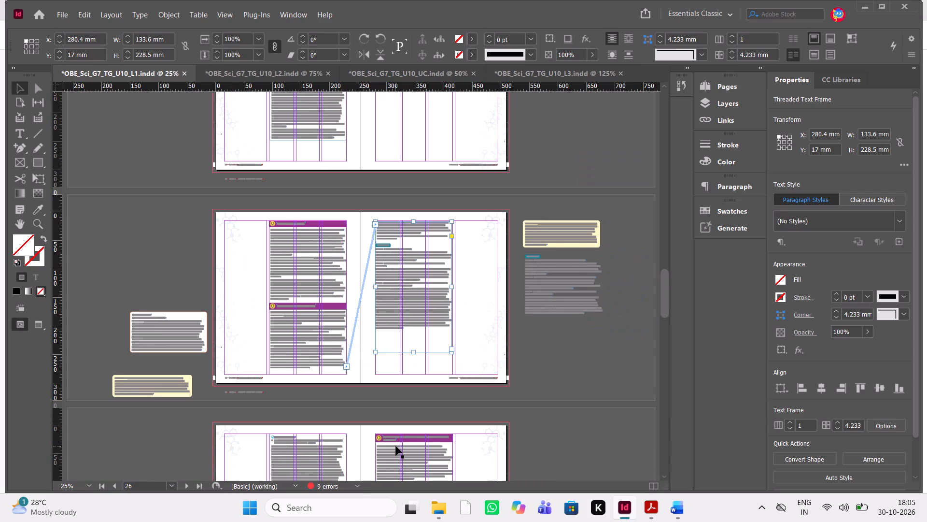
key("ctrl+e")
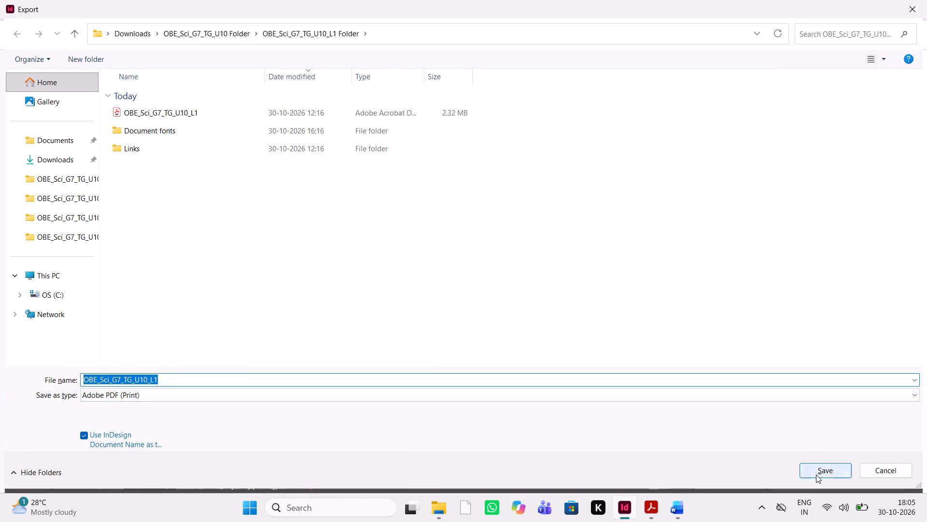
left_click(816, 475)
left_click(500, 250)
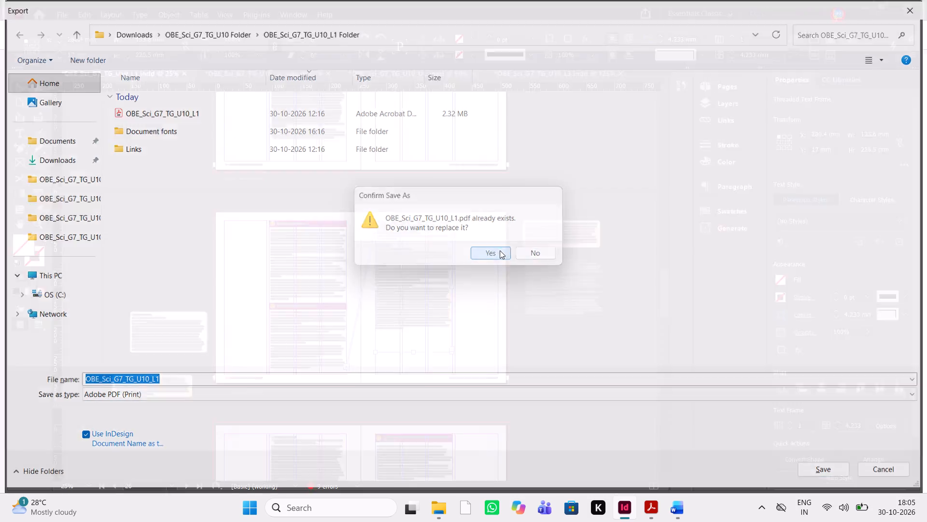
left_click(580, 440)
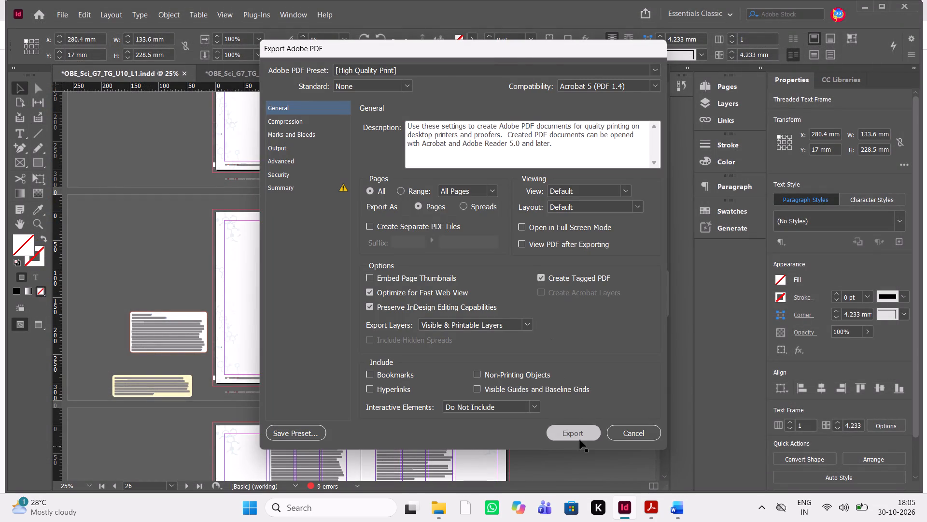
left_click(590, 199)
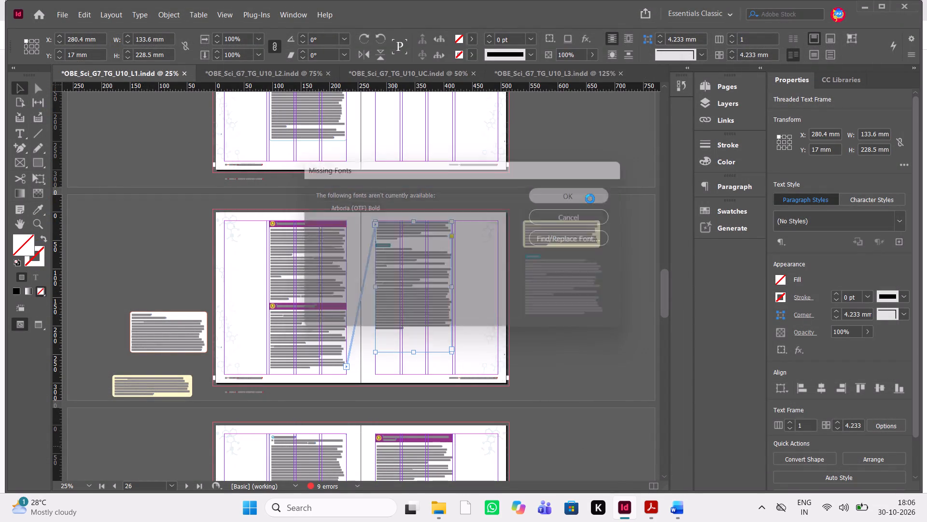
left_click(522, 272)
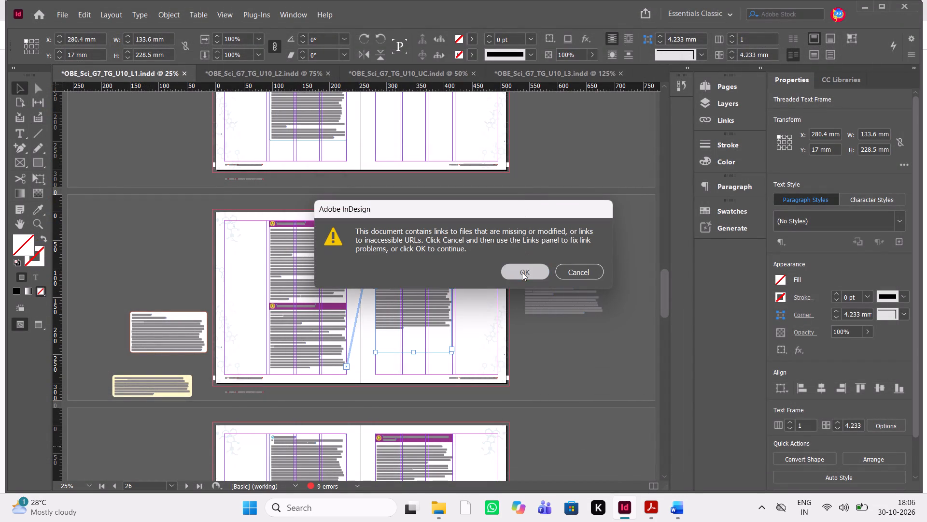
Close the OBE_Sci_G7_TG_U10_L1 file, saving its changes.
scroll(465, 144, "up", 9)
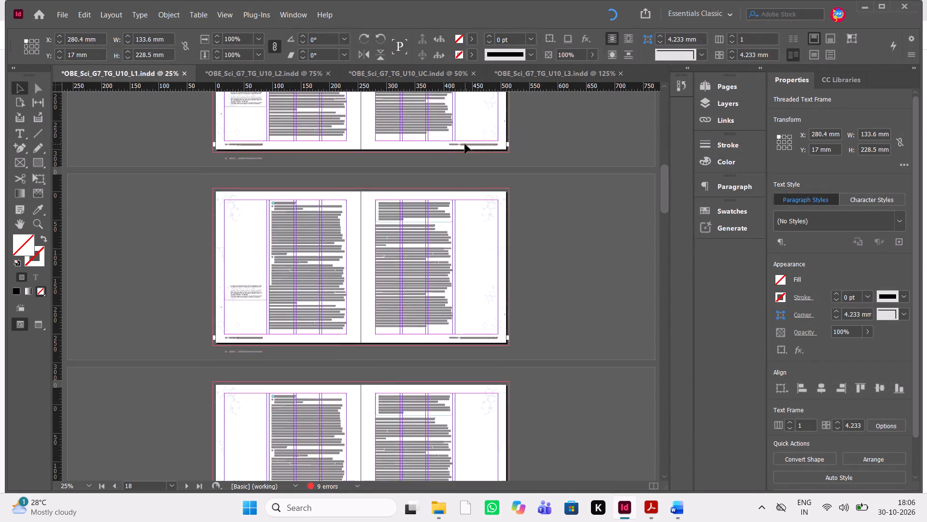
scroll(465, 144, "up", 6)
key("ctrl+equal")
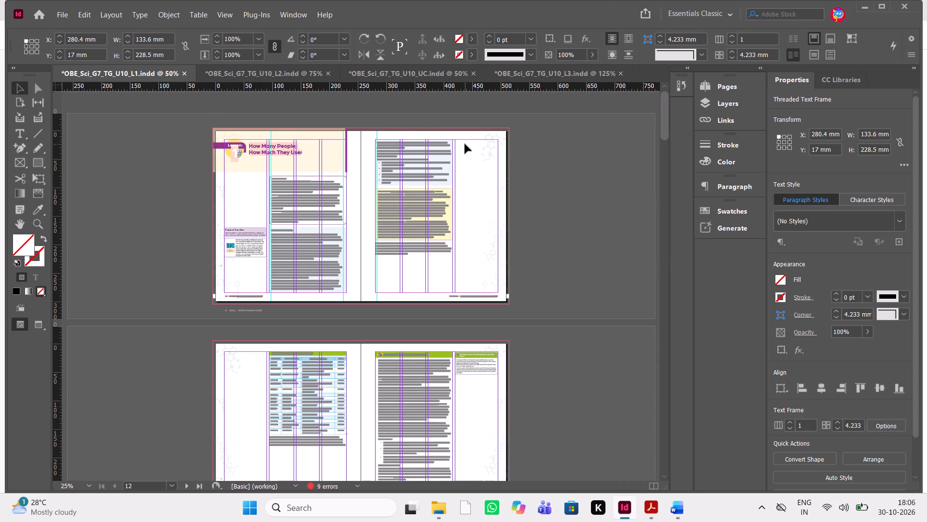
scroll(465, 144, "up", 8)
scroll(465, 144, "right", 1)
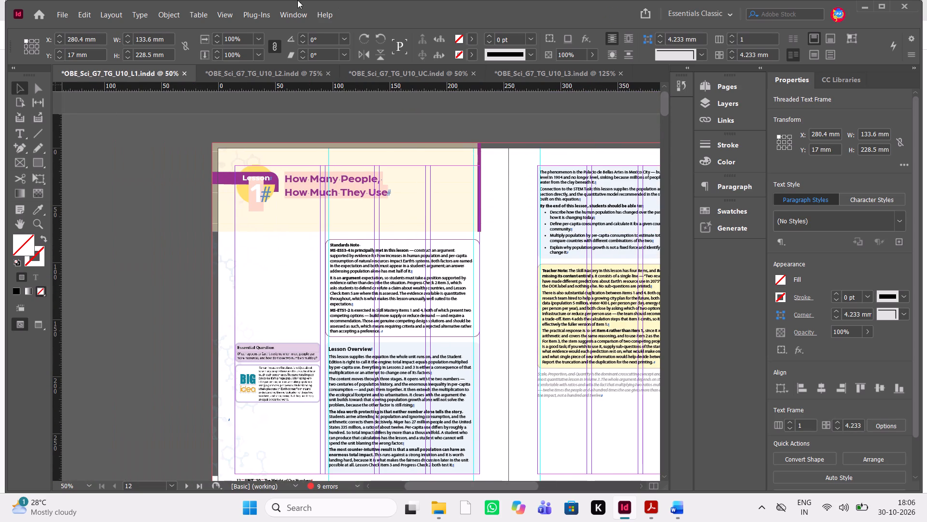
left_click(182, 74)
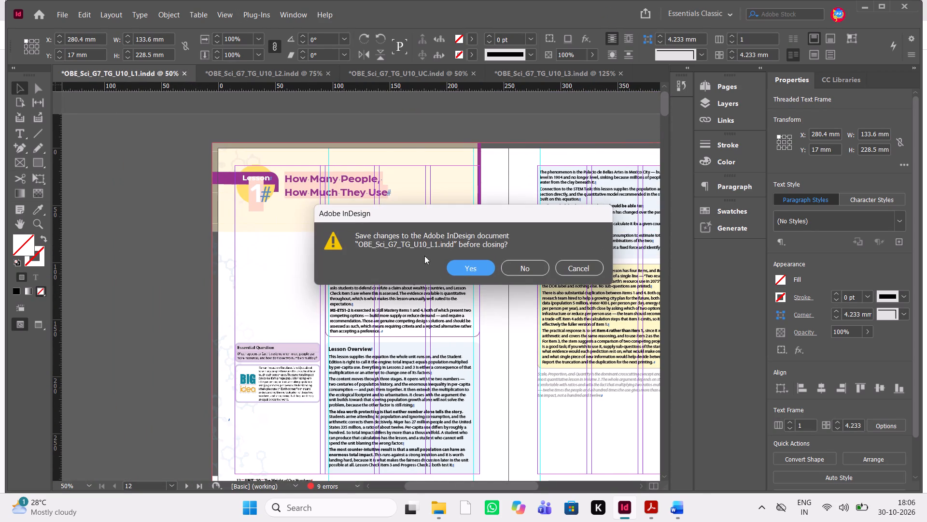
left_click(478, 275)
Switch to OBE_Sci_G7_TG_U10_L2 and save it as an InDesign 2026 document in its Lesson 2 folder, replacing the existing file.
scroll(478, 275, "left", 1)
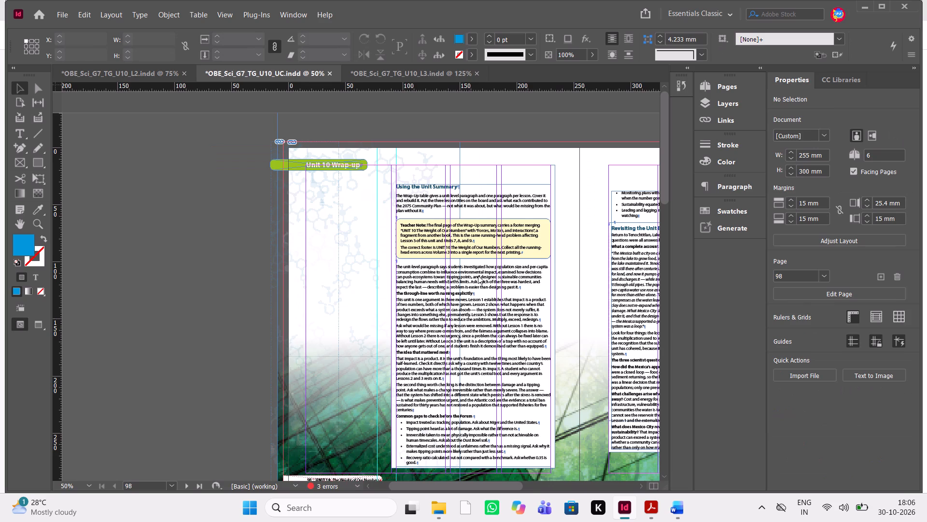
scroll(478, 275, "left", 1)
left_click(177, 73)
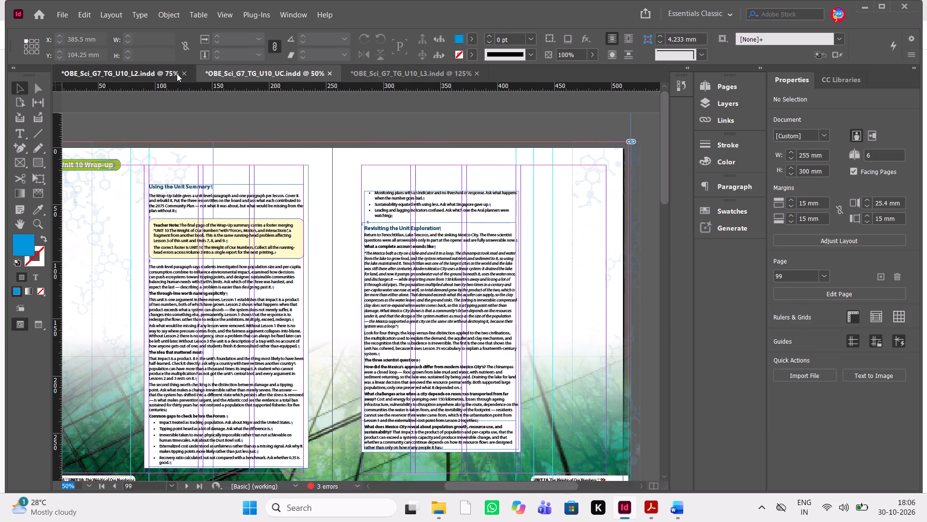
scroll(374, 233, "up", 5)
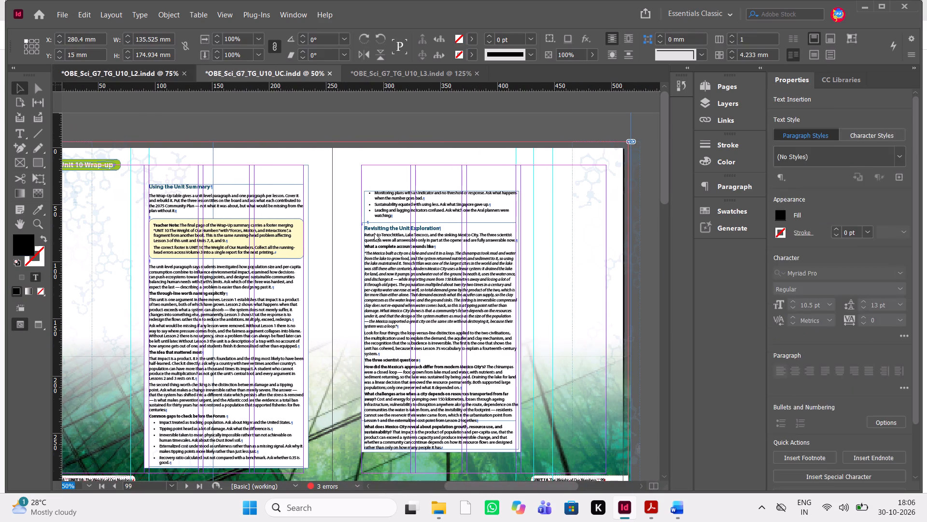
scroll(374, 233, "up", 20)
scroll(374, 233, "up", 5)
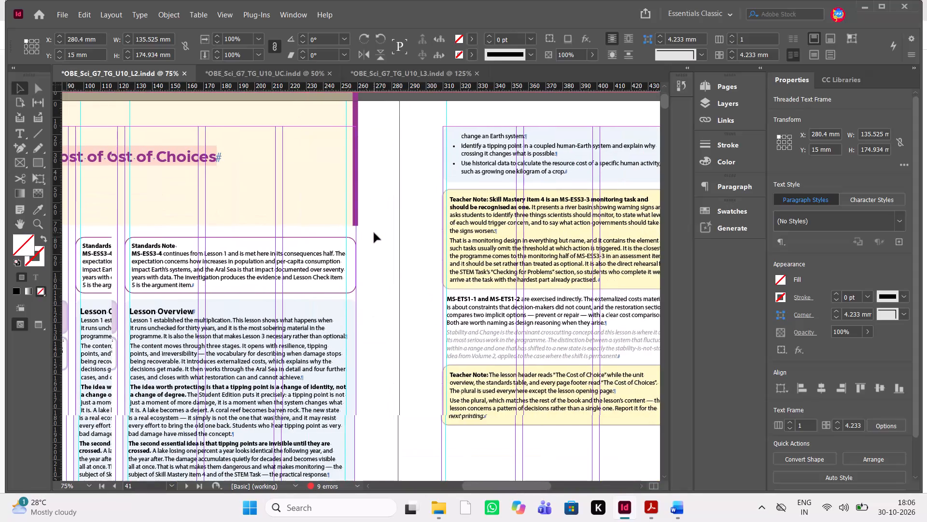
key("ctrl+shift+s")
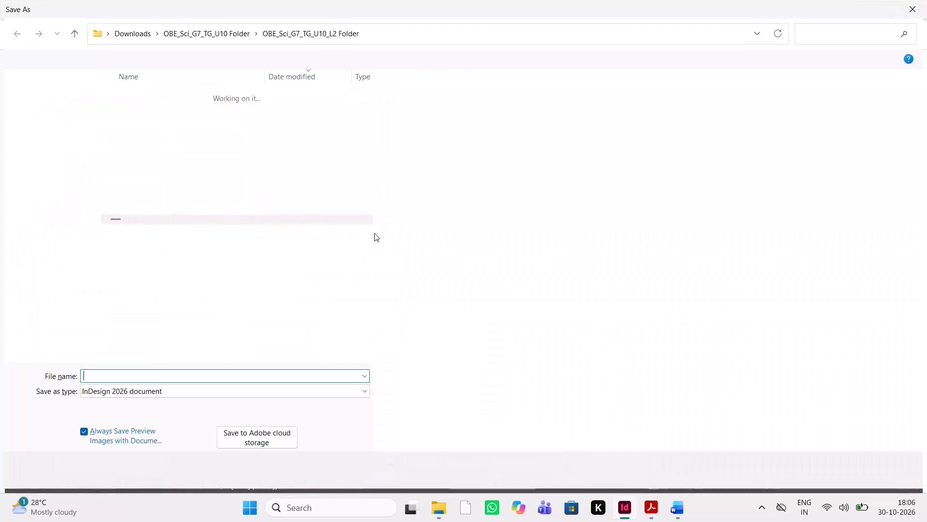
left_click(821, 472)
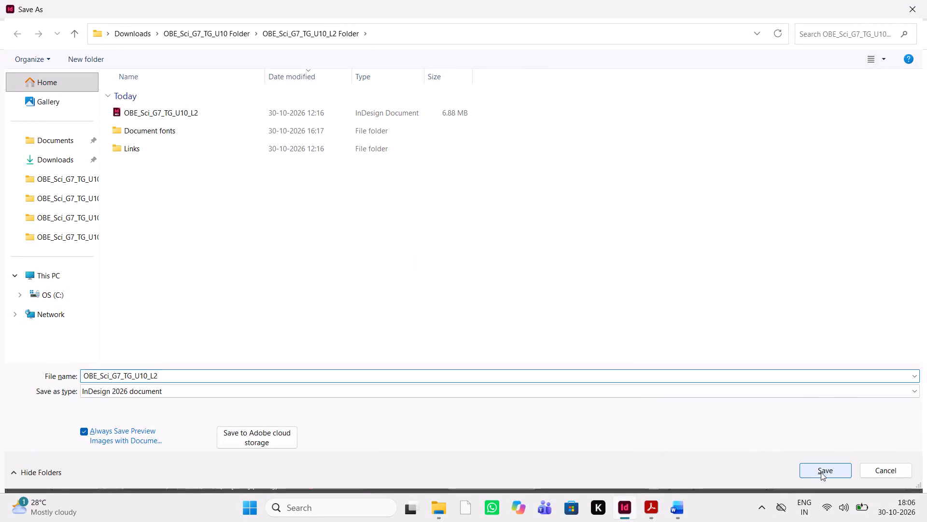
left_click(480, 255)
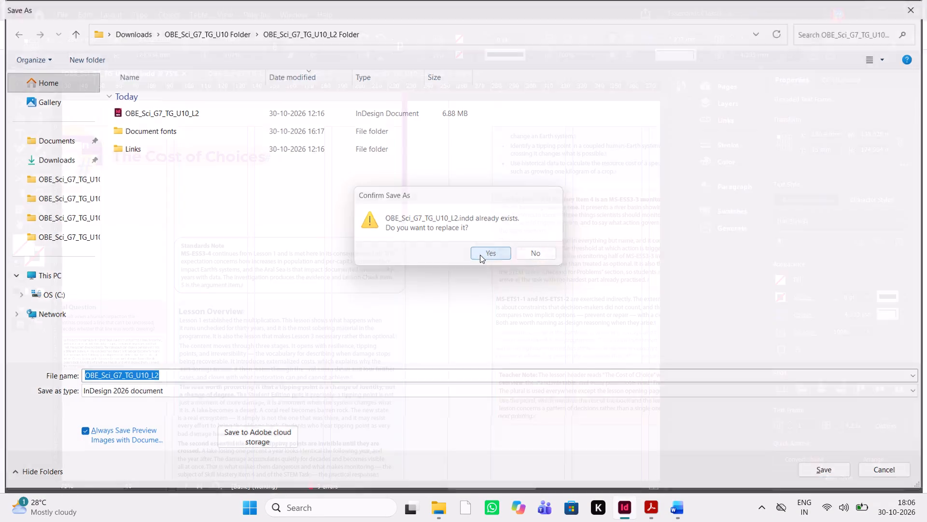
Save an InDesign CS4 or later (IDML) copy of OBE_Sci_G7_TG_U10_L2 in the same folder, replacing the existing one.
key("ctrl+shift+s")
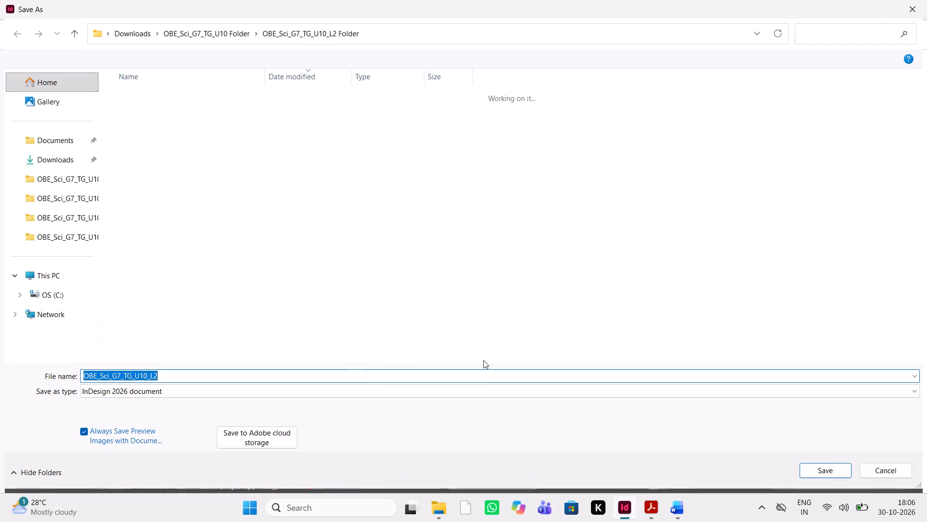
left_click(484, 388)
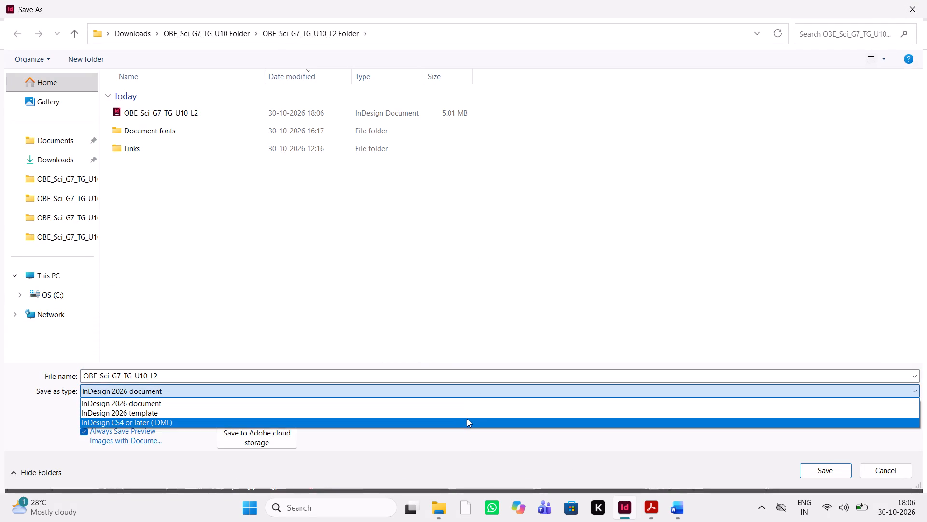
left_click(467, 419)
left_click(813, 470)
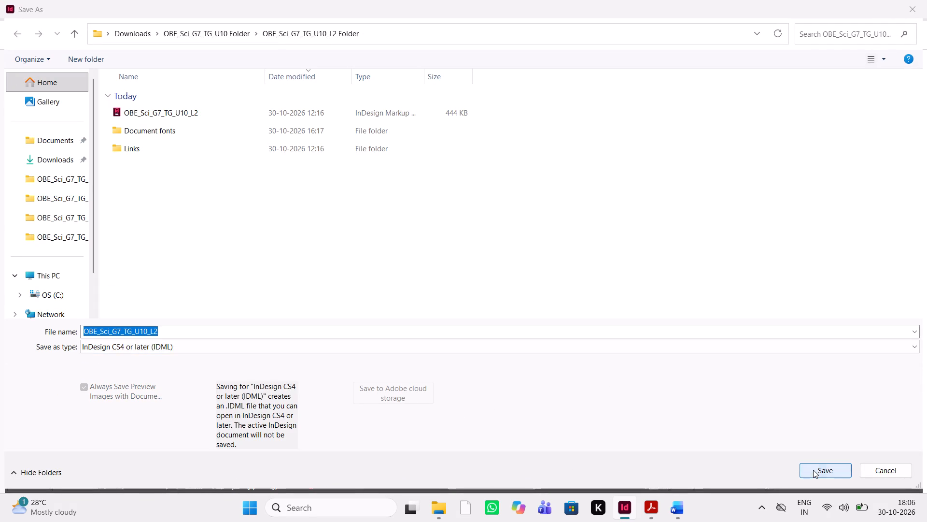
left_click(486, 255)
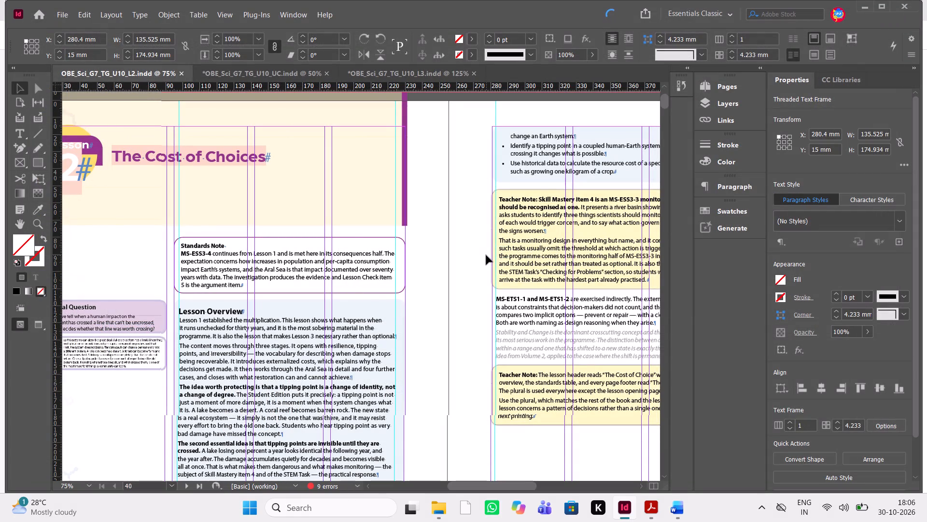
Export OBE_Sci_G7_TG_U10_L2 as Adobe PDF (Print), High Quality Print preset, all pages, replacing the existing PDF and proceeding despite missing fonts and links.
key("ctrl+e")
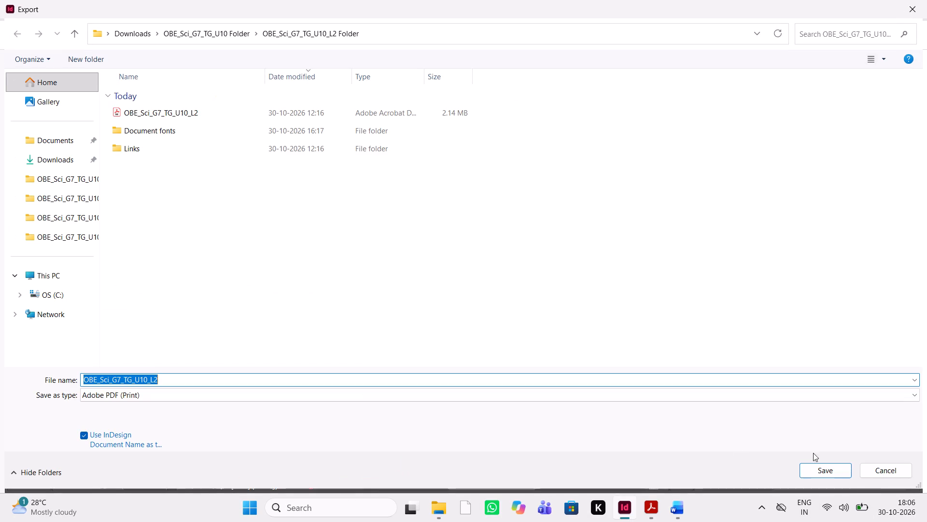
left_click(829, 467)
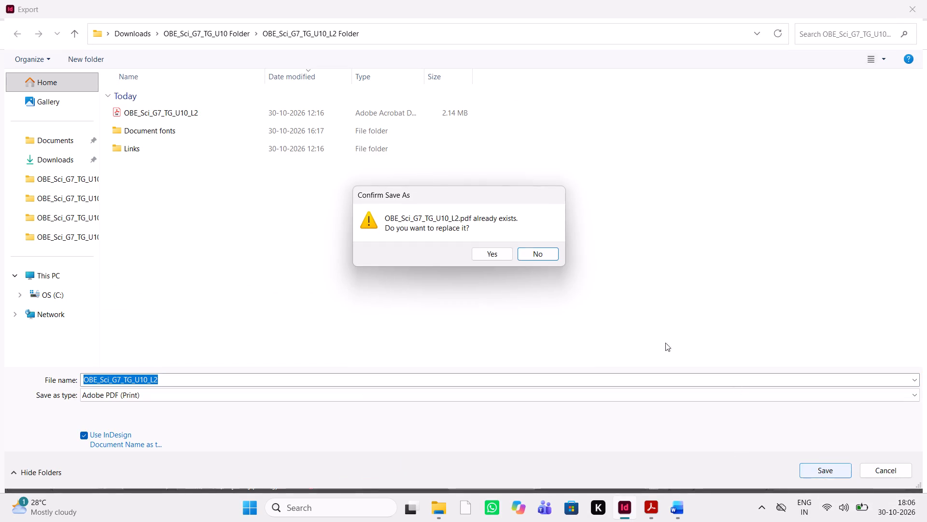
left_click(499, 255)
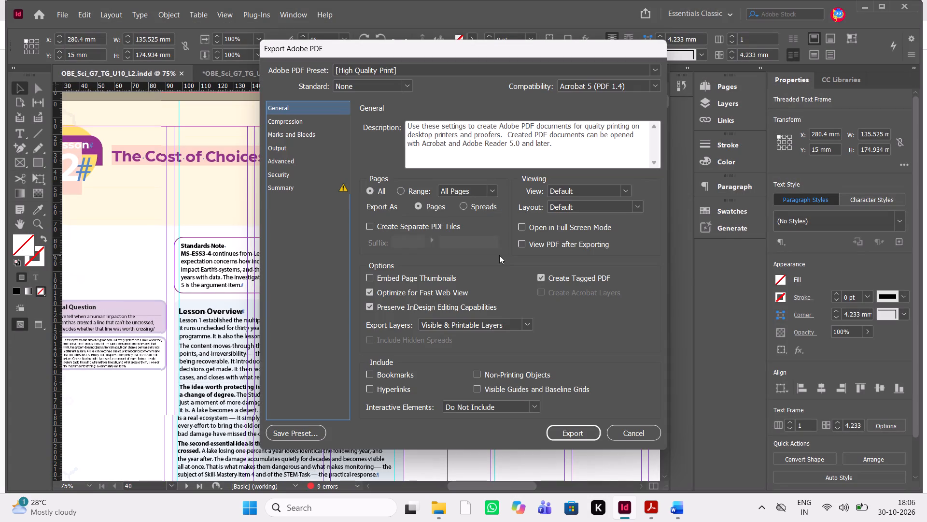
left_click(575, 430)
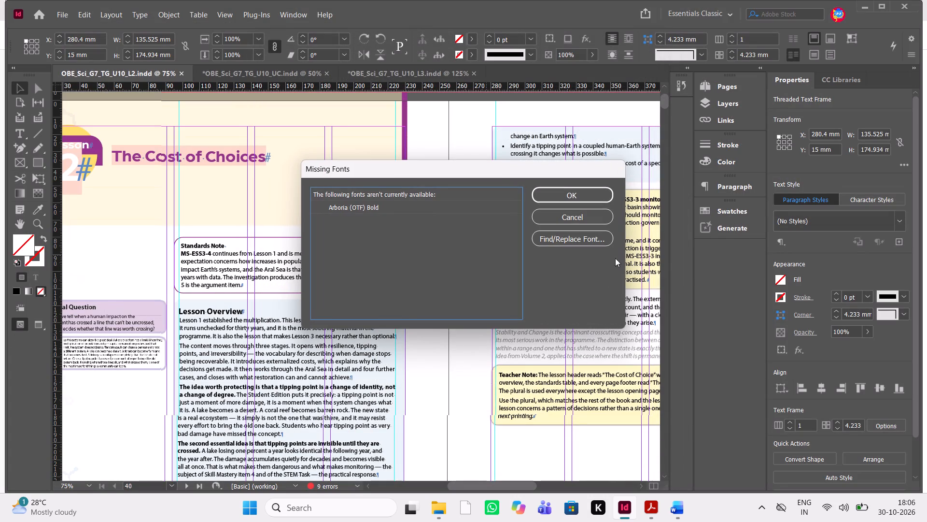
left_click(536, 198)
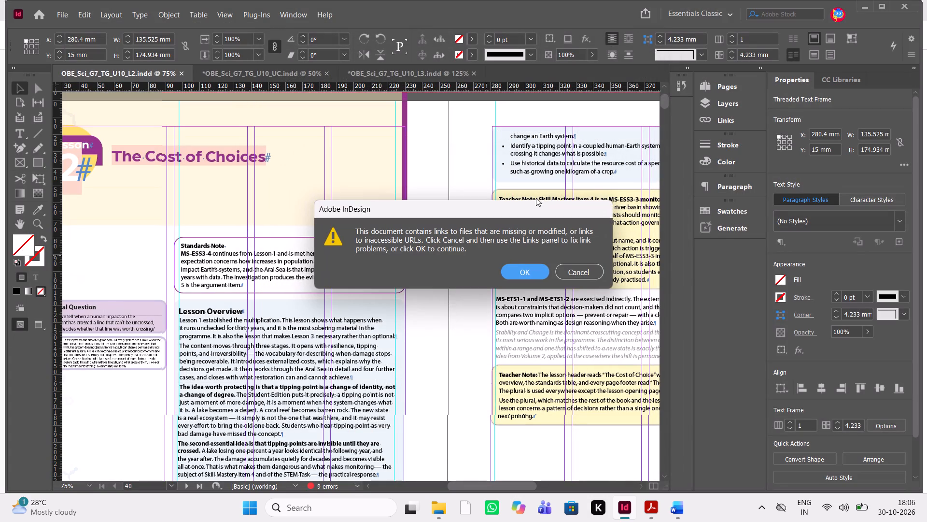
left_click(530, 277)
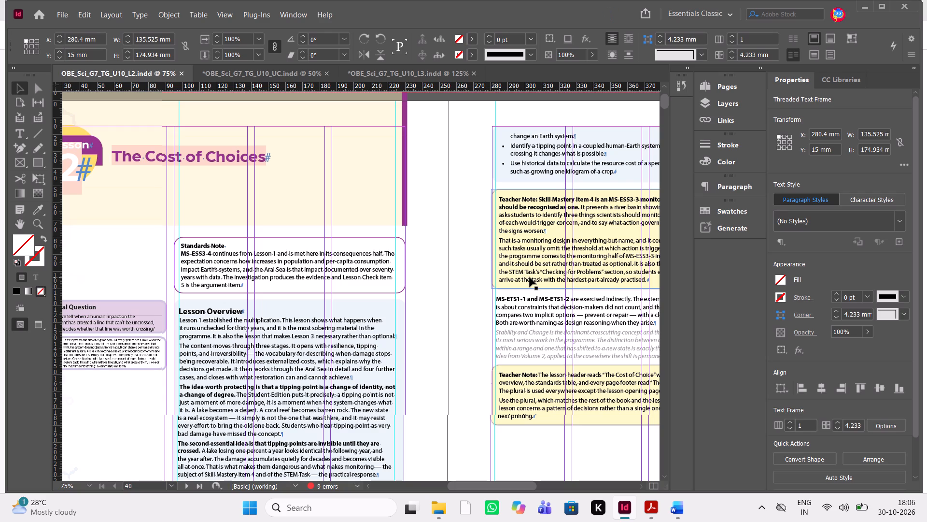
Close the OBE_Sci_G7_TG_U10_L2 file.
left_click(182, 73)
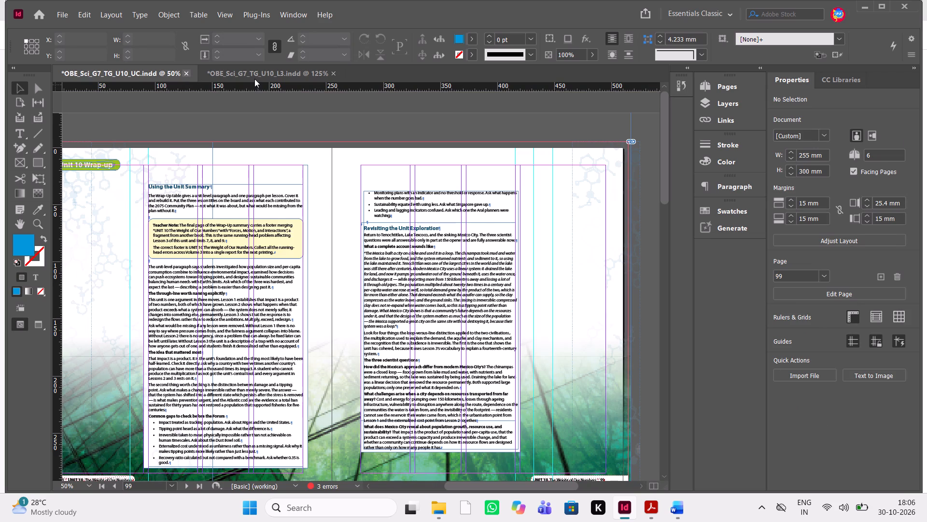
Switch to OBE_Sci_G7_TG_U10_L3 and save it as an InDesign 2026 document in its Lesson 3 folder, replacing the existing file.
left_click(266, 75)
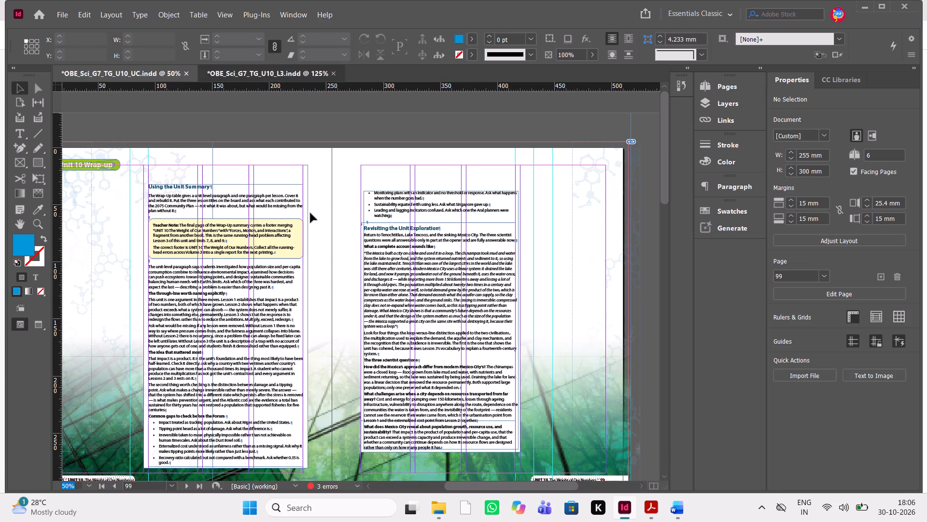
scroll(310, 213, "up", 5)
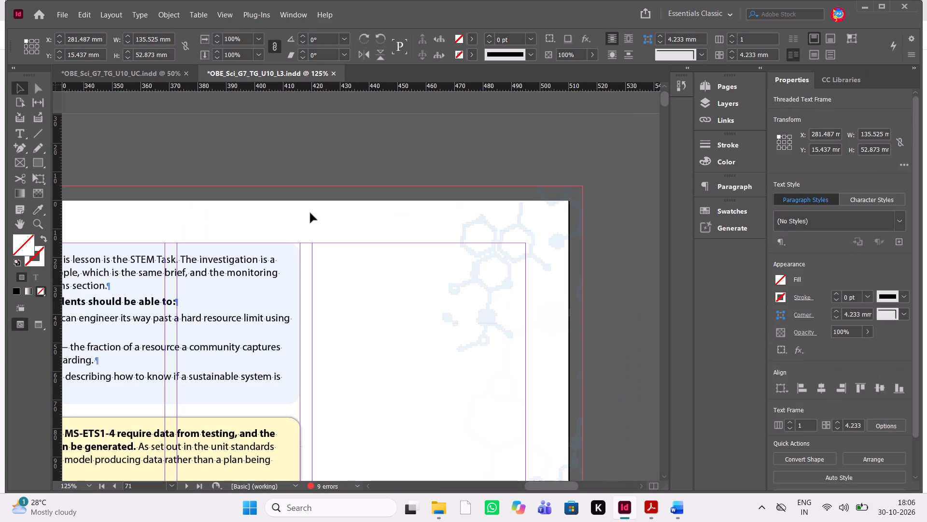
scroll(310, 213, "right", 3)
scroll(310, 213, "left", 1)
scroll(310, 213, "down", 1)
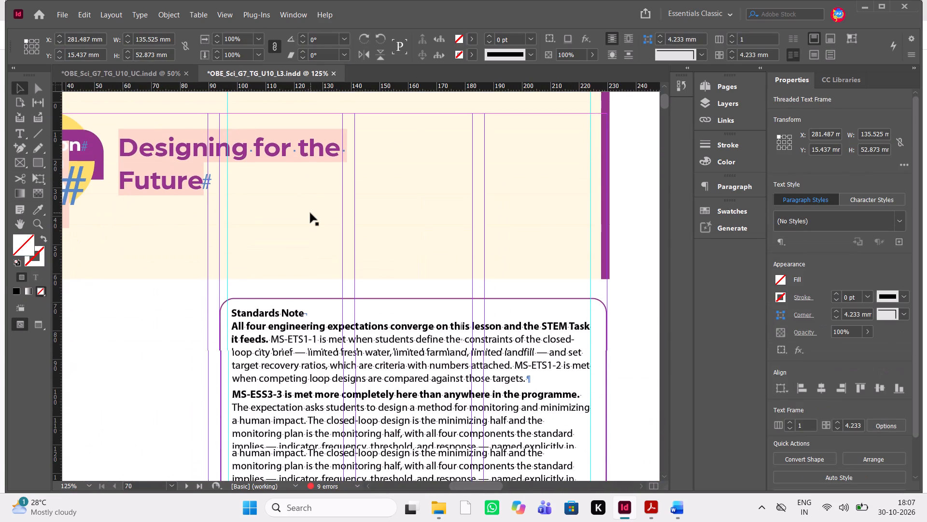
key("ctrl+minus")
key("ctrl+minus")
key("minus")
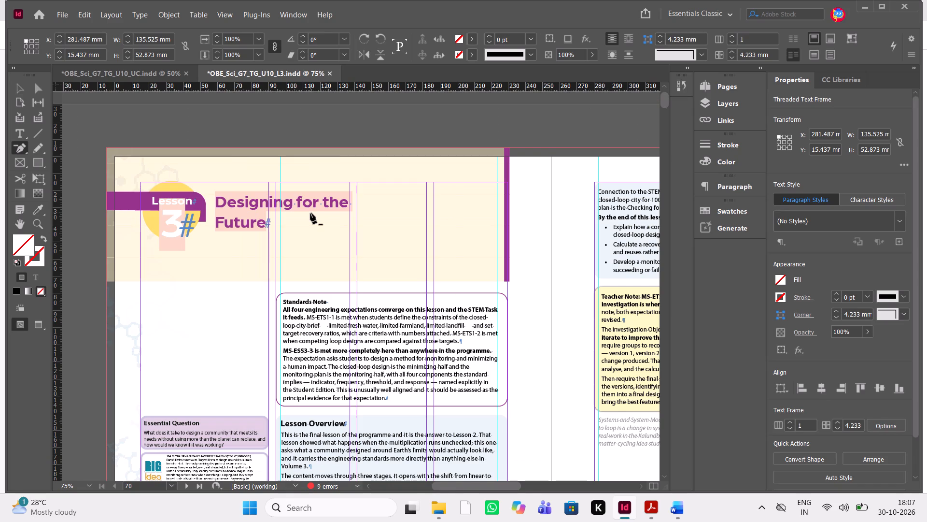
key("ctrl+minus")
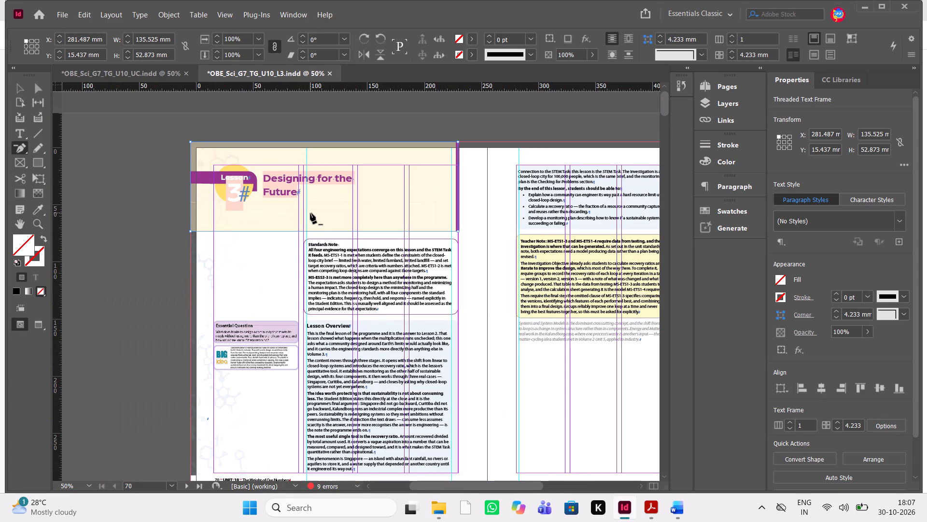
key("ctrl+shift+s")
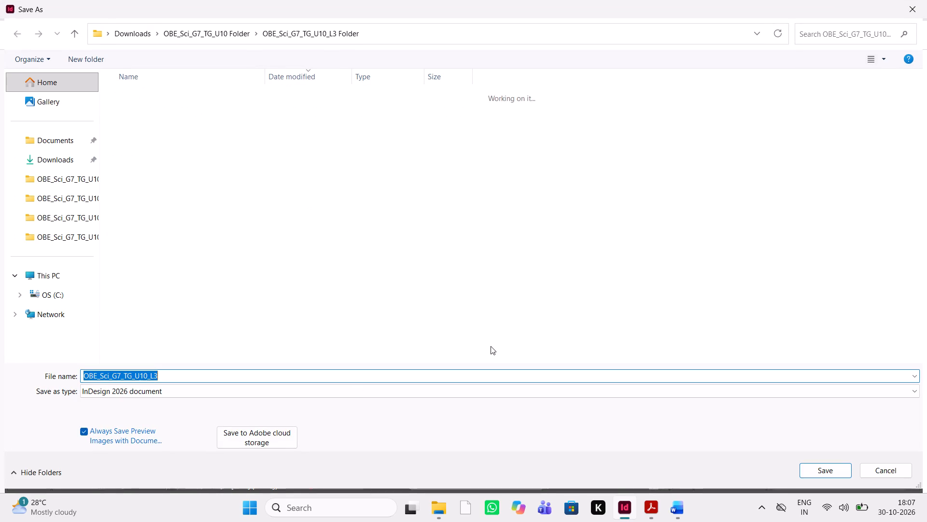
left_click(819, 471)
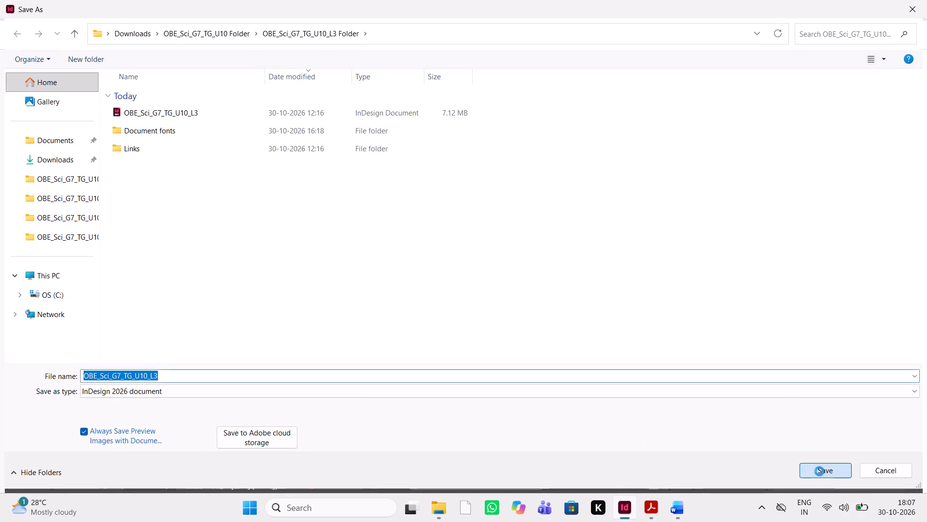
left_click(499, 259)
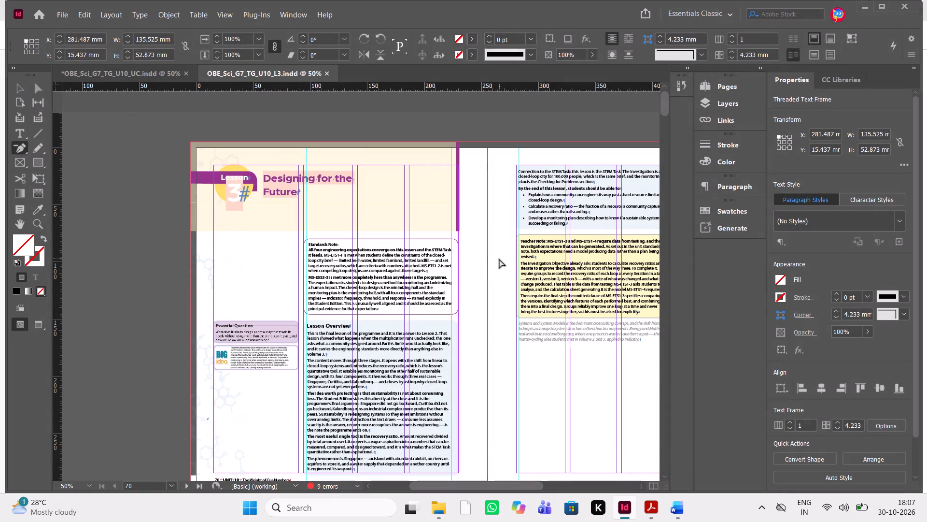
Save an InDesign CS4 or later (IDML) copy of OBE_Sci_G7_TG_U10_L3 in the same folder, replacing the existing one.
key("ctrl+shift+s")
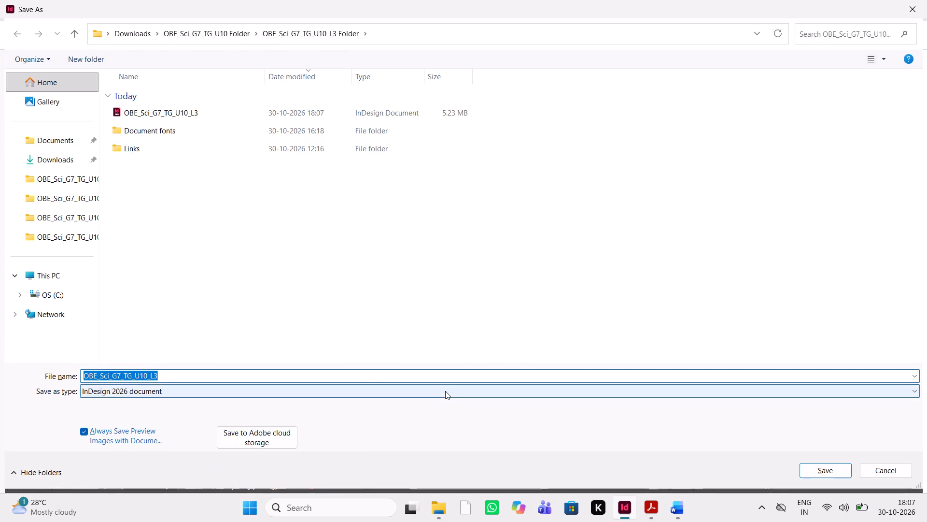
left_click(445, 391)
left_click(423, 425)
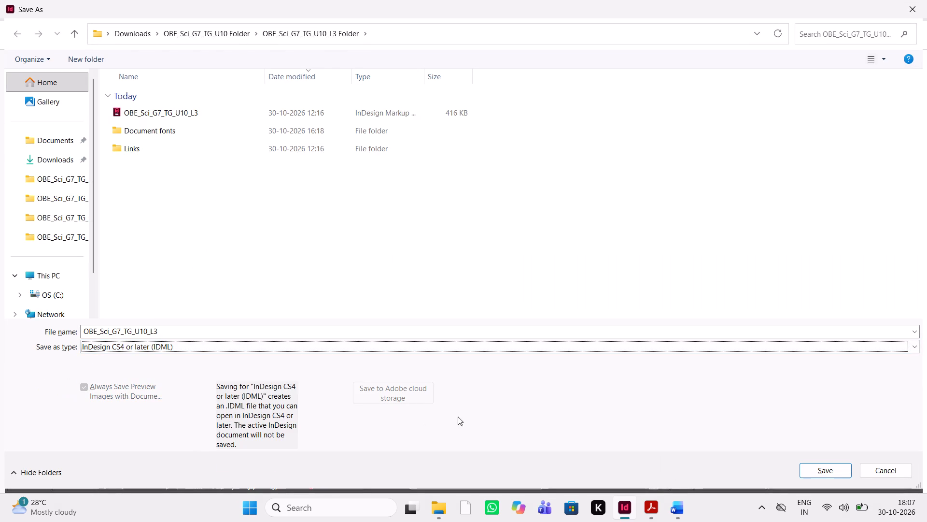
left_click(812, 466)
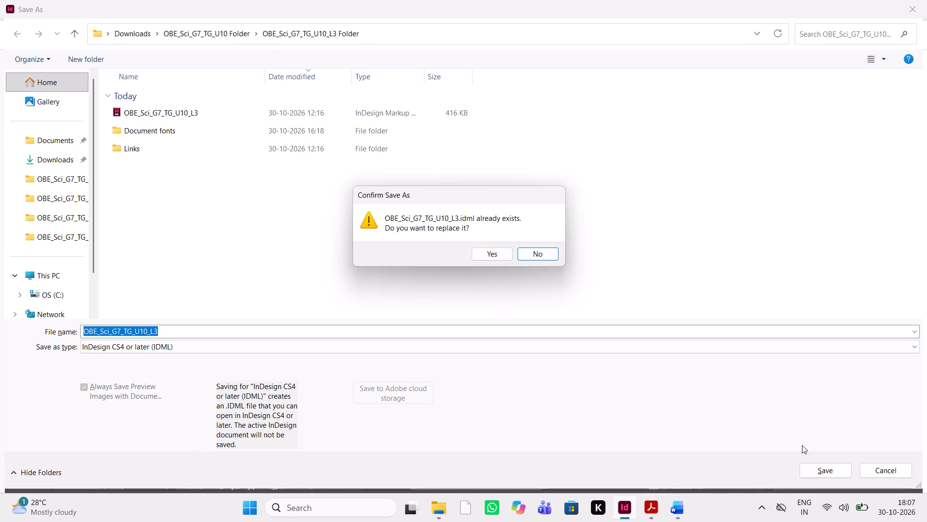
left_click(496, 252)
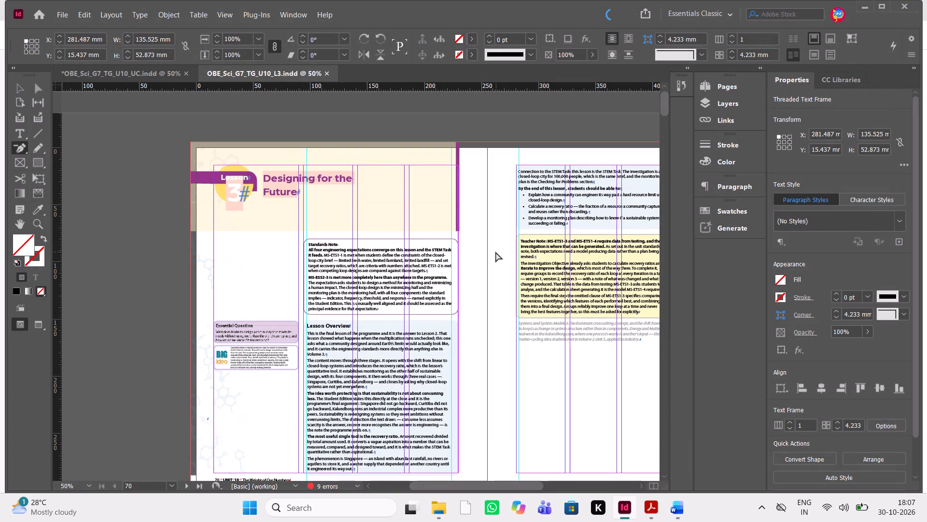
Export OBE_Sci_G7_TG_U10_L3 as Adobe PDF (Print) with the High Quality Print preset, all pages, replacing the existing PDF.
key("ctrl+e")
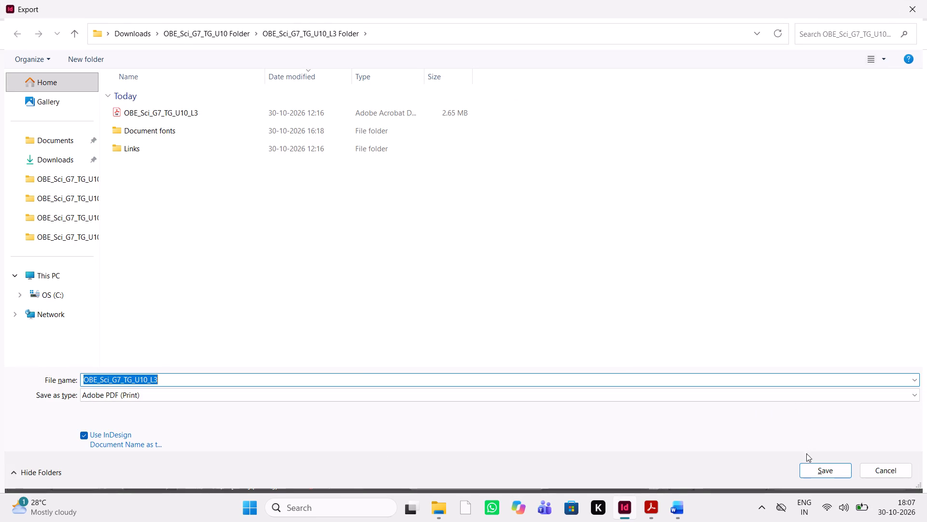
left_click(820, 472)
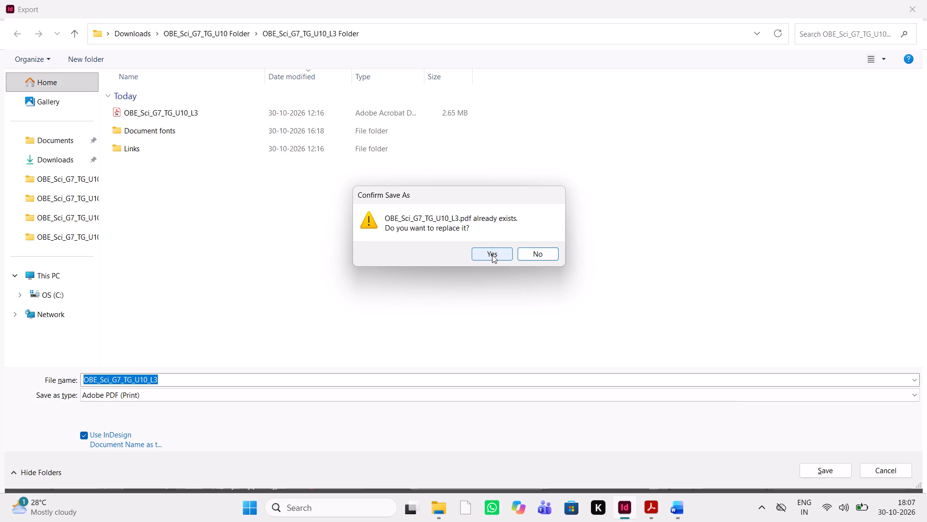
left_click(492, 255)
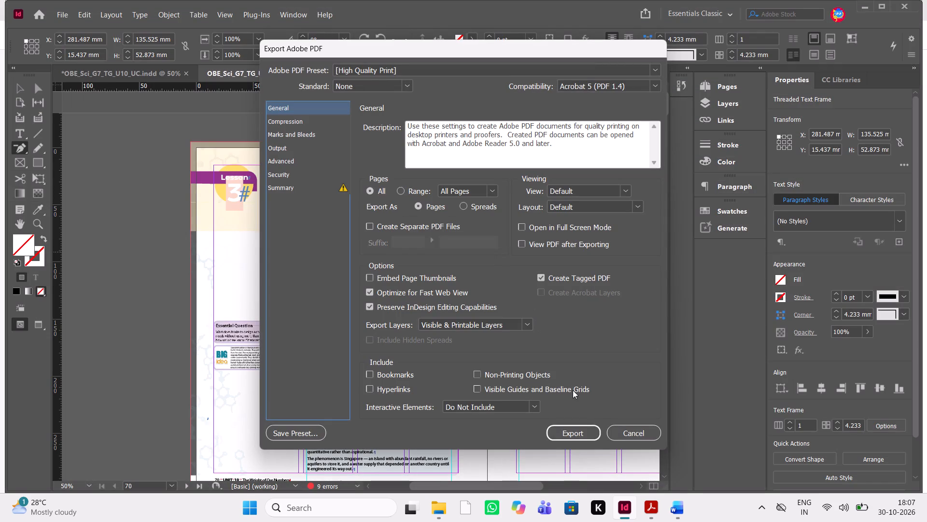
left_click(569, 433)
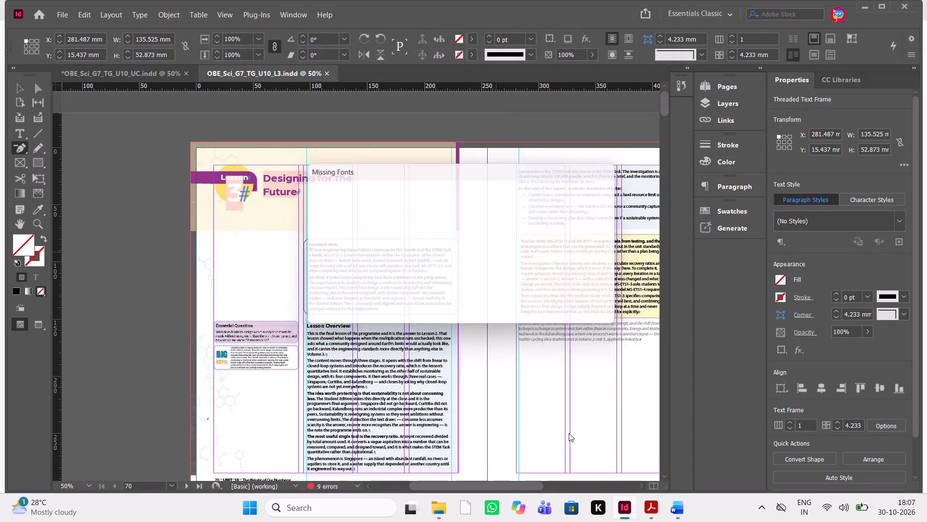
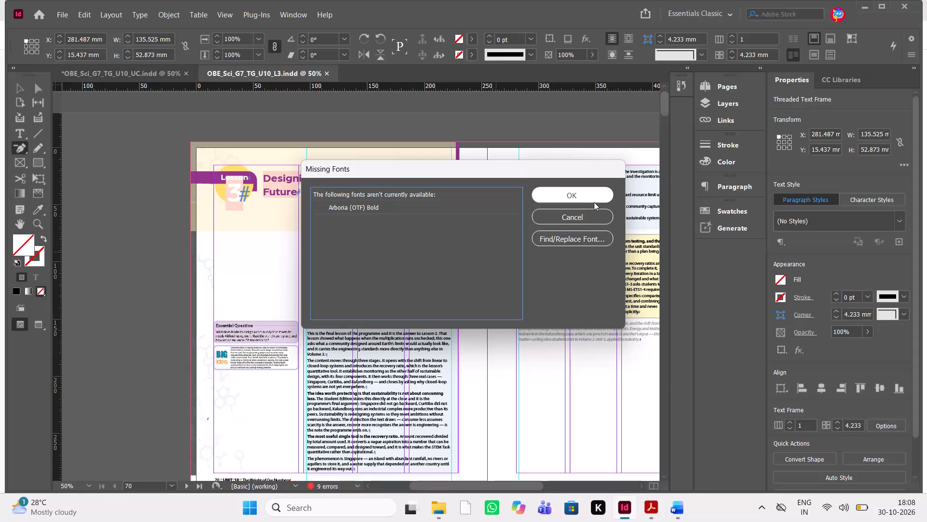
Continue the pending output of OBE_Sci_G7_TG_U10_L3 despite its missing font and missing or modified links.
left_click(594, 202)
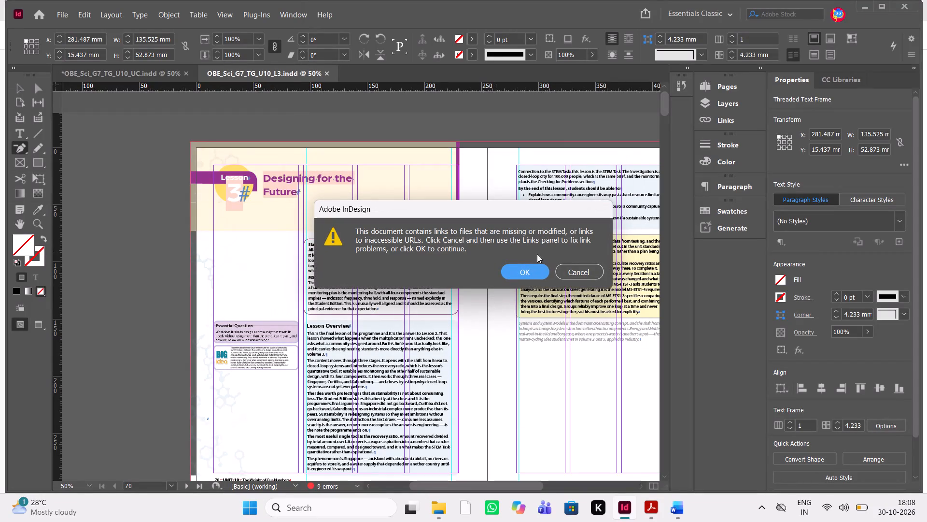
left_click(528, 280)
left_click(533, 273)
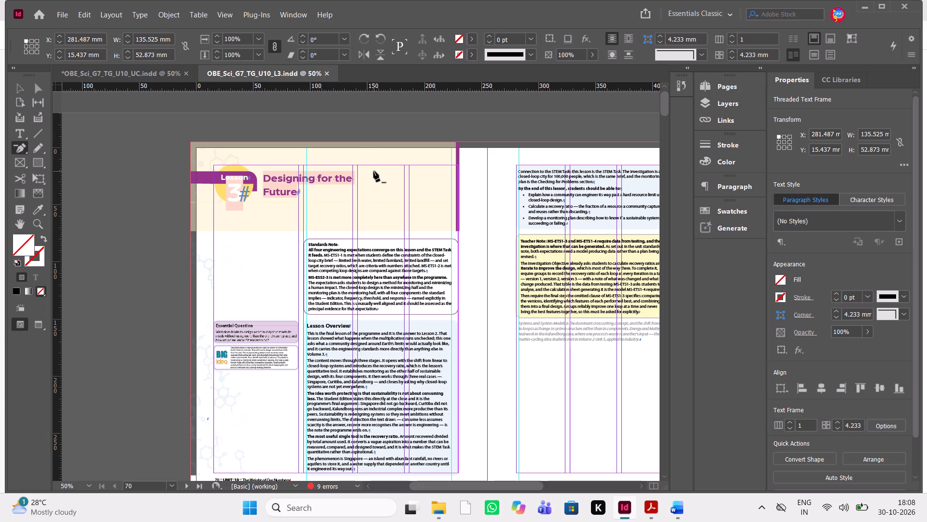
Export OBE_Sci_G7_TG_U10_L3 as a print PDF with the High Quality Print preset, replacing the existing PDF, and close the document.
key("ctrl+e")
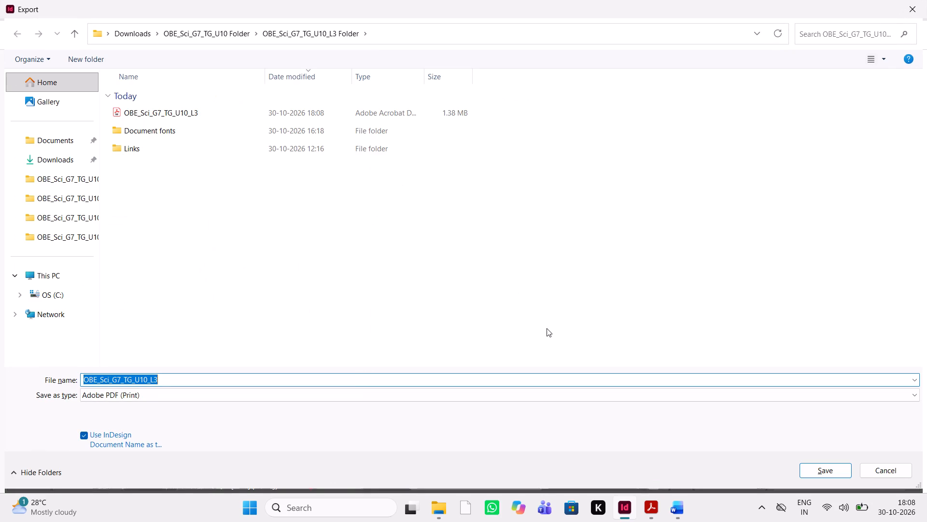
left_click(818, 471)
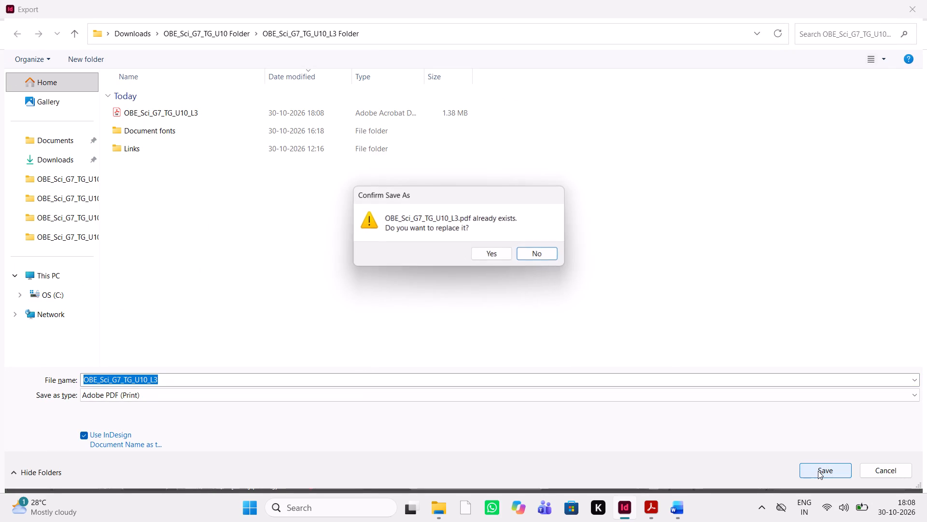
left_click(500, 252)
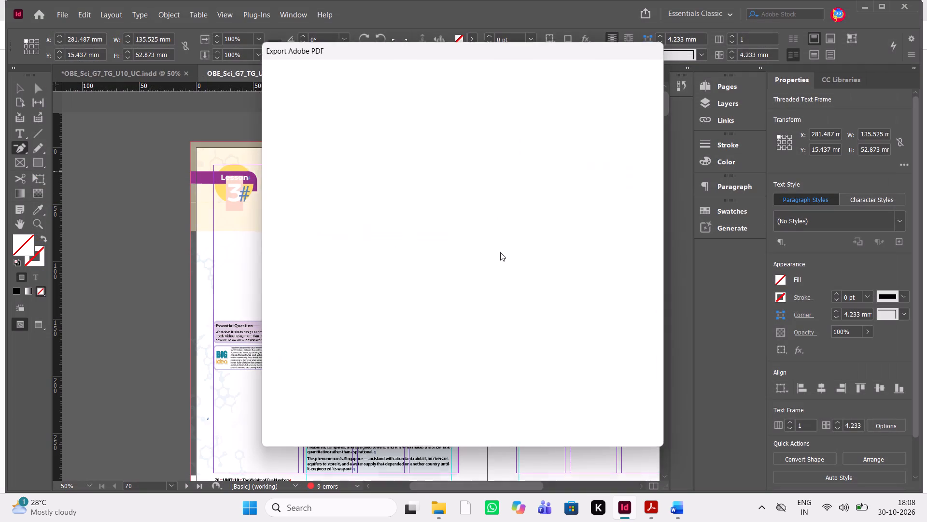
left_click(590, 435)
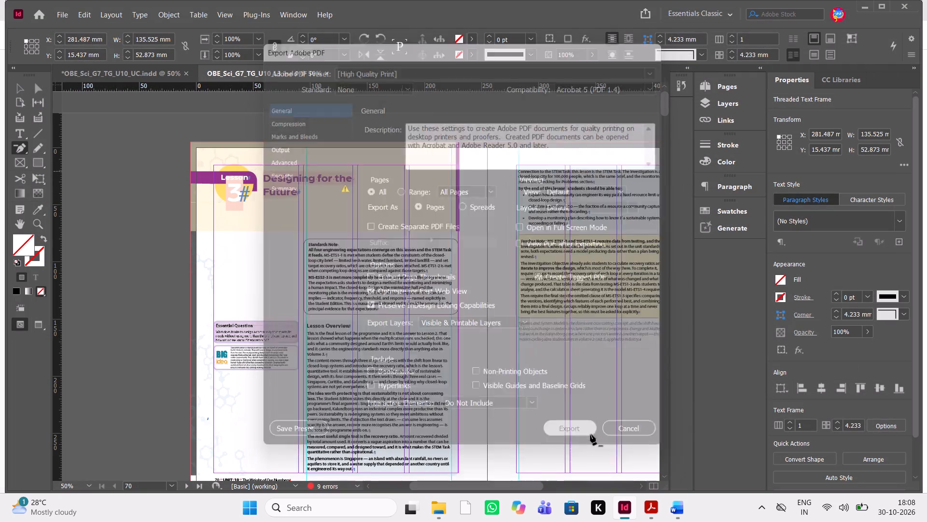
left_click(585, 197)
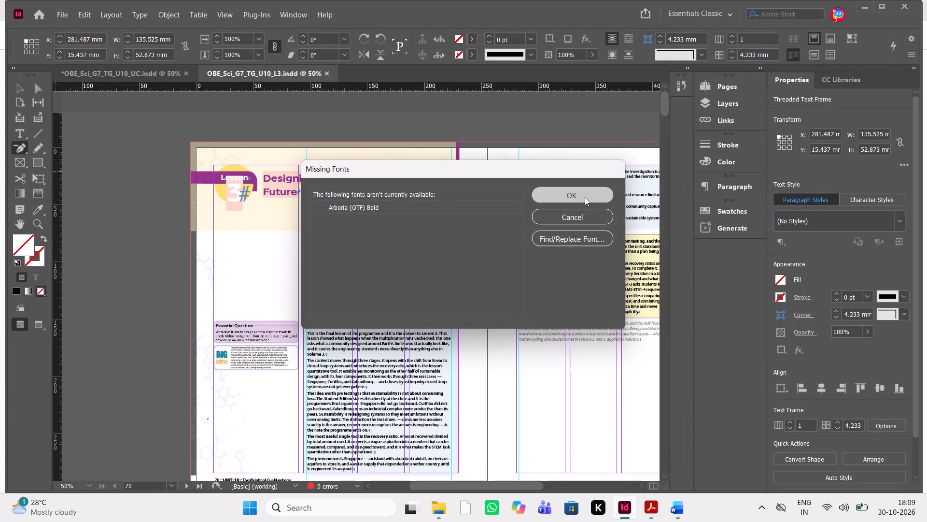
left_click(531, 269)
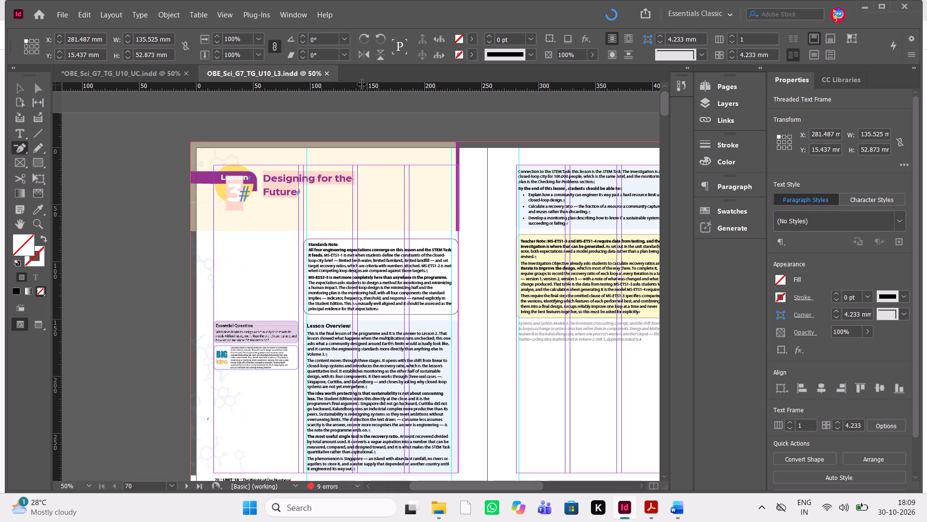
left_click(329, 72)
Save the Unit 10 Wrap-up document as OBE_Sci_G7_TG_U10_UC in InDesign 2026 format, replacing the existing file.
scroll(302, 151, "right", 1)
scroll(302, 151, "up", 2)
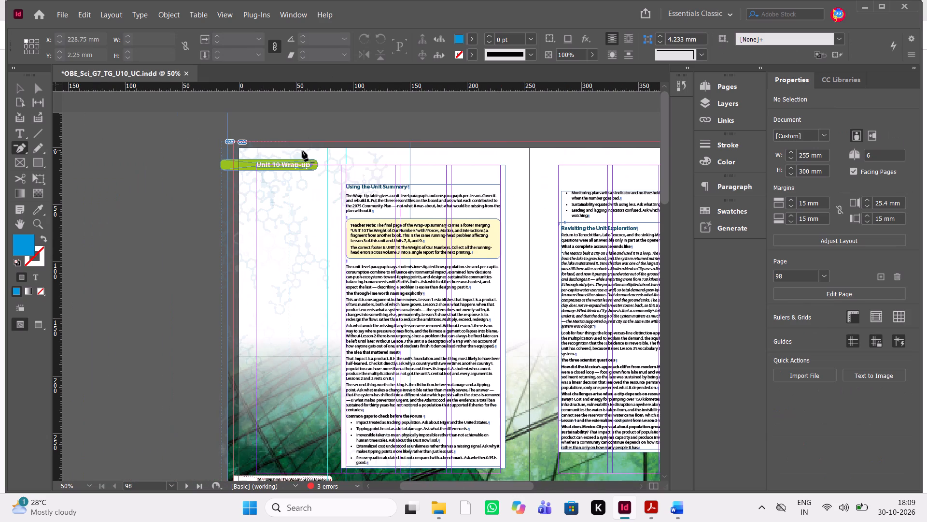
scroll(302, 151, "up", 1)
scroll(302, 151, "down", 8)
scroll(302, 151, "up", 1)
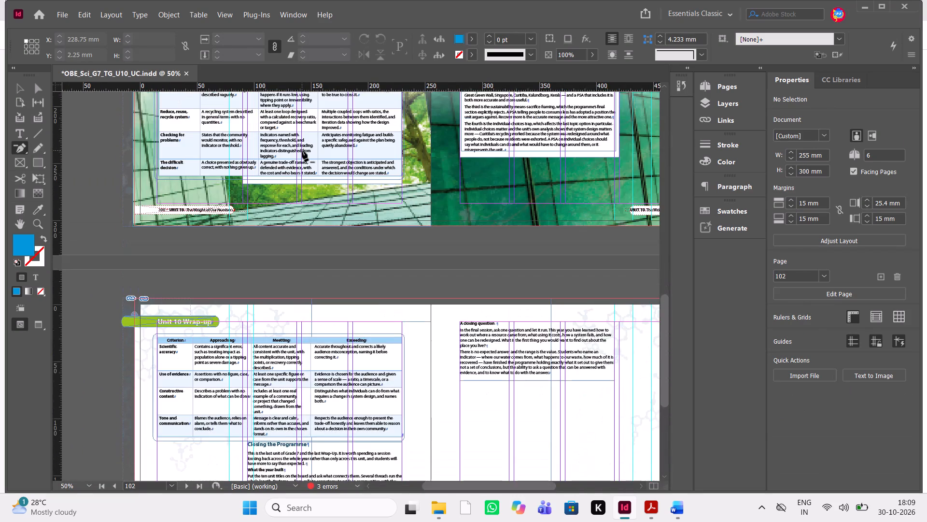
scroll(302, 151, "up", 19)
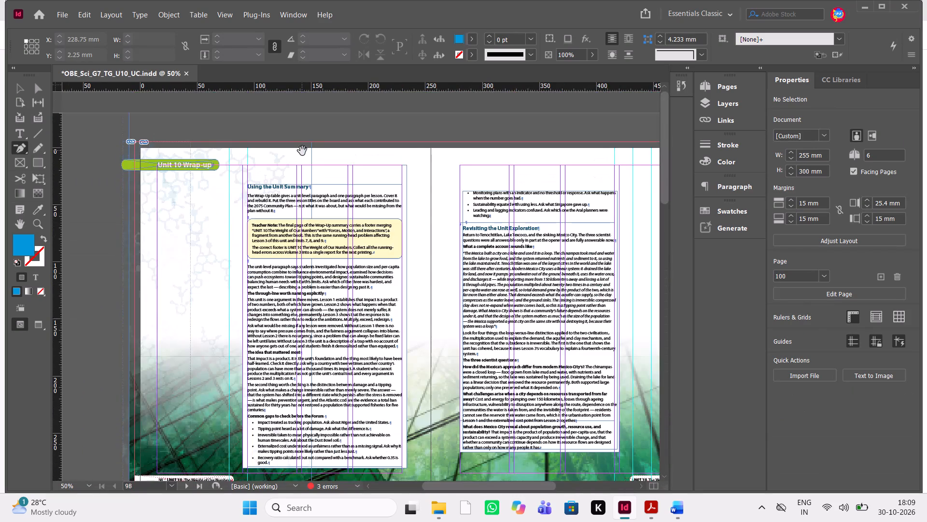
key("ctrl+shift+s")
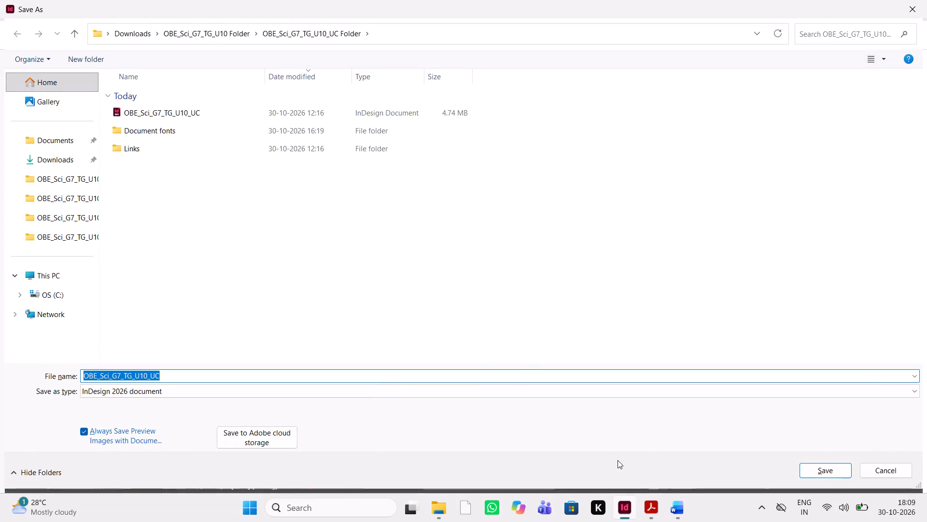
left_click(841, 473)
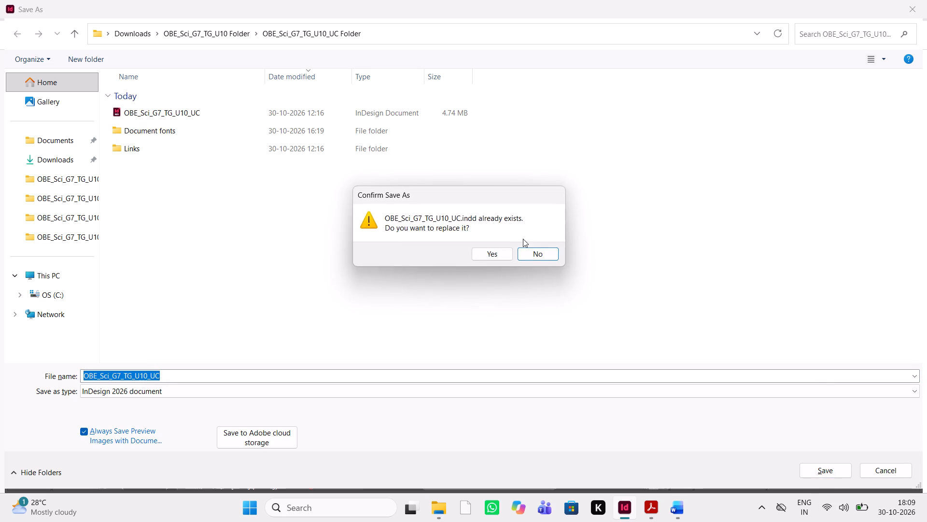
left_click(497, 257)
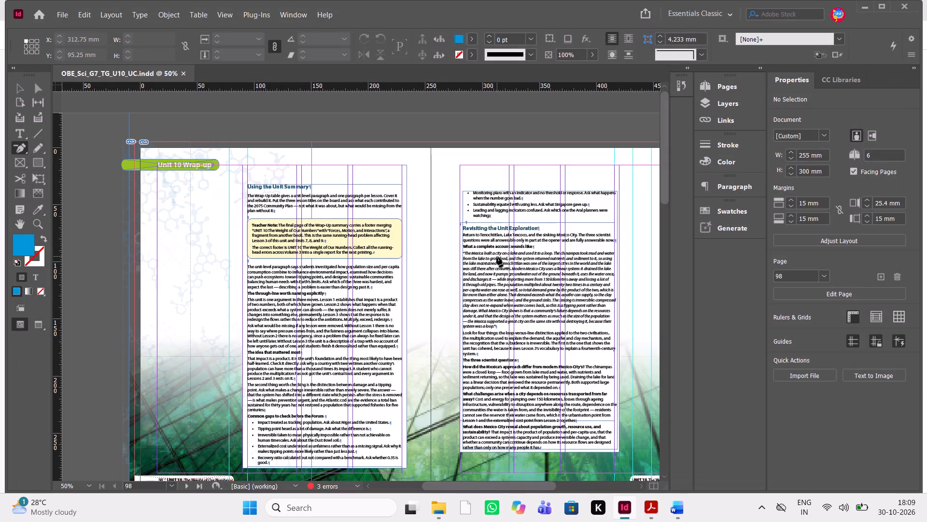
Save an InDesign CS4 or later (IDML) copy of OBE_Sci_G7_TG_U10_UC, replacing the existing IDML file.
key("ctrl+shift+s")
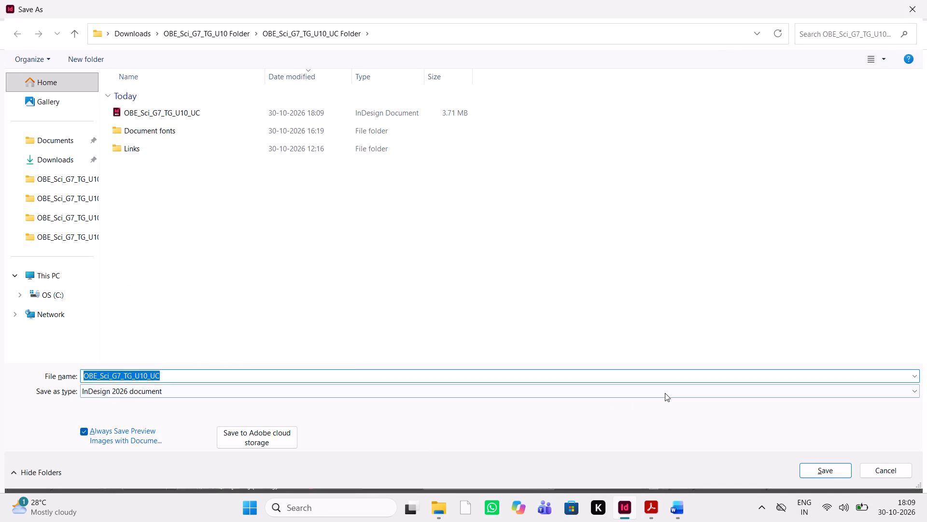
left_click(666, 393)
left_click(639, 421)
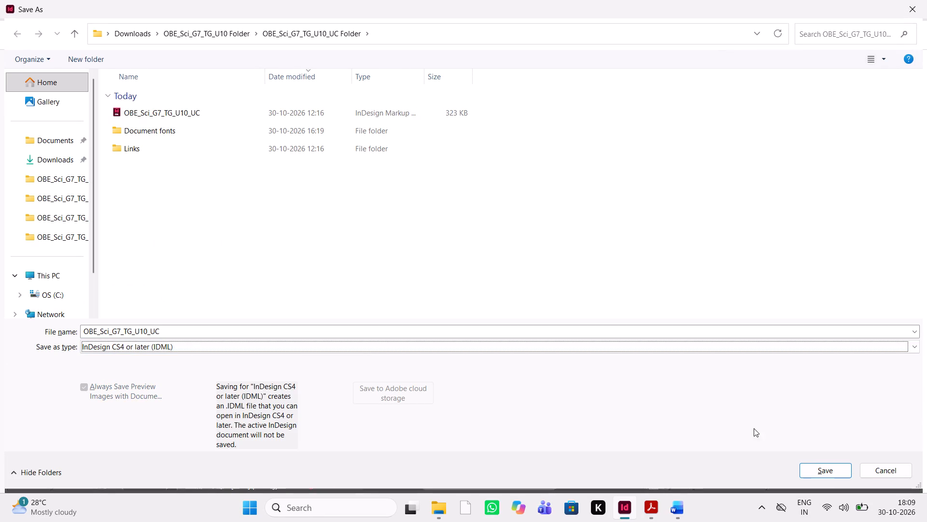
left_click(808, 469)
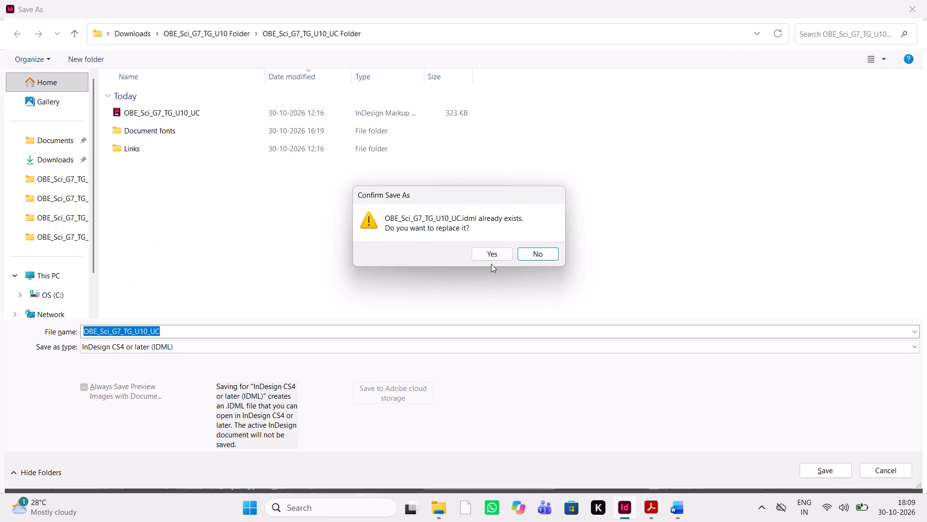
left_click(485, 254)
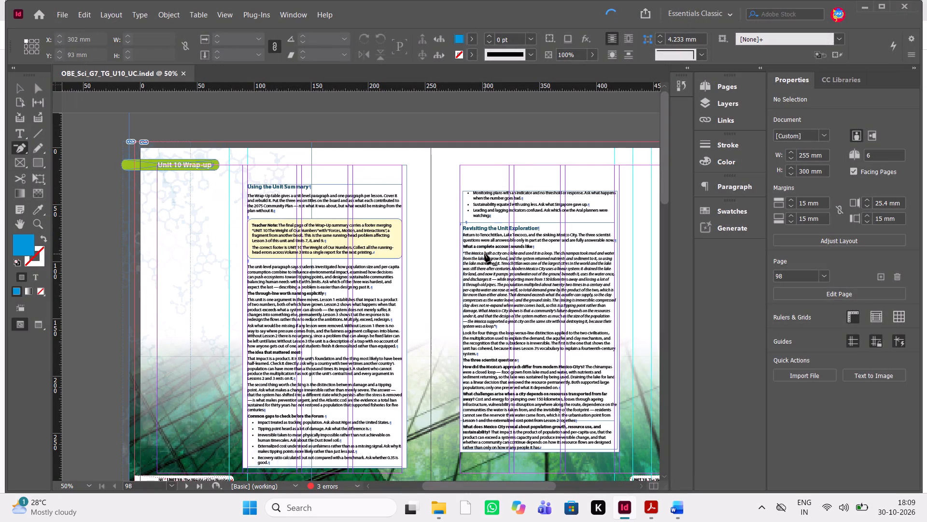
Export OBE_Sci_G7_TG_U10_UC as a print PDF with the High Quality Print preset, replacing the existing PDF, and close the document.
key("ctrl+e")
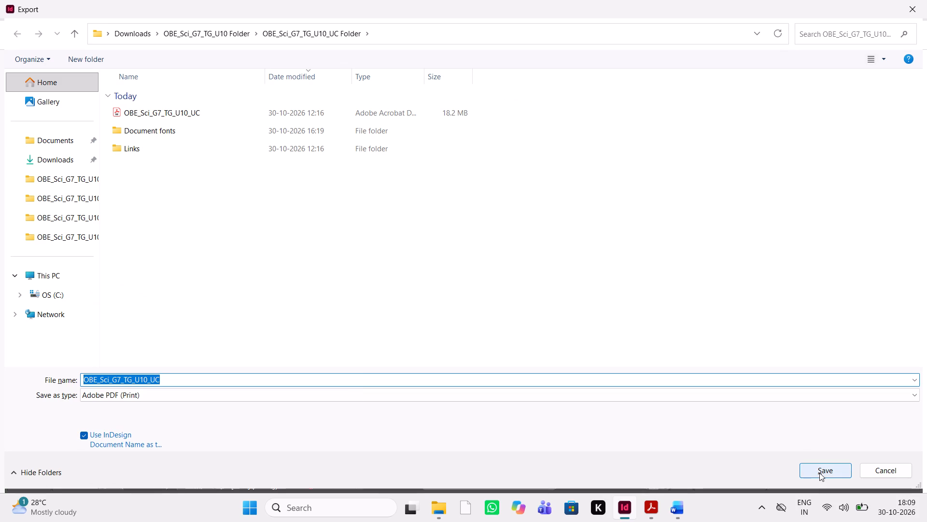
left_click(819, 473)
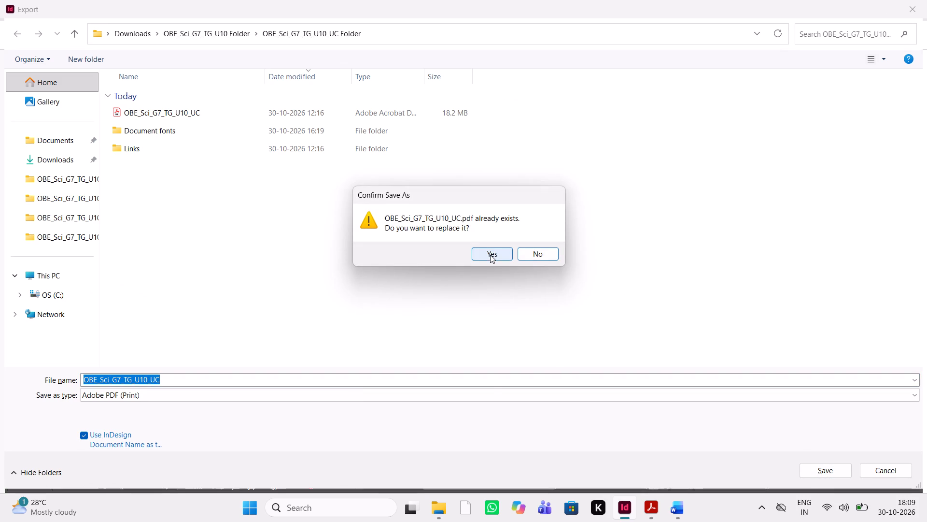
left_click(490, 255)
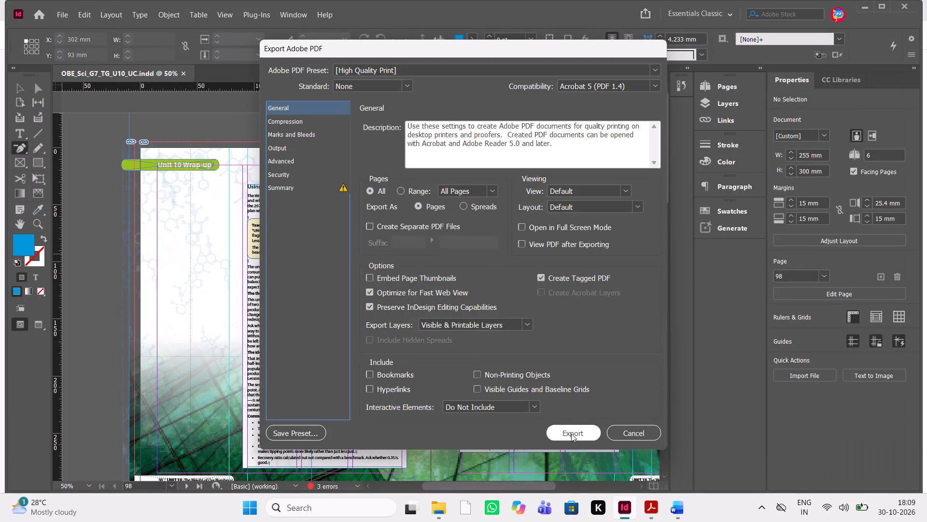
left_click(571, 434)
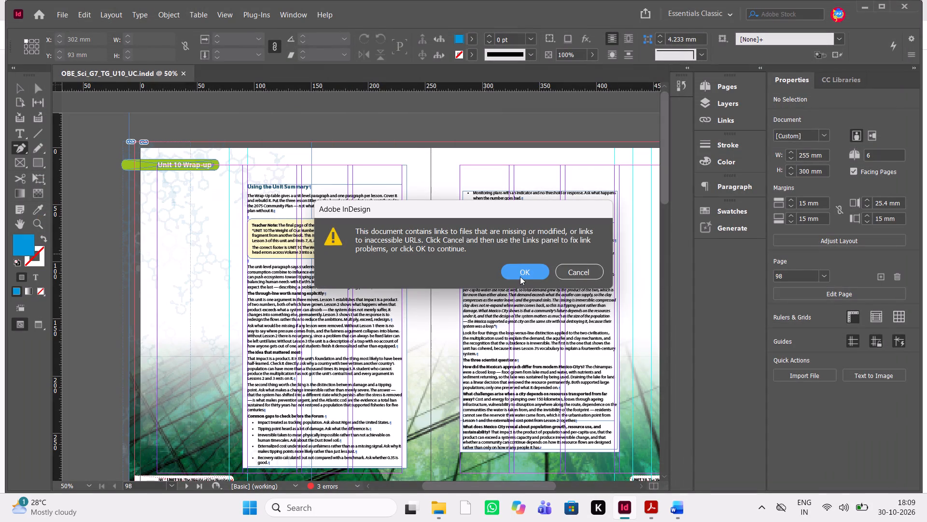
left_click(521, 275)
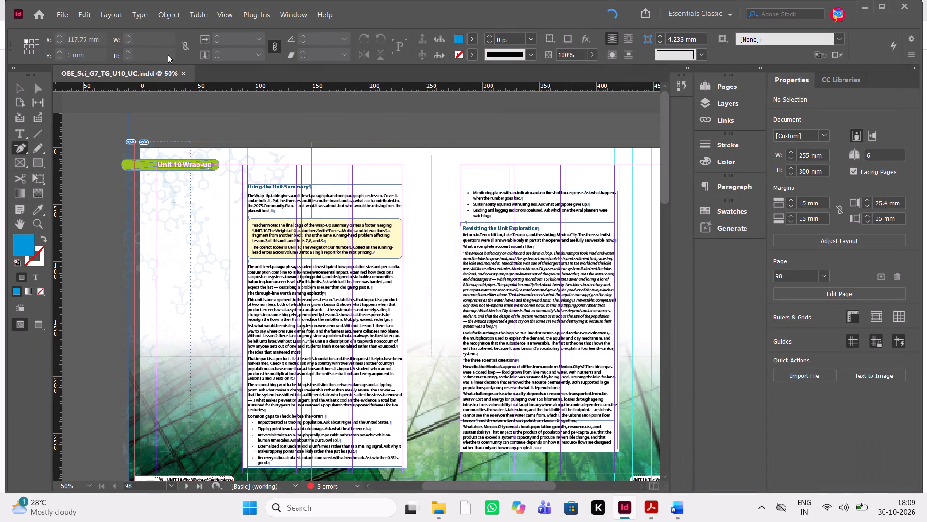
left_click(186, 75)
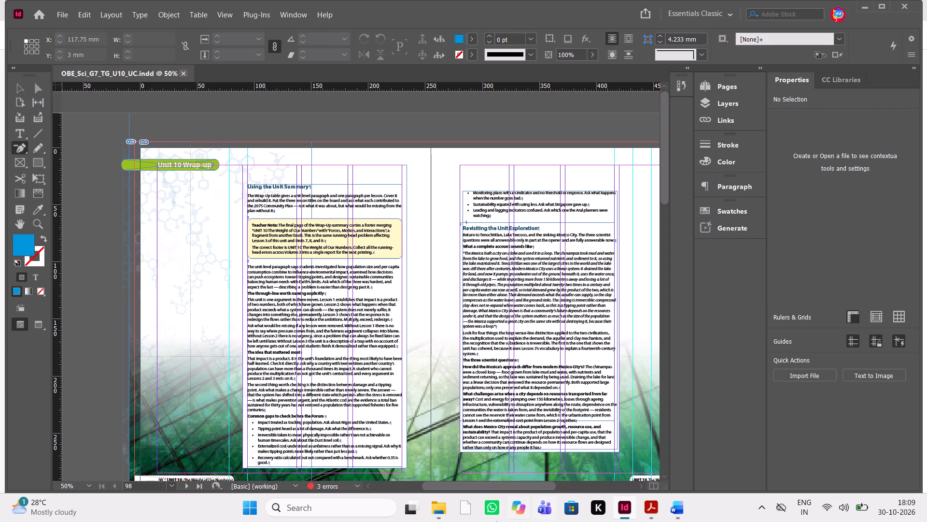
In File Explorer, compress the OBE_Sci_G7_TG_U10 Folder in Downloads to a ZIP file.
left_click(435, 505)
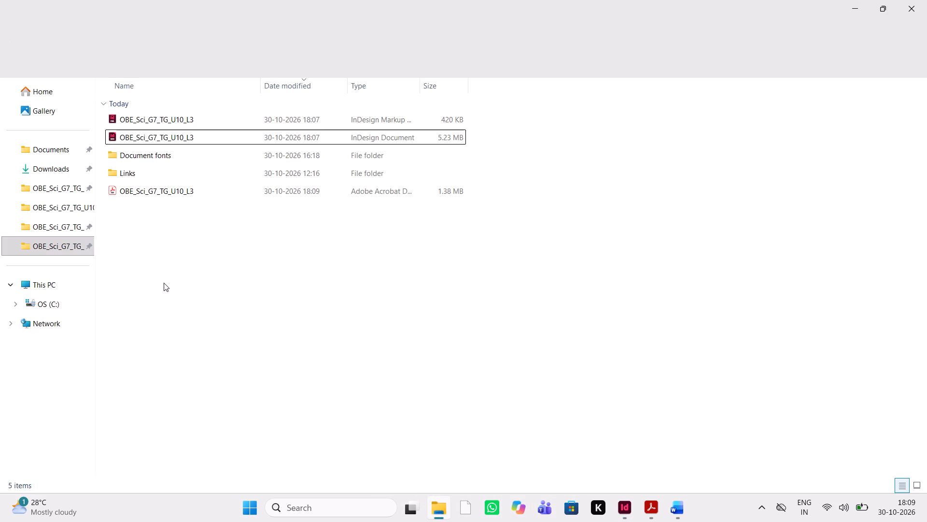
left_click(64, 165)
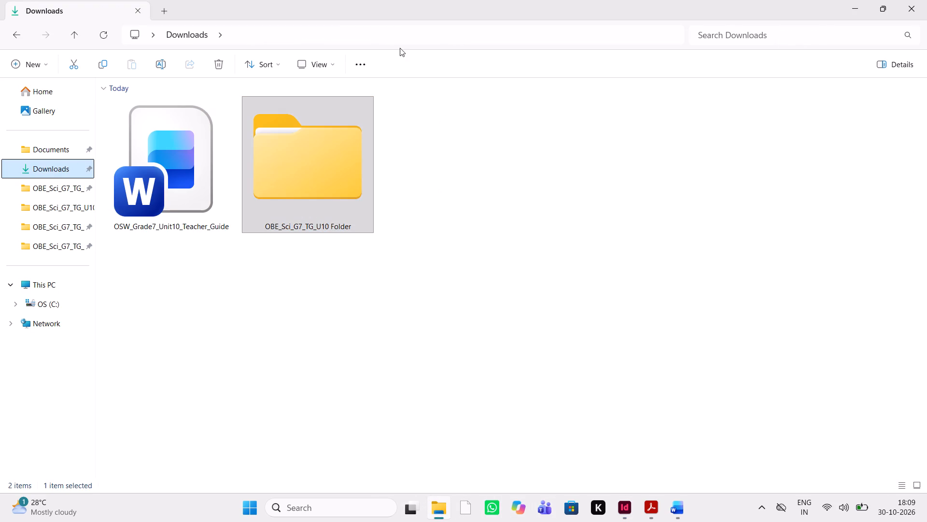
left_click(357, 62)
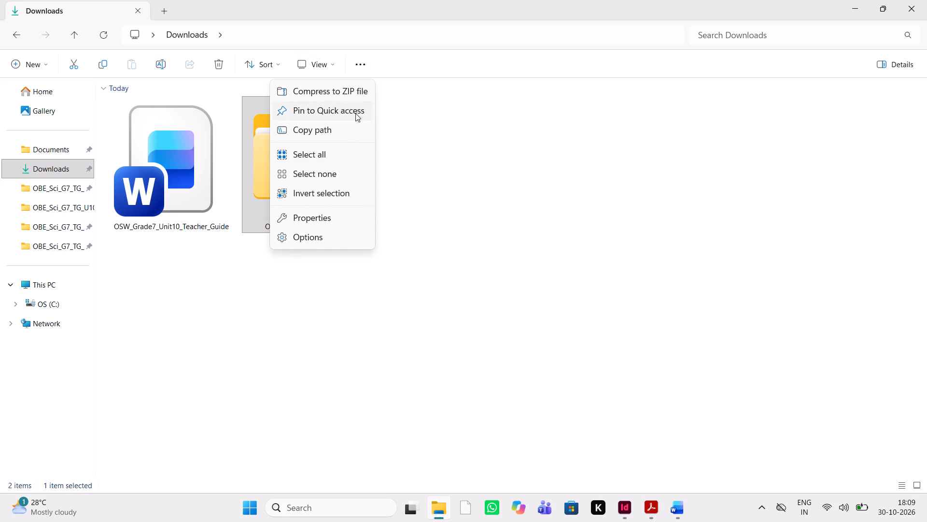
left_click(357, 94)
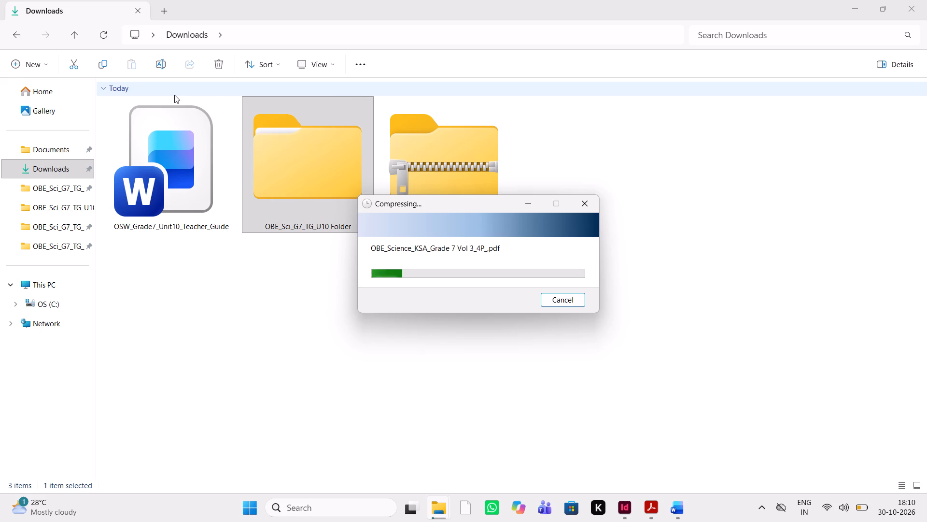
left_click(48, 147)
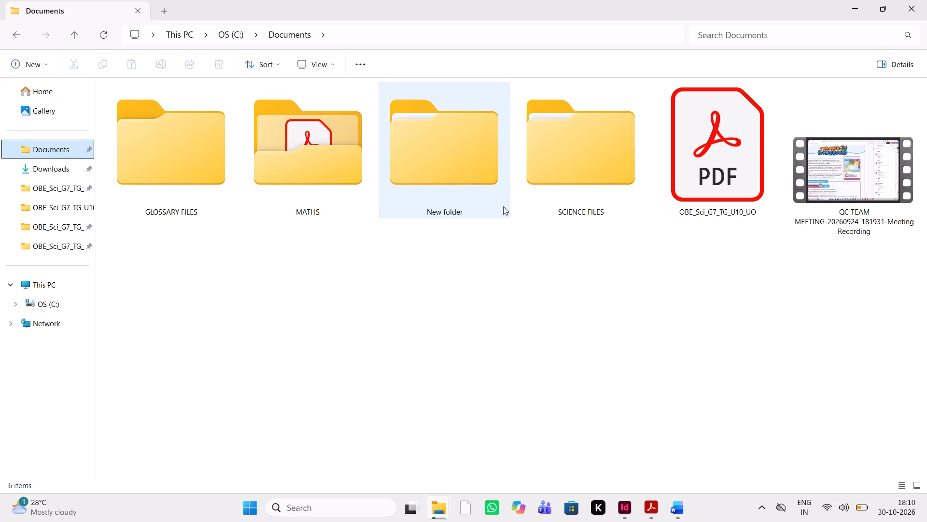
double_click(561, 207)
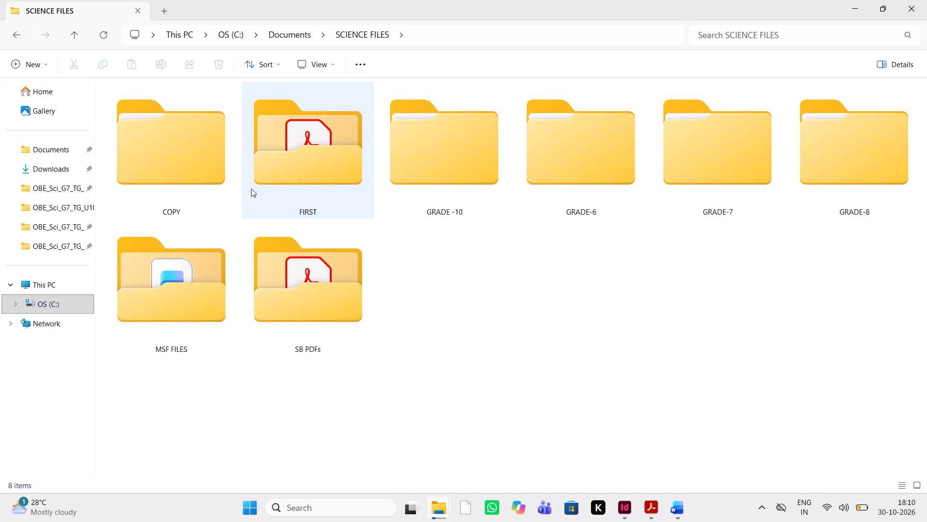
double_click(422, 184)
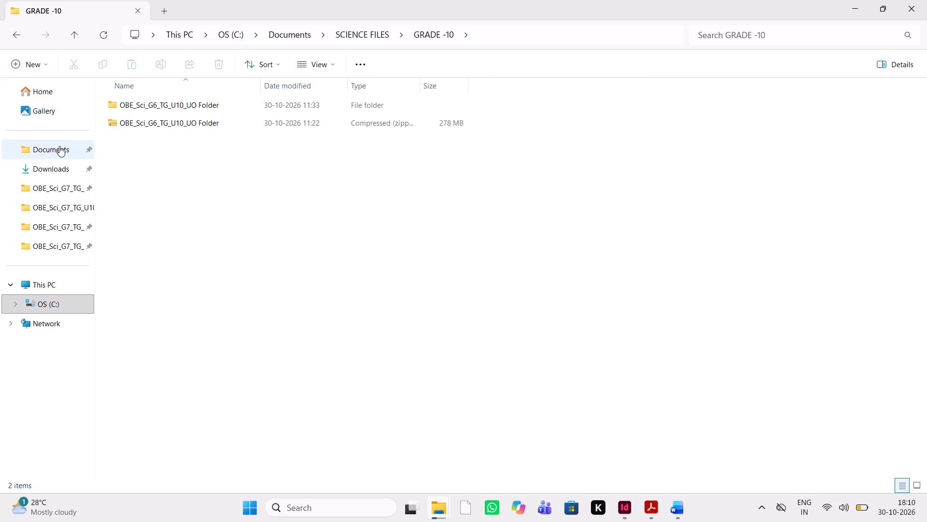
Return to the Downloads folder and bring the ZIP compression progress window forward.
double_click(58, 164)
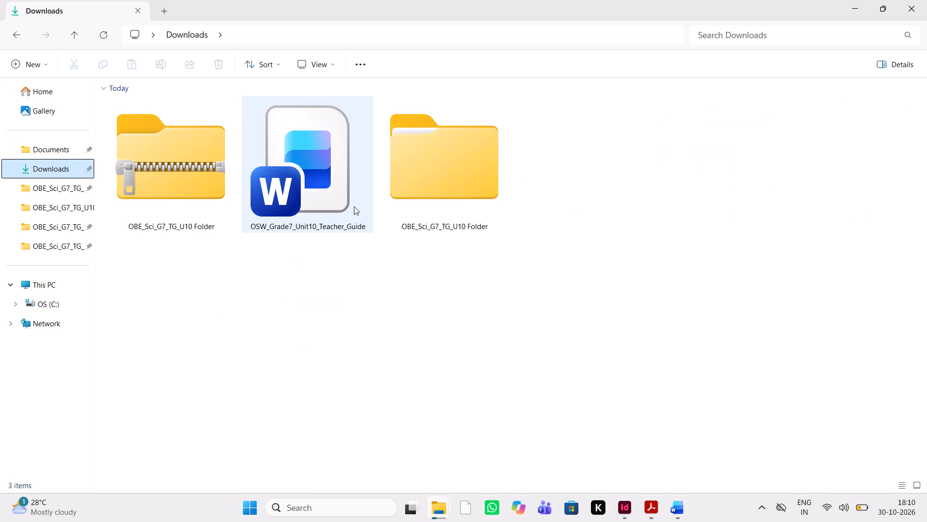
left_click(450, 515)
left_click(536, 445)
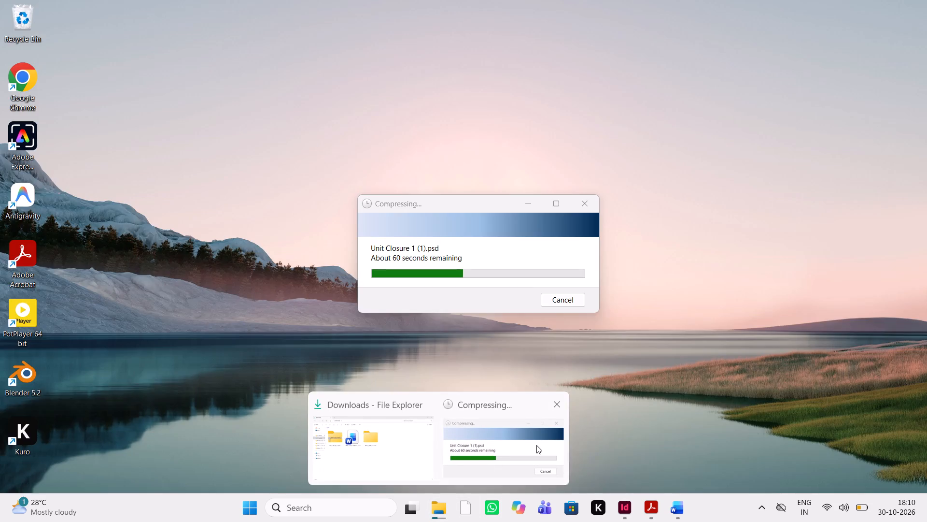